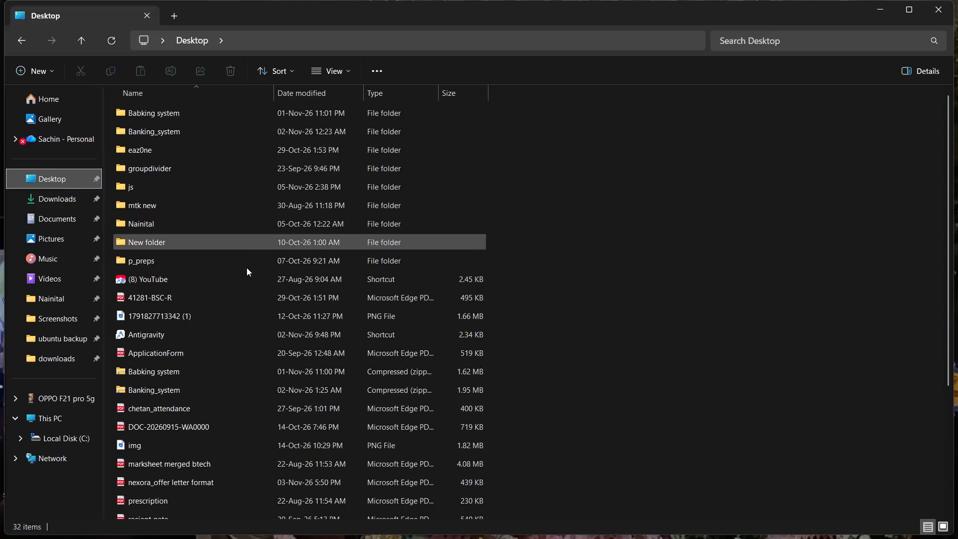
scroll(246, 268, "down", 1)
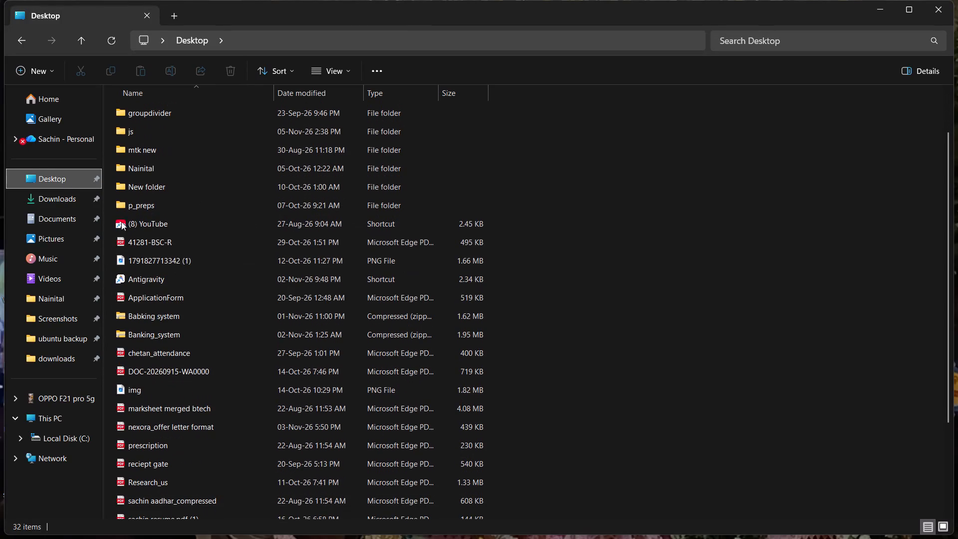
left_click(58, 195)
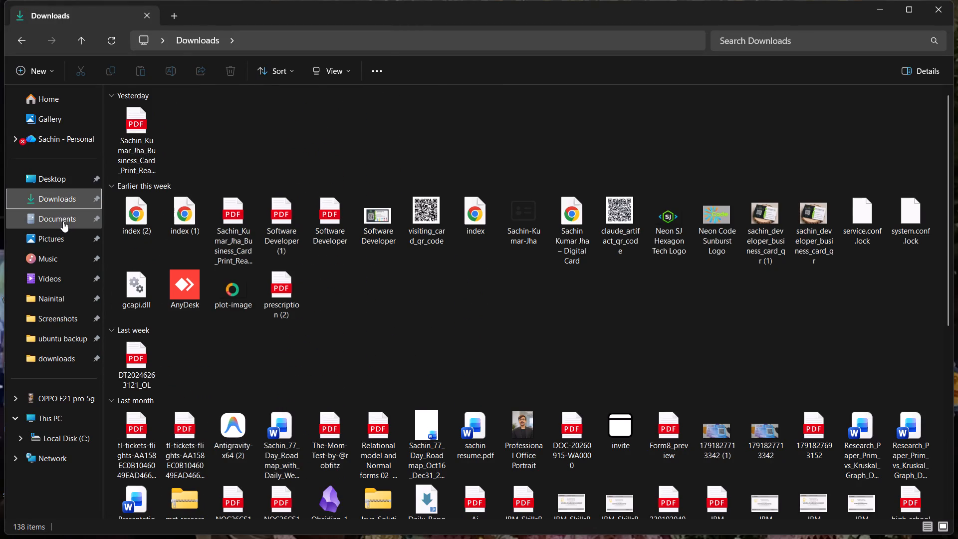
left_click(61, 247)
double_click(228, 151)
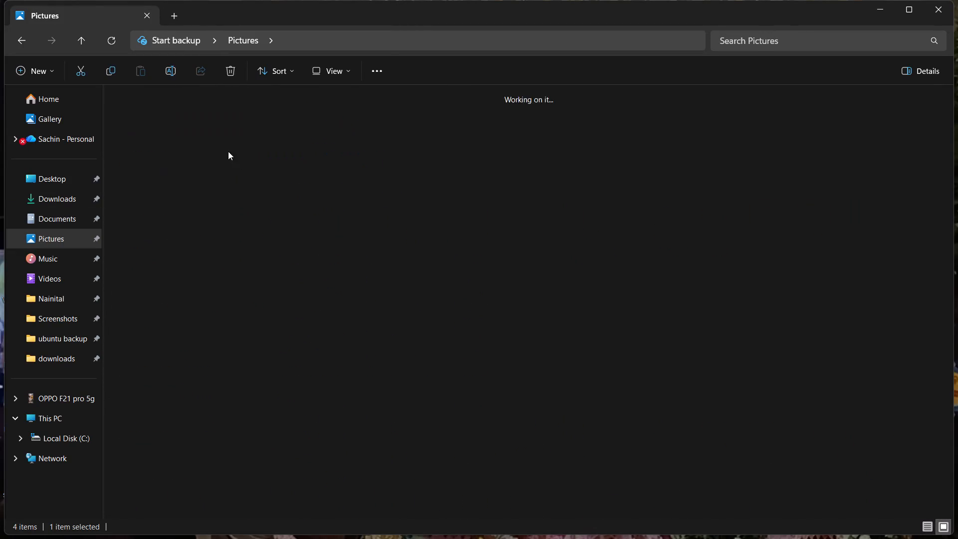
scroll(607, 419, "down", 10)
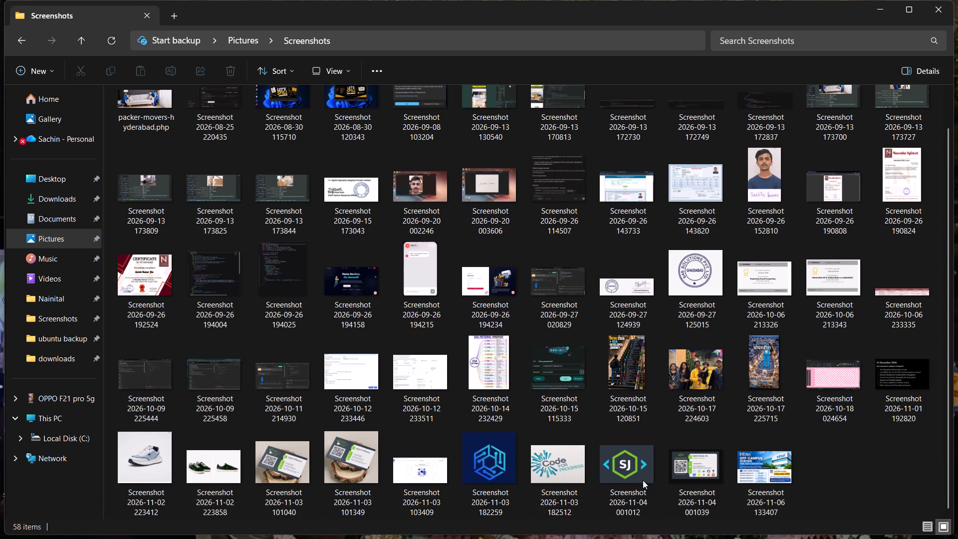
left_click(364, 456)
triple_click(364, 456)
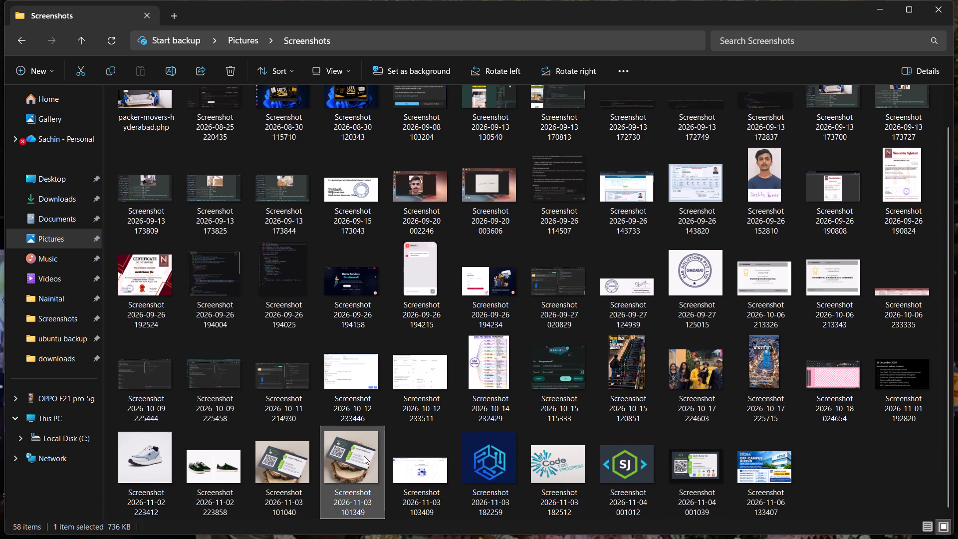
Examine the florist business card image up close, including its logo, QR code, name area and contact details with icons.
scroll(361, 275, "up", 4, "ctrl")
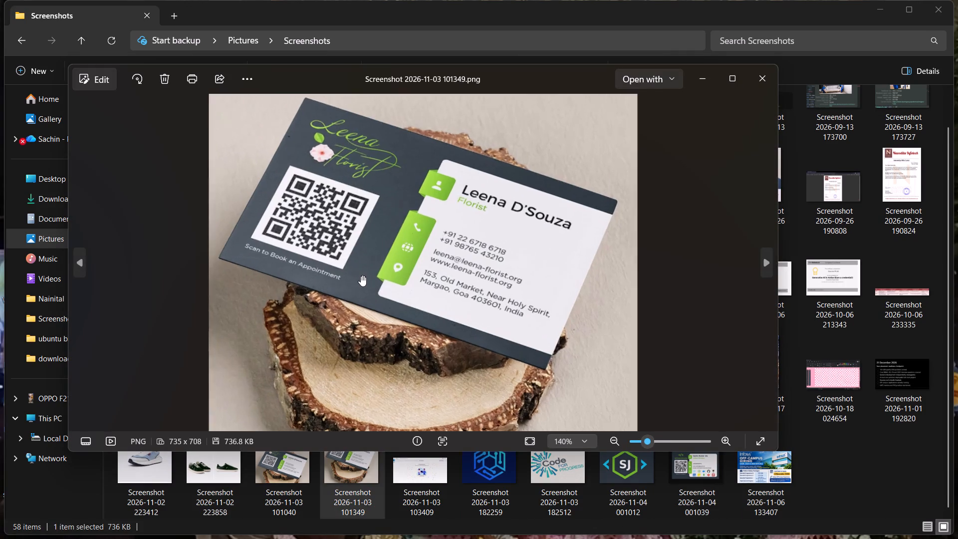
scroll(361, 275, "up", 3)
scroll(361, 275, "down", 2)
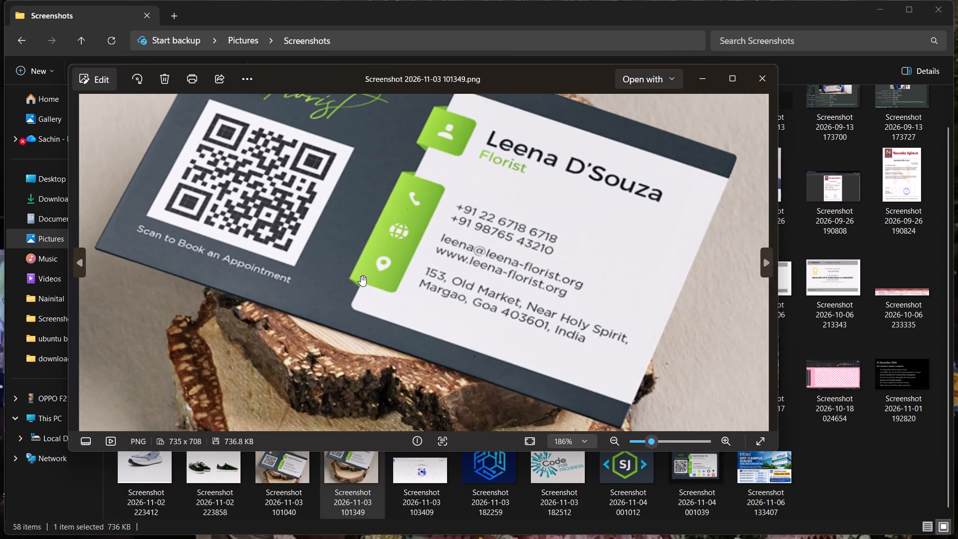
left_click_drag(402, 220, 440, 260)
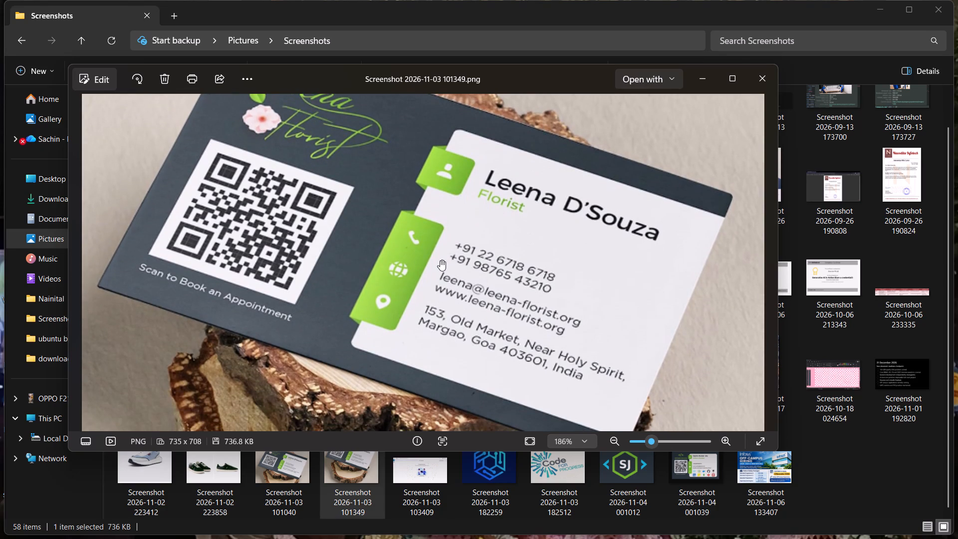
scroll(440, 260, "down", 2, "ctrl")
scroll(440, 260, "up", 1)
scroll(440, 260, "down", 1)
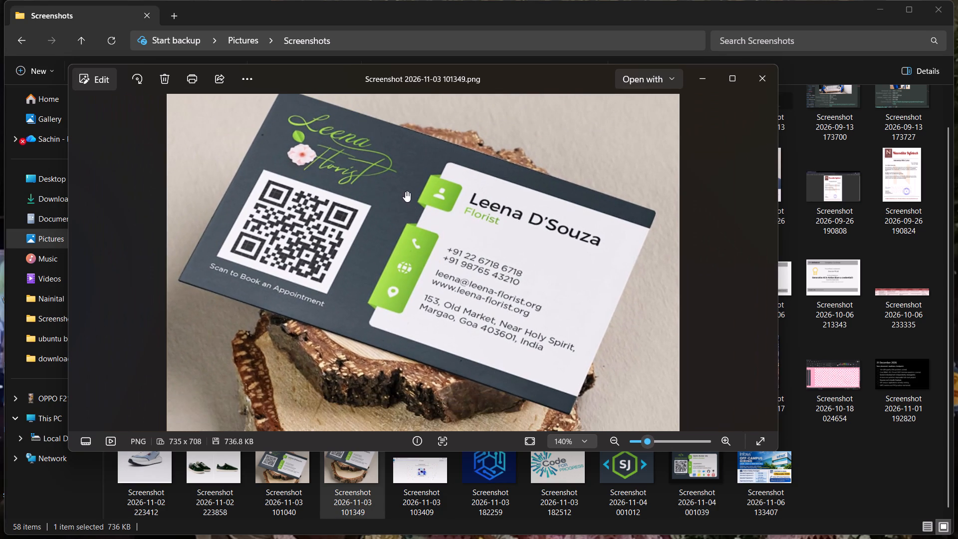
left_click_drag(405, 191, 445, 214)
scroll(445, 214, "up", 3, "ctrl")
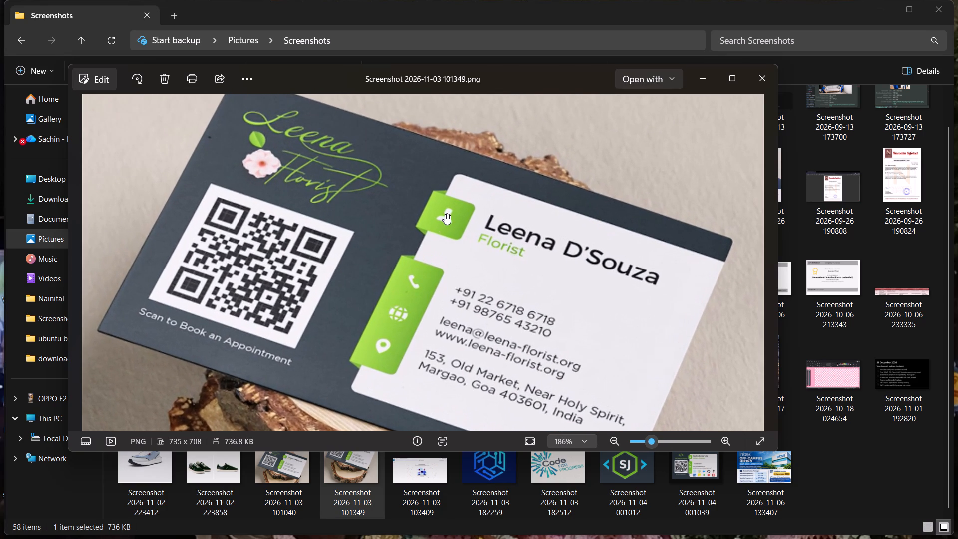
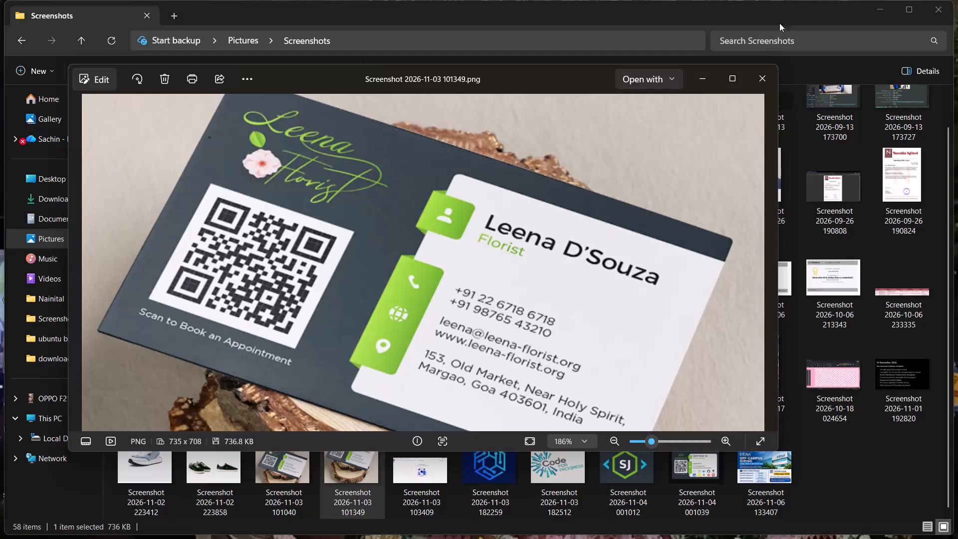
Minimize the image viewer window showing the florist business card.
left_click(708, 73)
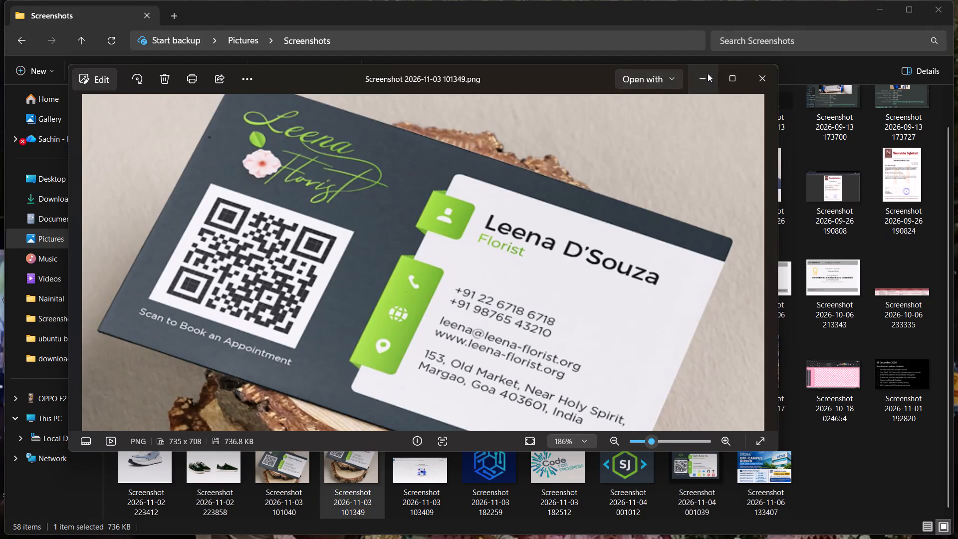
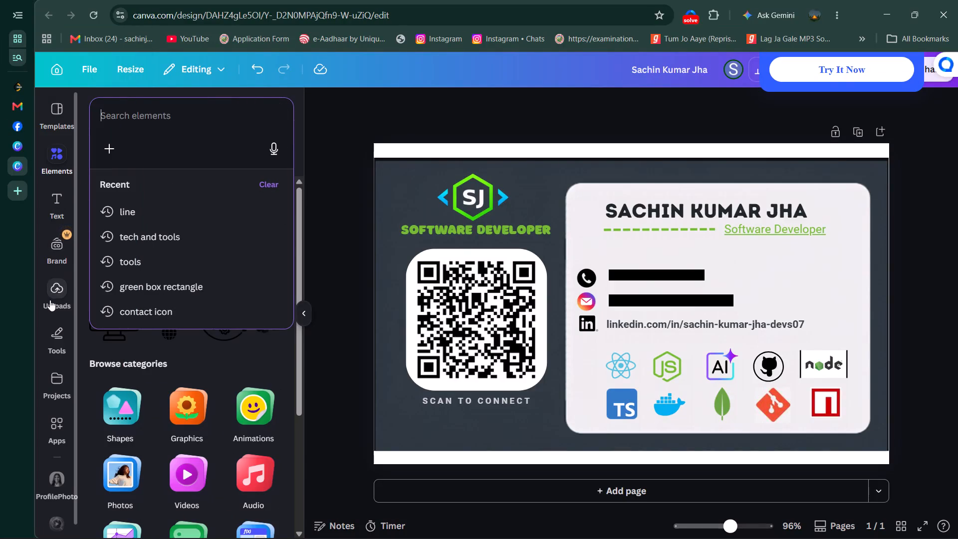
Reload the editor and look through the uploads, templates, elements and projects for a saved business card image.
left_click(50, 300)
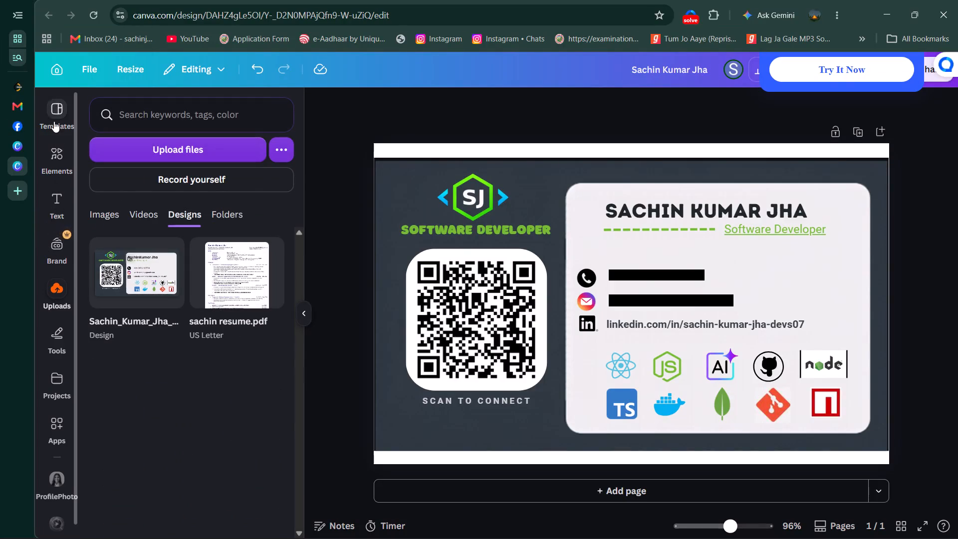
left_click(54, 121)
left_click(58, 160)
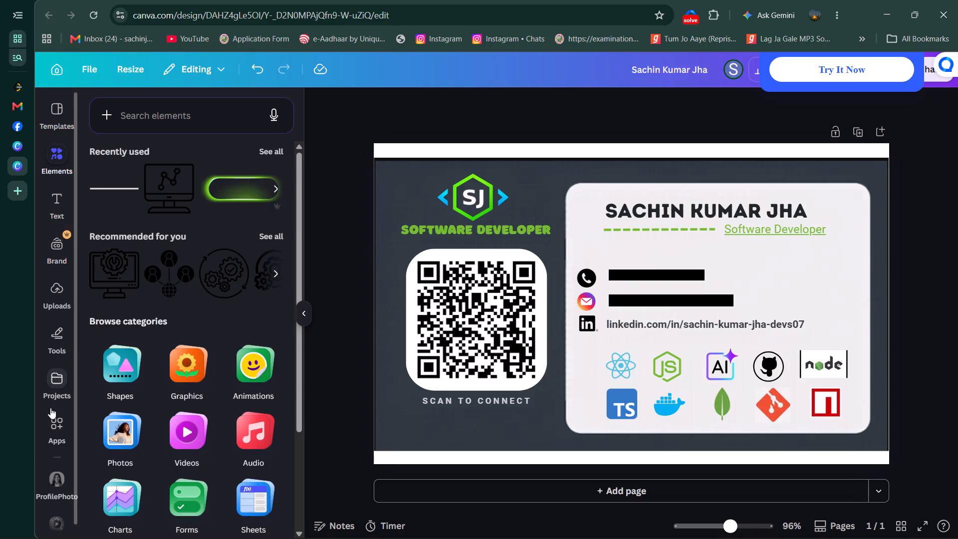
left_click(53, 383)
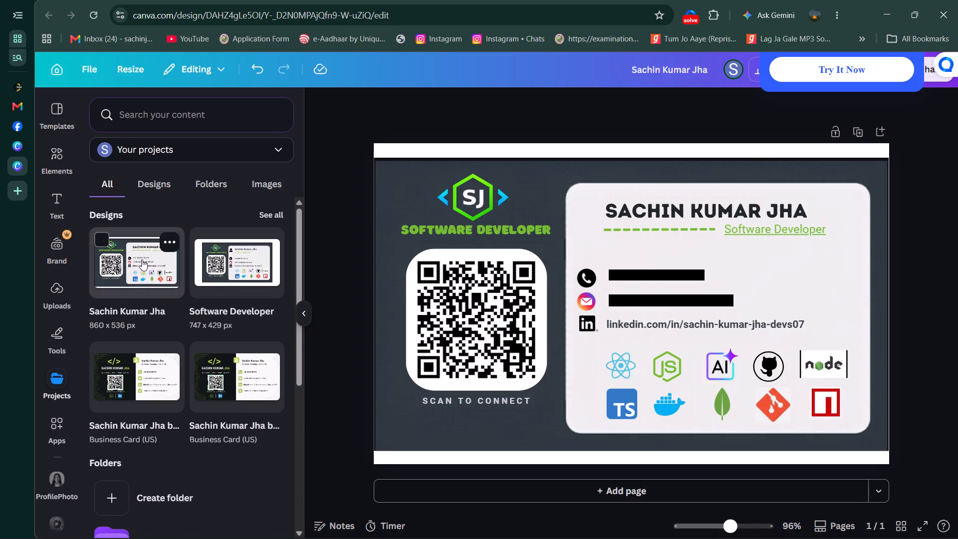
left_click(100, 9)
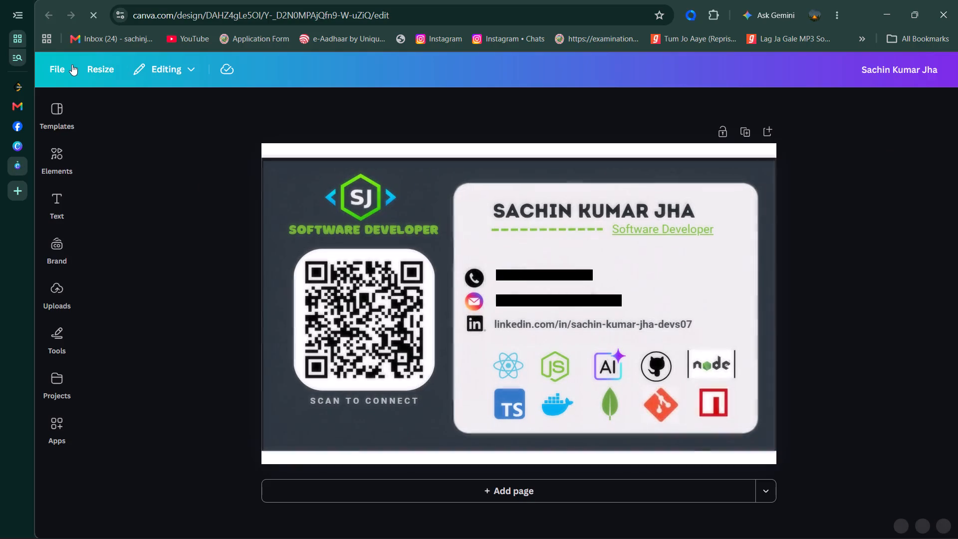
left_click(57, 292)
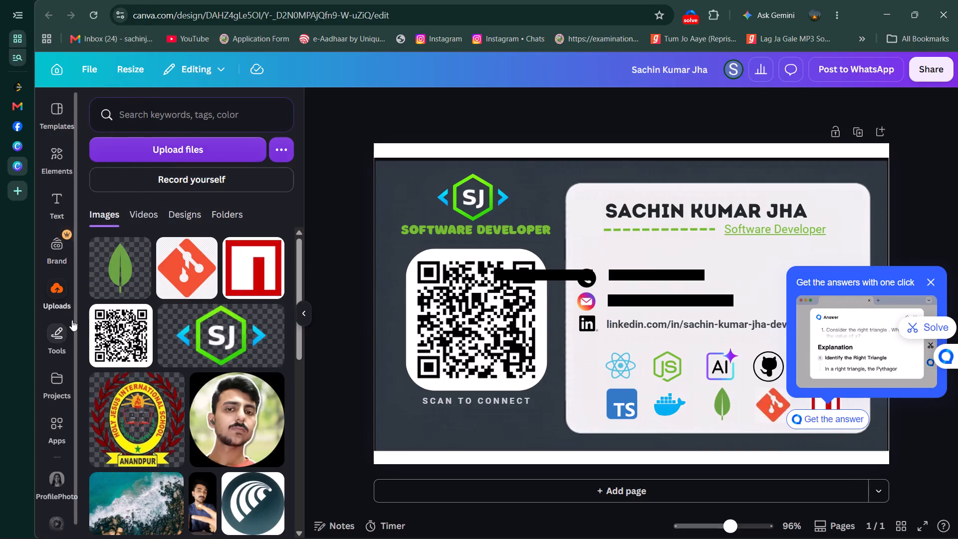
scroll(59, 344, "down", 3)
scroll(223, 338, "down", 12)
scroll(223, 338, "up", 8)
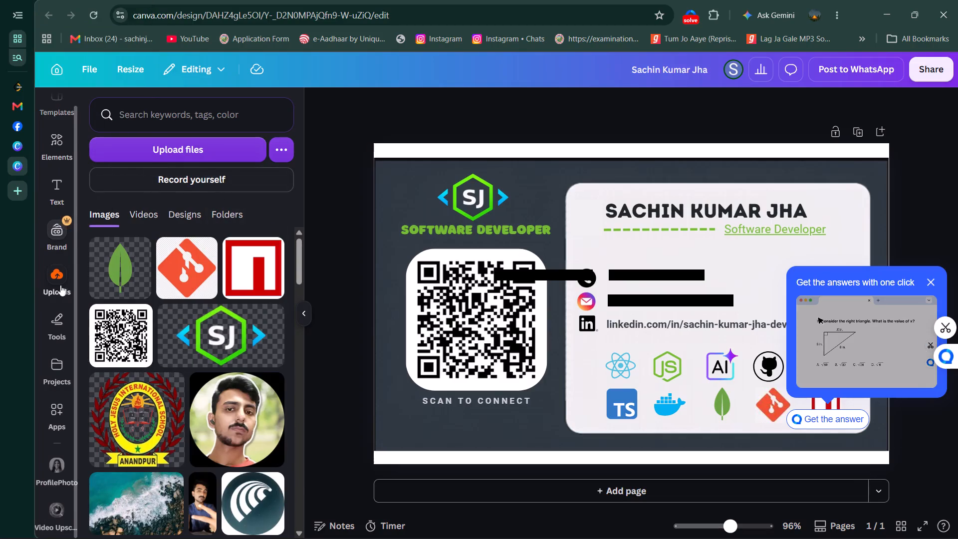
left_click(51, 378)
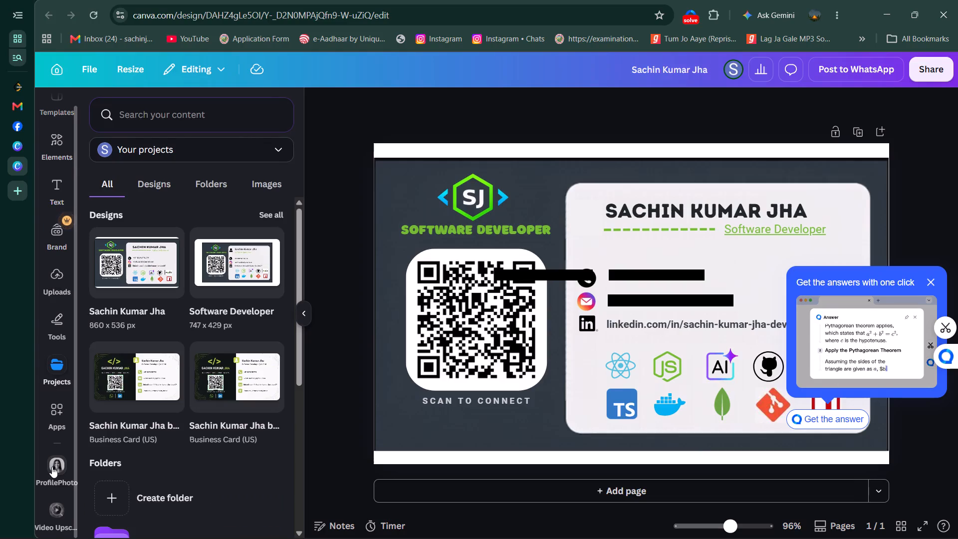
scroll(145, 367, "down", 6)
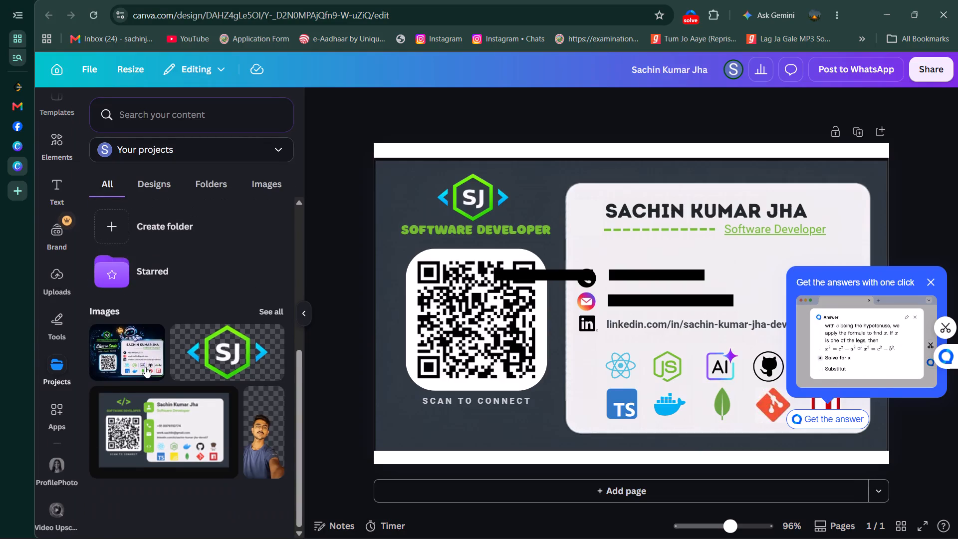
scroll(145, 367, "up", 1)
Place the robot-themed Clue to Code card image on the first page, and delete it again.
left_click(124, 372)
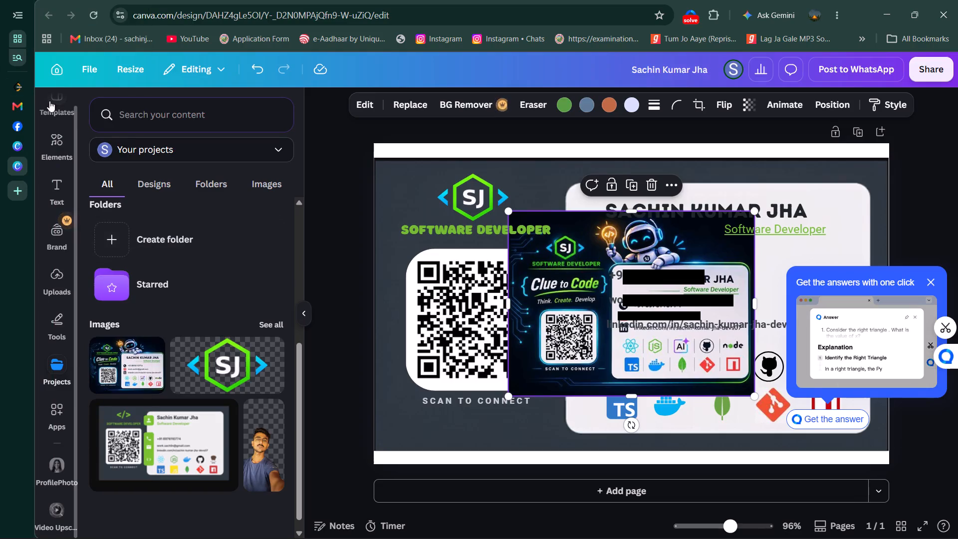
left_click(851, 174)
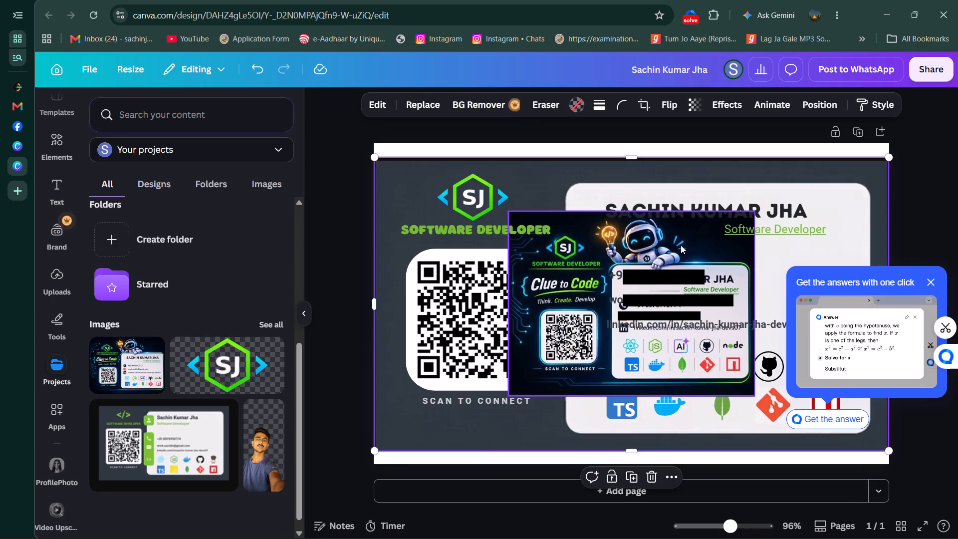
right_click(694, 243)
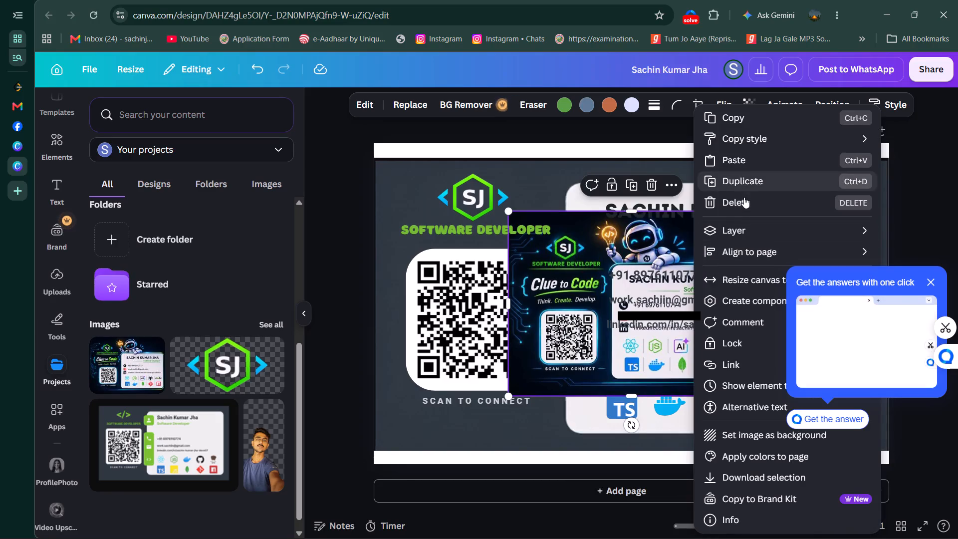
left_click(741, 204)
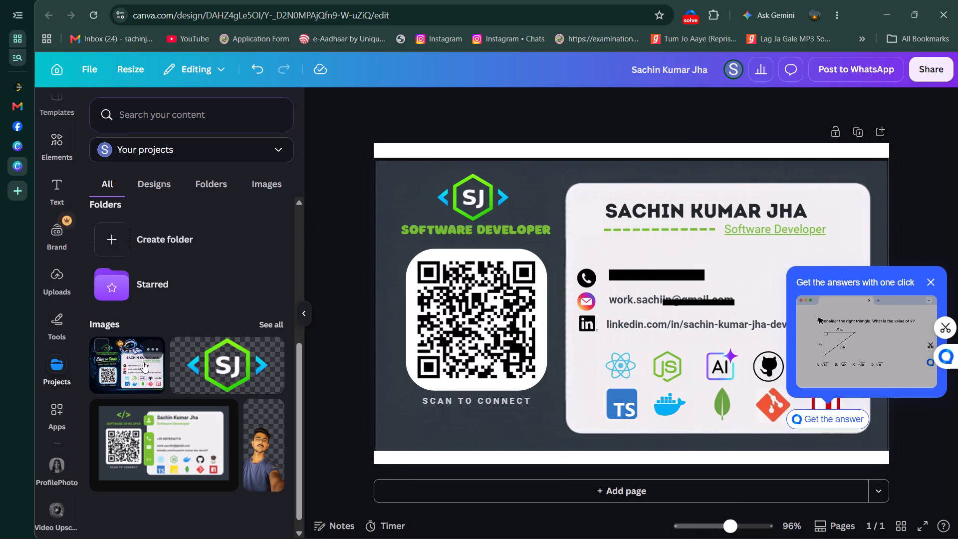
Download the Clue to Code visiting card image from the project images.
left_click(155, 341)
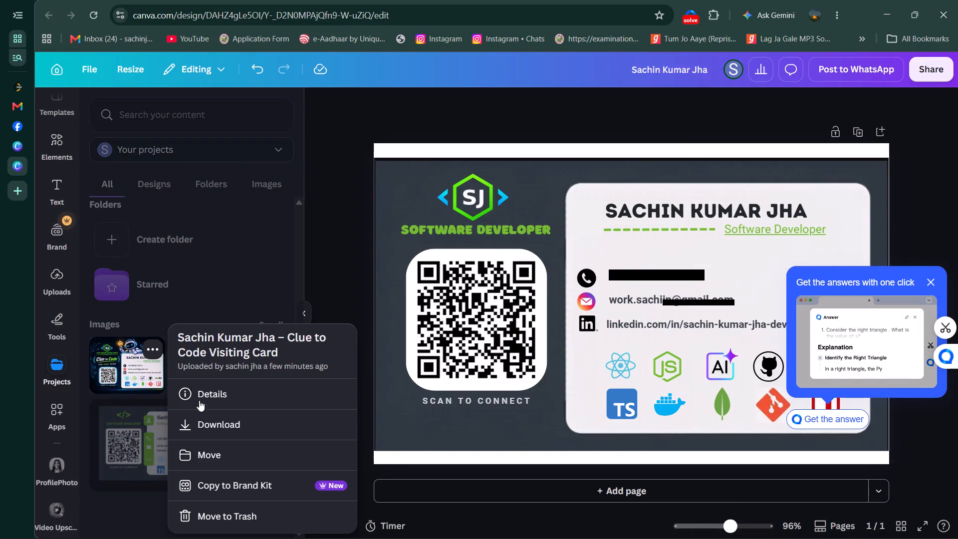
left_click(240, 420)
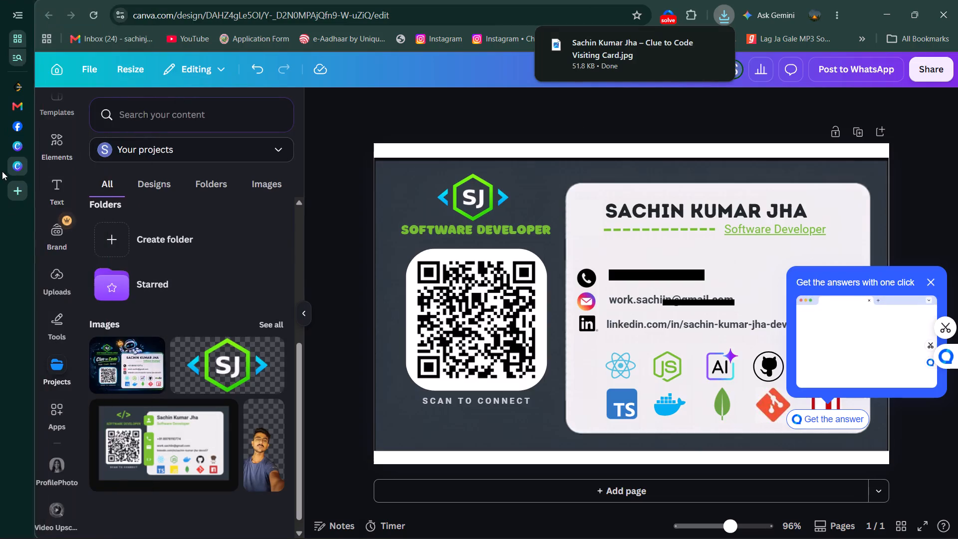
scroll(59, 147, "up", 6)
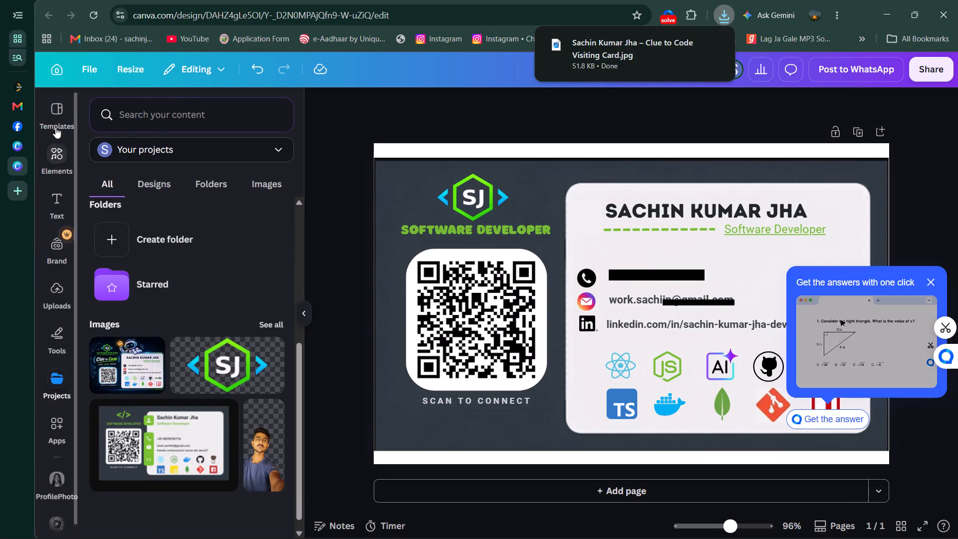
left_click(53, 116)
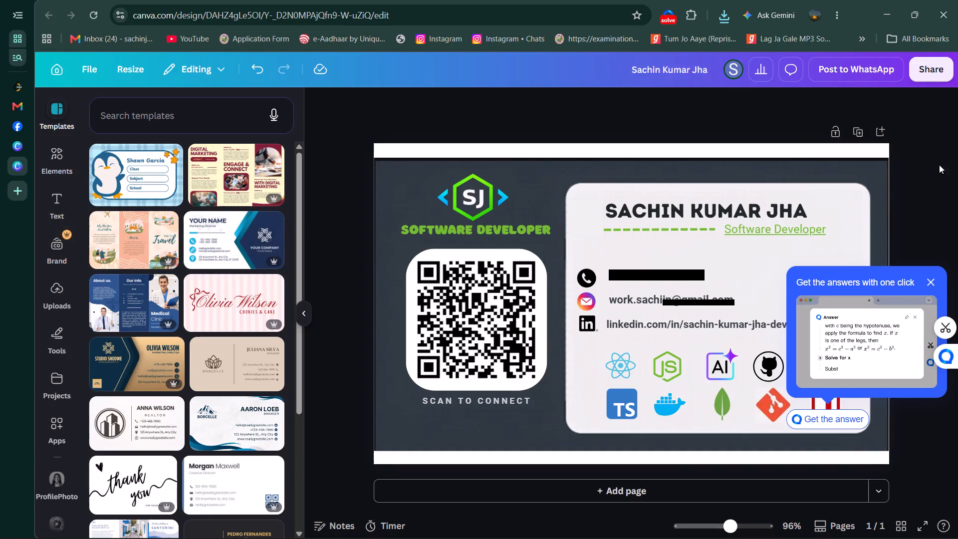
Close the answer-helper pop-up covering the card and add a blank second page to the design.
left_click(922, 184)
left_click(931, 274)
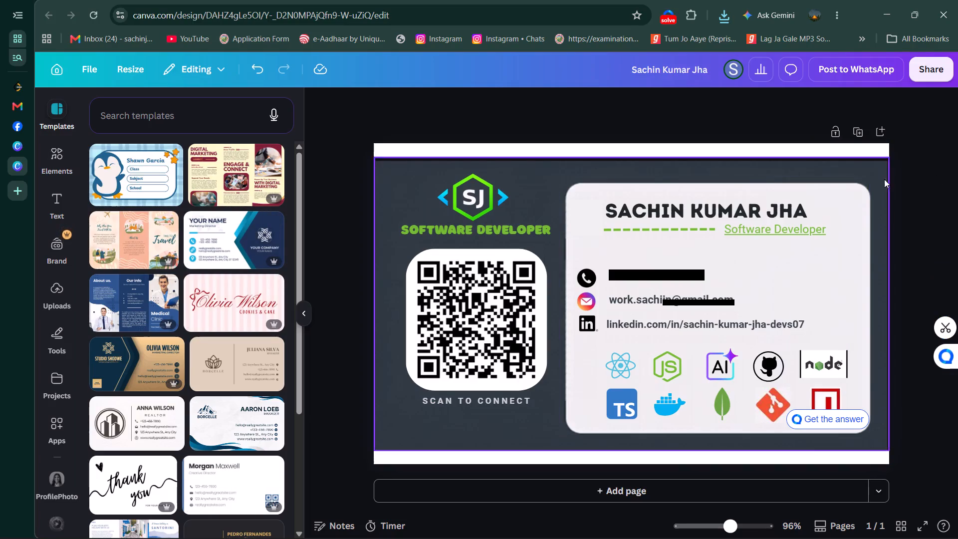
left_click(877, 135)
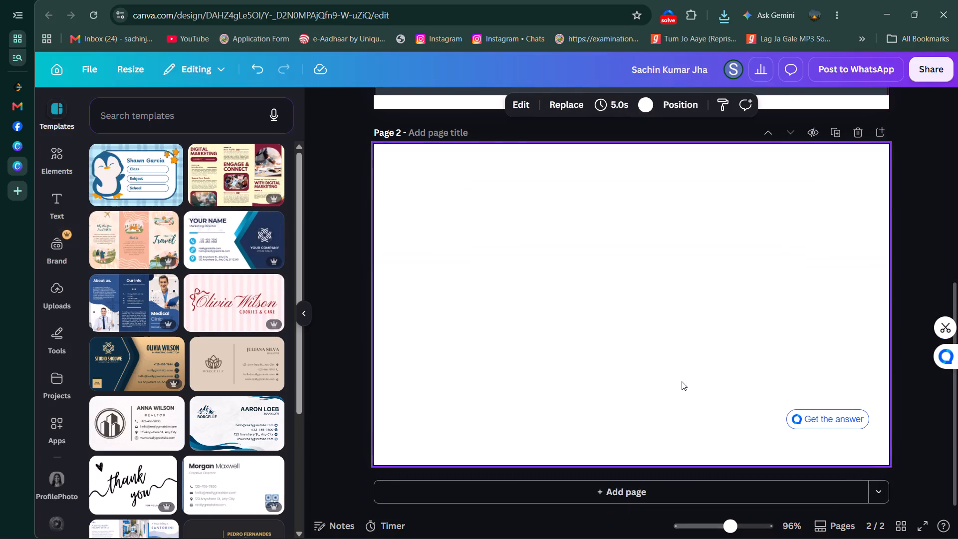
Place the downloaded Clue to Code visiting card JPG on the blank second page.
left_click(669, 327)
right_click(669, 327)
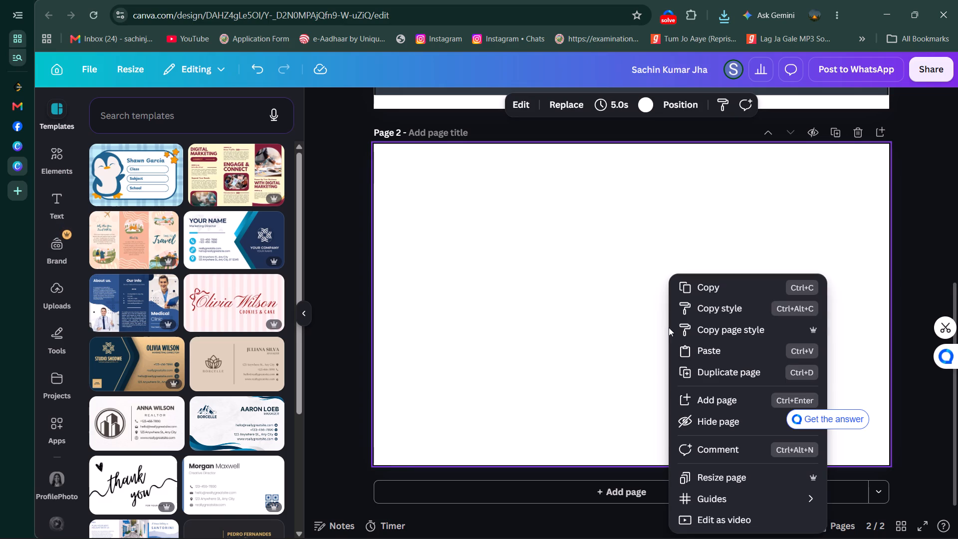
left_click(725, 20)
left_click_drag(618, 73, 546, 267)
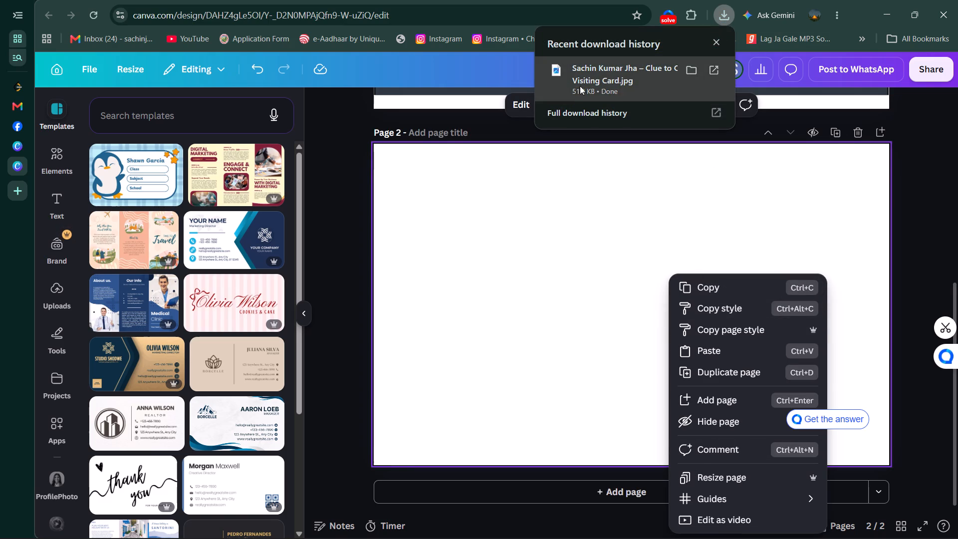
left_click_drag(618, 90, 507, 279)
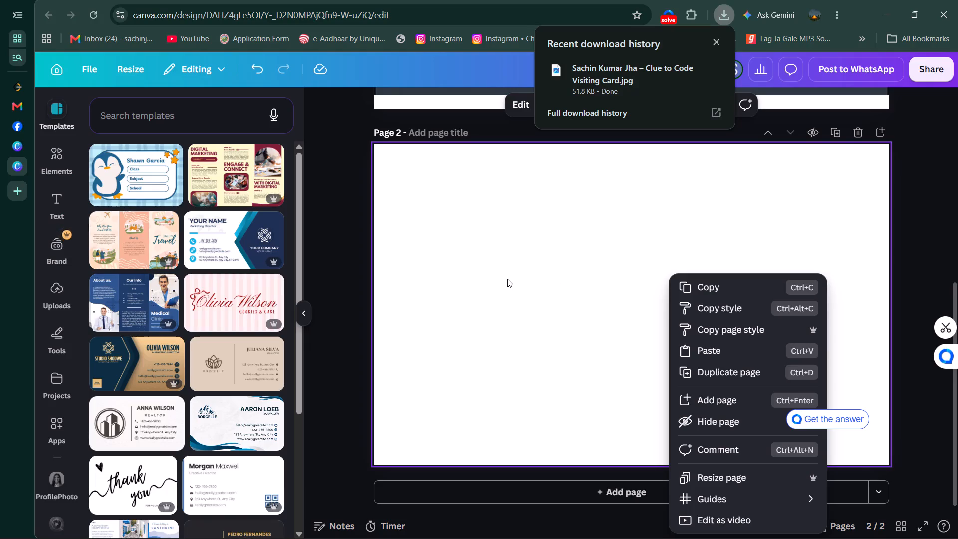
left_click(671, 230)
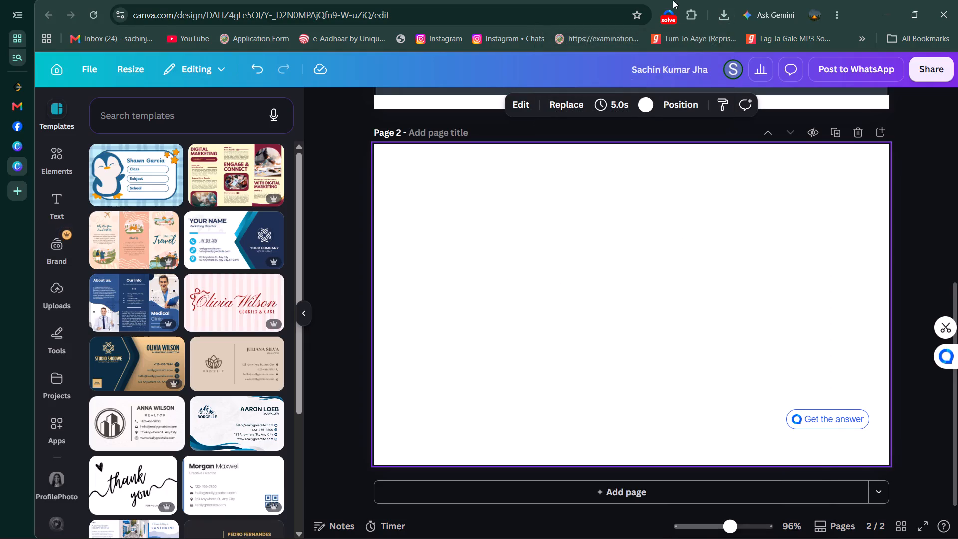
left_click(722, 17)
left_click_drag(651, 72, 519, 233)
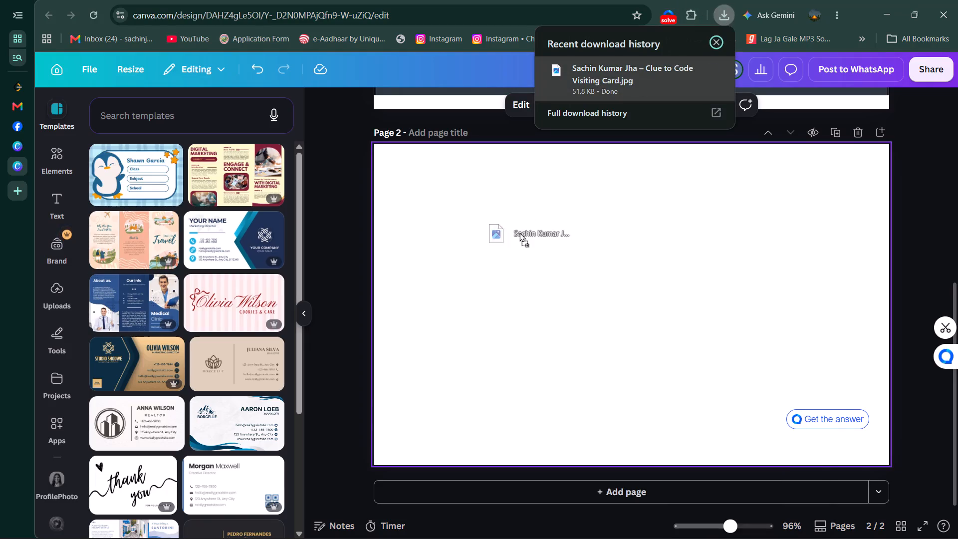
left_click_drag(519, 233, 553, 258)
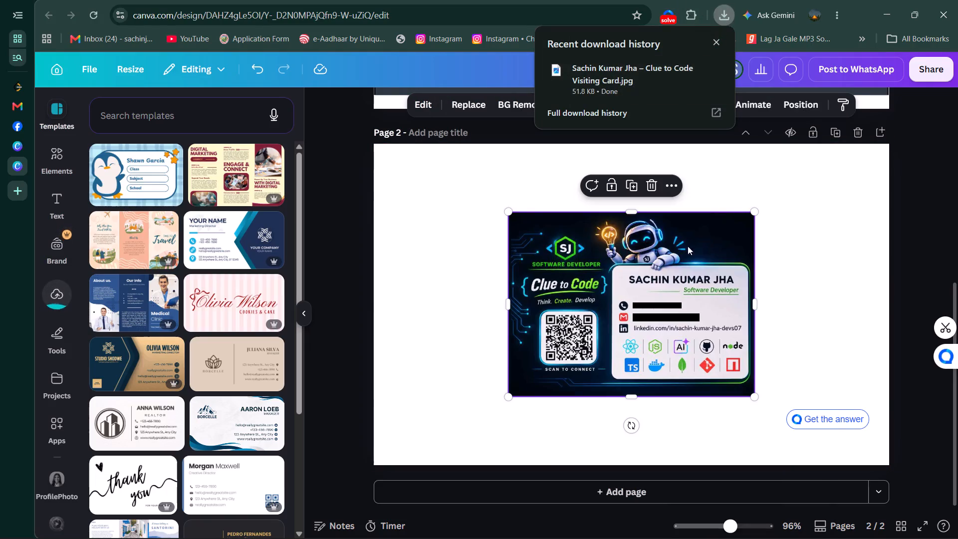
Enlarge and widen the card image on page 2 to about 408 px tall, and move it near the page's centre.
left_click_drag(507, 209, 398, 167)
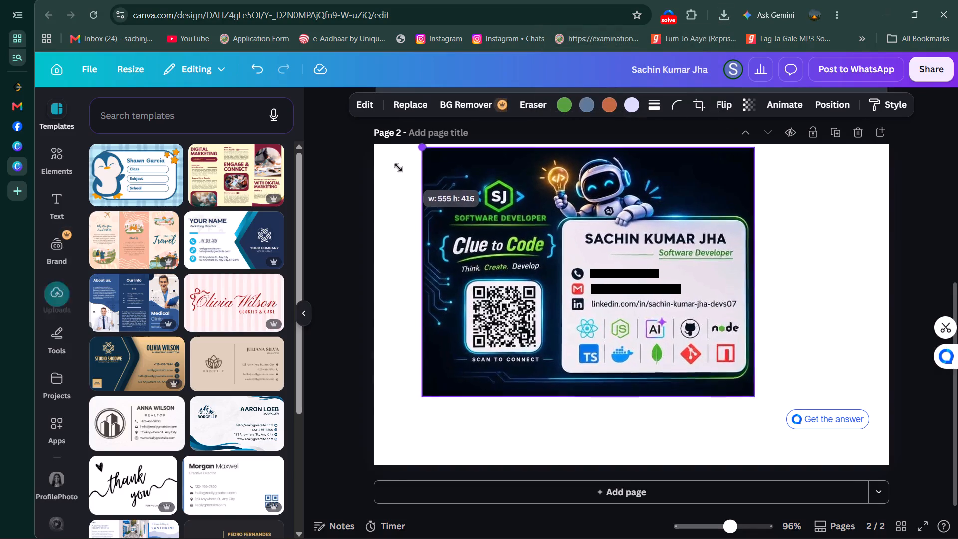
left_click_drag(398, 167, 398, 189)
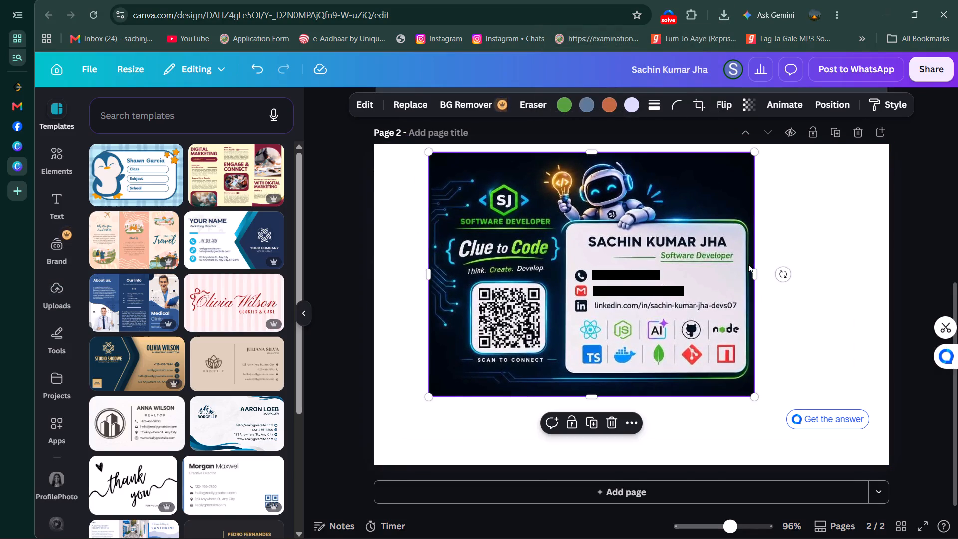
left_click_drag(756, 273, 792, 281)
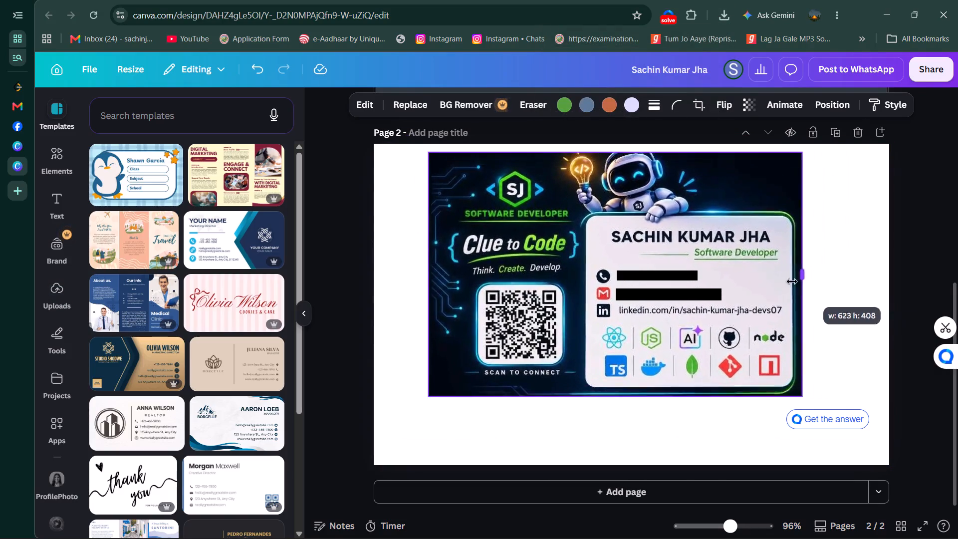
left_click_drag(792, 281, 791, 281)
left_click_drag(602, 262, 612, 300)
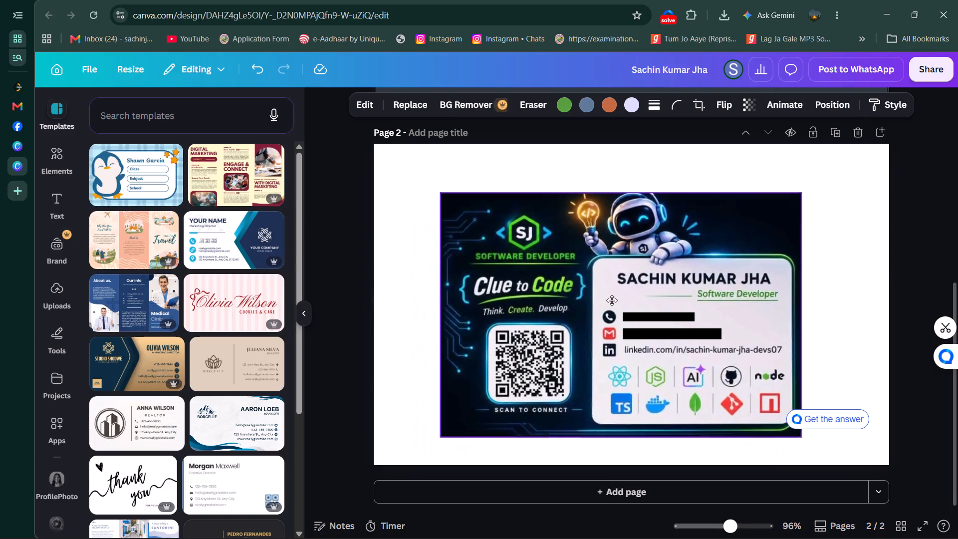
left_click_drag(612, 300, 607, 297)
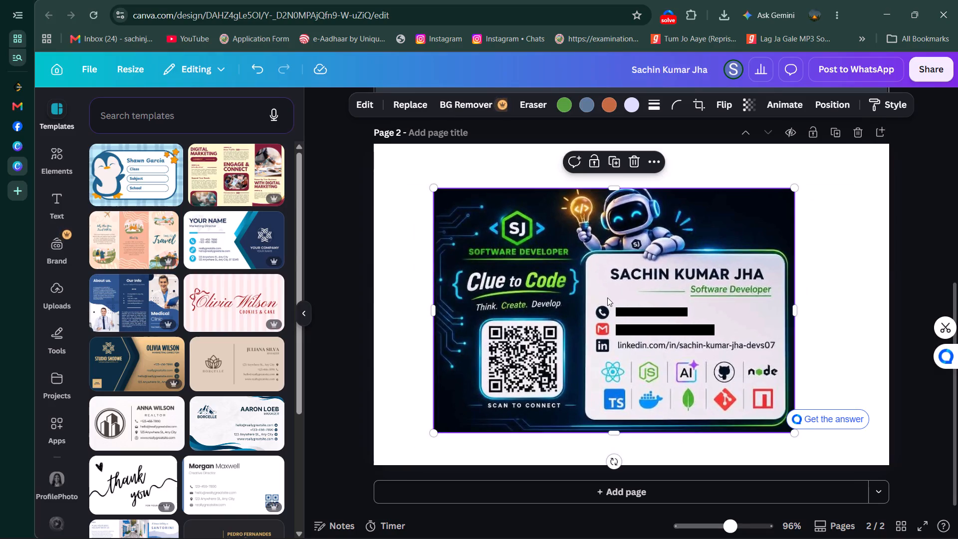
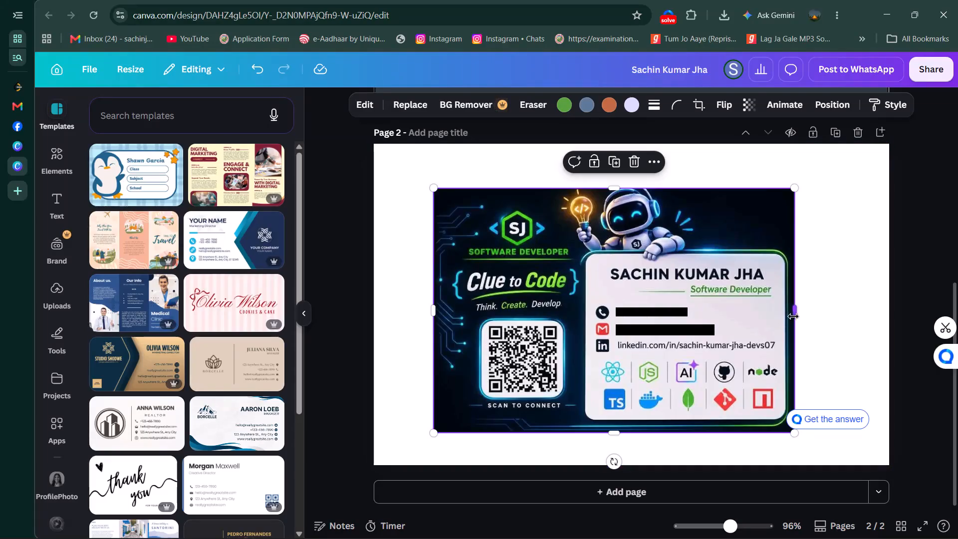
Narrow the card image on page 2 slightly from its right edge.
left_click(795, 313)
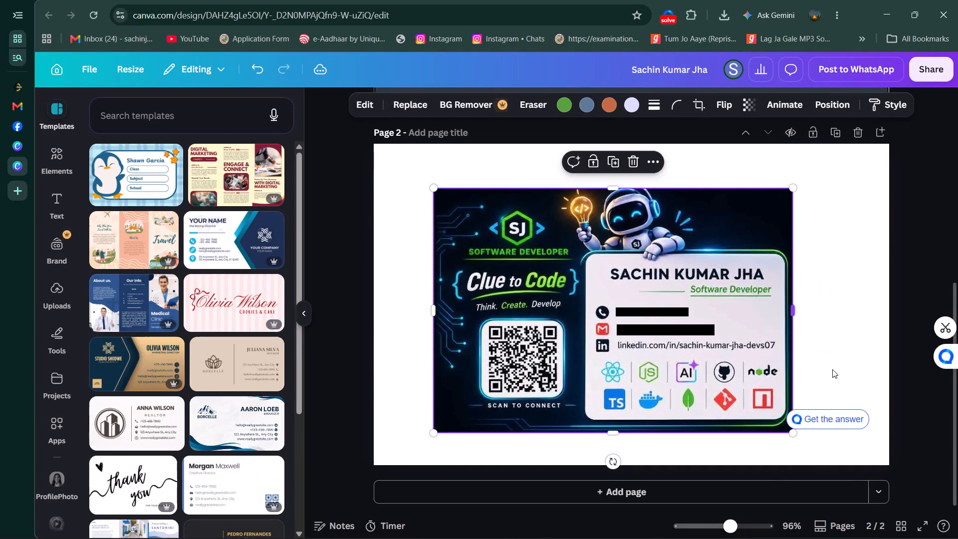
Pause the Web Problem Solver helper using the option "This site is no longer displayed".
left_click(867, 409)
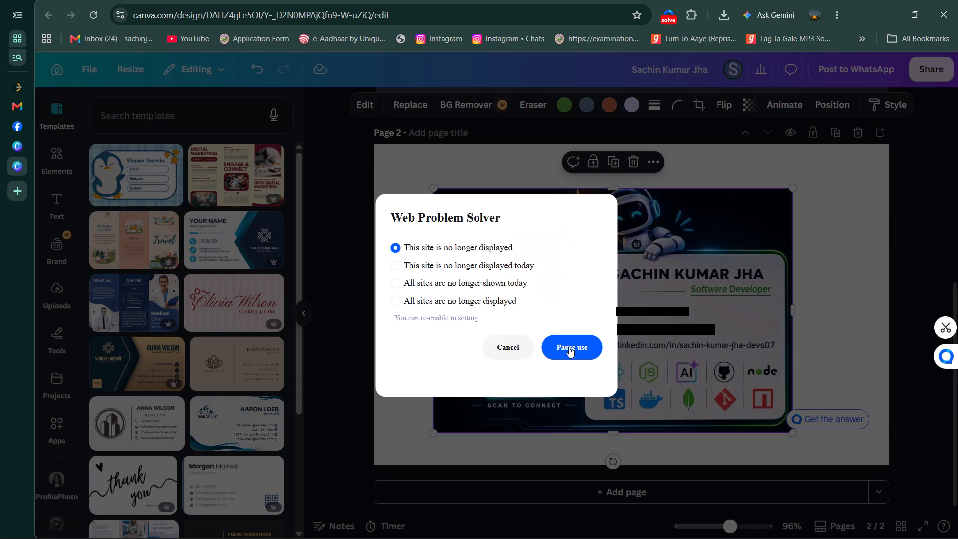
left_click(586, 349)
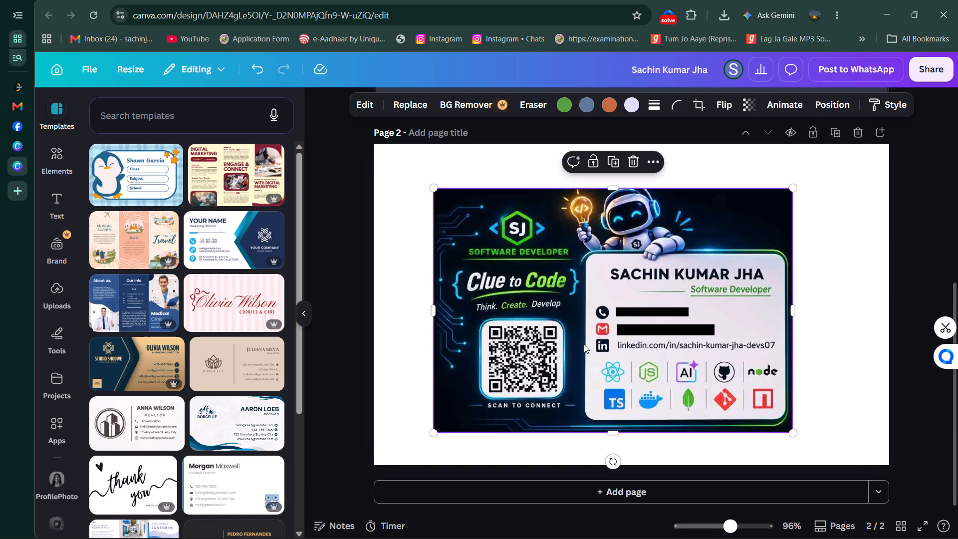
Delete the Clue to Code card image from page 2.
left_click(633, 160)
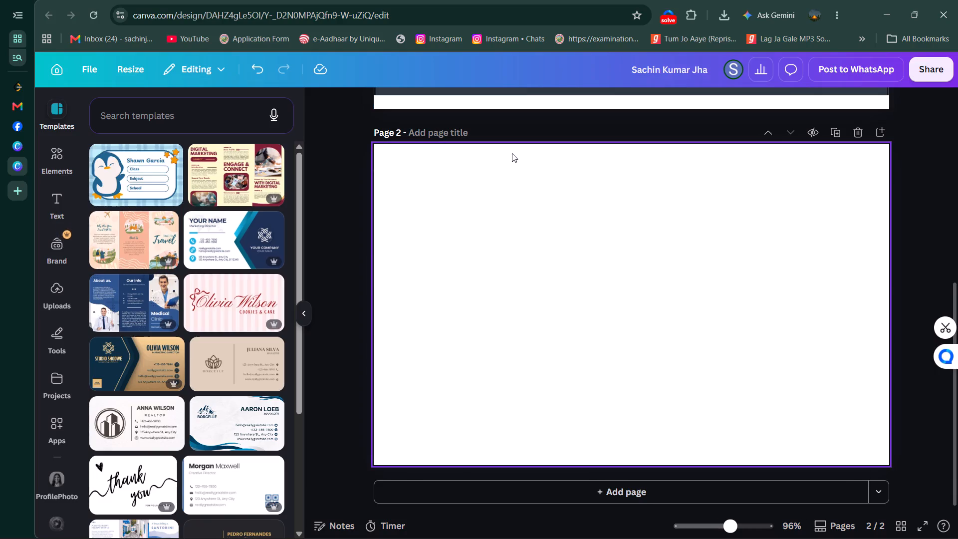
Reload the editor and replace page 1 with the 768 x 576 px Untitled Design from your projects.
scroll(512, 153, "up", 4)
scroll(722, 324, "down", 2)
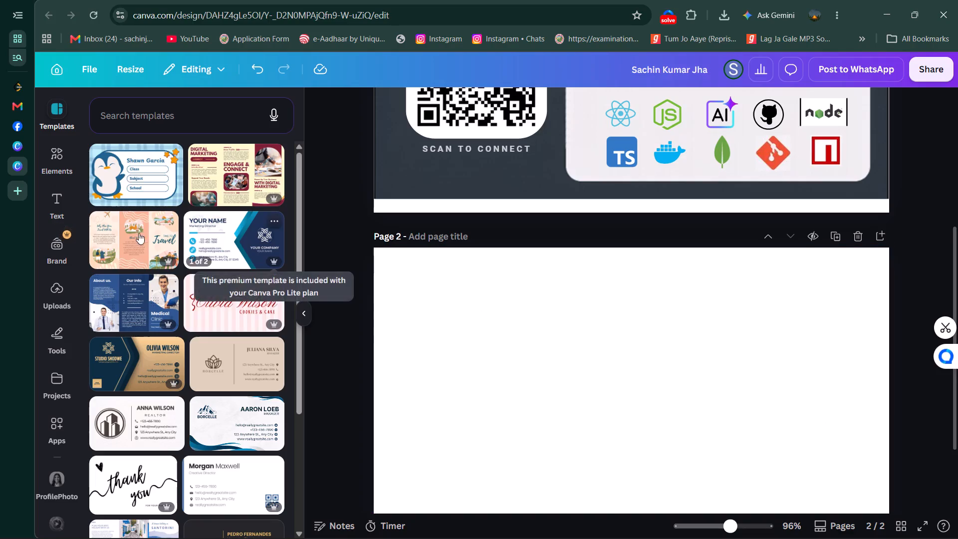
left_click(56, 100)
left_click(94, 21)
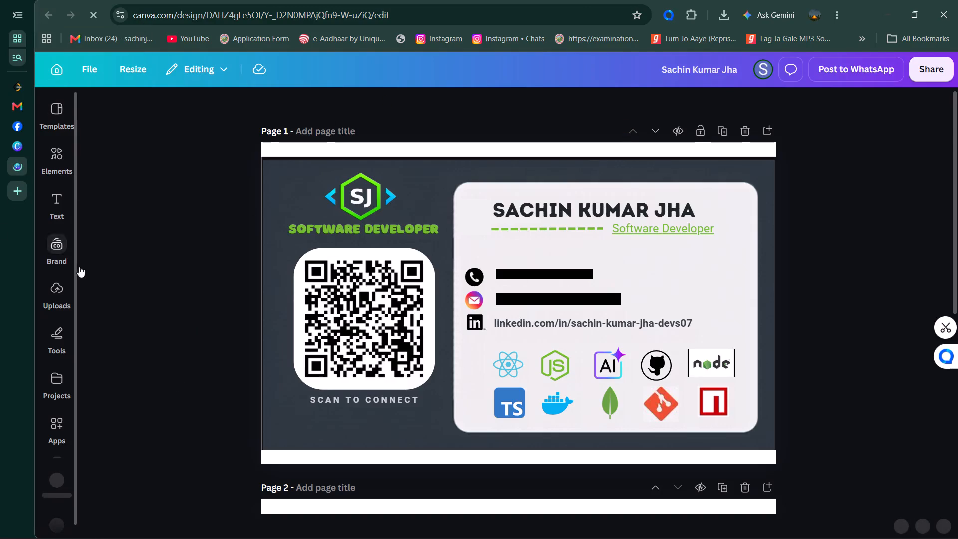
left_click(56, 386)
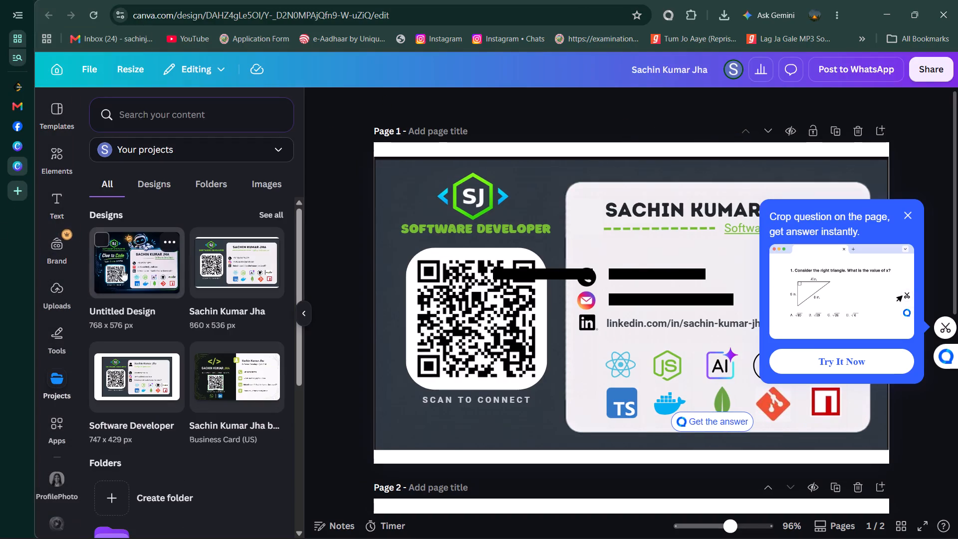
left_click(128, 261)
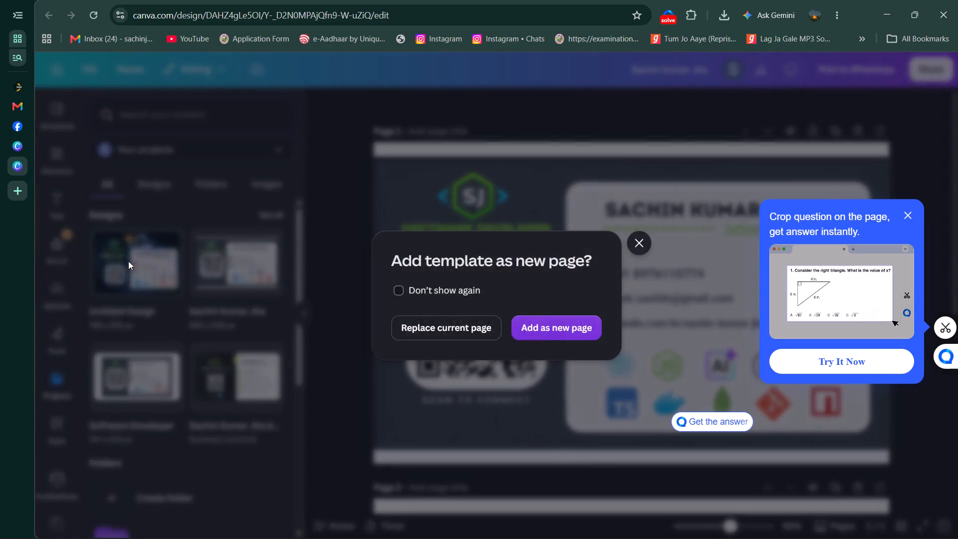
left_click(458, 330)
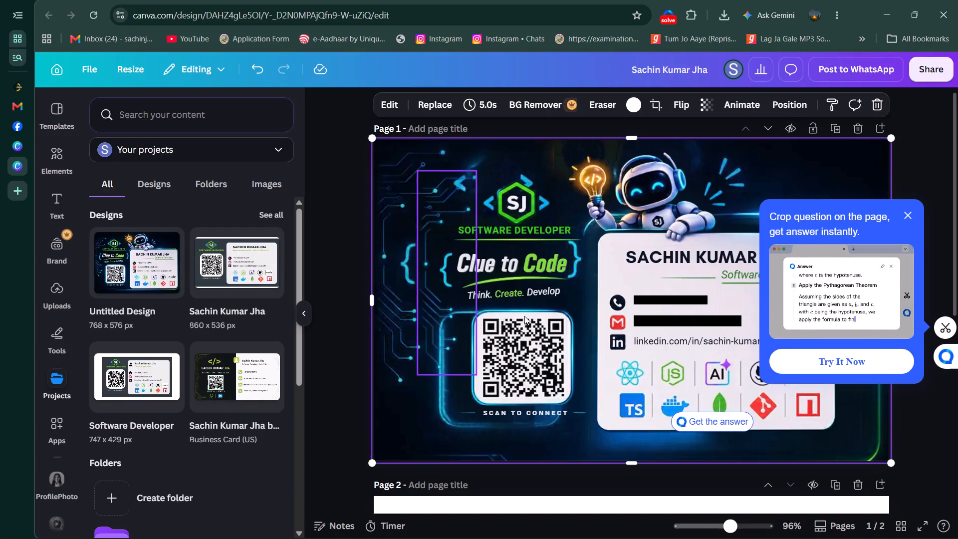
Close the crop-question pop-up and delete the blank page 2.
left_click(908, 211)
scroll(702, 380, "down", 2)
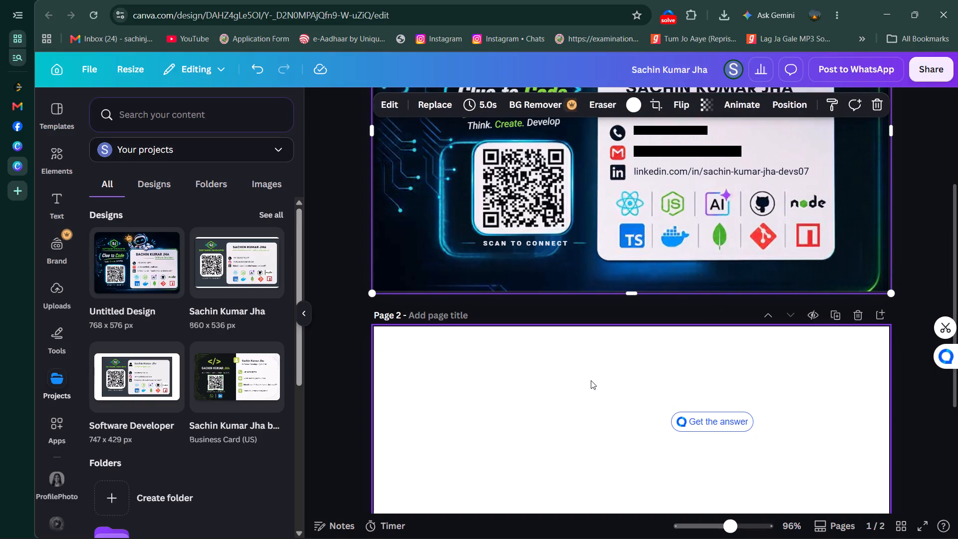
left_click(586, 380)
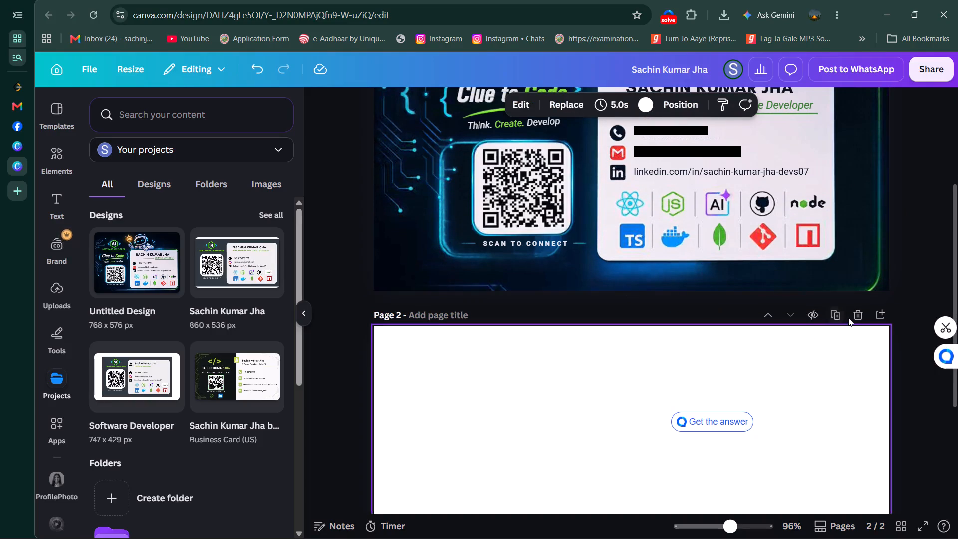
left_click(848, 318)
left_click(857, 315)
scroll(632, 264, "up", 1)
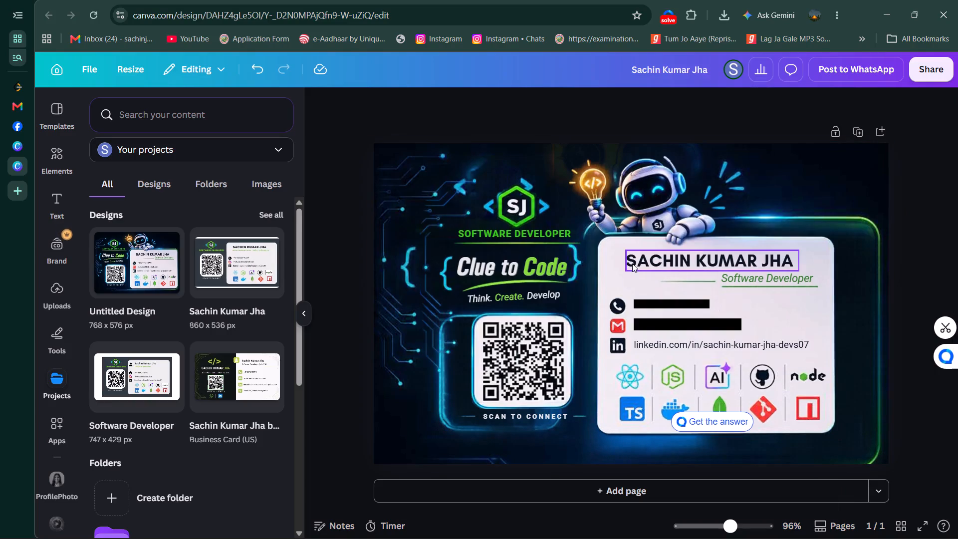
Delete the separate left curly brace next to the Clue to Code title.
left_click(443, 164)
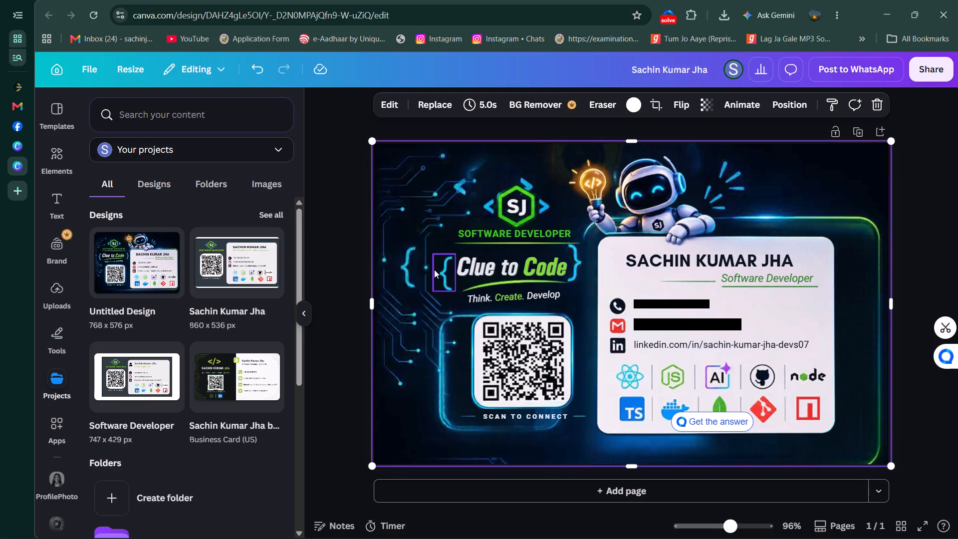
left_click(405, 276)
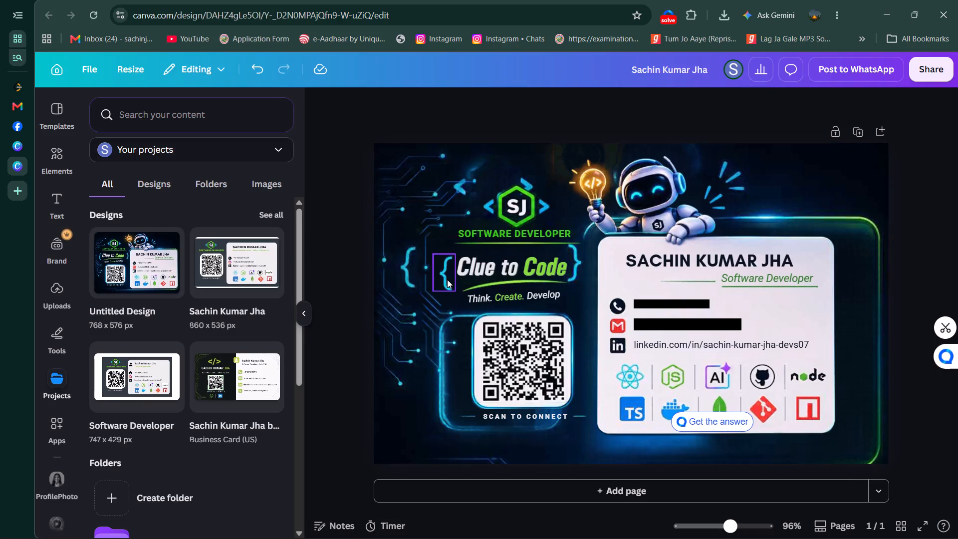
left_click(447, 279)
left_click(465, 230)
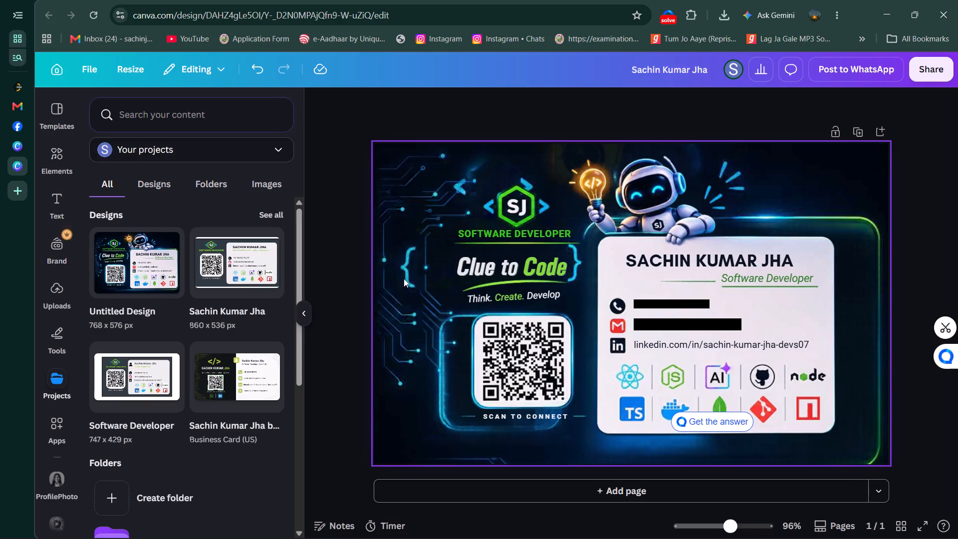
Delete the separate circuit-line graphic overlapping the card's left side.
left_click(436, 275)
left_click_drag(436, 275, 404, 306)
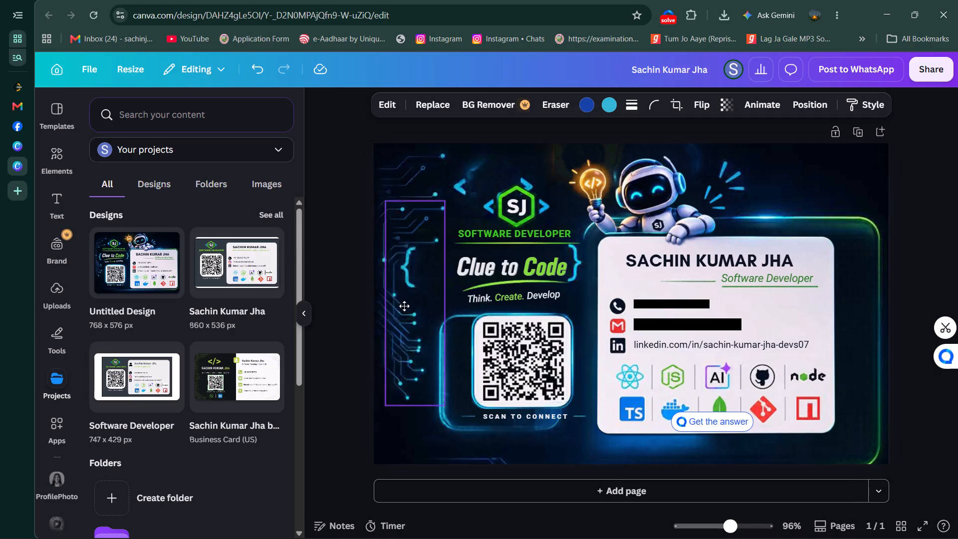
left_click_drag(404, 306, 439, 293)
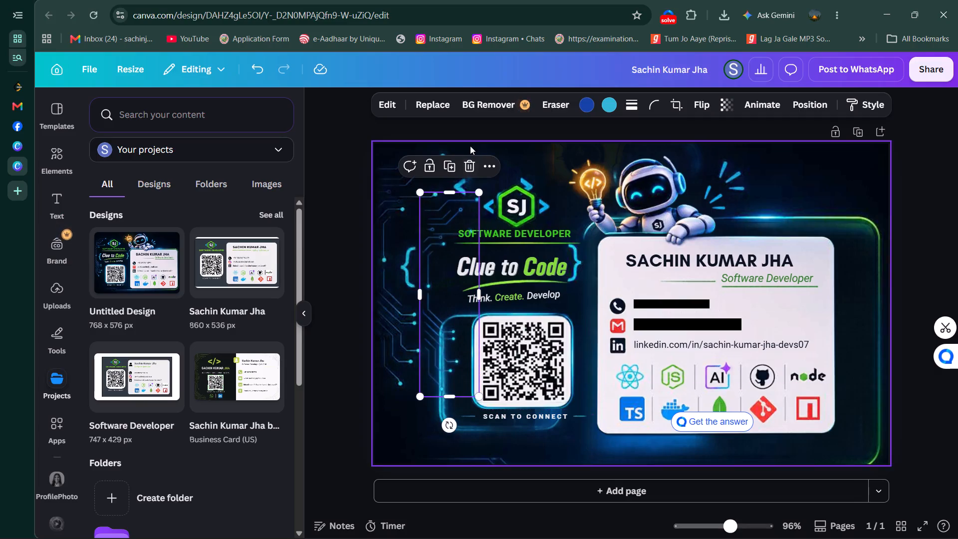
left_click(469, 165)
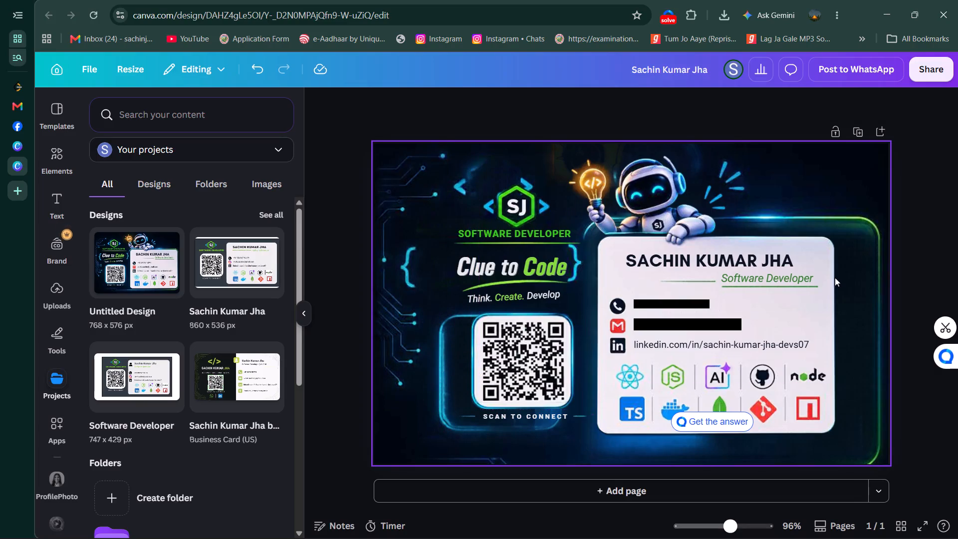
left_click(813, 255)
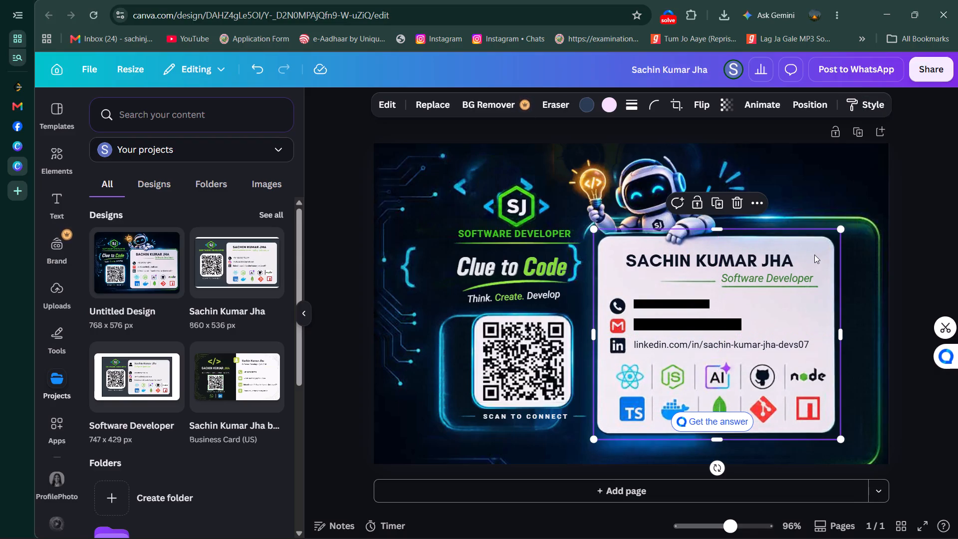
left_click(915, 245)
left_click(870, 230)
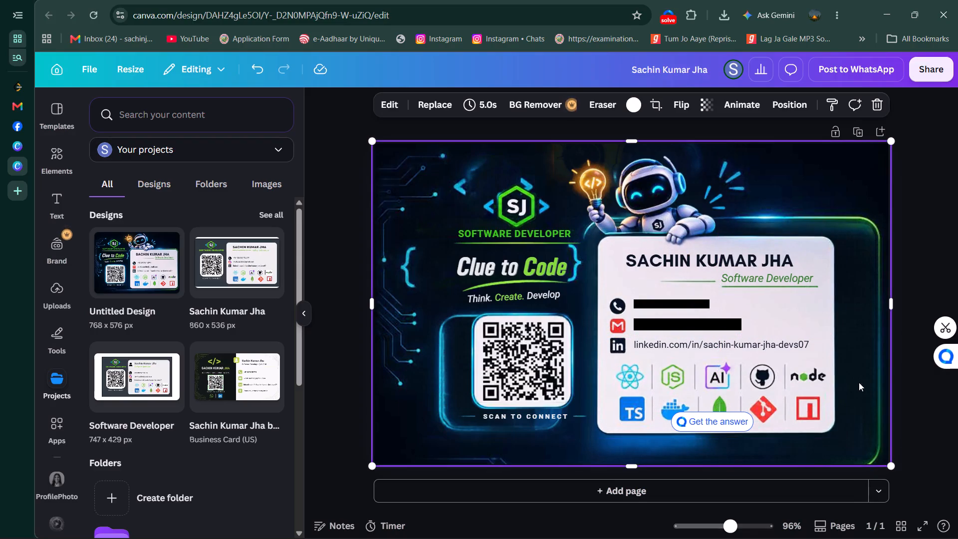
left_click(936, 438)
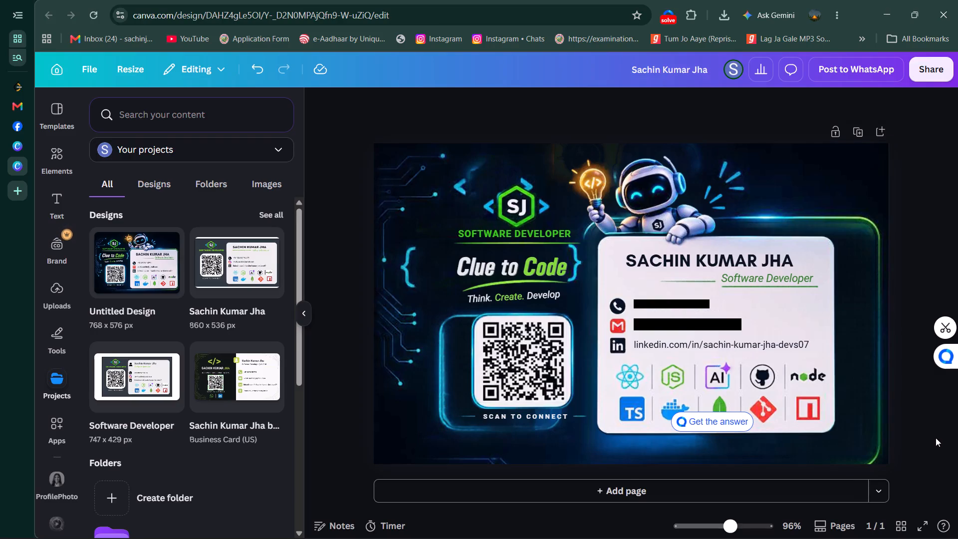
Nudge the QR code slightly to the right inside its white frame.
left_click(523, 360)
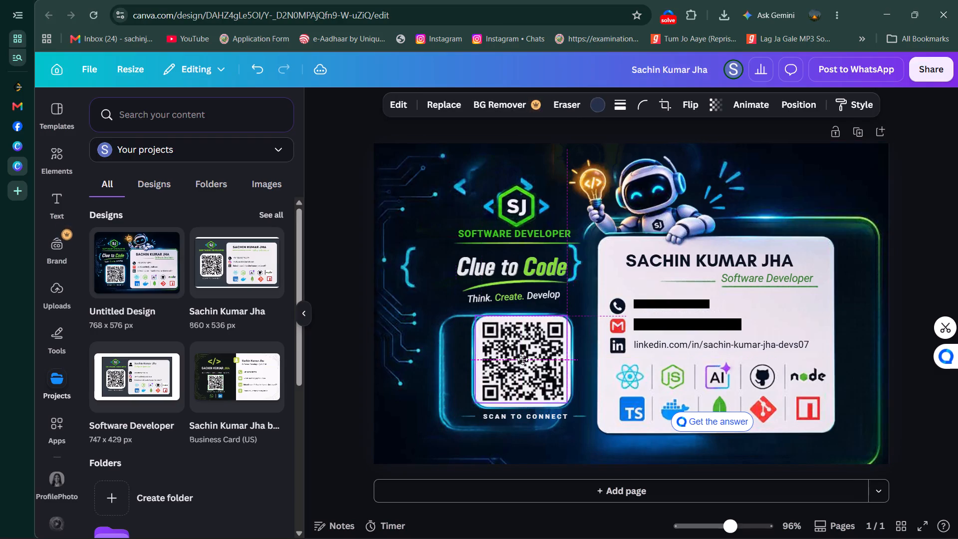
Detach the card's background image from the page and shrink it to about 750 px wide, keeping its proportions.
left_click(449, 386)
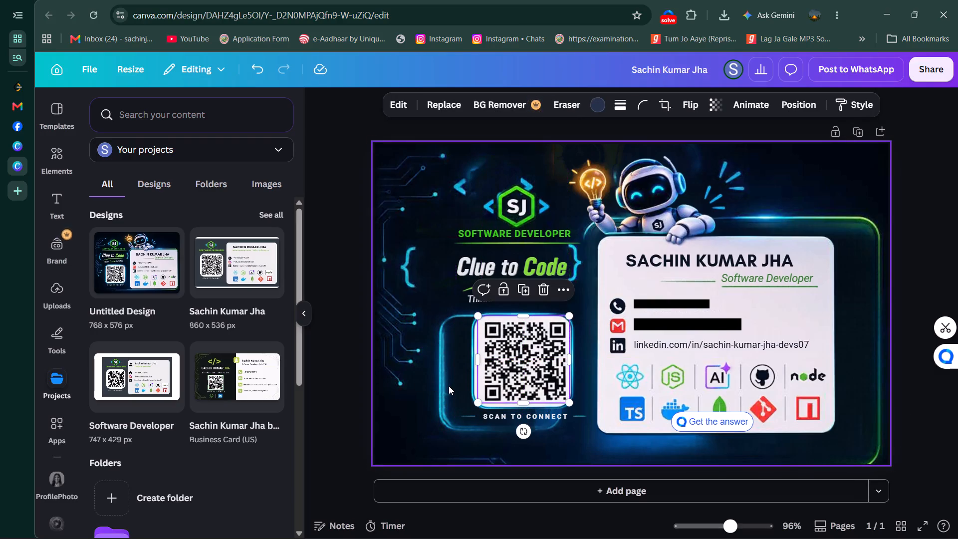
left_click(375, 470)
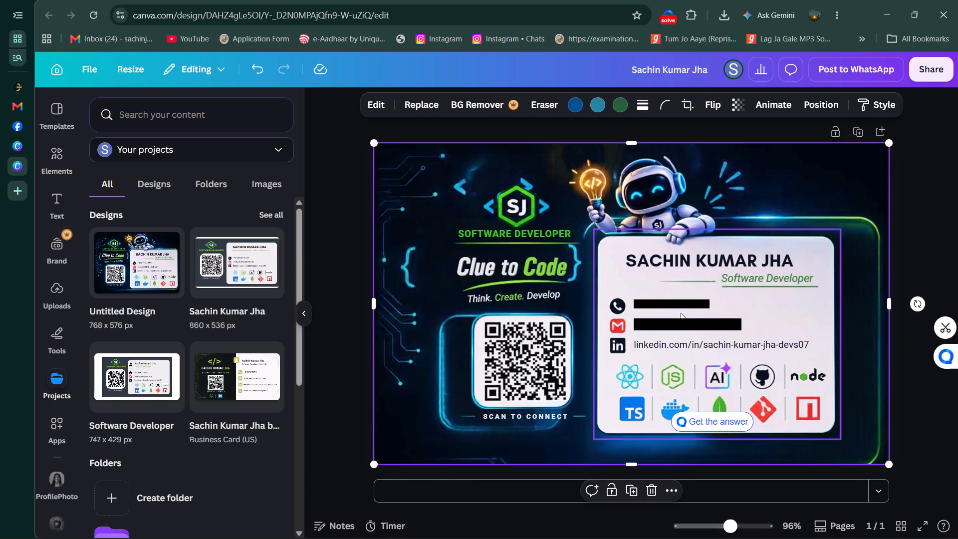
left_click_drag(376, 466, 390, 451)
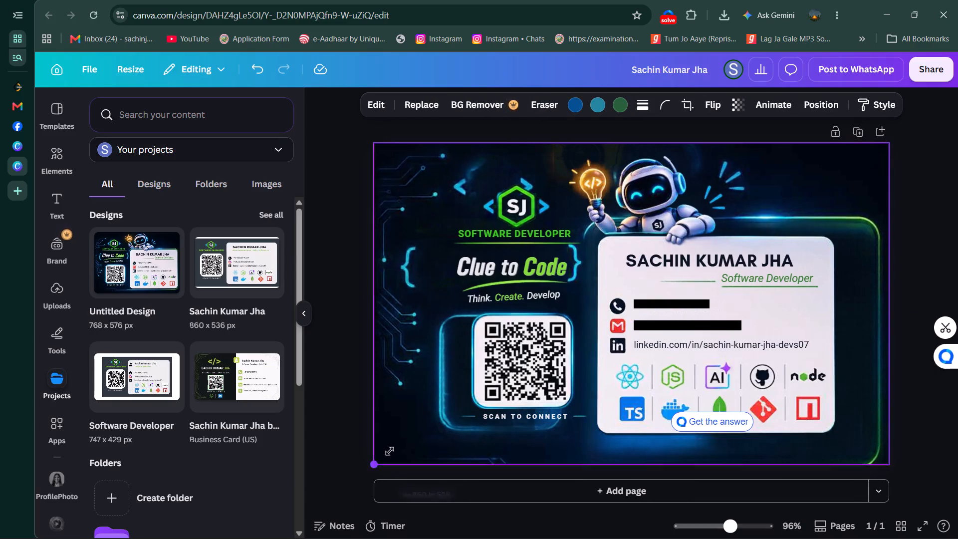
left_click_drag(390, 451, 372, 458)
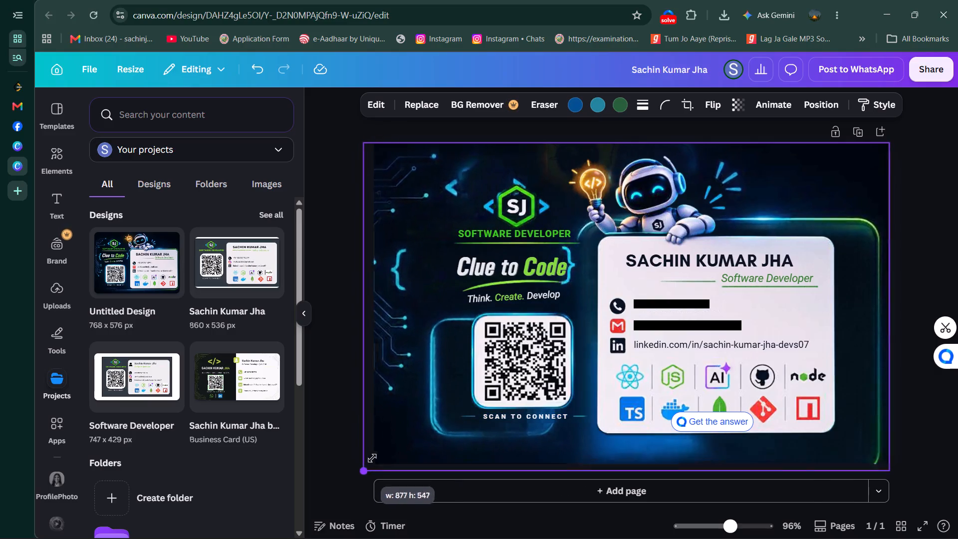
left_click_drag(372, 458, 404, 443)
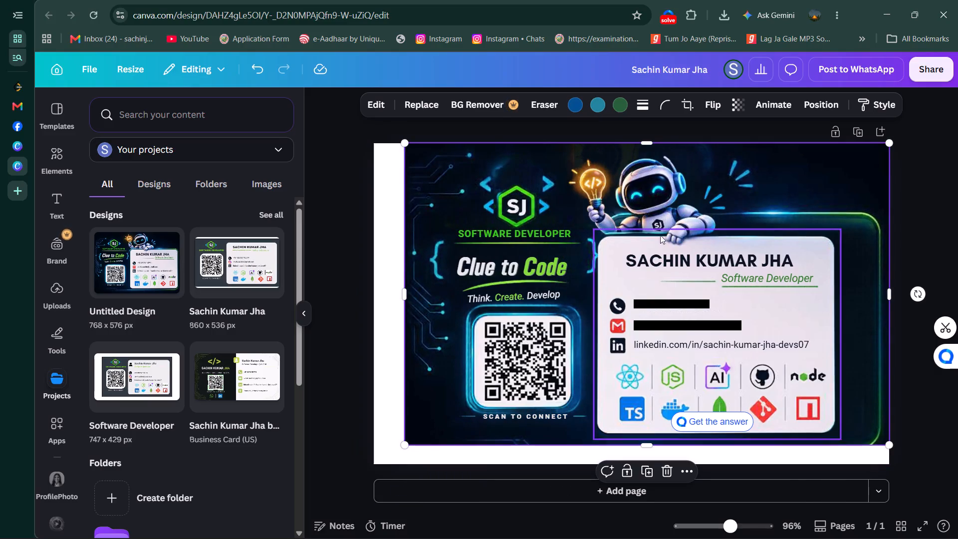
left_click_drag(889, 143, 839, 161)
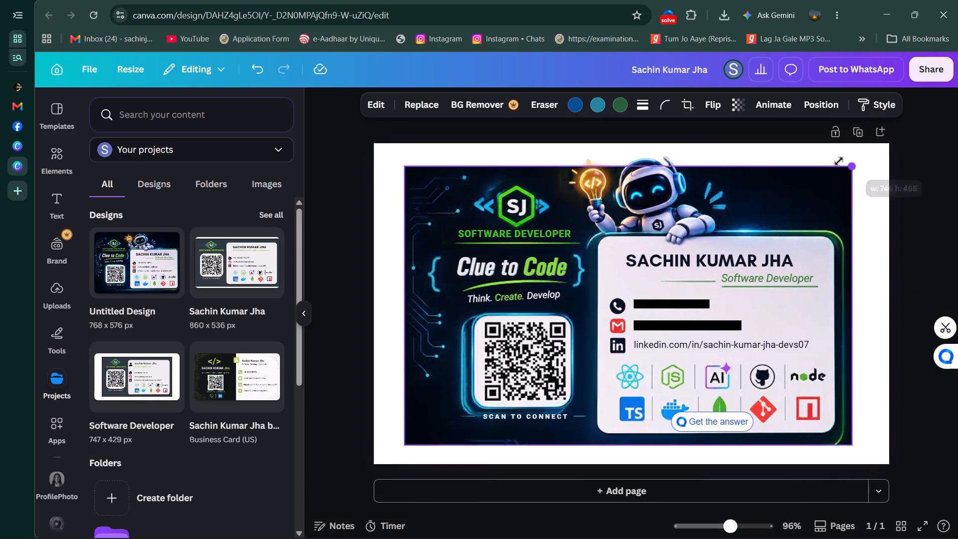
left_click_drag(839, 161, 843, 158)
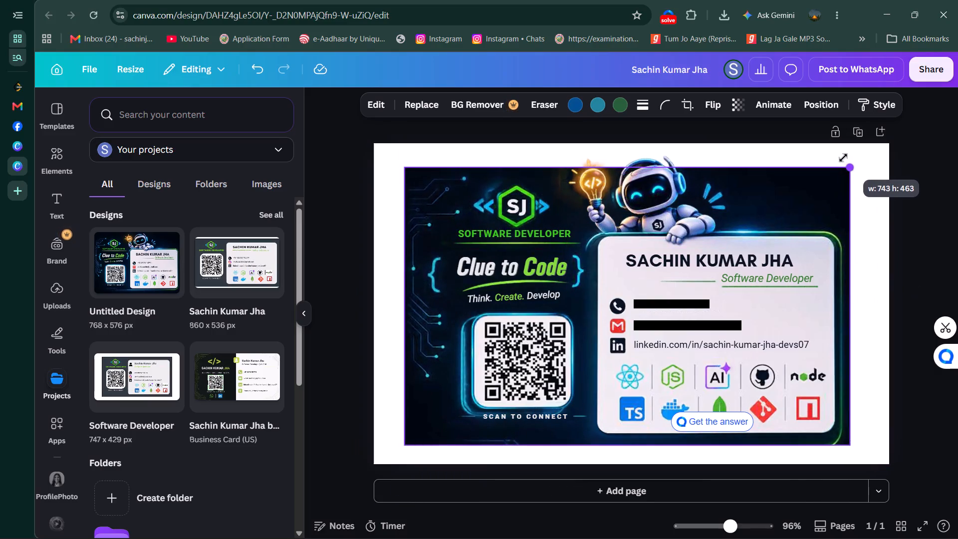
left_click_drag(843, 158, 844, 150)
Reposition the background image slightly to the left so its glowing outlines frame the white contact panel and the QR code.
left_click_drag(665, 198, 664, 200)
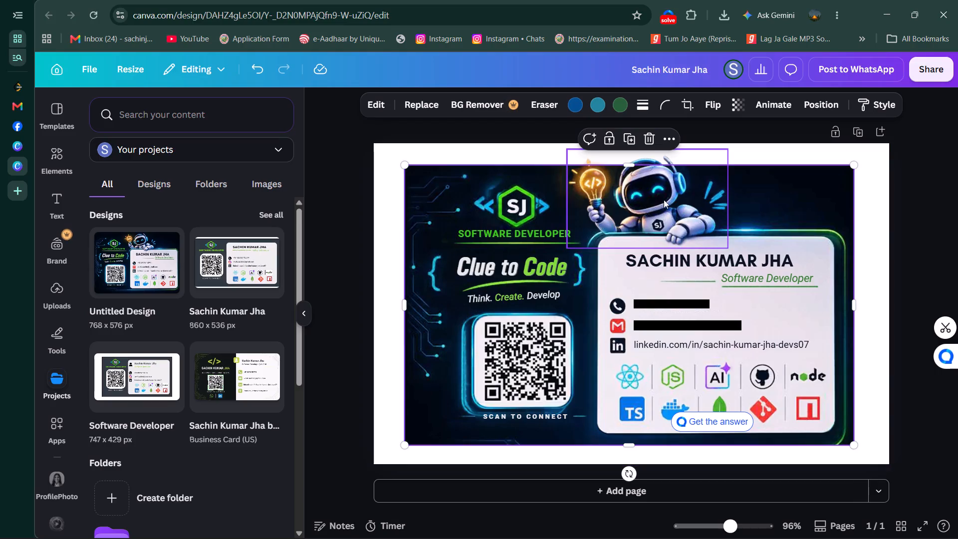
left_click_drag(664, 200, 664, 190)
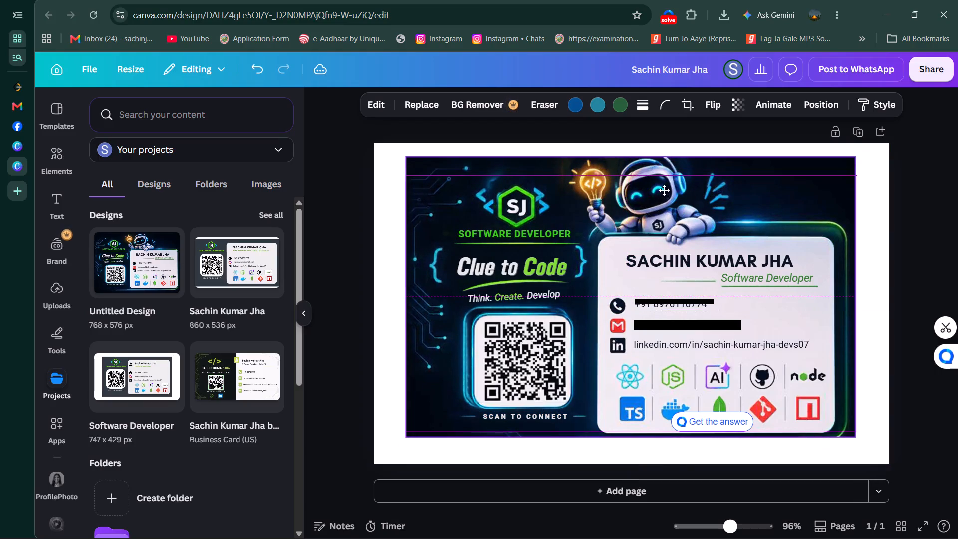
left_click_drag(664, 190, 664, 191)
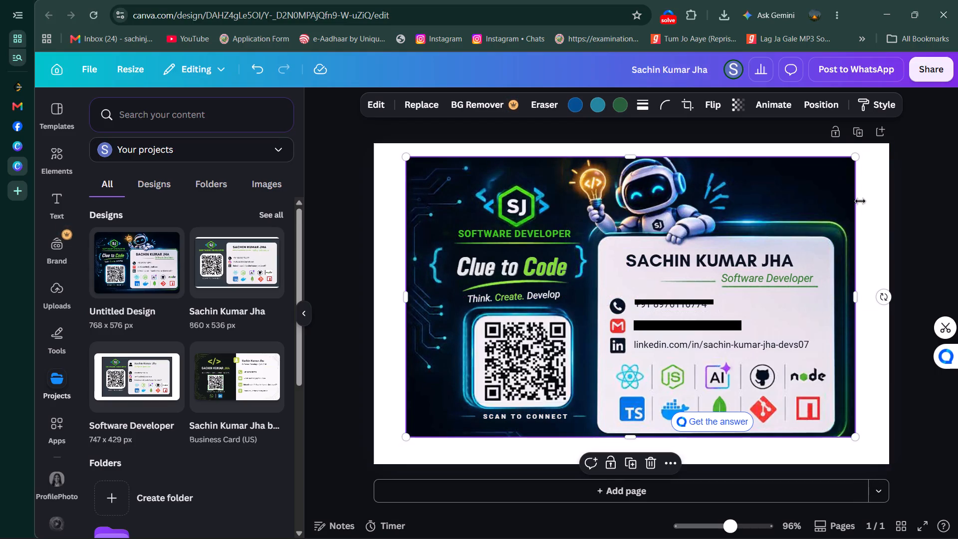
left_click_drag(840, 181, 837, 179)
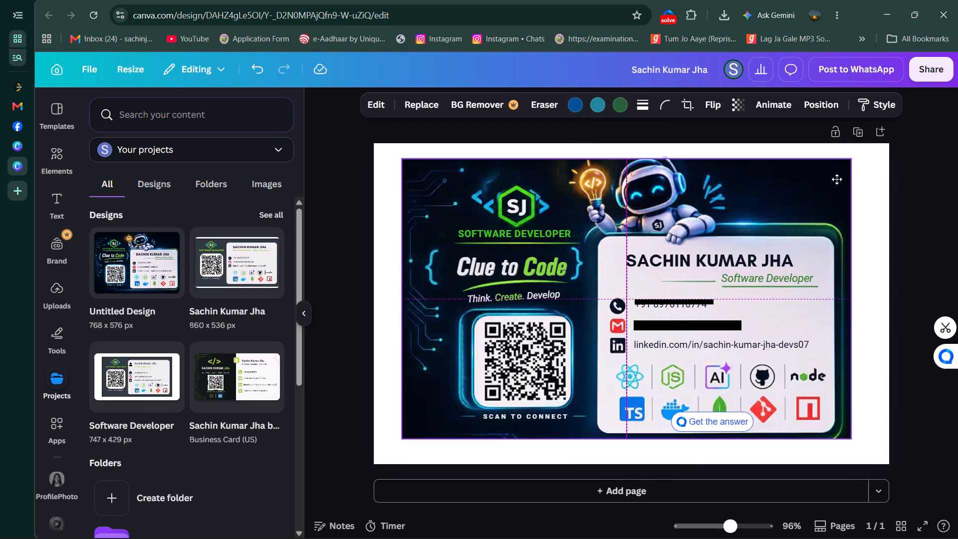
left_click_drag(837, 179, 837, 181)
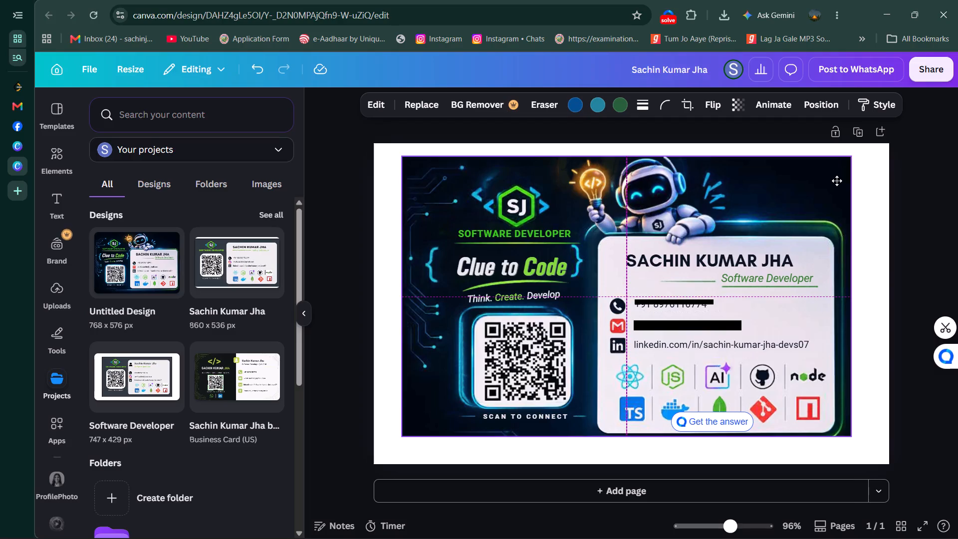
left_click_drag(837, 181, 836, 190)
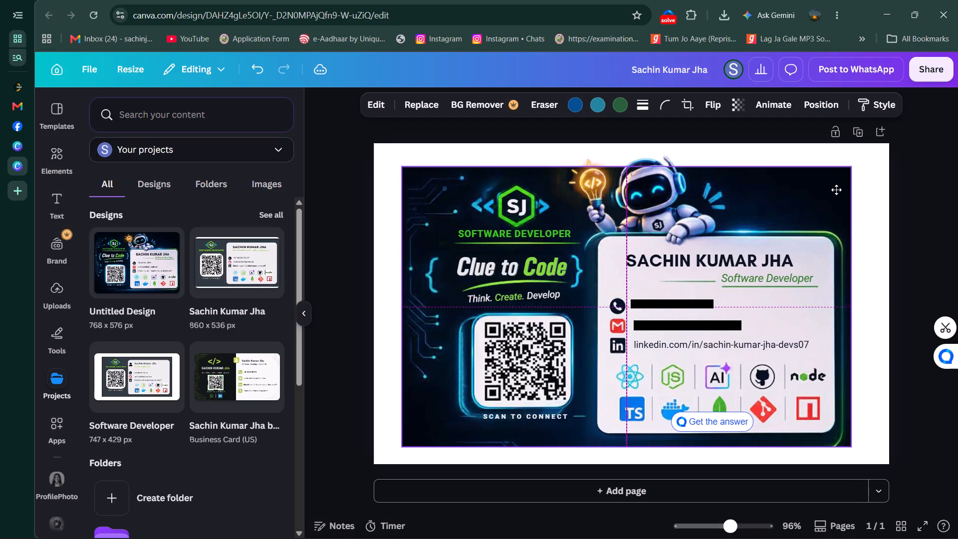
left_click_drag(836, 190, 836, 190)
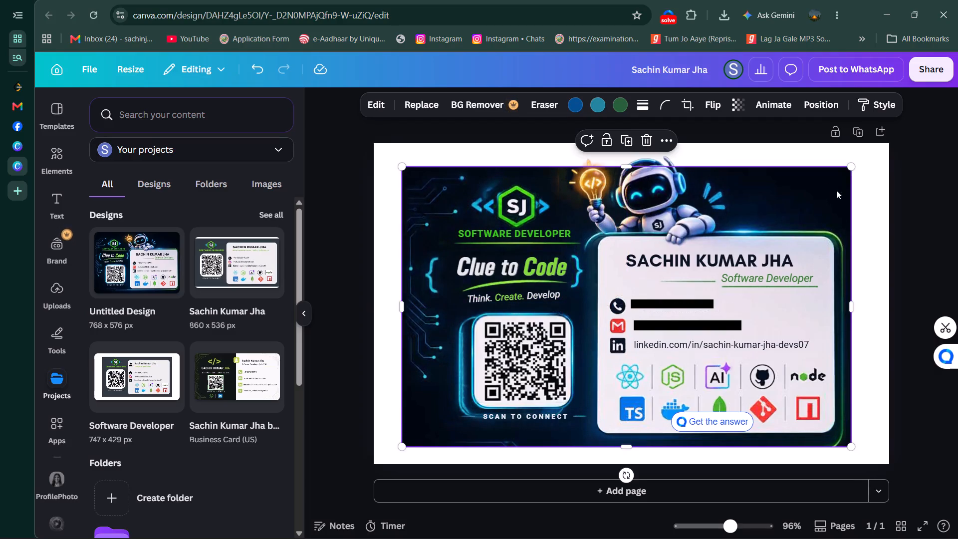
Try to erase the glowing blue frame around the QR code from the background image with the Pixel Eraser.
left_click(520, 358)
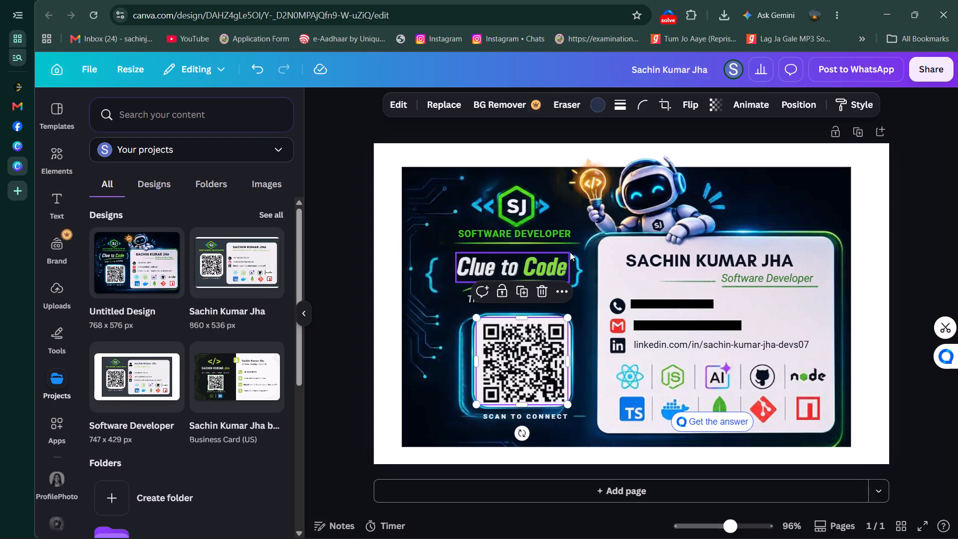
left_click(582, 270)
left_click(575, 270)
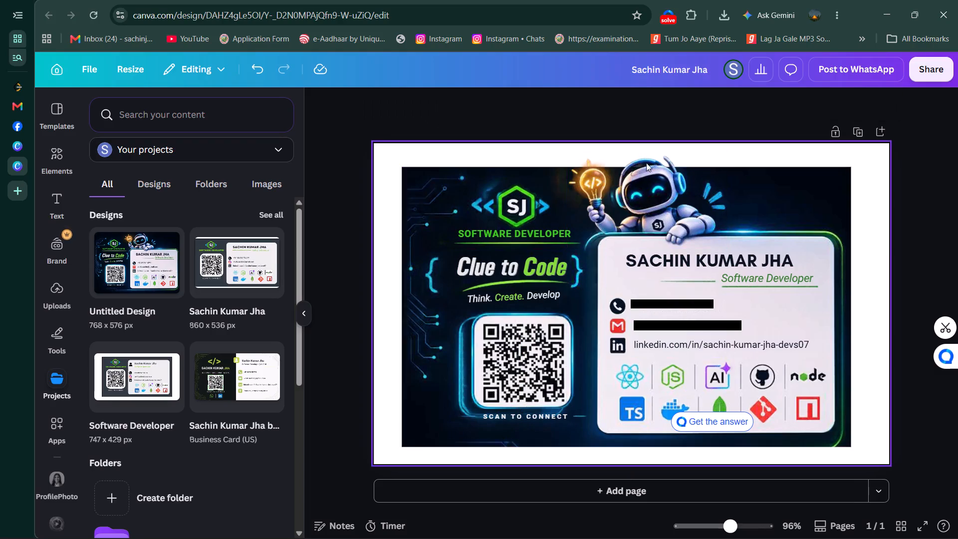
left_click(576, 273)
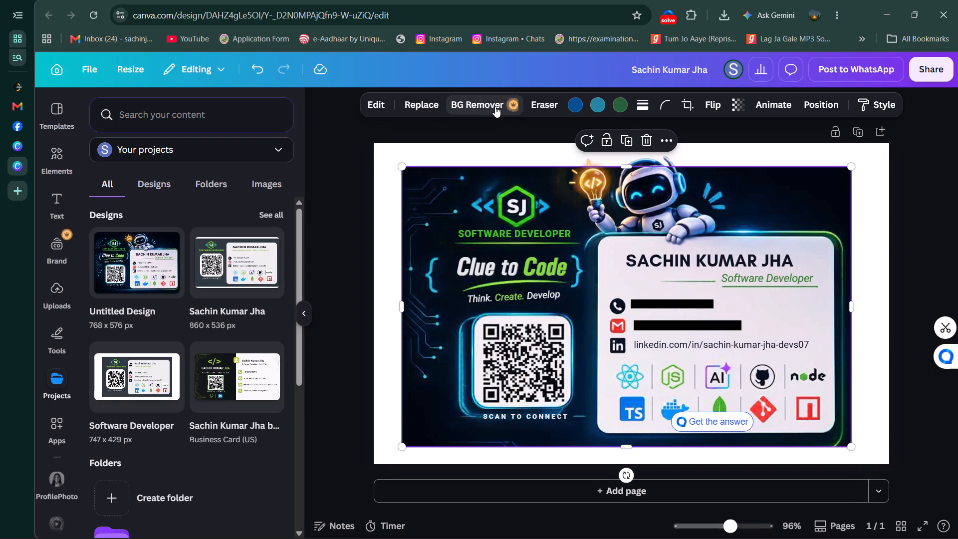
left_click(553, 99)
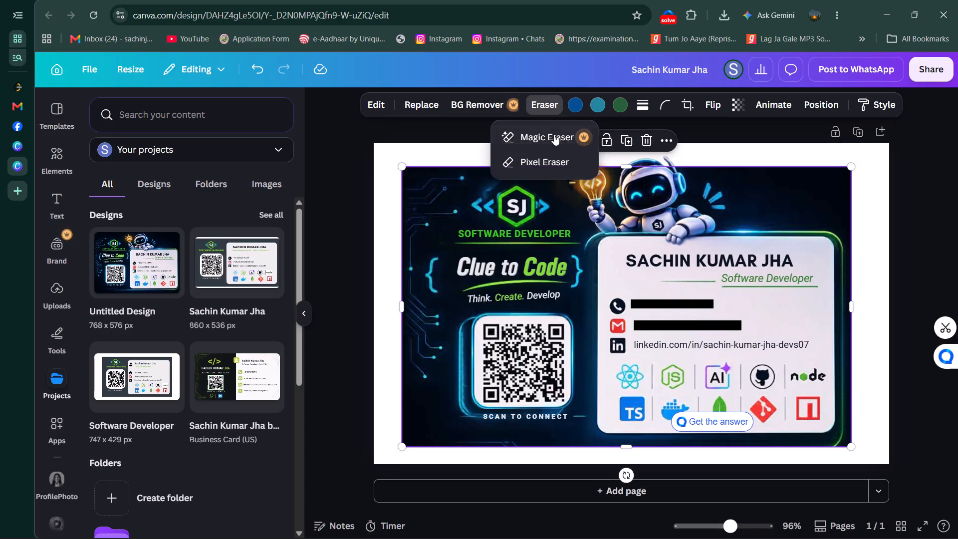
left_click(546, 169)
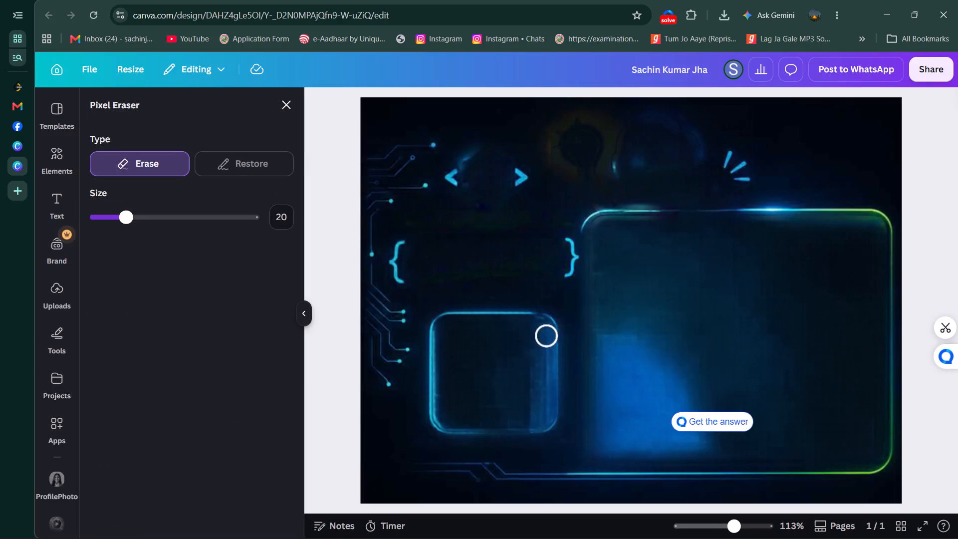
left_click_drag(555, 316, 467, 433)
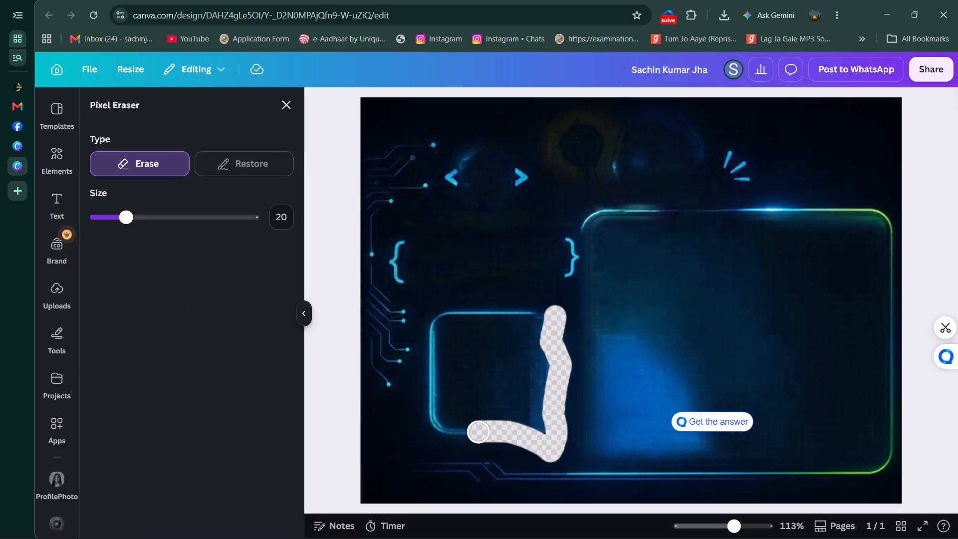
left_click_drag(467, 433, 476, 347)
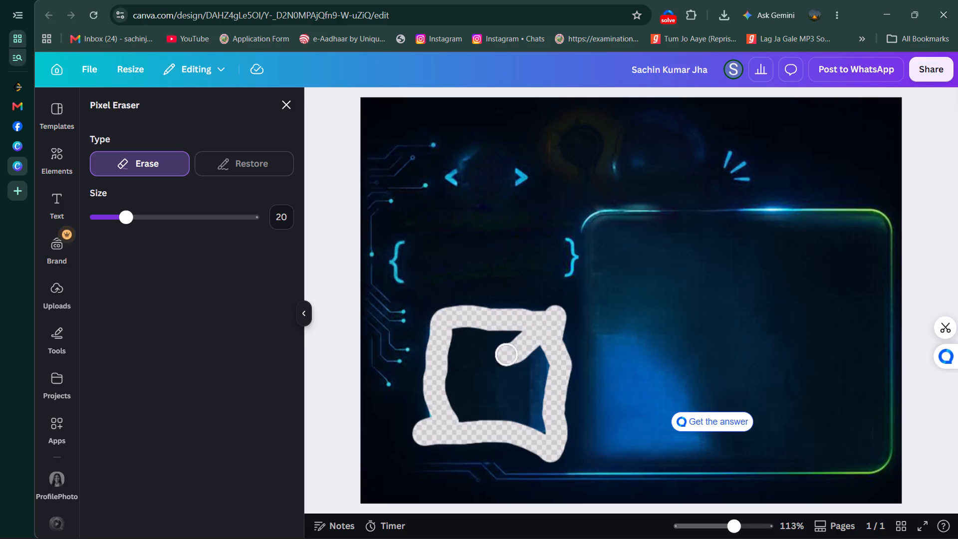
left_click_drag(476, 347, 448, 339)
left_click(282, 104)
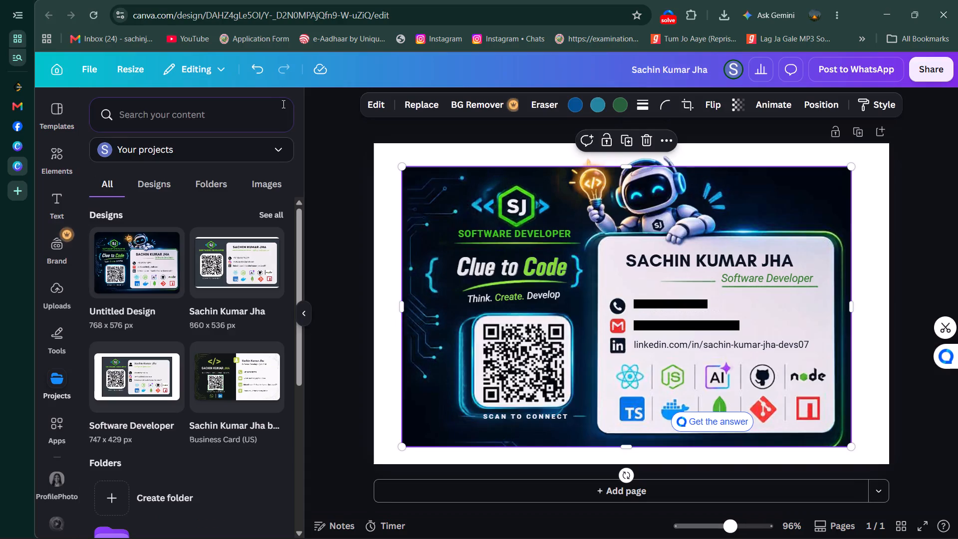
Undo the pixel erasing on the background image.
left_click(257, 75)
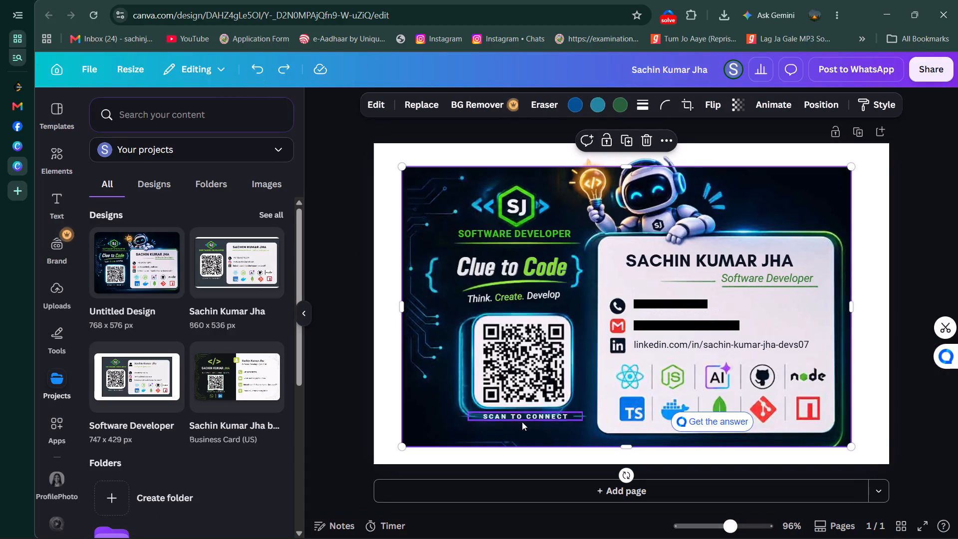
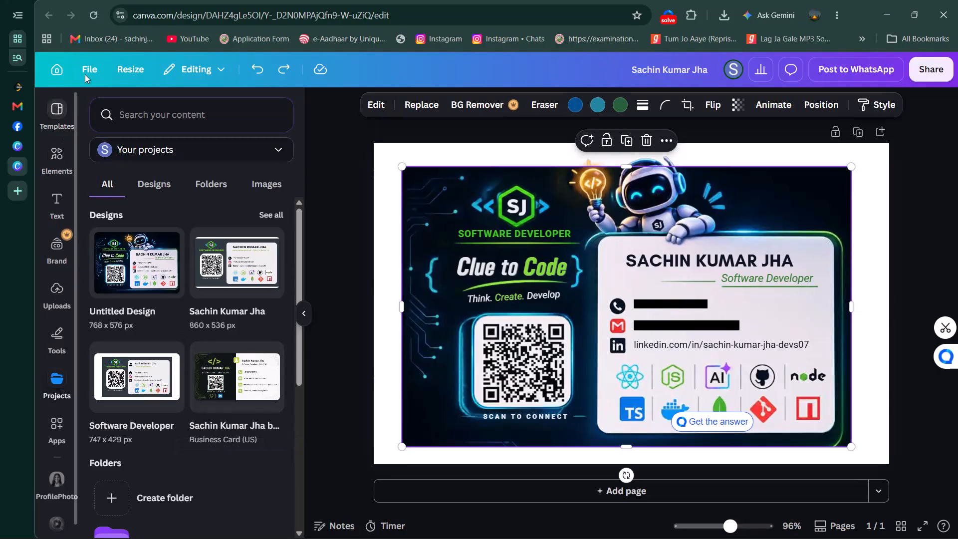
Reload the design and enlarge the background image from its opposite corners until it covers nearly the whole page.
left_click(93, 9)
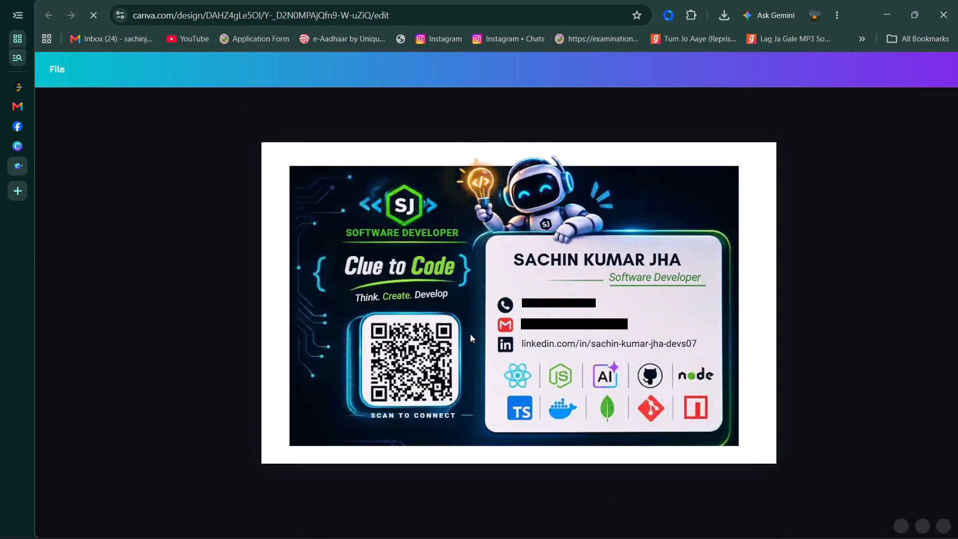
left_click(318, 255)
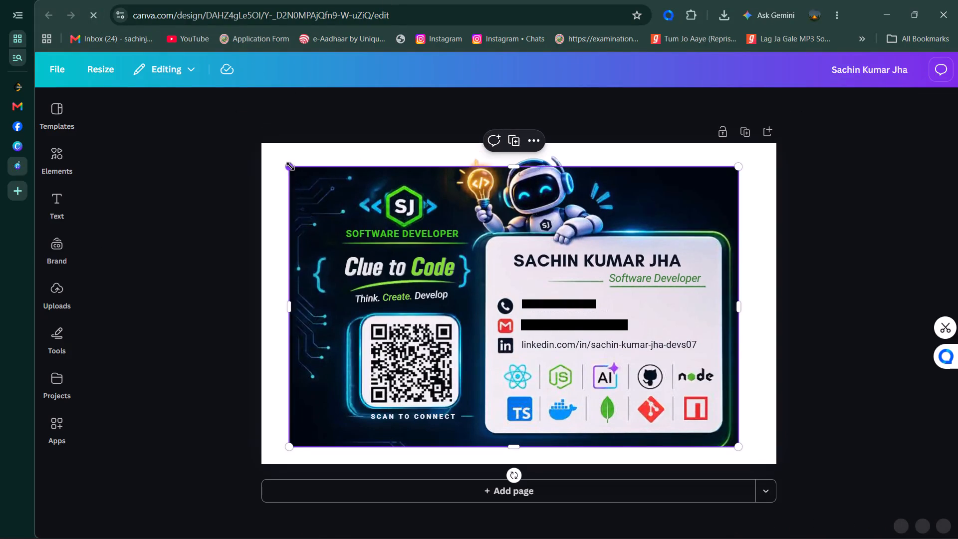
left_click_drag(290, 166, 270, 147)
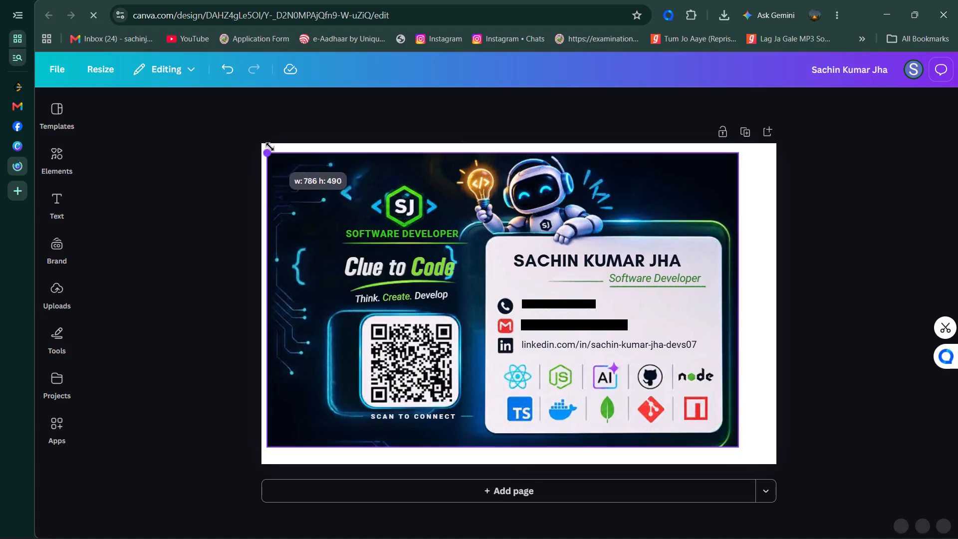
left_click_drag(270, 147, 266, 149)
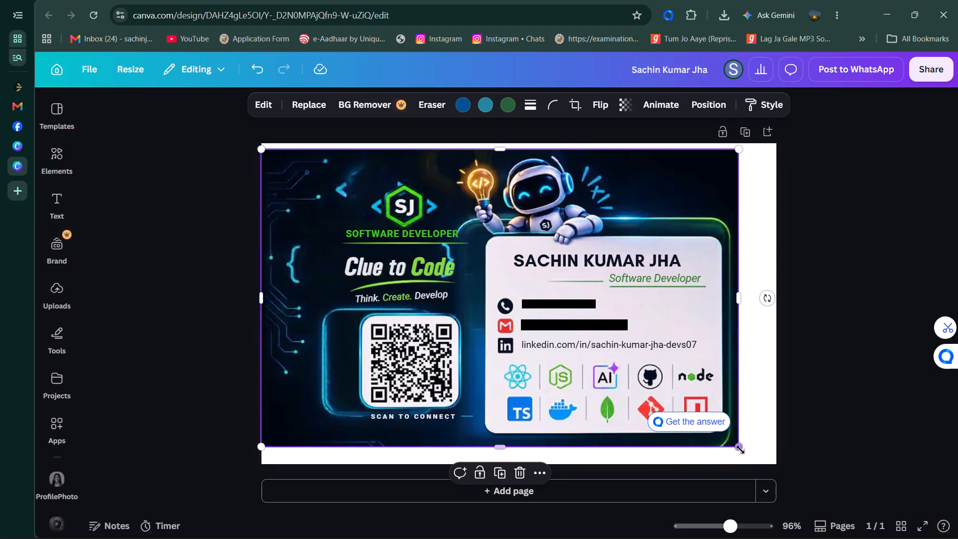
left_click_drag(740, 450, 772, 456)
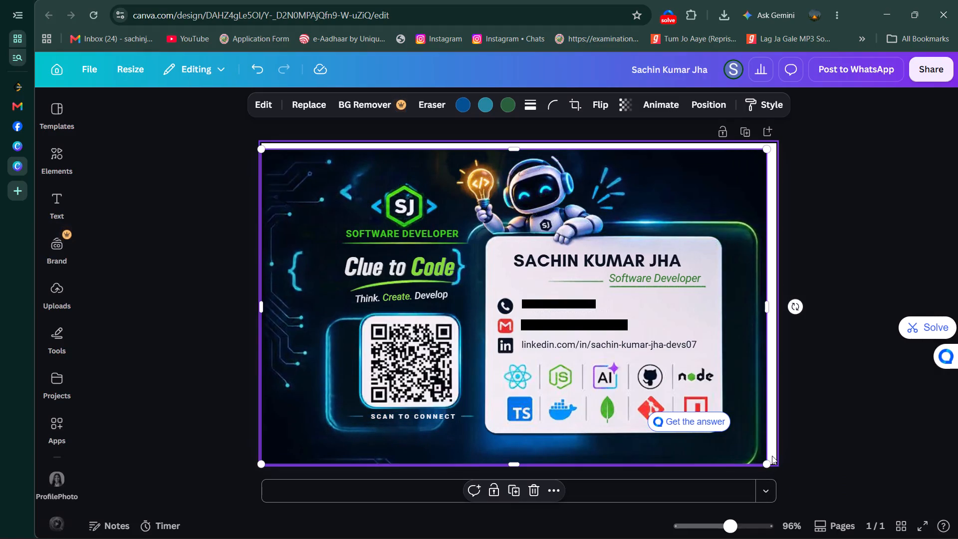
left_click(742, 254)
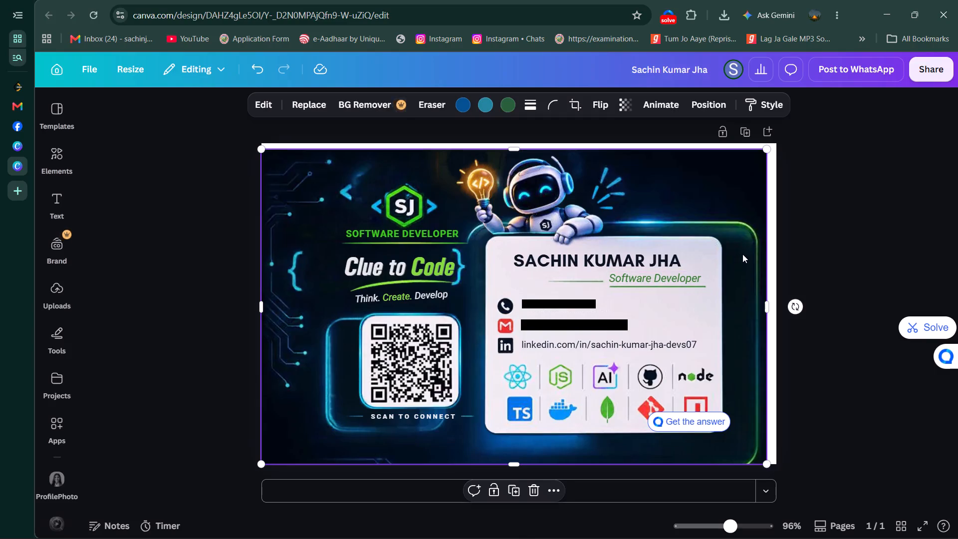
Enlarge the white contact panel slightly and adjust its position behind the contact details.
left_click(709, 265)
left_click(728, 437)
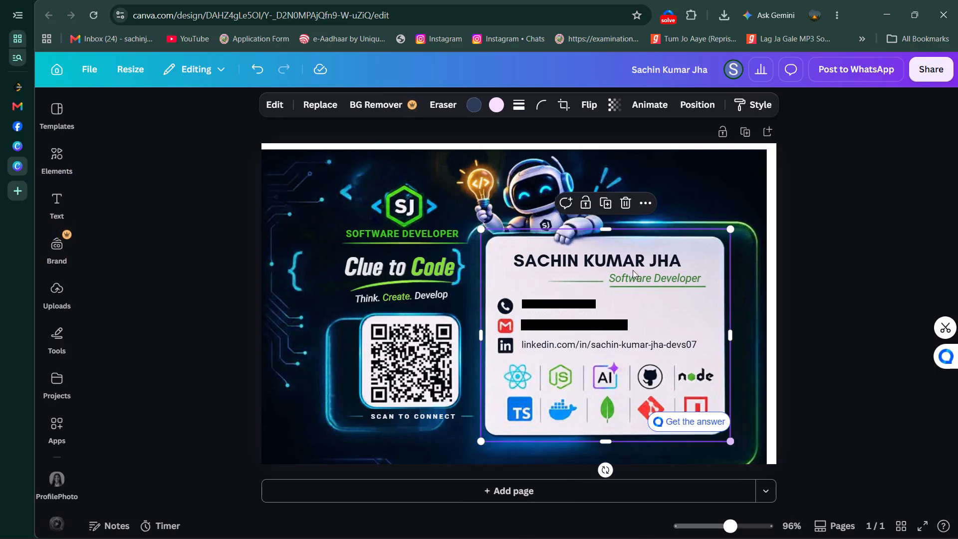
left_click(654, 296)
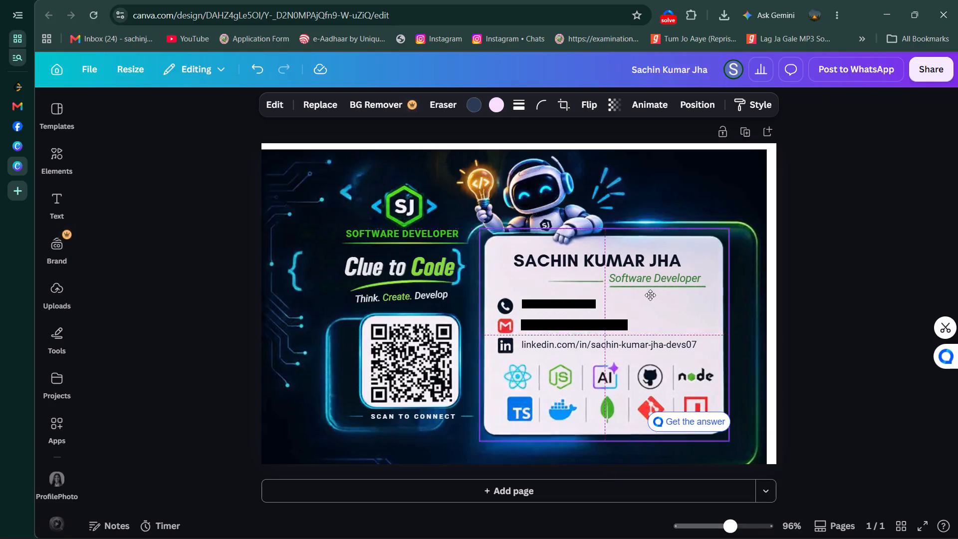
left_click(819, 278)
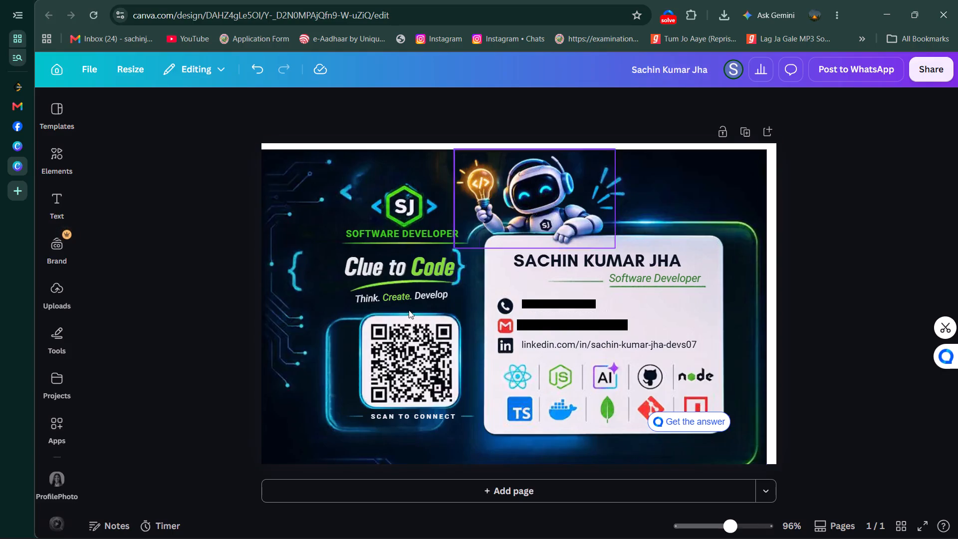
Move the robot with the light bulb further right along the top edge of the white contact panel.
left_click(512, 199)
left_click_drag(512, 199, 537, 199)
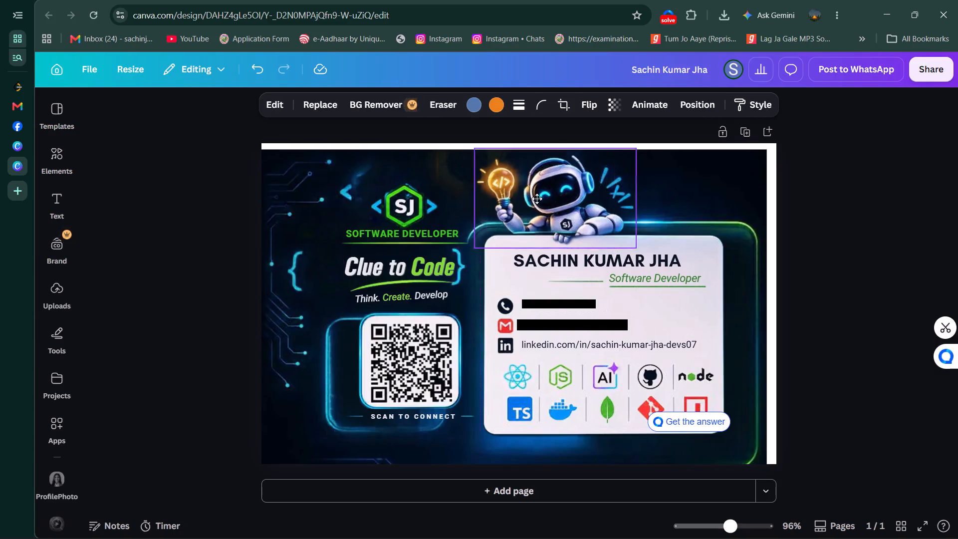
left_click_drag(537, 199, 546, 260)
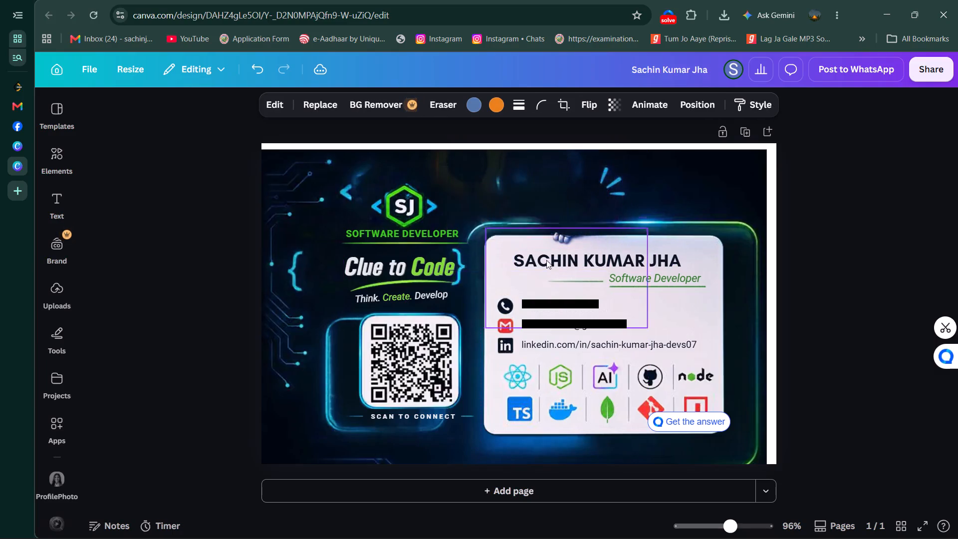
left_click_drag(546, 260, 523, 198)
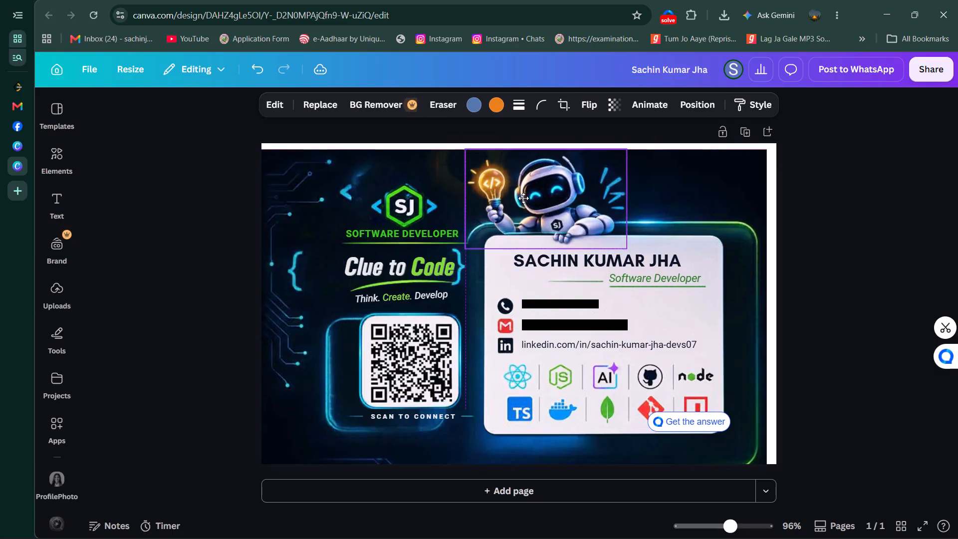
left_click_drag(523, 198, 524, 196)
left_click_drag(555, 199, 532, 202)
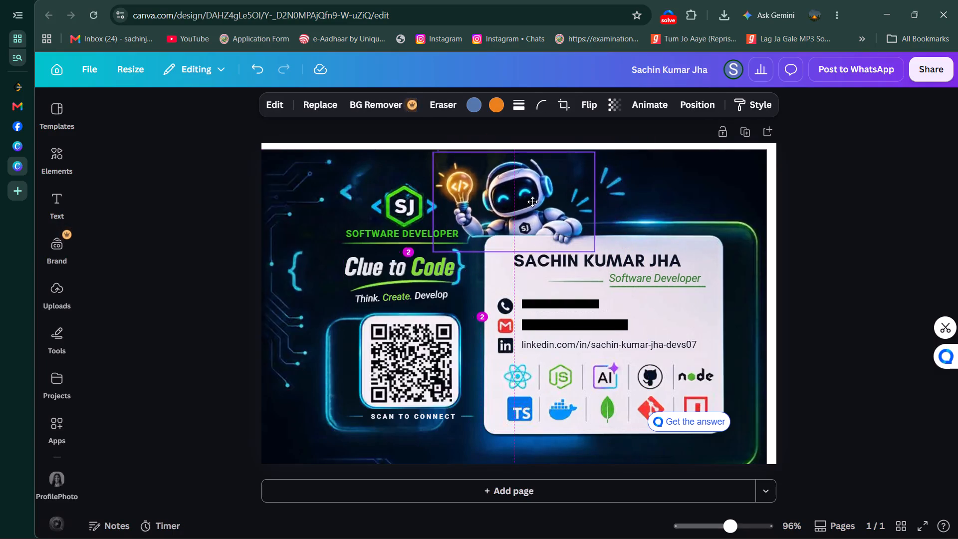
left_click_drag(532, 202, 614, 199)
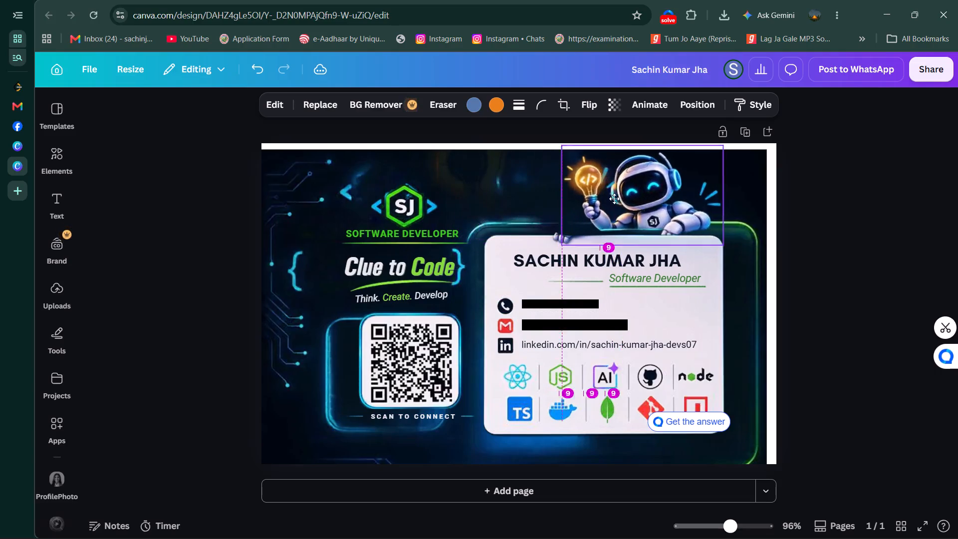
left_click_drag(614, 199, 610, 196)
left_click(610, 196)
left_click(610, 196)
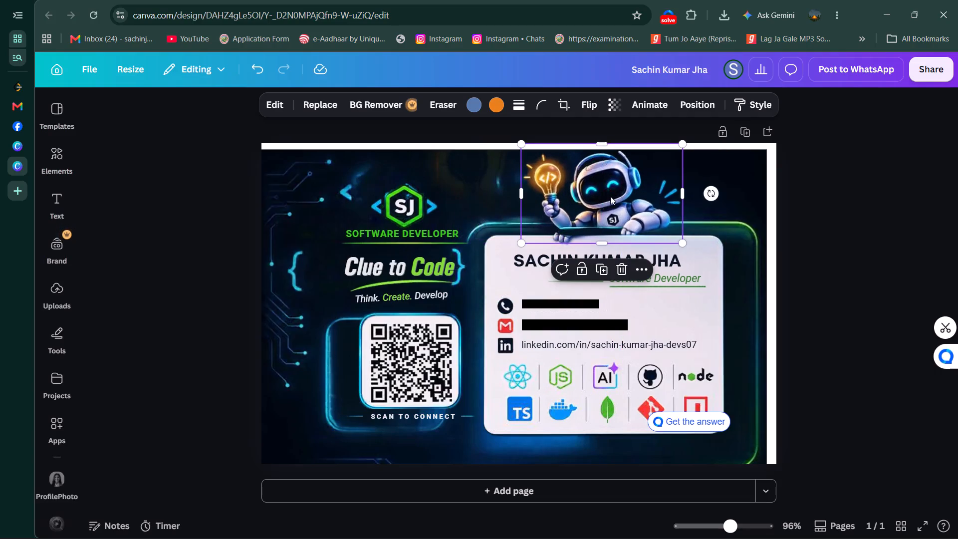
Copy the robot picture and add a blank second page to the design.
key("ctrl+c")
scroll(471, 281, "down", 4)
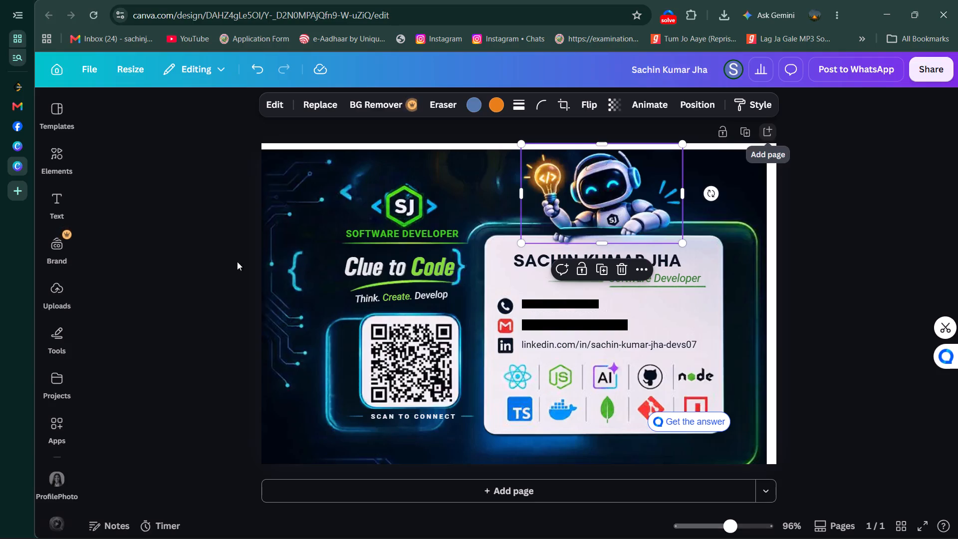
left_click(50, 115)
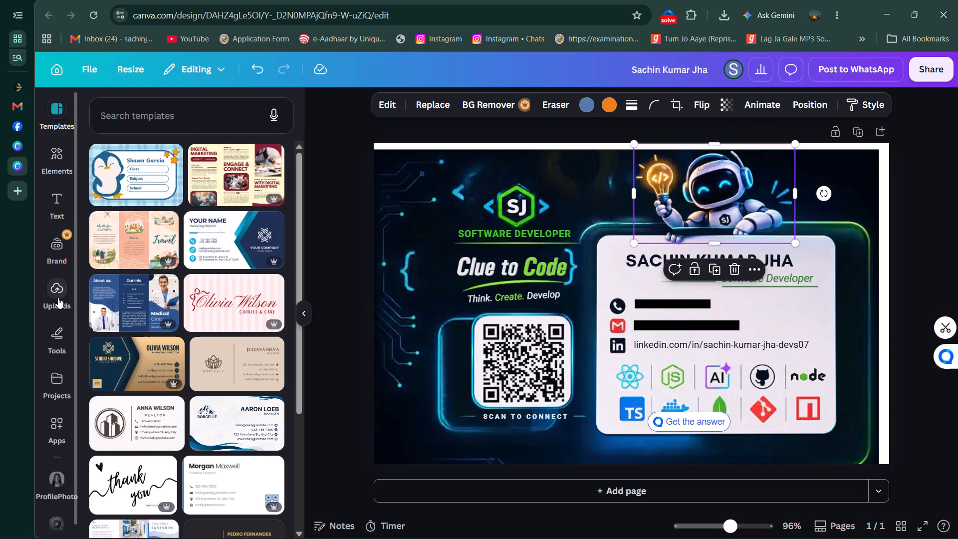
scroll(709, 249, "down", 4)
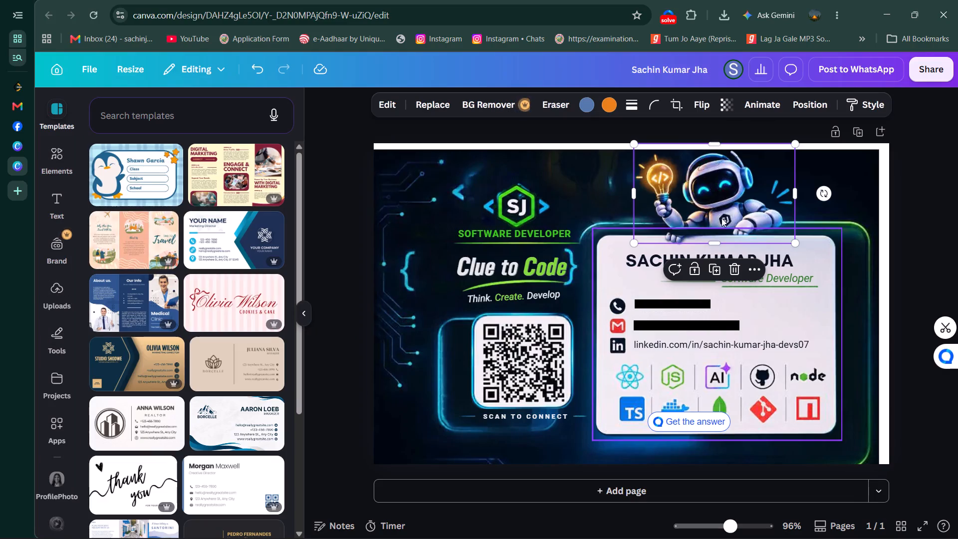
left_click(877, 126)
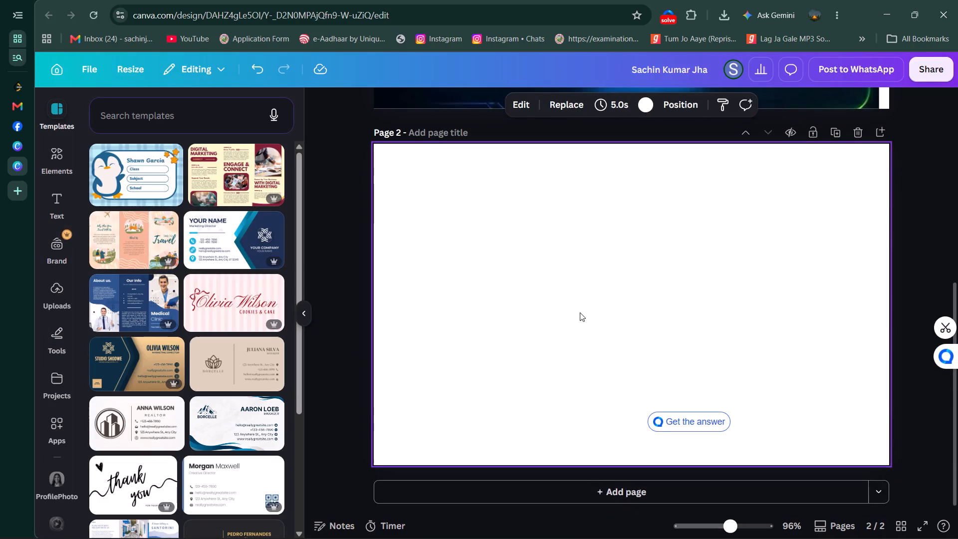
scroll(743, 183, "up", 4)
scroll(743, 183, "down", 1)
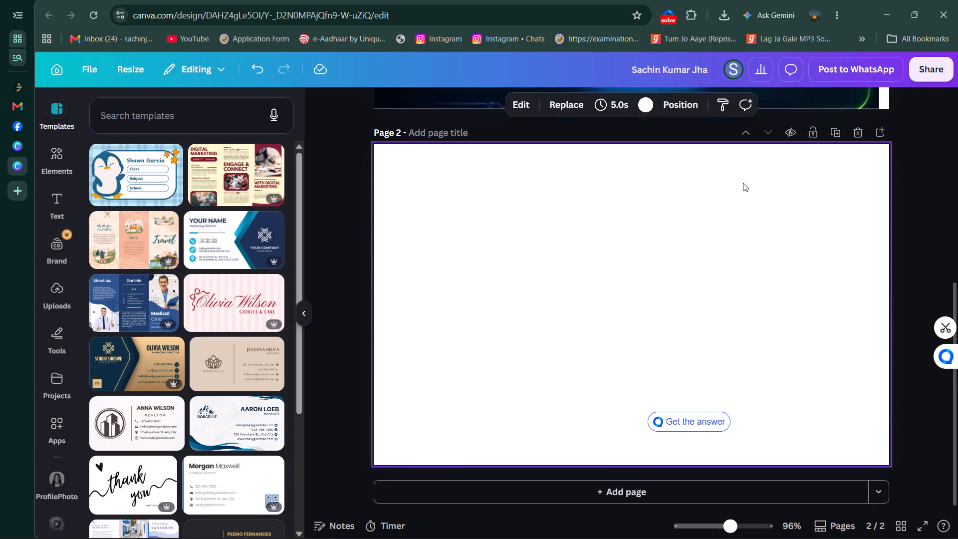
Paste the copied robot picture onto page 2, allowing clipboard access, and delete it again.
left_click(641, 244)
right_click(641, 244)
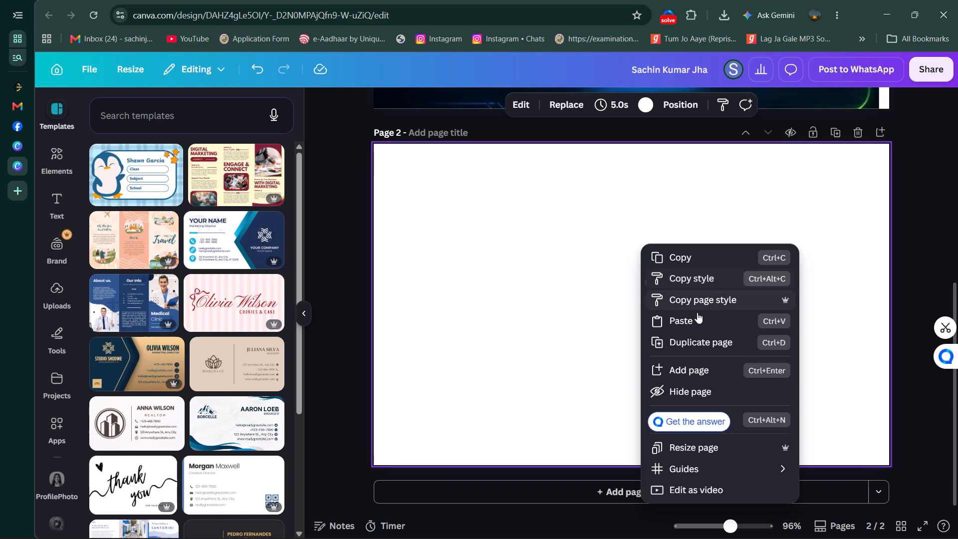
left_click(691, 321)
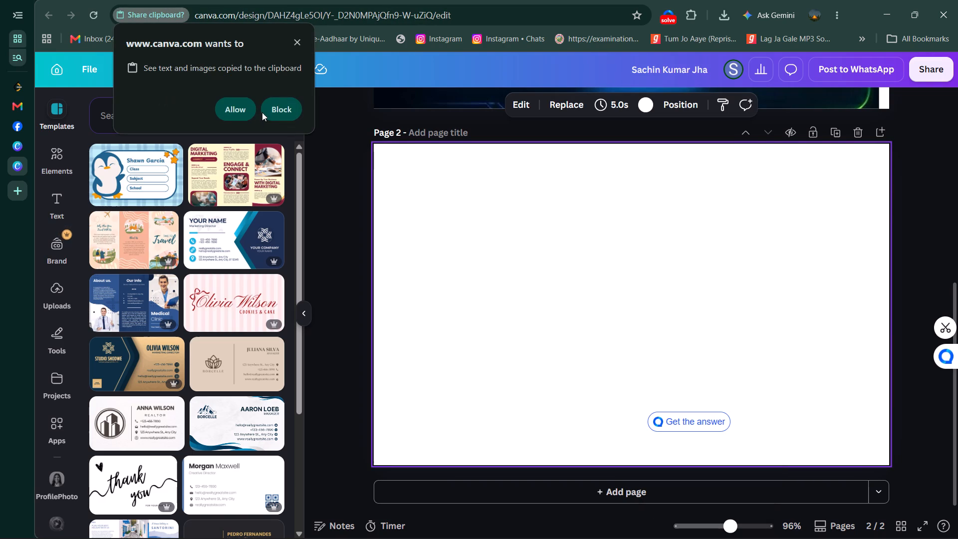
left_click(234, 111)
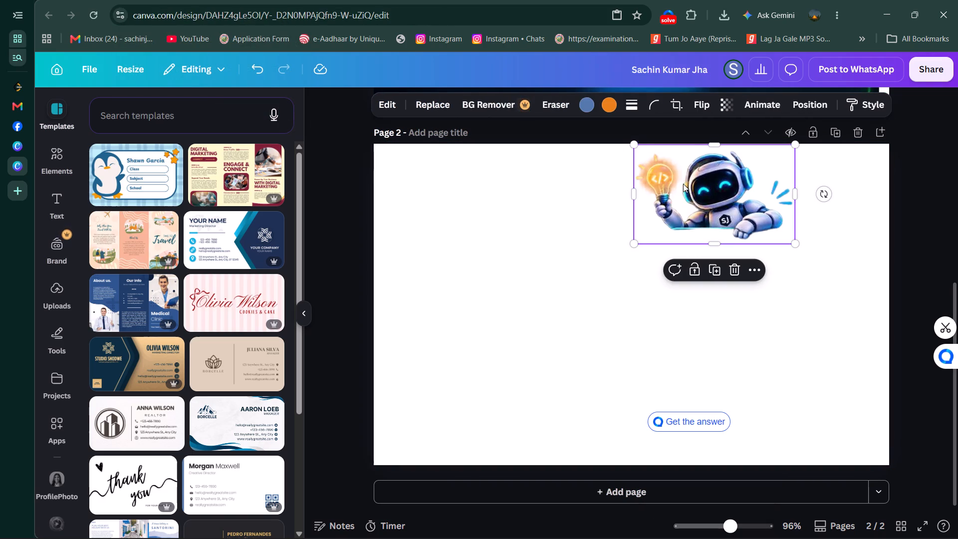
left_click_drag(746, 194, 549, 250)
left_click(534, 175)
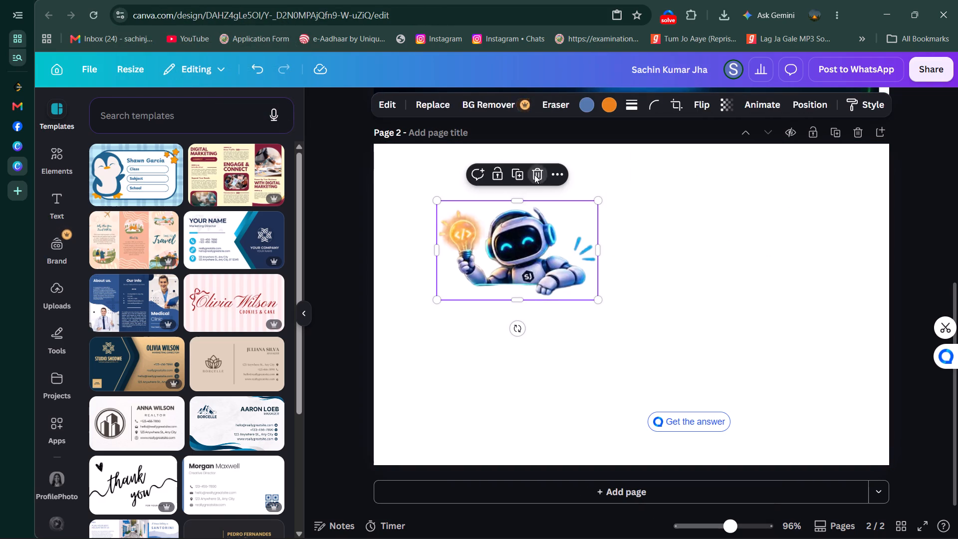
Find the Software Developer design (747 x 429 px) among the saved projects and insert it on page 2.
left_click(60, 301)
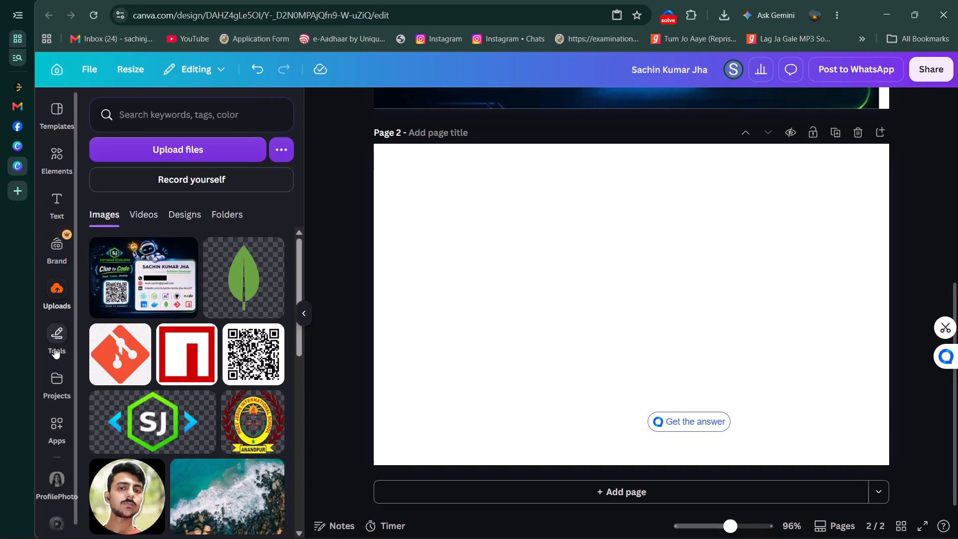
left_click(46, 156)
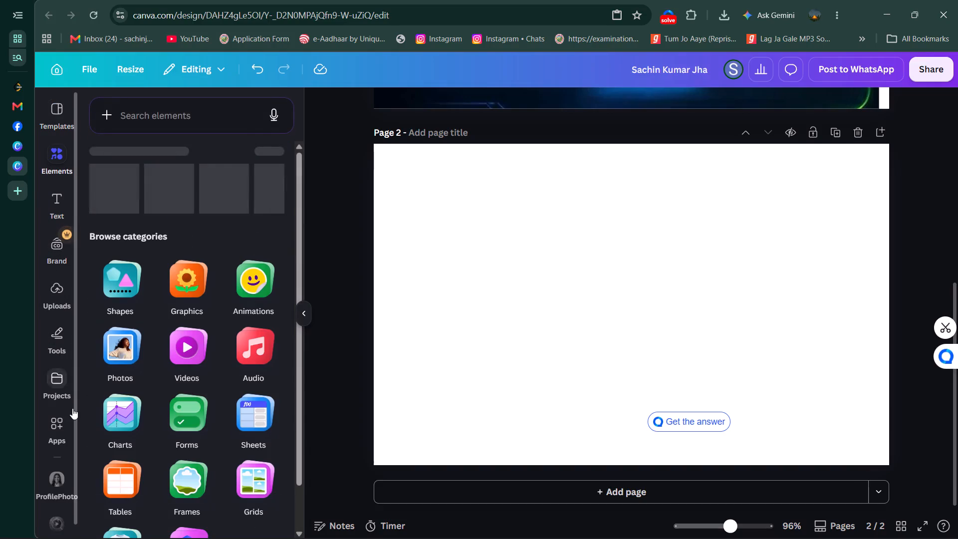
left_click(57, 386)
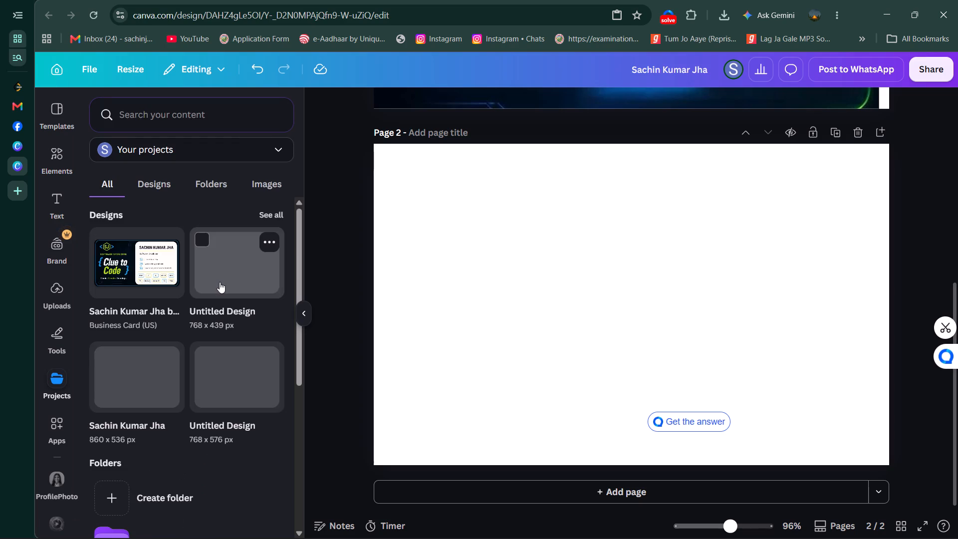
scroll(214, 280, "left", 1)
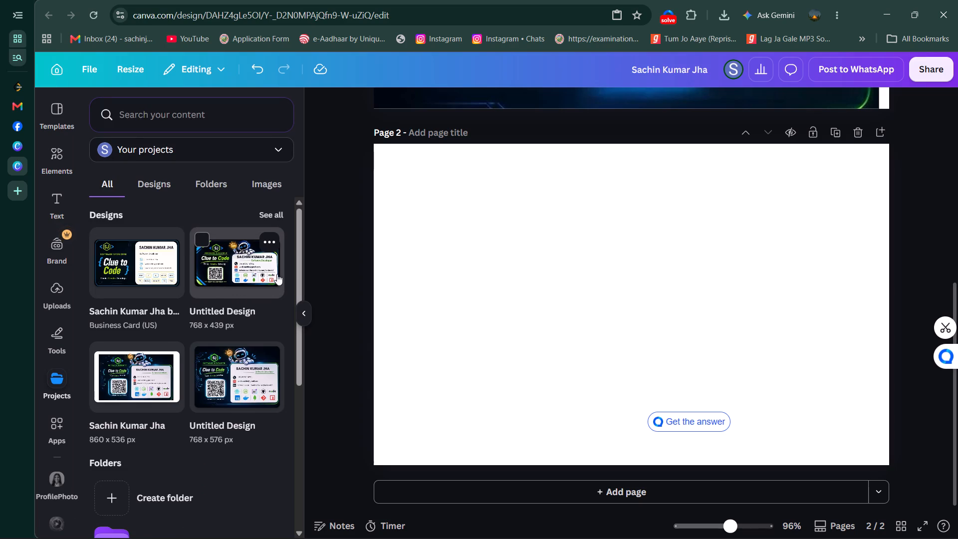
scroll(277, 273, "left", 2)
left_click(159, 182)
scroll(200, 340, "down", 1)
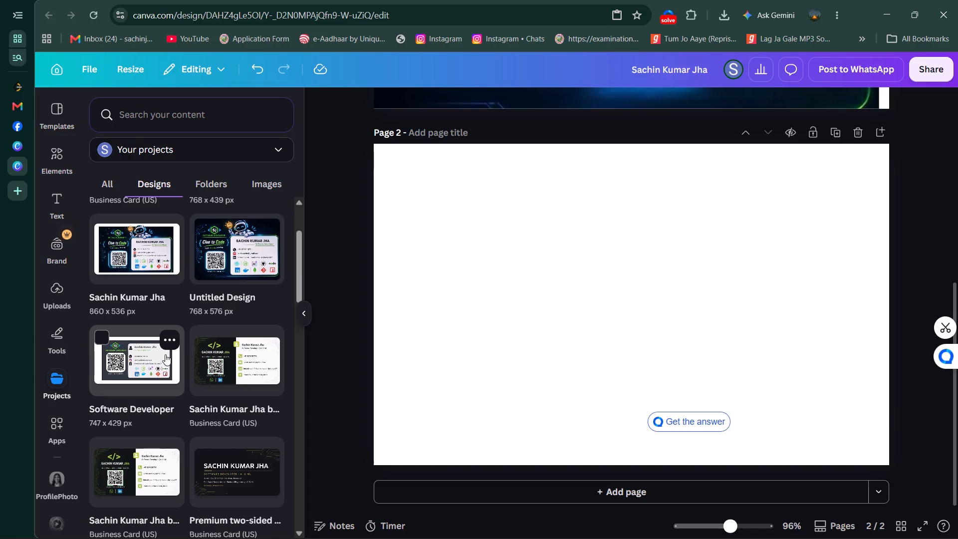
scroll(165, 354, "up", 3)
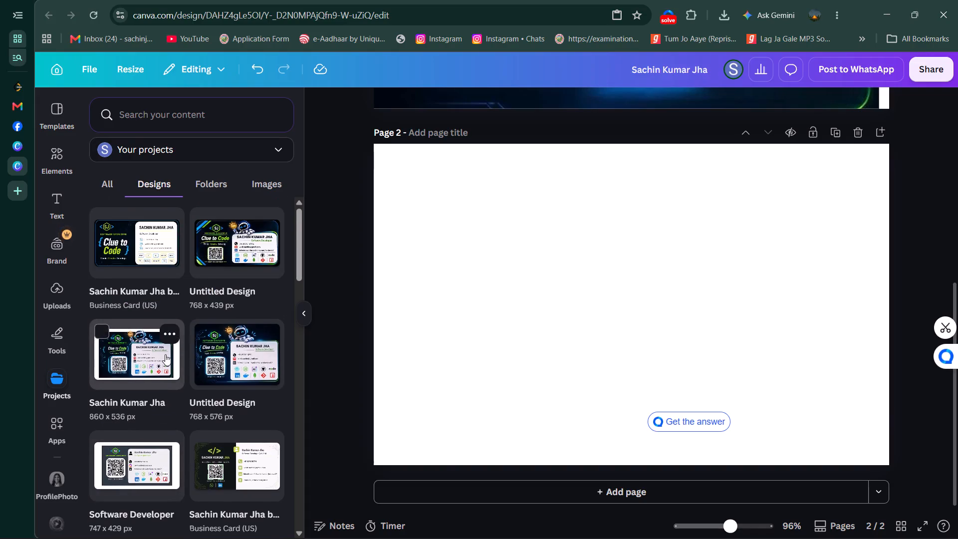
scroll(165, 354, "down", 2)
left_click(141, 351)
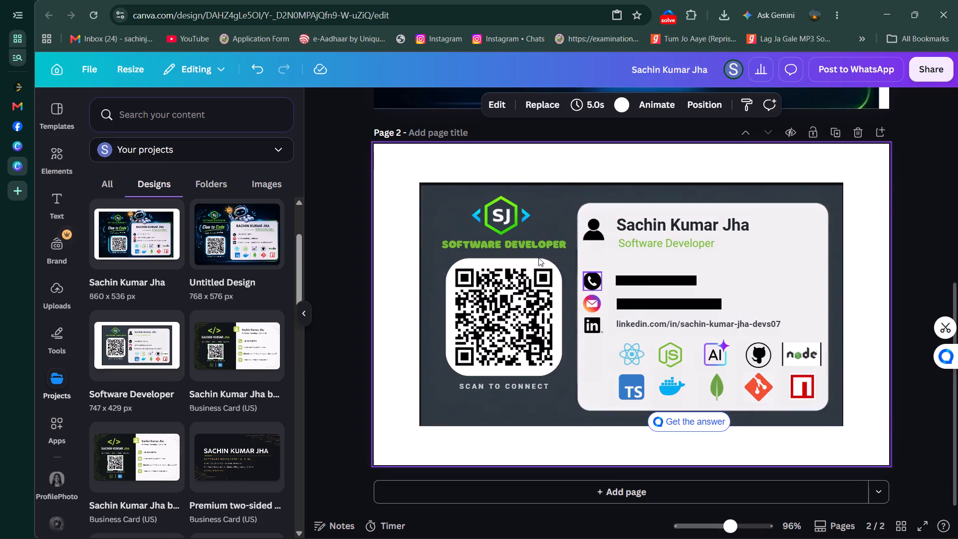
Replace the content of page 2 with the saved 768 x 439 px Untitled Design.
scroll(163, 325, "up", 5)
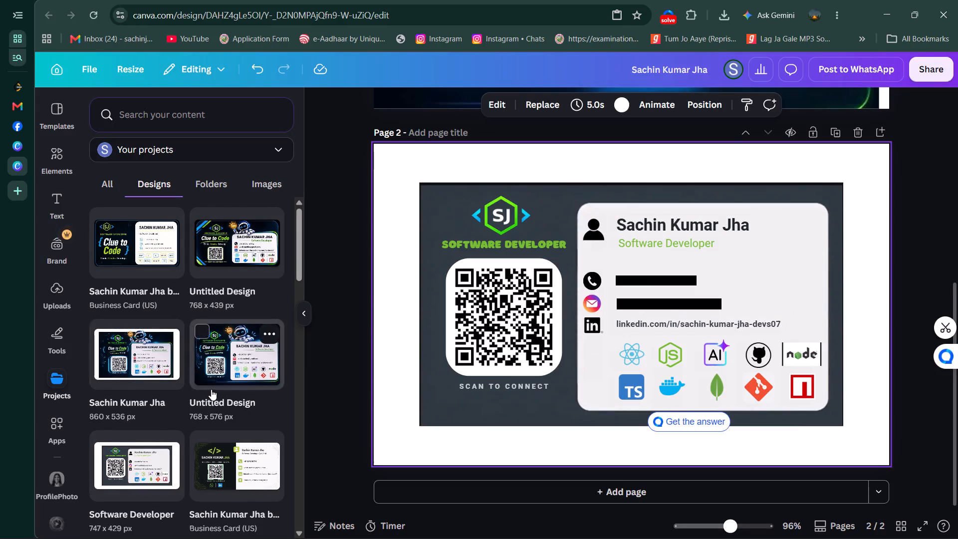
left_click(232, 264)
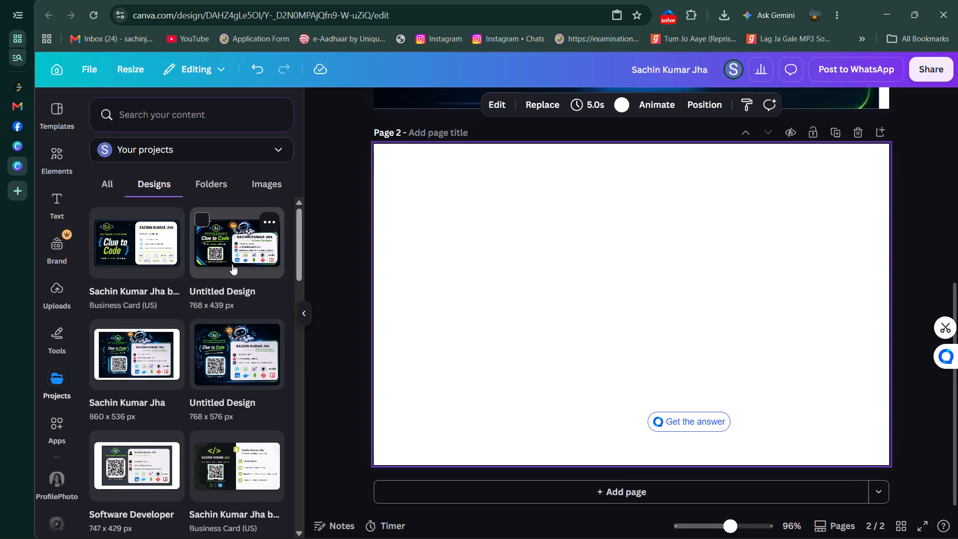
Compare the finished Clue to Code card on page 1 with the inserted version on page 2.
scroll(539, 270, "down", 6)
scroll(539, 270, "up", 7)
scroll(539, 270, "down", 8)
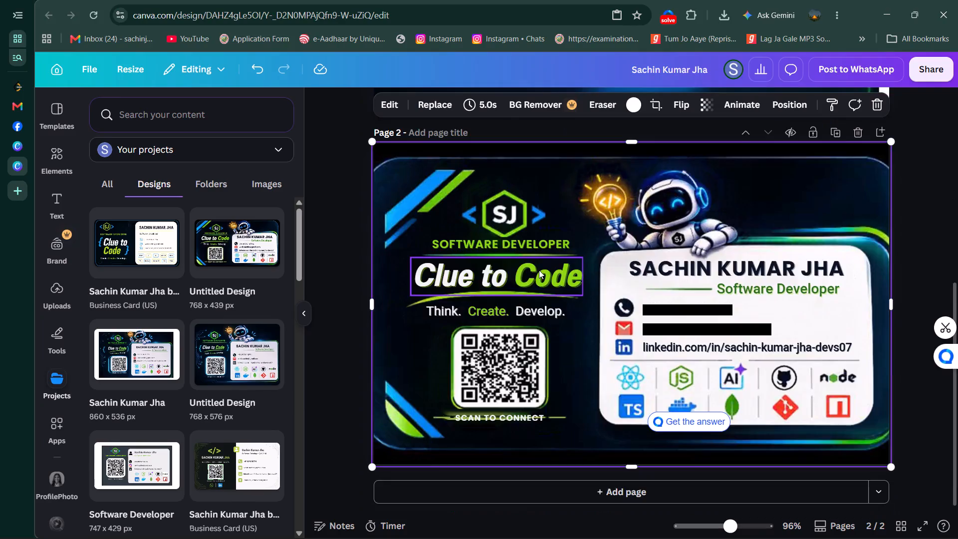
scroll(539, 270, "up", 6)
scroll(539, 270, "down", 6)
scroll(539, 270, "up", 7)
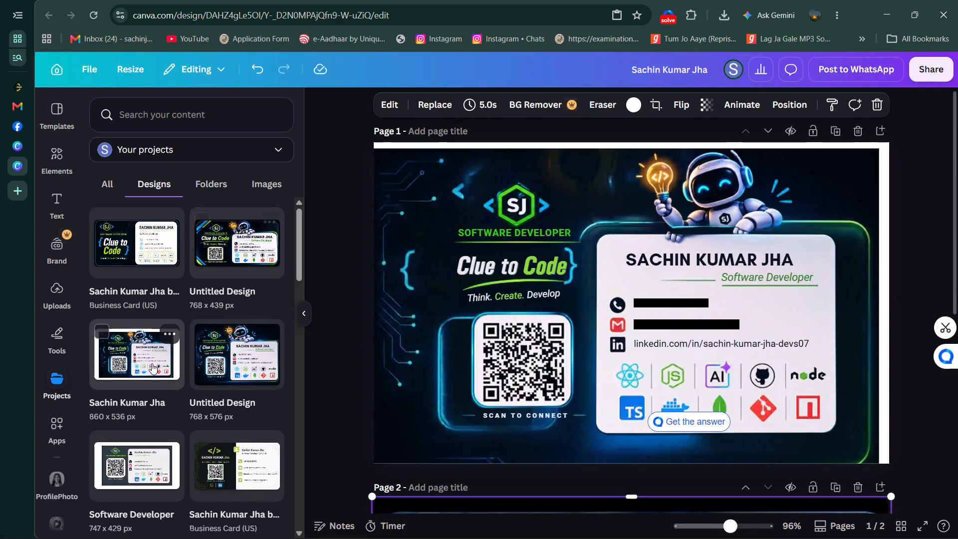
Apply the saved 860 x 536 px card design to page 1.
left_click(149, 364)
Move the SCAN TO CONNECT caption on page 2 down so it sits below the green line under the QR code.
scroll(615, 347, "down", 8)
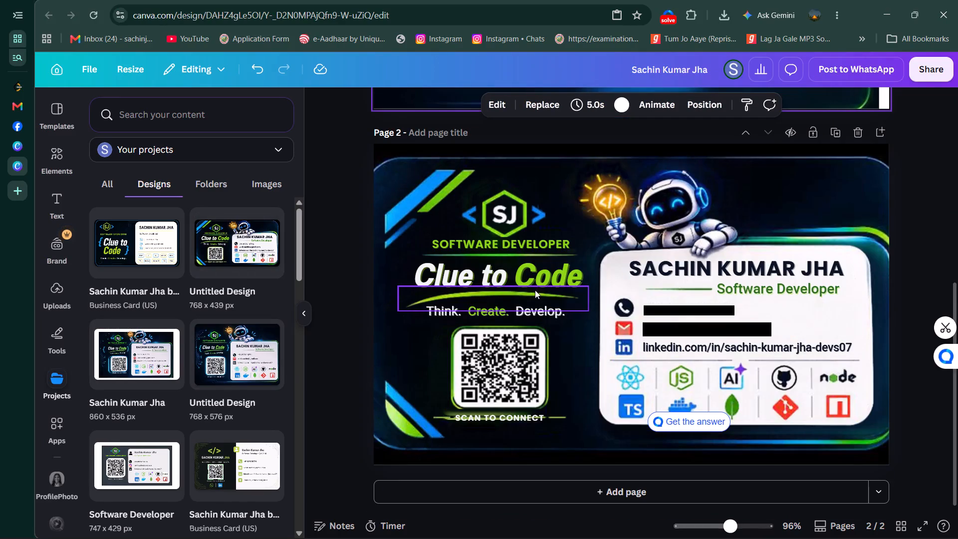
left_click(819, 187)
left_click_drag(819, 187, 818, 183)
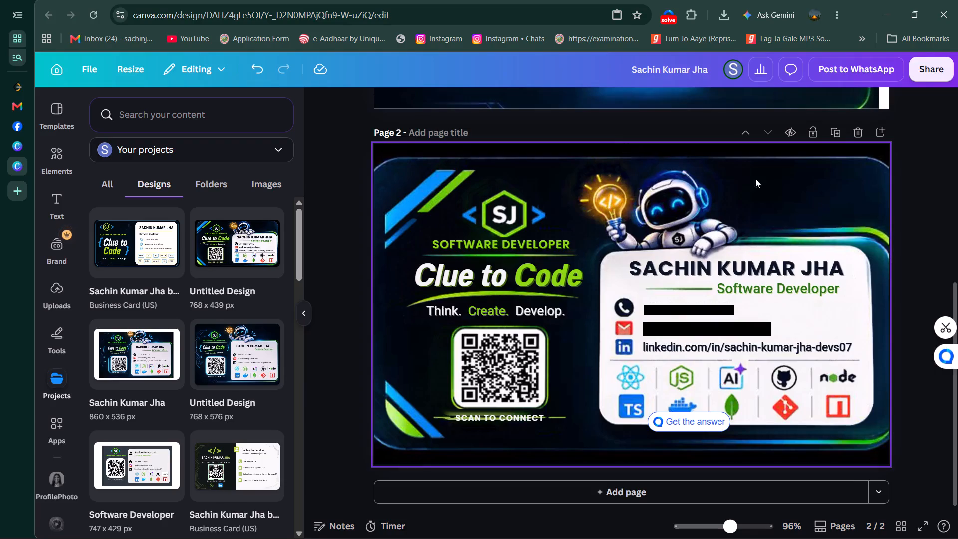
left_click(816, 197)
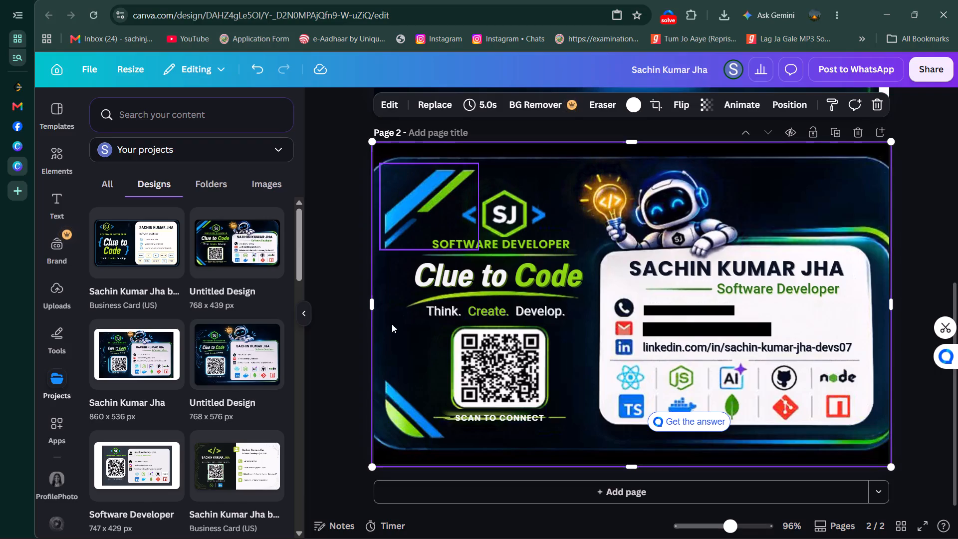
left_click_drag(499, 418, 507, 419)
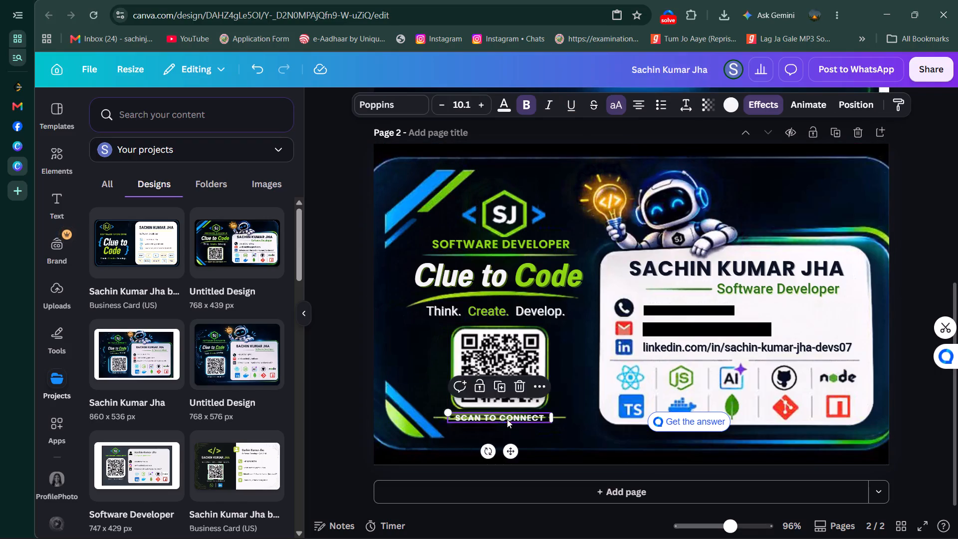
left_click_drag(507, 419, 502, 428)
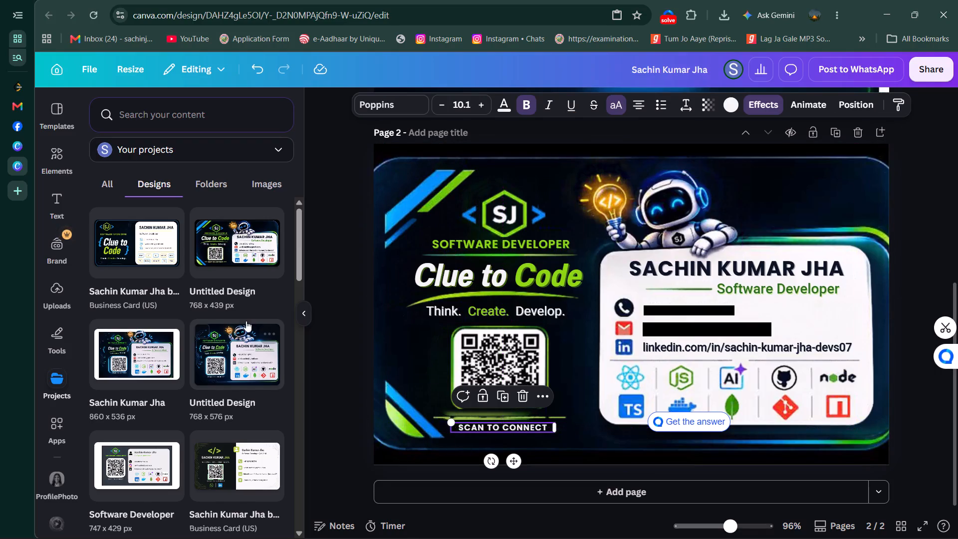
Replace the content of page 2 with the saved Software Developer design (747 x 429 px).
scroll(203, 361, "down", 1)
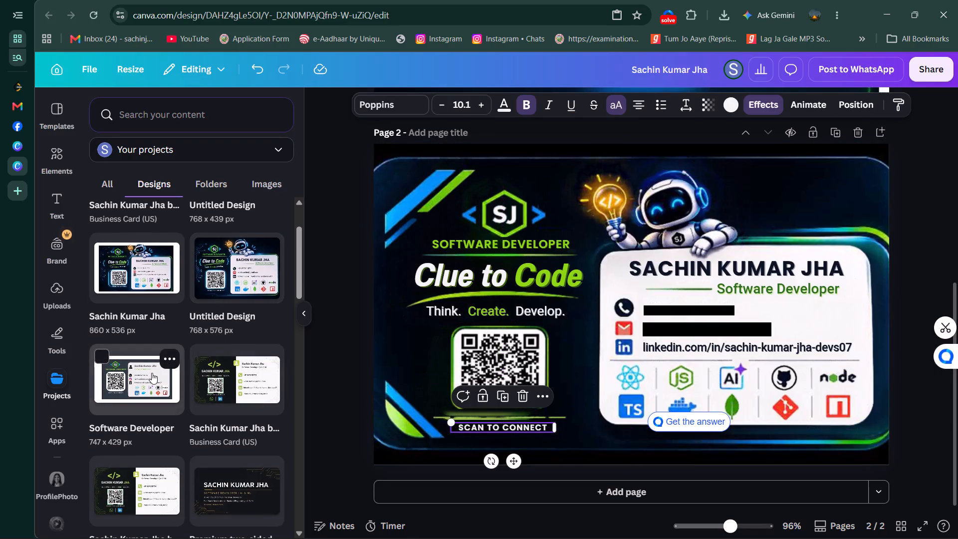
left_click(152, 373)
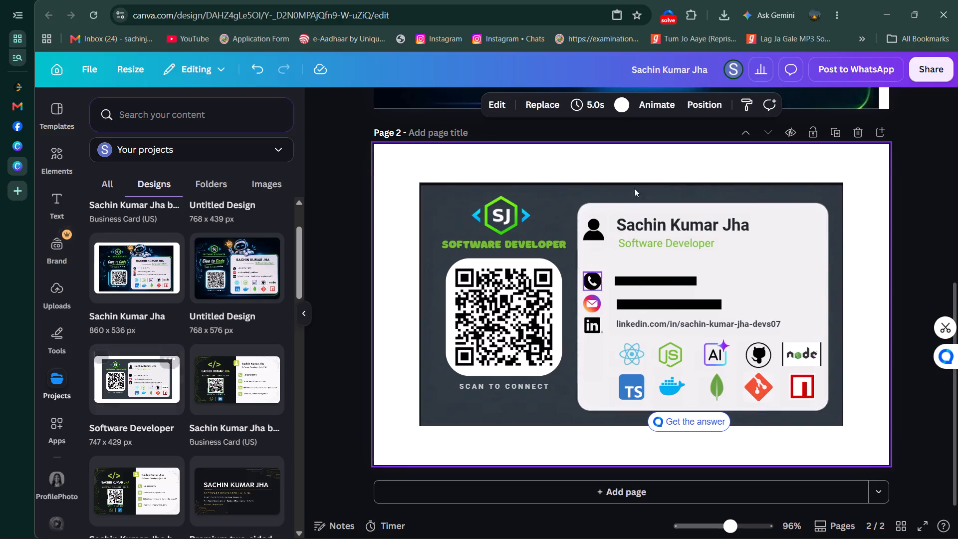
Open the print-ready business card PDF from the full download history to view the earlier version.
left_click(62, 159)
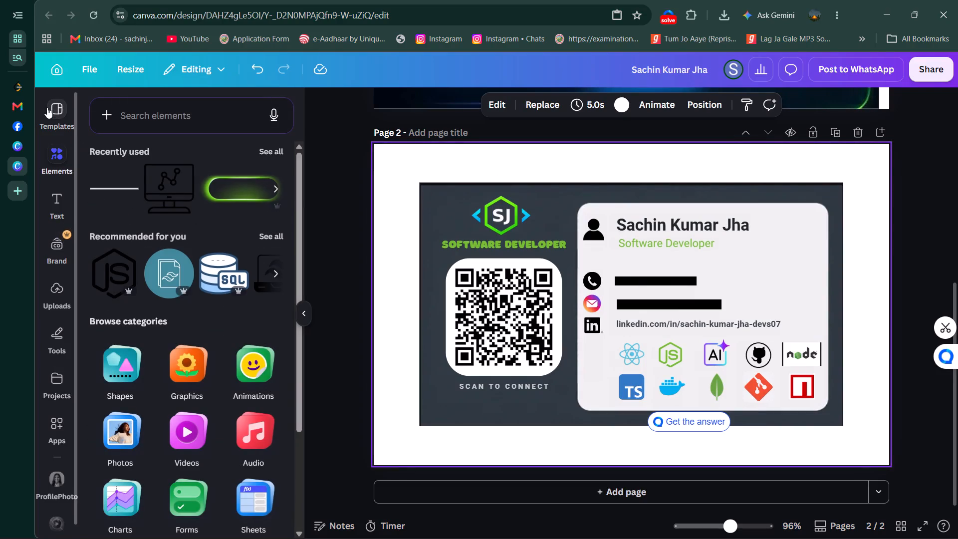
left_click(731, 12)
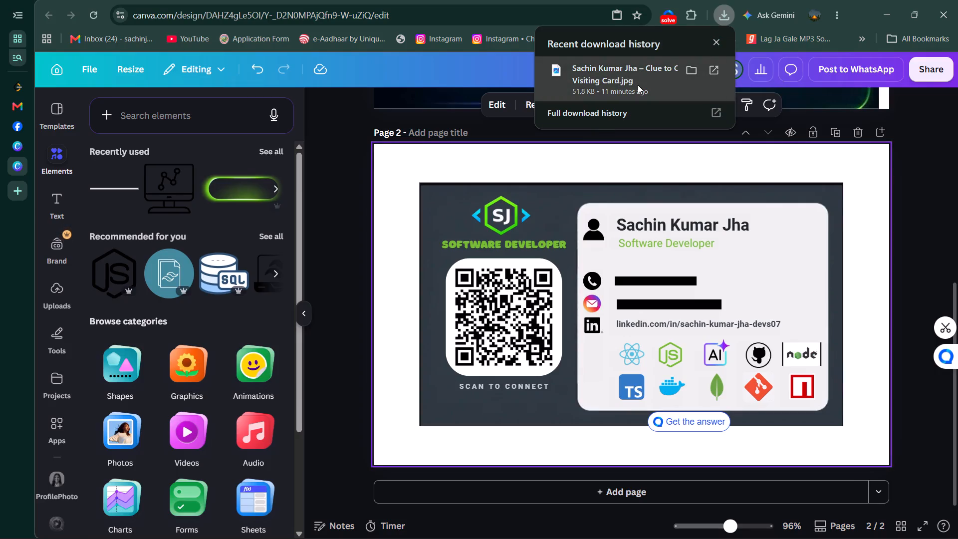
left_click(606, 112)
scroll(377, 251, "down", 1)
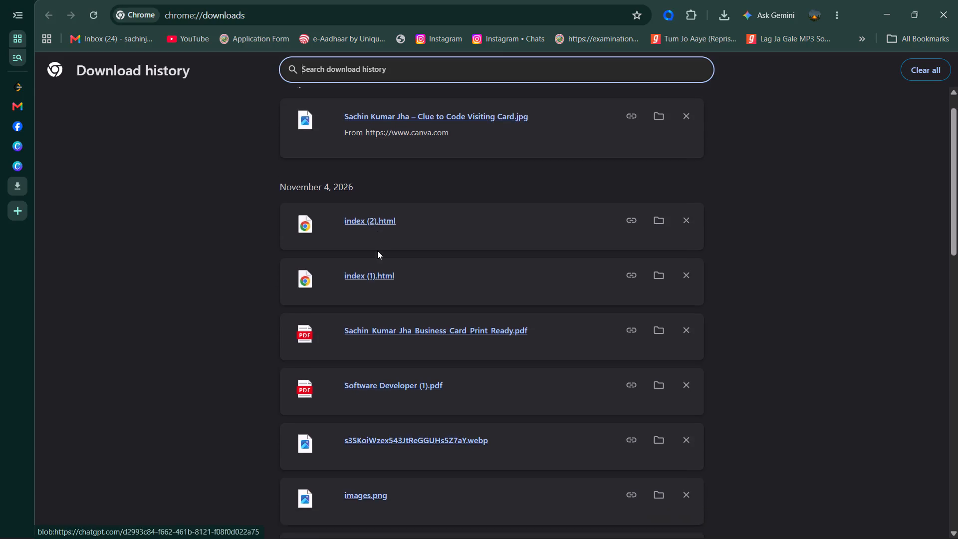
scroll(377, 251, "down", 1)
left_click(479, 291)
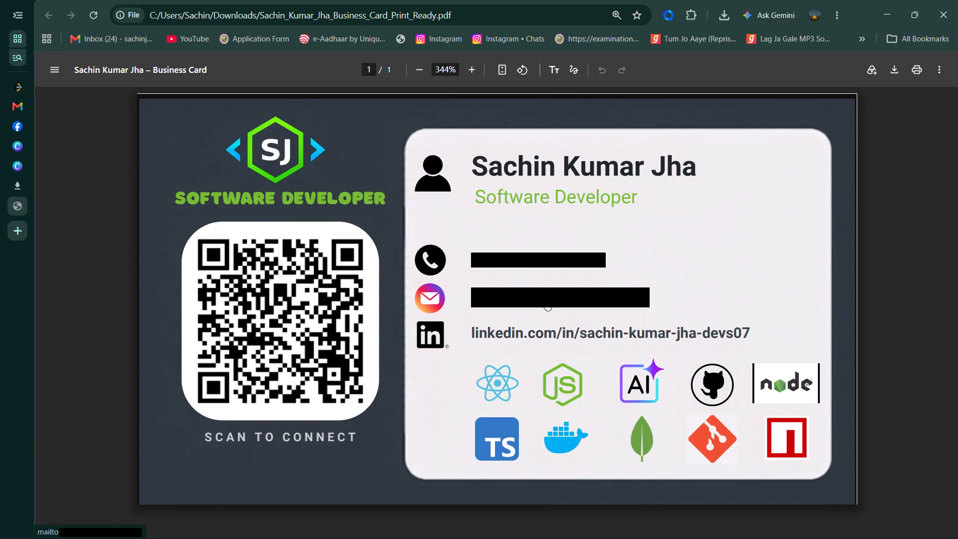
View the original Software Developer design from the Canva home page's recent designs, and return to the two-page card design.
left_click(34, 148)
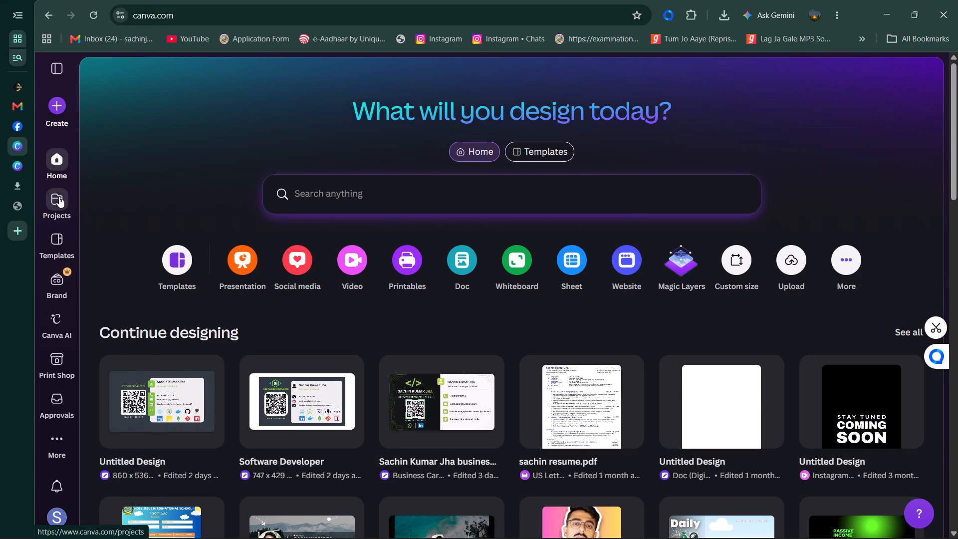
scroll(49, 324, "down", 1)
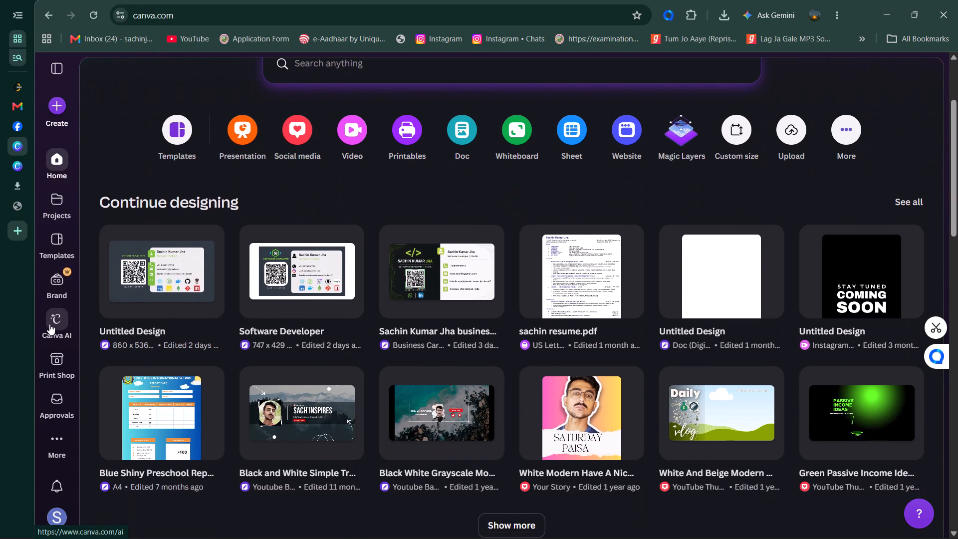
scroll(410, 240, "down", 1)
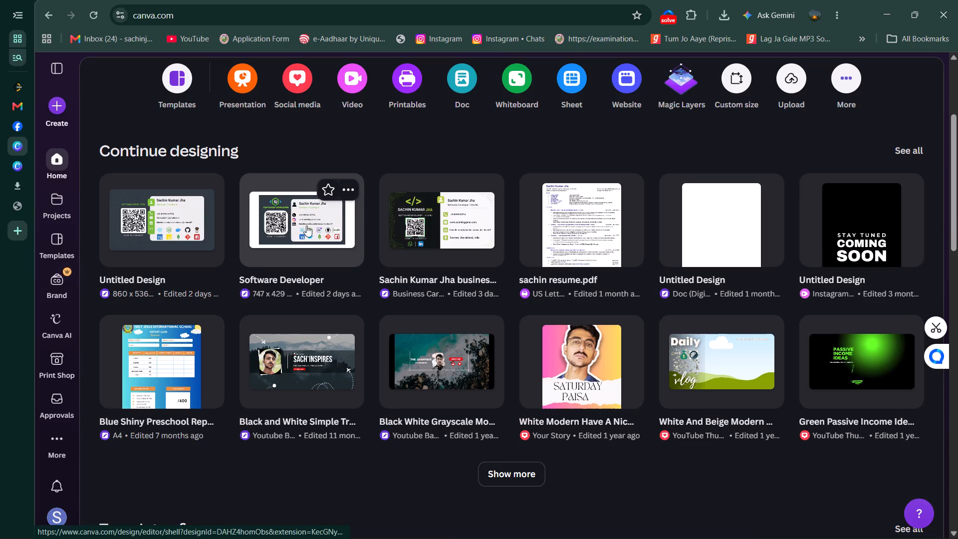
left_click(351, 231)
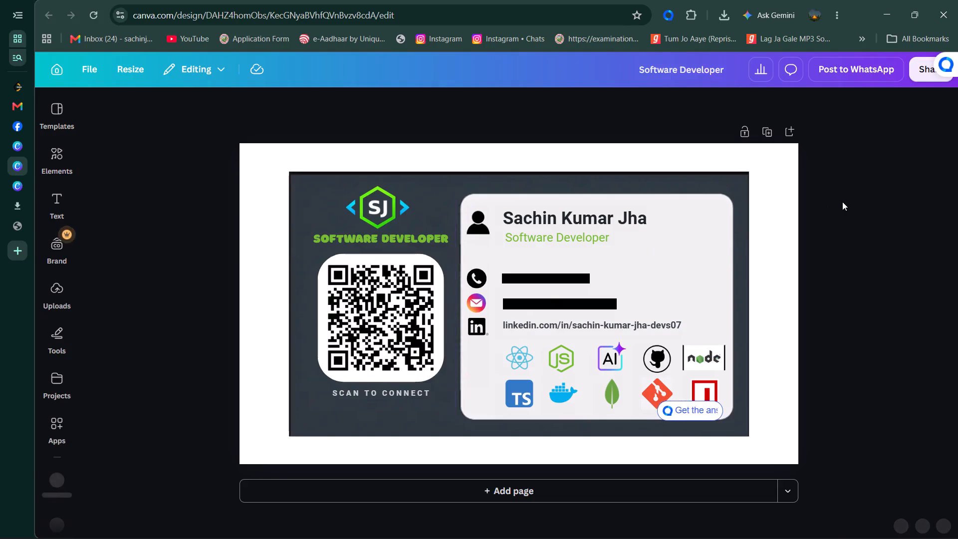
left_click(33, 188)
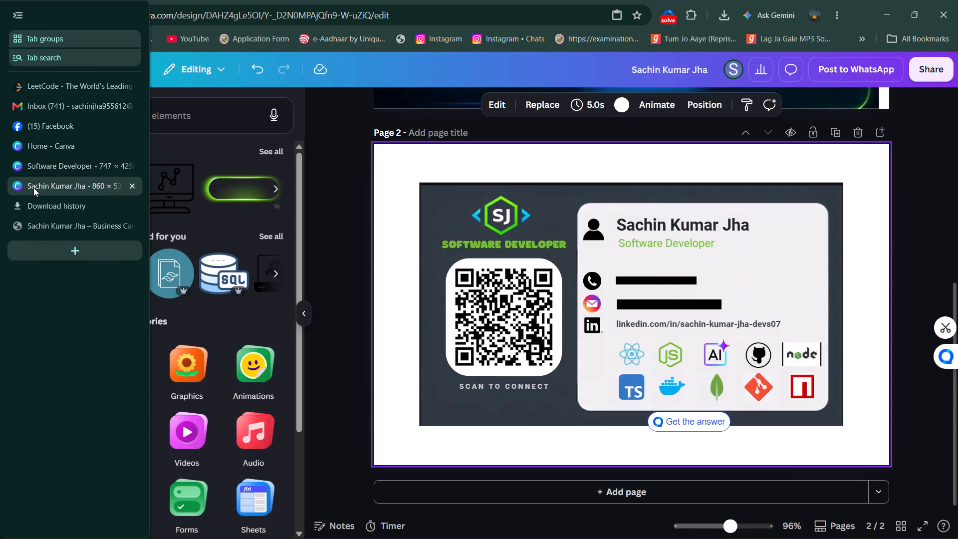
Delete the black person icon beside the name on page 2.
left_click(595, 233)
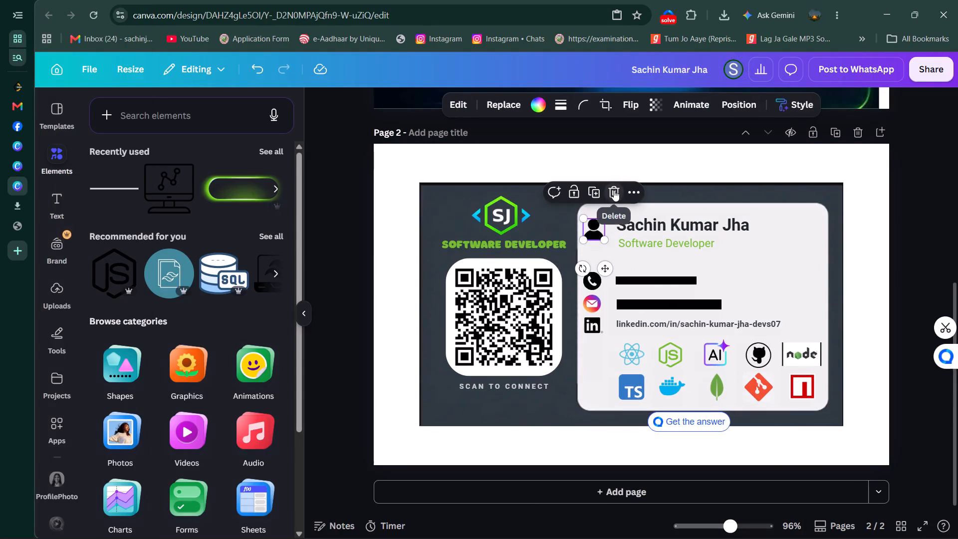
left_click(614, 190)
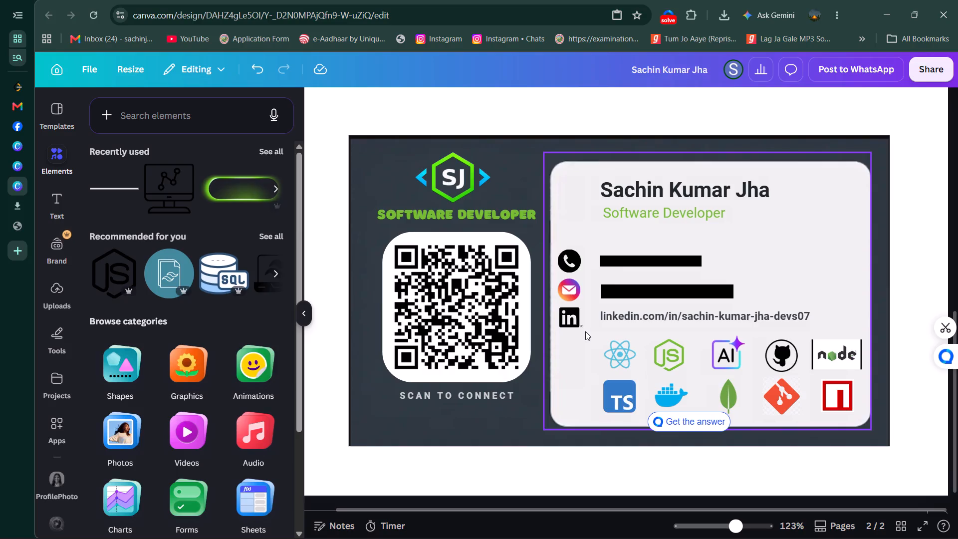
Shrink the light contact panel on page 2 and shift it against the card's right side, away from the QR code.
left_click(809, 165)
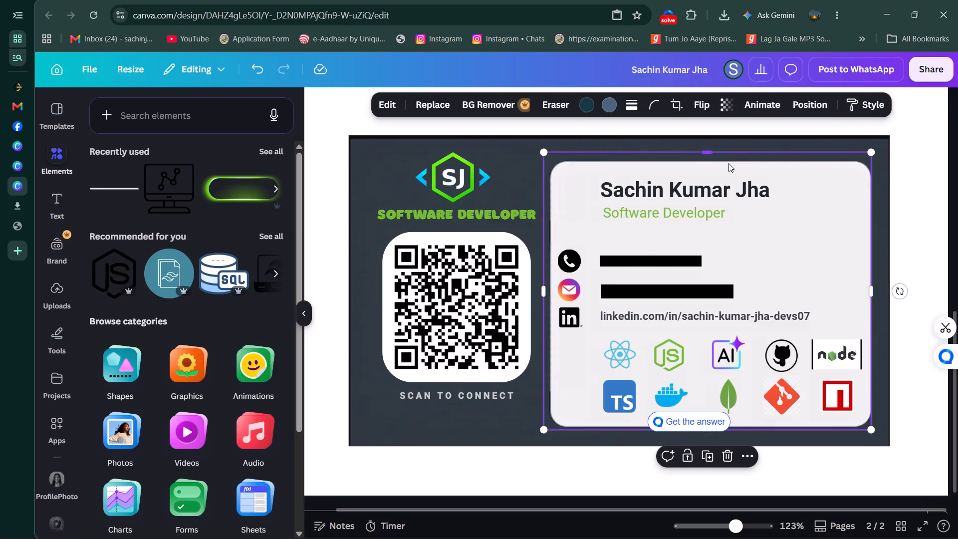
left_click_drag(707, 151, 711, 155)
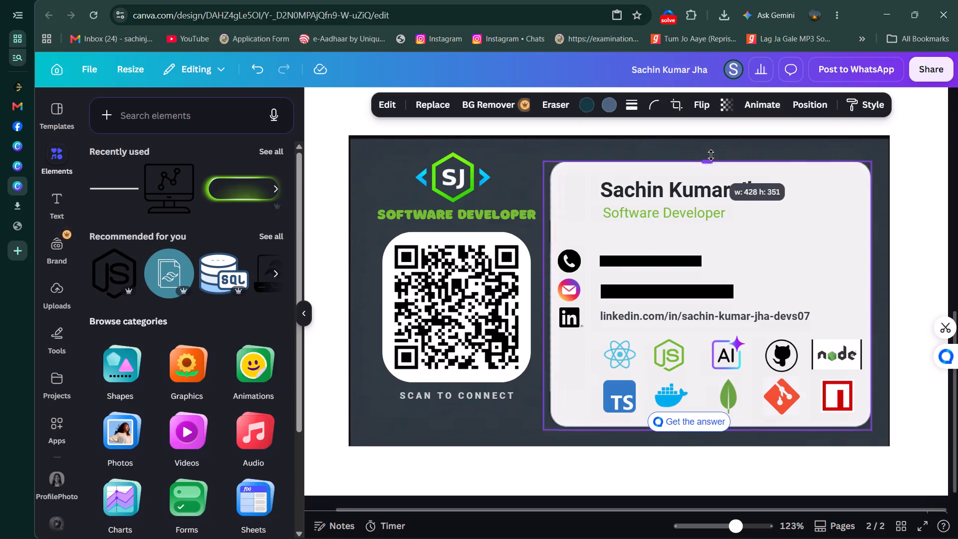
left_click_drag(711, 155, 713, 152)
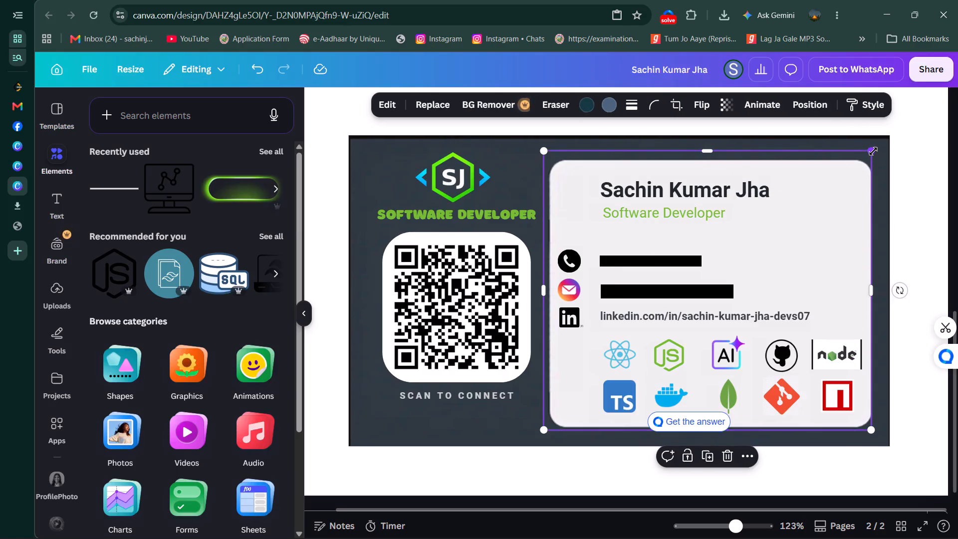
left_click_drag(873, 151, 854, 195)
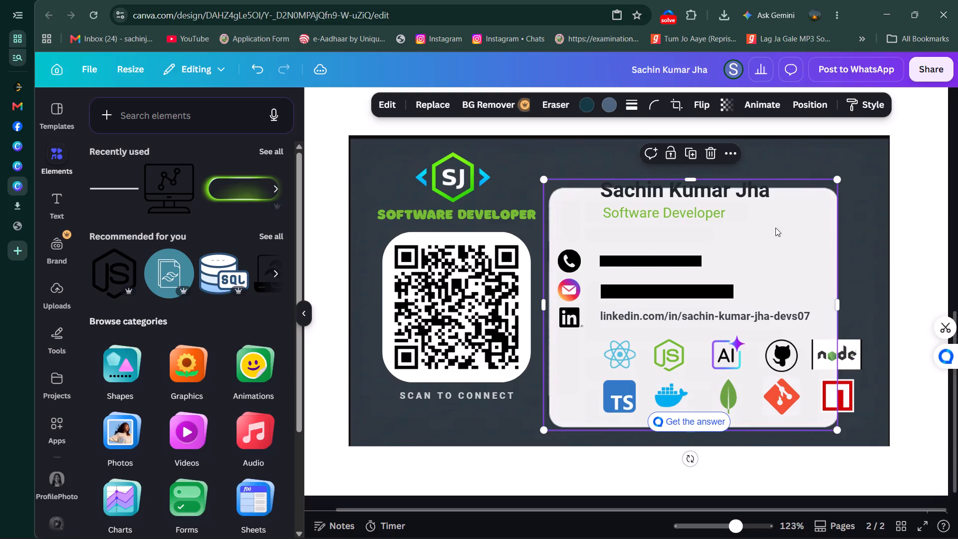
left_click_drag(747, 244, 780, 240)
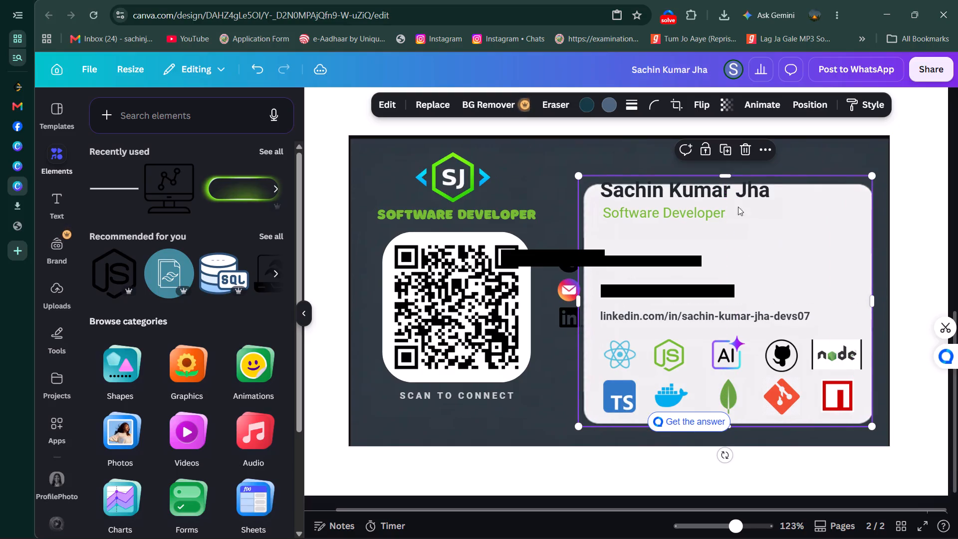
Move the green Software Developer subtitle toward the panel's right edge and lower the name onto the panel.
left_click_drag(689, 213, 808, 216)
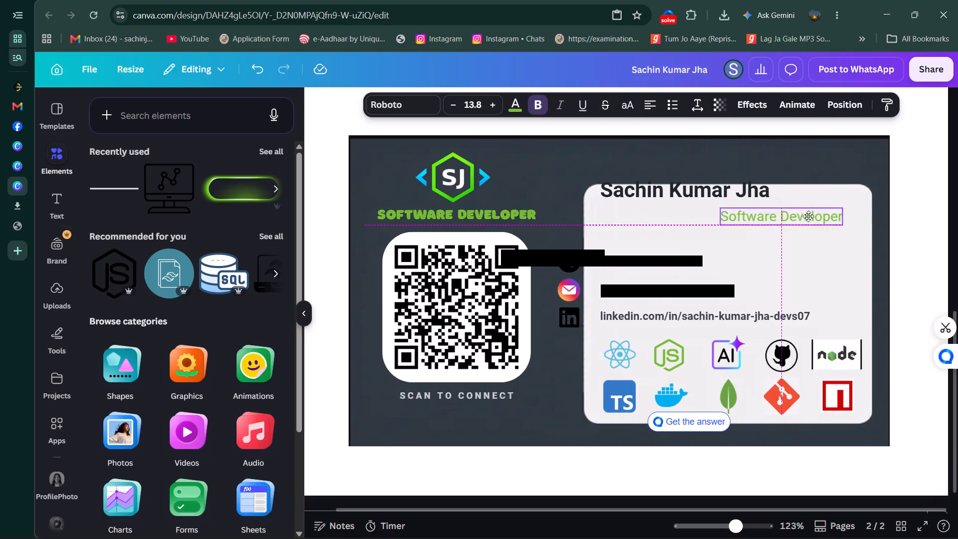
left_click_drag(808, 216, 809, 217)
left_click_drag(686, 196, 686, 202)
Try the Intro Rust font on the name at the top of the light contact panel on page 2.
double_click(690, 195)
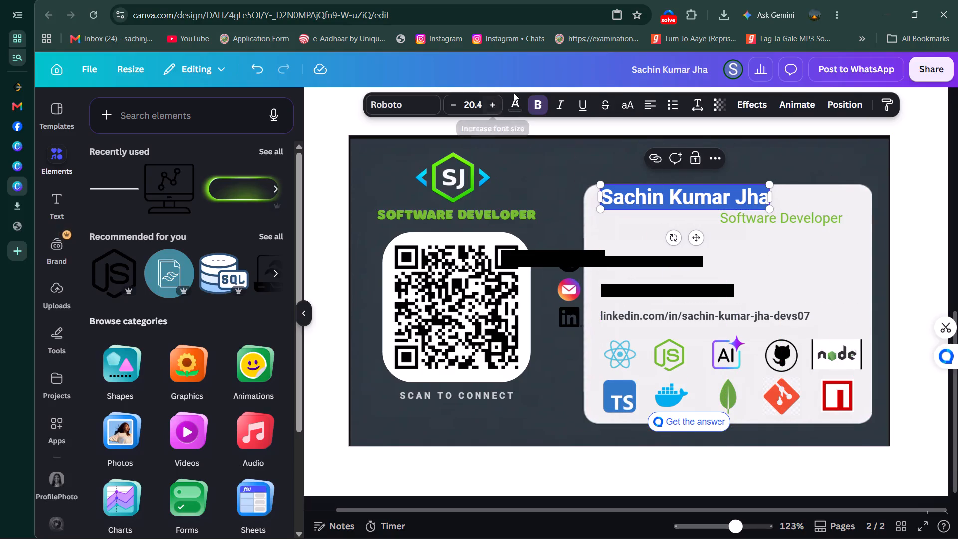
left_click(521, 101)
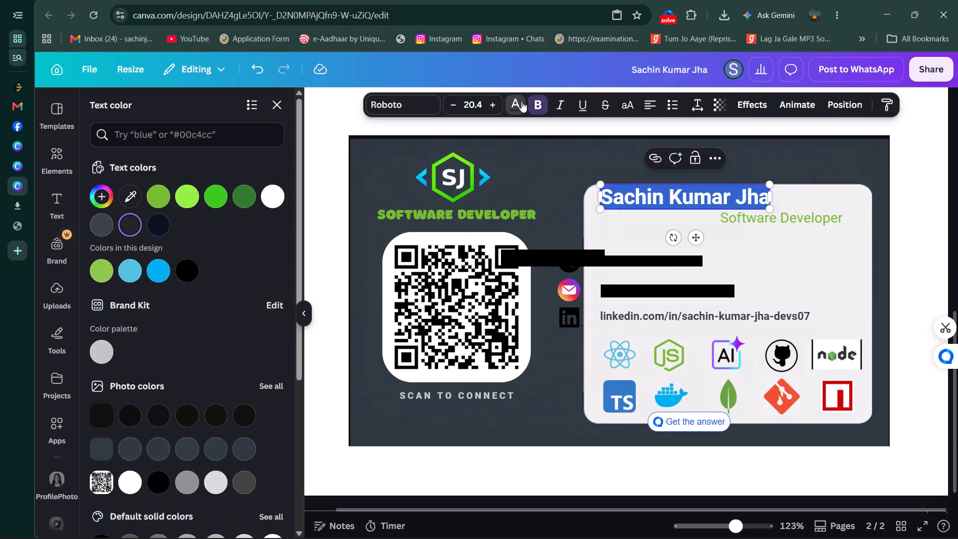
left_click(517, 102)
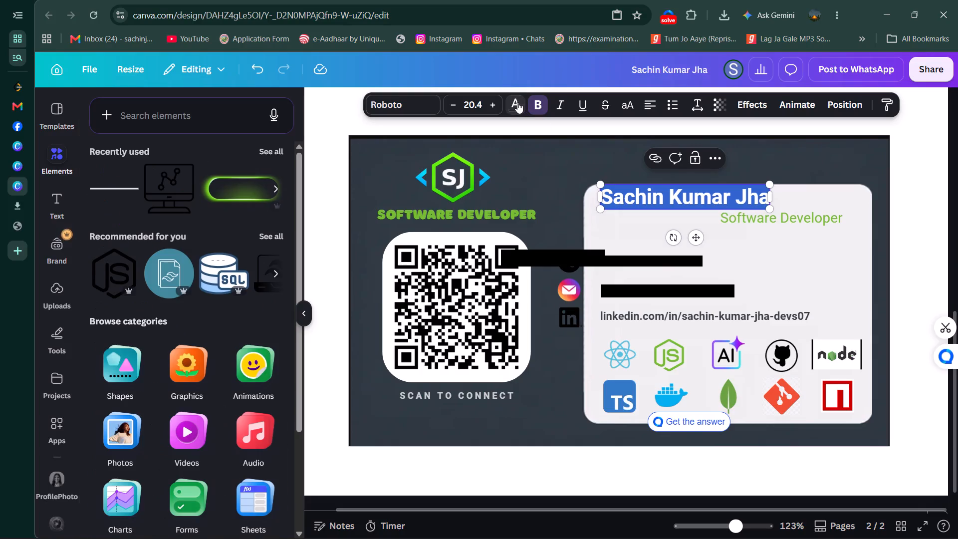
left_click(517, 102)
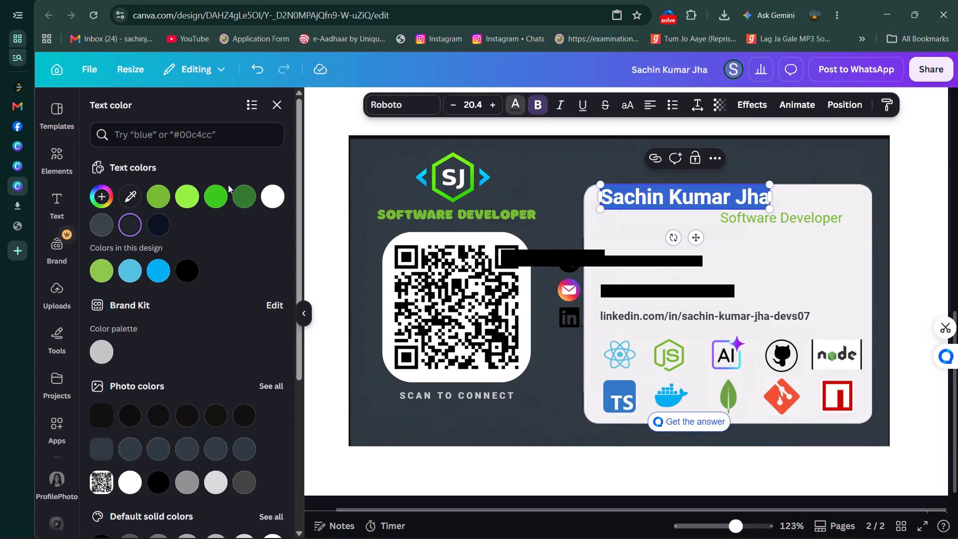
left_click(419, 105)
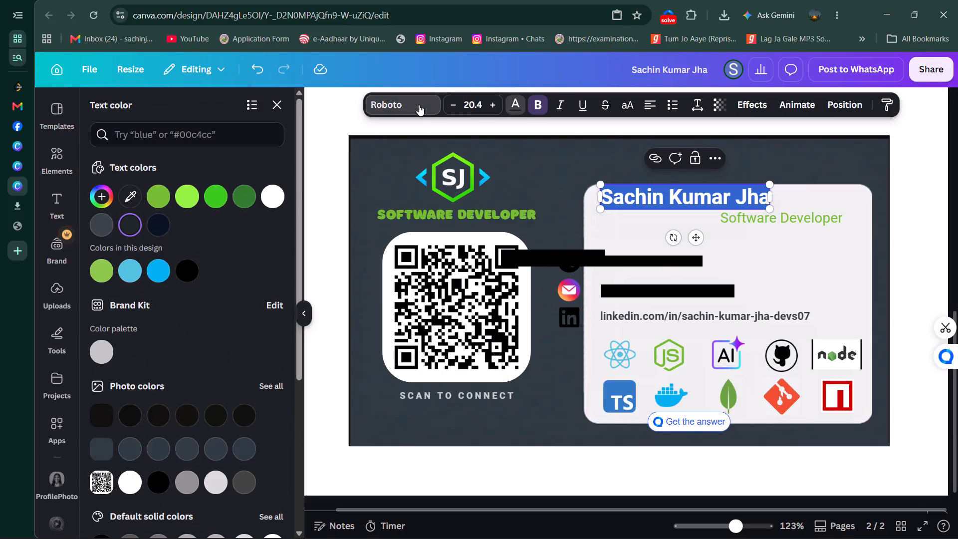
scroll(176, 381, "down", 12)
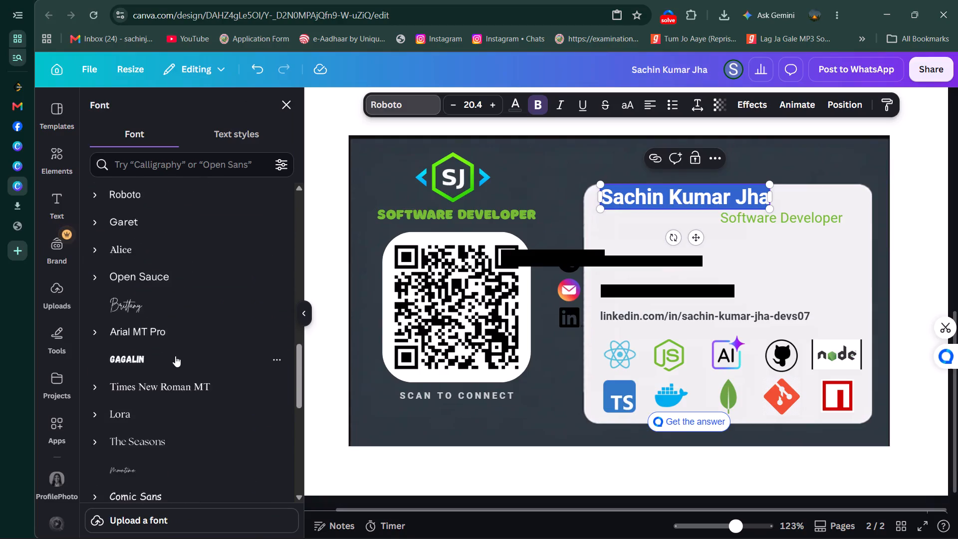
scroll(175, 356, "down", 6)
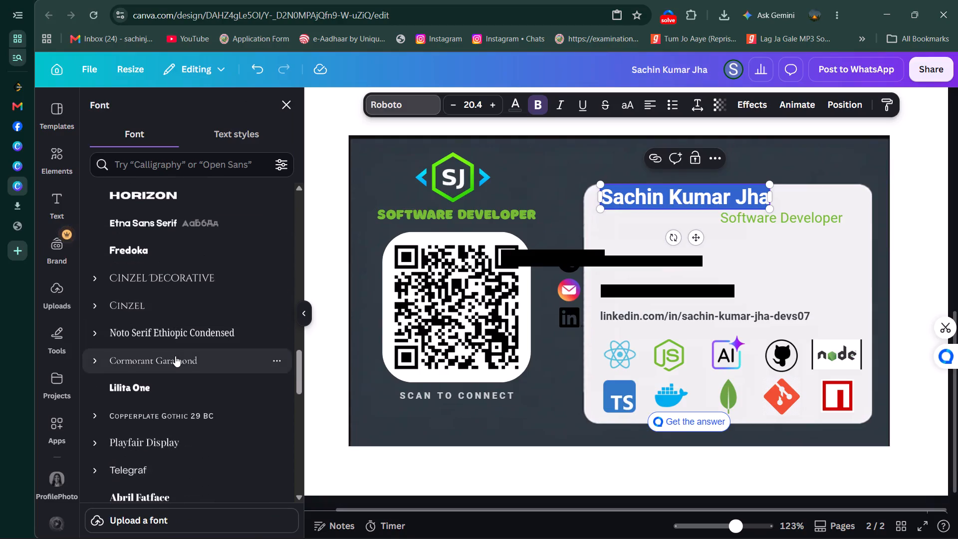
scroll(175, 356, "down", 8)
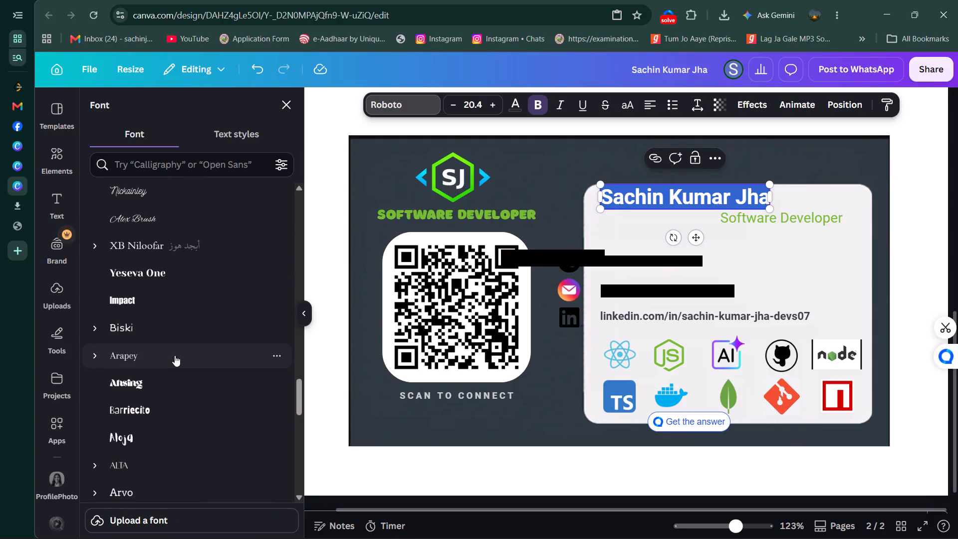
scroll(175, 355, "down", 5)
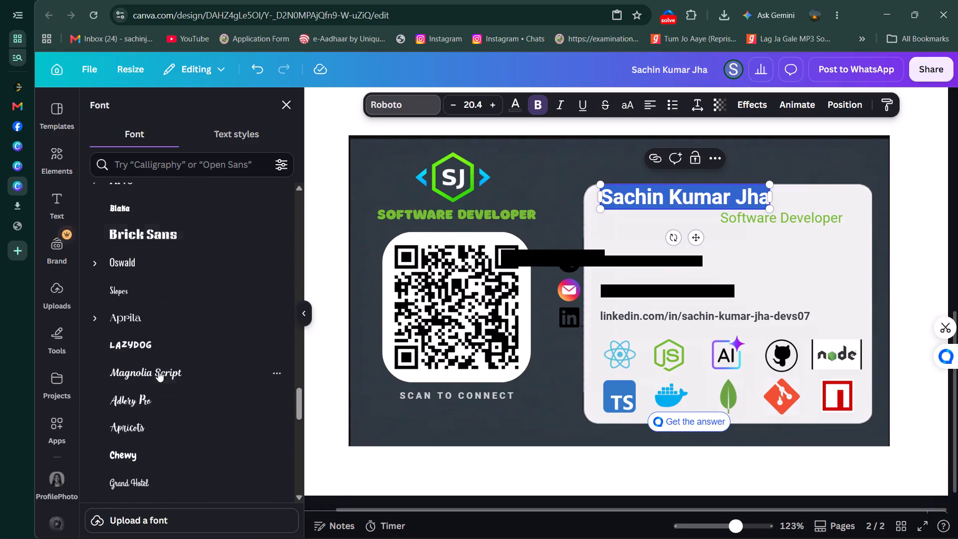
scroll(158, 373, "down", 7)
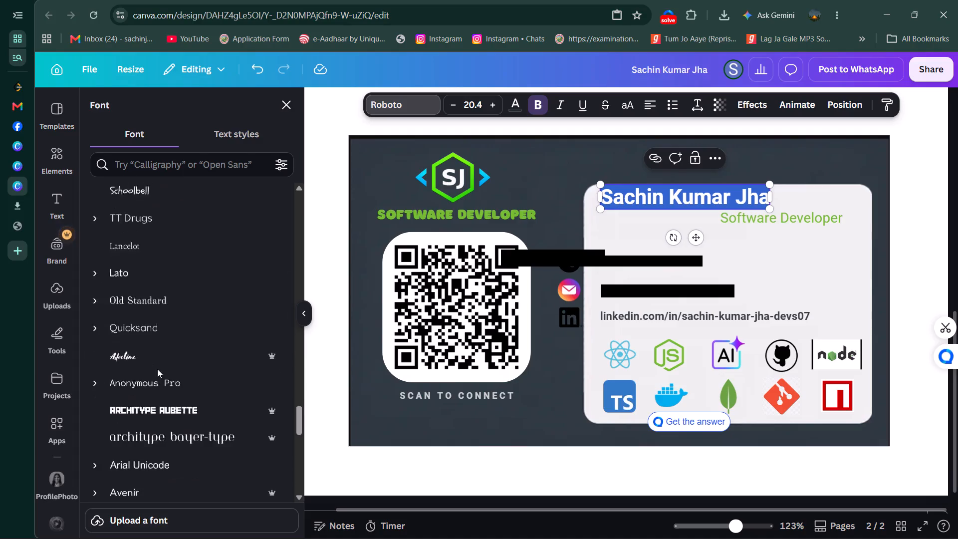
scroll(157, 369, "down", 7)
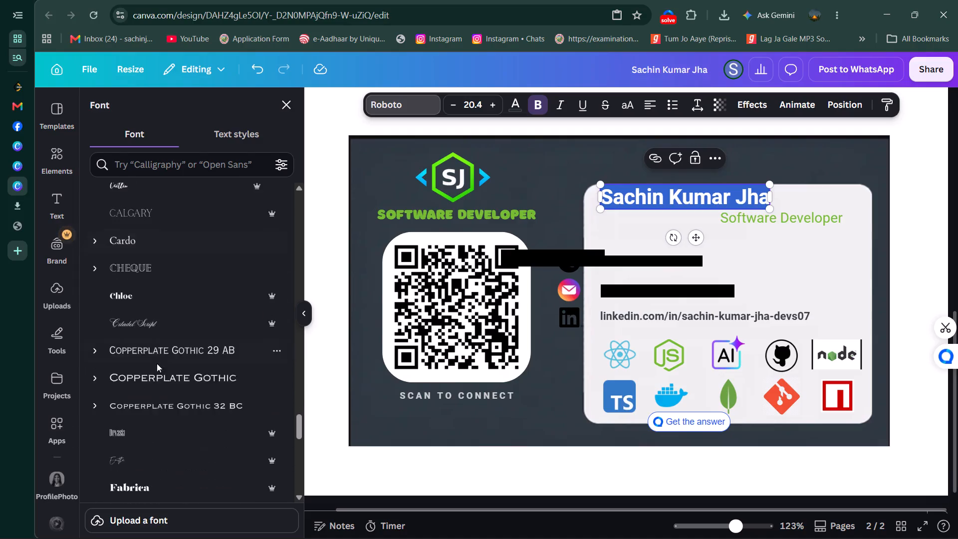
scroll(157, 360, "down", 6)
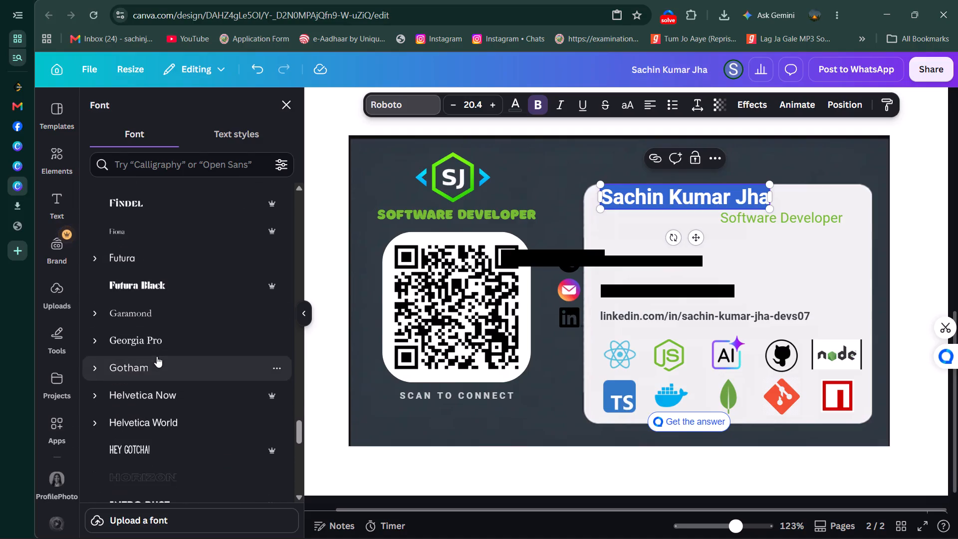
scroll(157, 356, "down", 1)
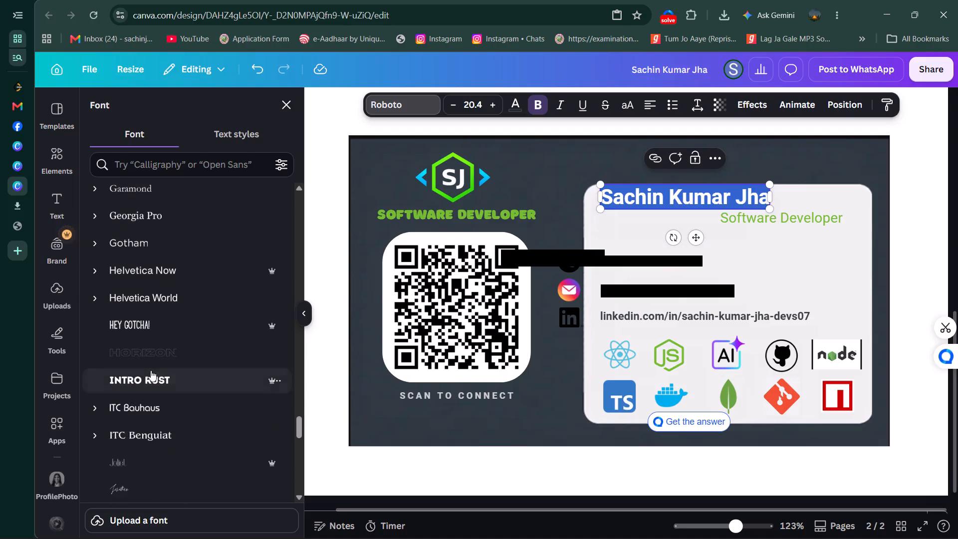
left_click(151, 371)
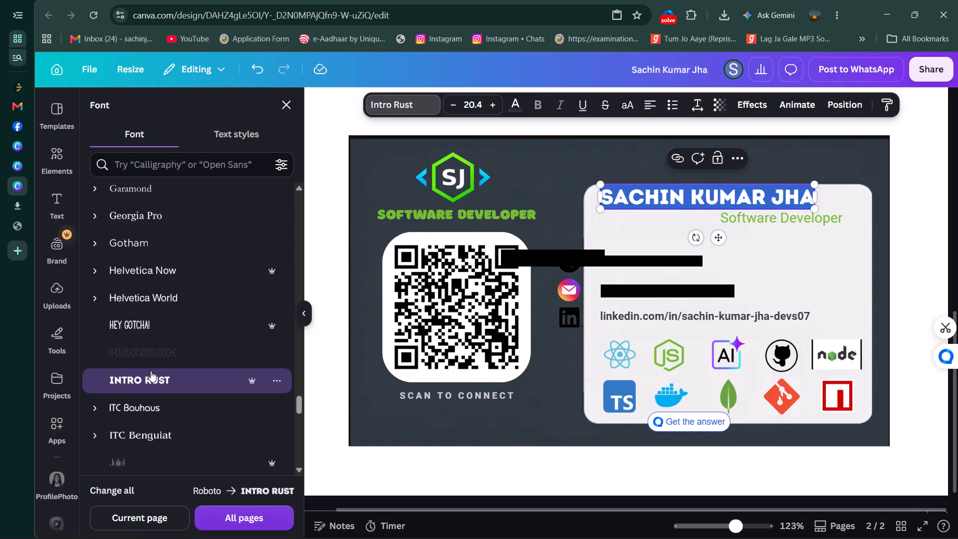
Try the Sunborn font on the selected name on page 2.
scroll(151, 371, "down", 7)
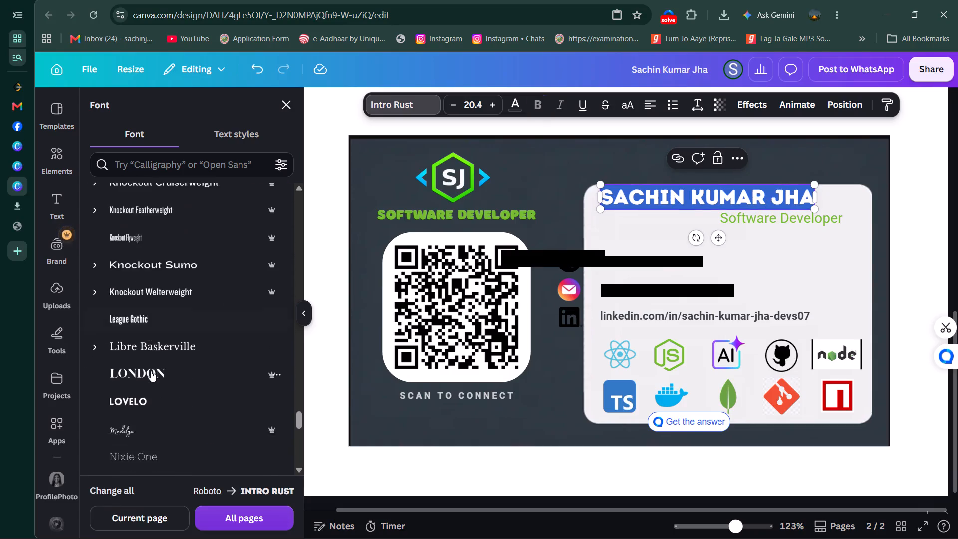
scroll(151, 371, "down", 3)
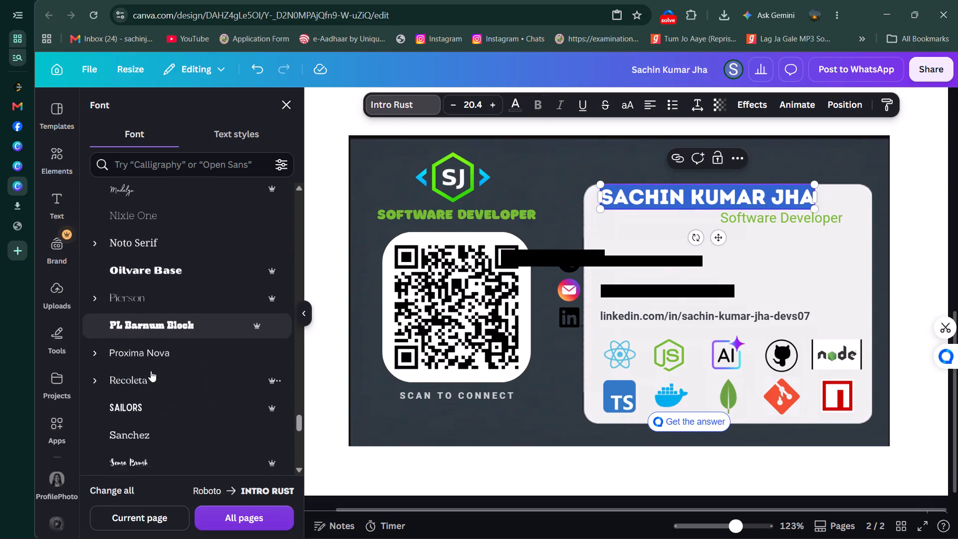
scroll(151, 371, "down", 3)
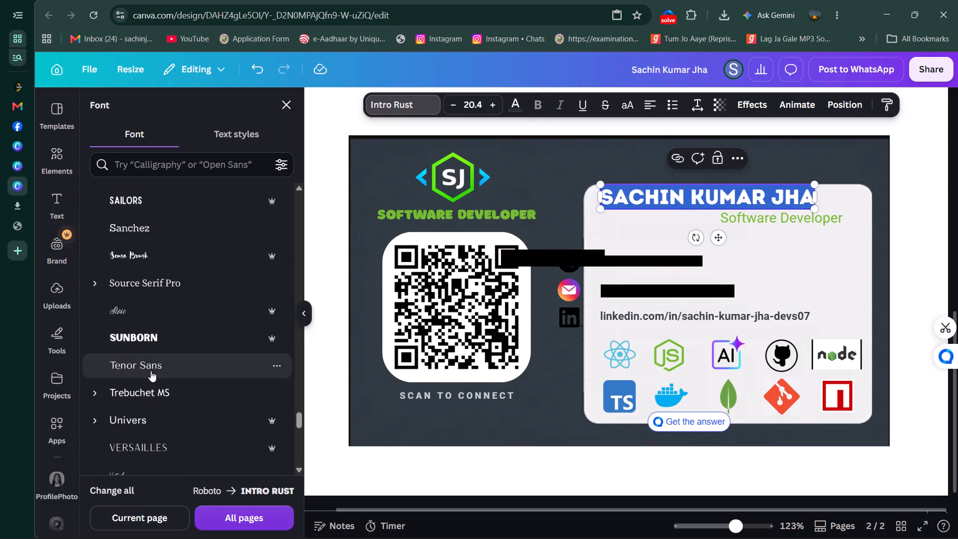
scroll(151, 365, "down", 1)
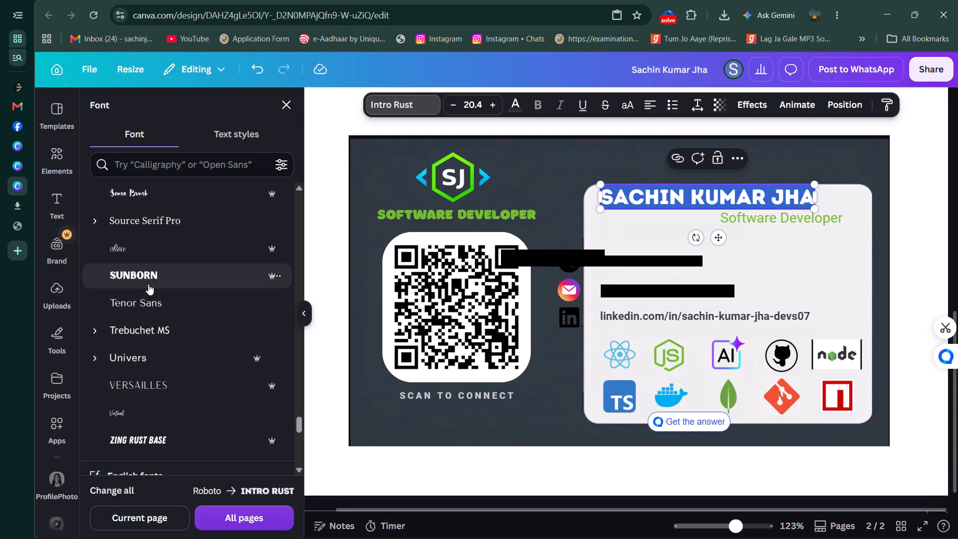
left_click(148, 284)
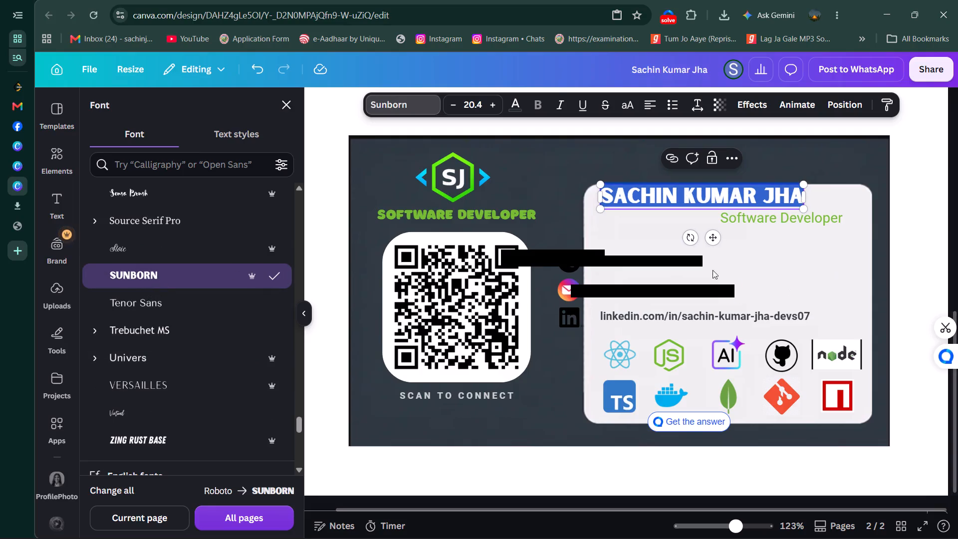
Set the font of the name on page 2 to Archivo Black.
scroll(201, 401, "down", 5)
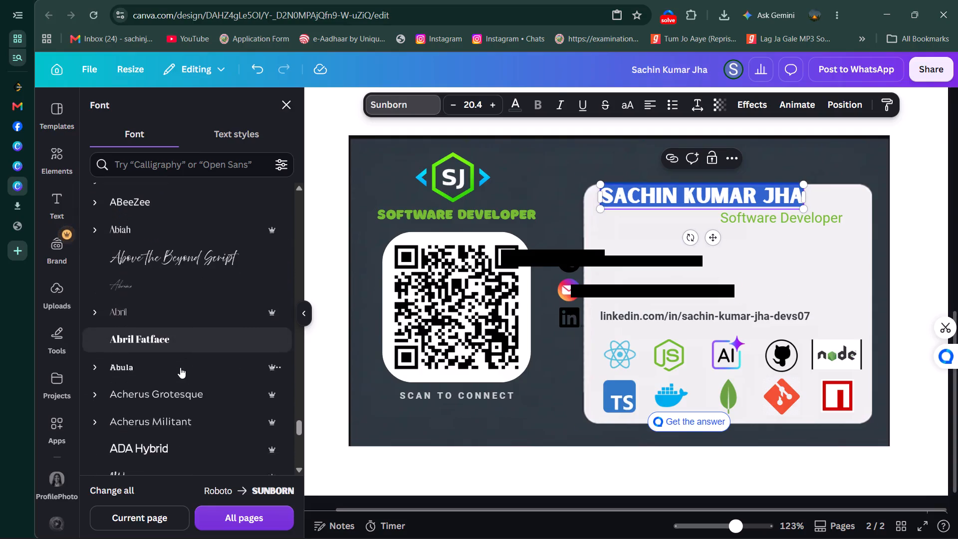
scroll(160, 350, "down", 5)
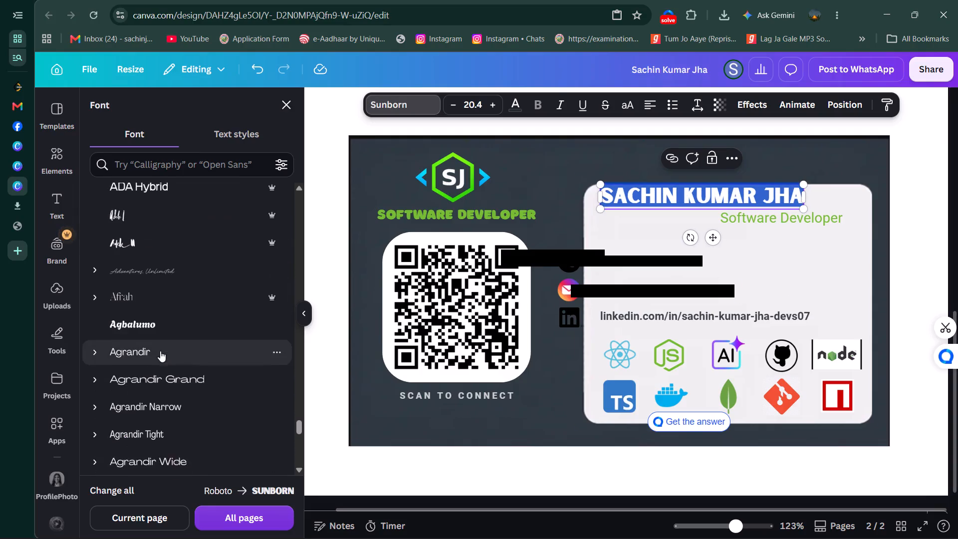
scroll(160, 351, "down", 2)
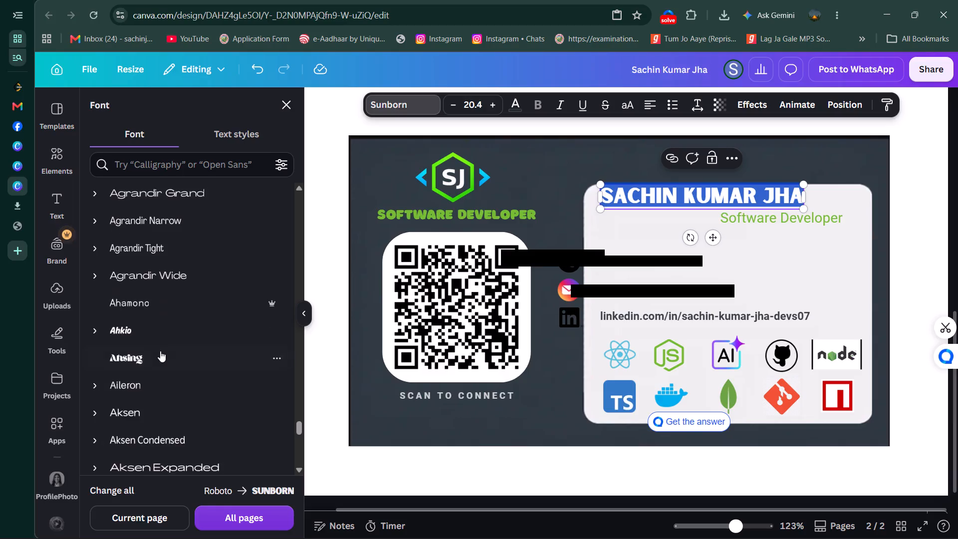
scroll(160, 351, "down", 4)
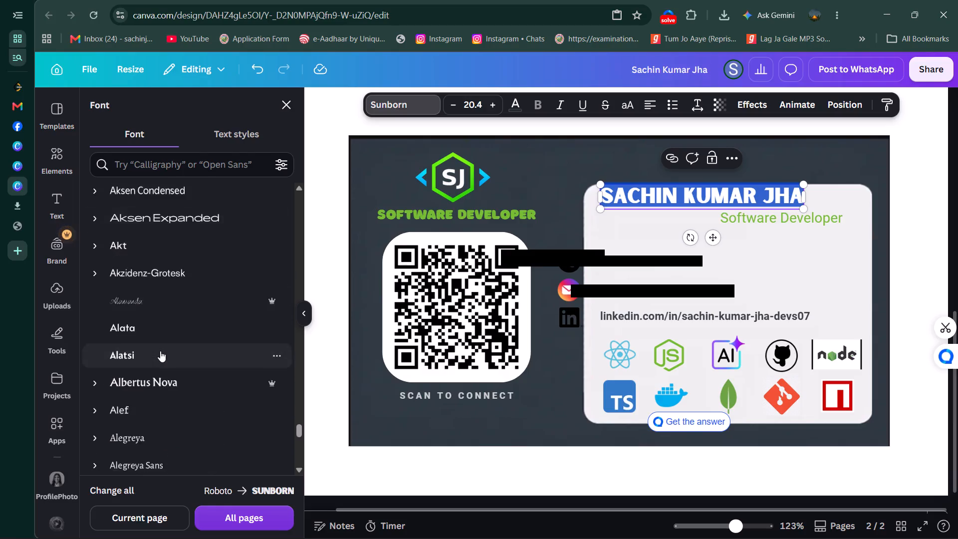
scroll(160, 351, "down", 5)
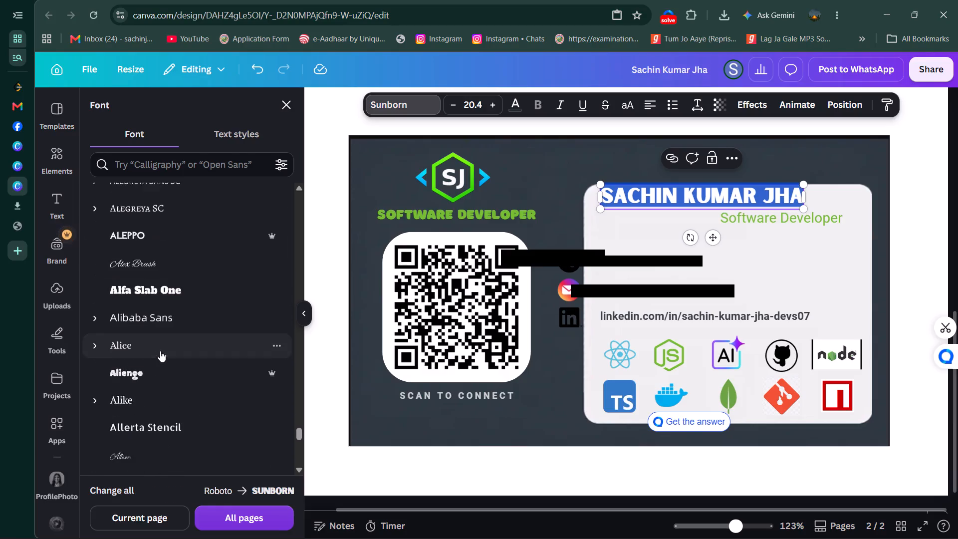
scroll(160, 351, "down", 4)
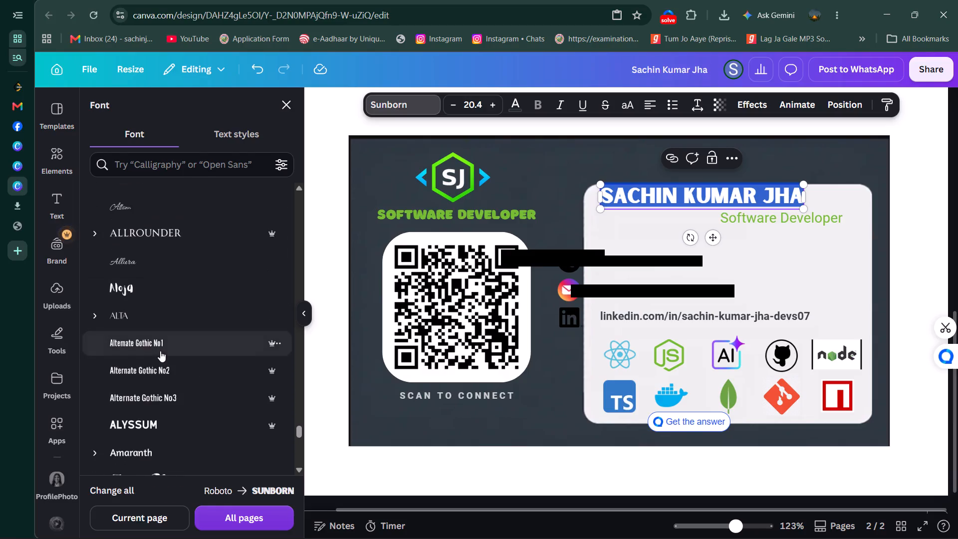
scroll(160, 351, "down", 5)
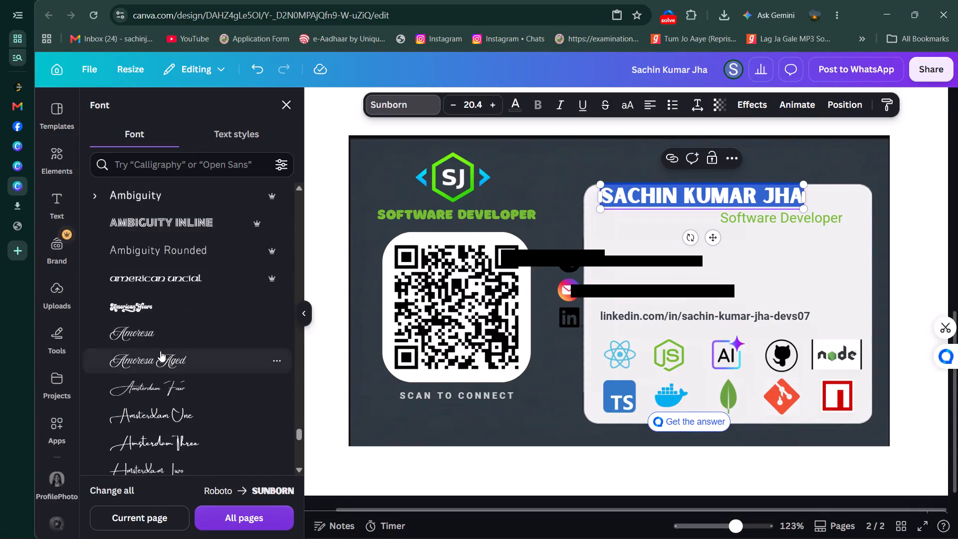
scroll(160, 351, "down", 7)
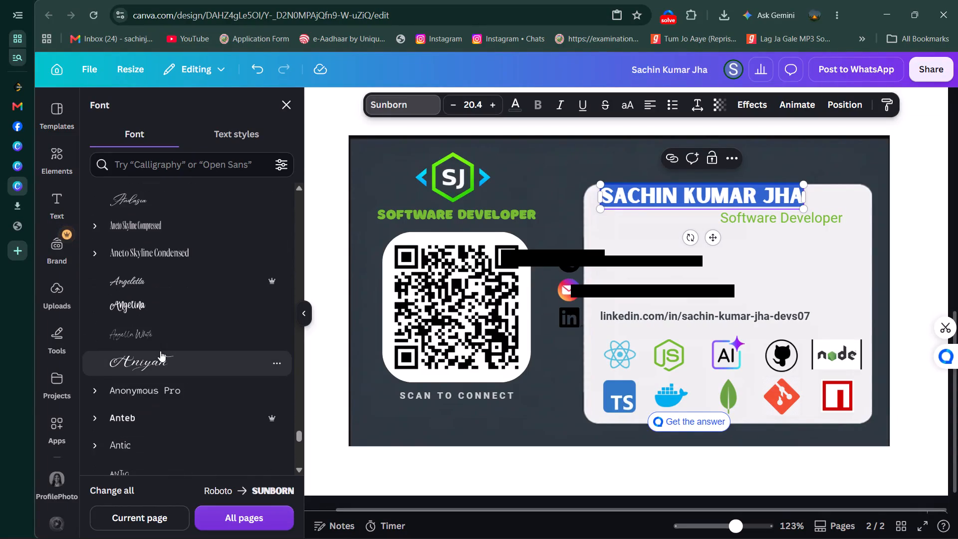
scroll(160, 351, "down", 3)
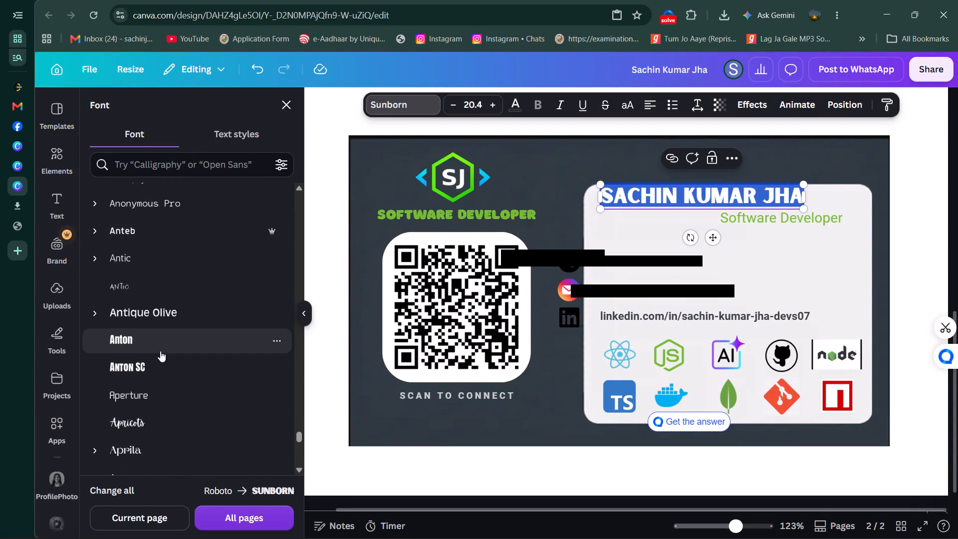
scroll(160, 351, "down", 4)
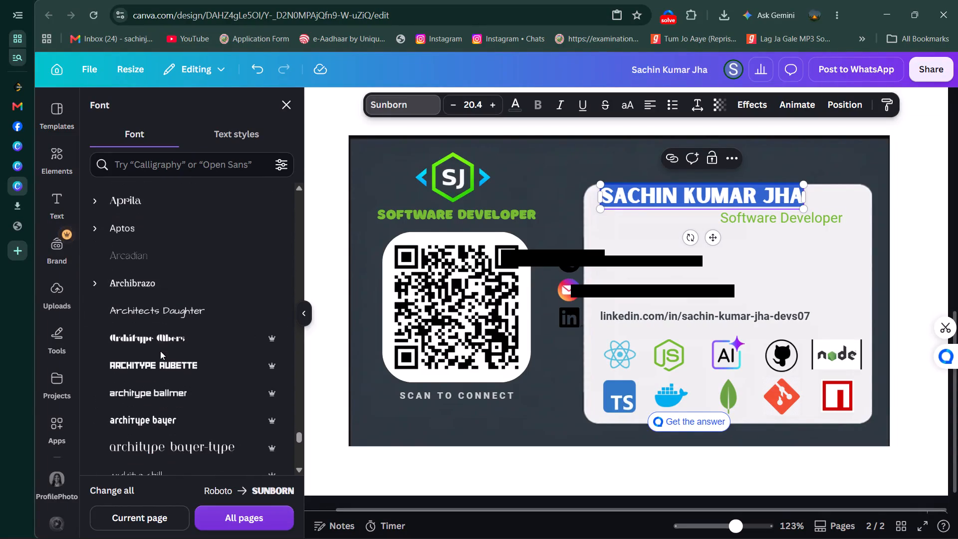
scroll(160, 351, "down", 1)
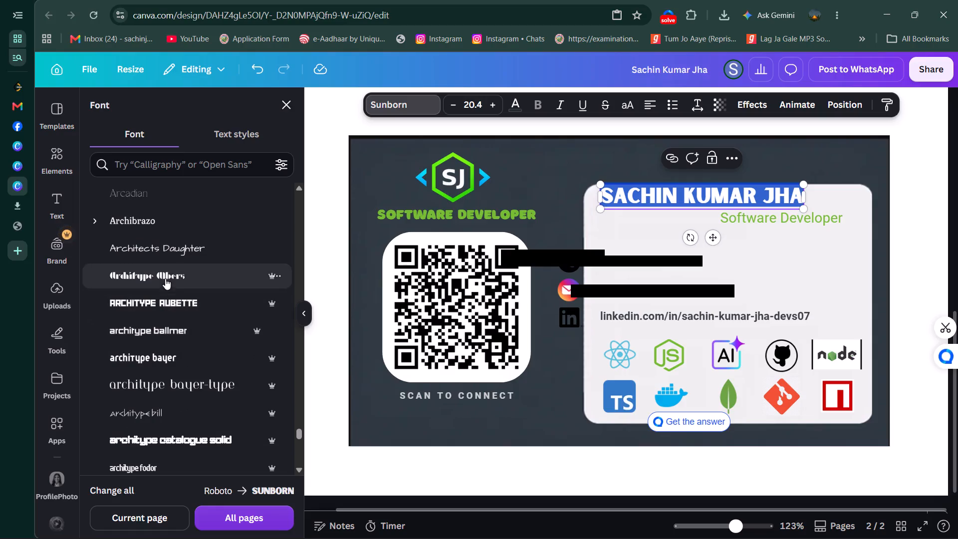
scroll(172, 360, "down", 4)
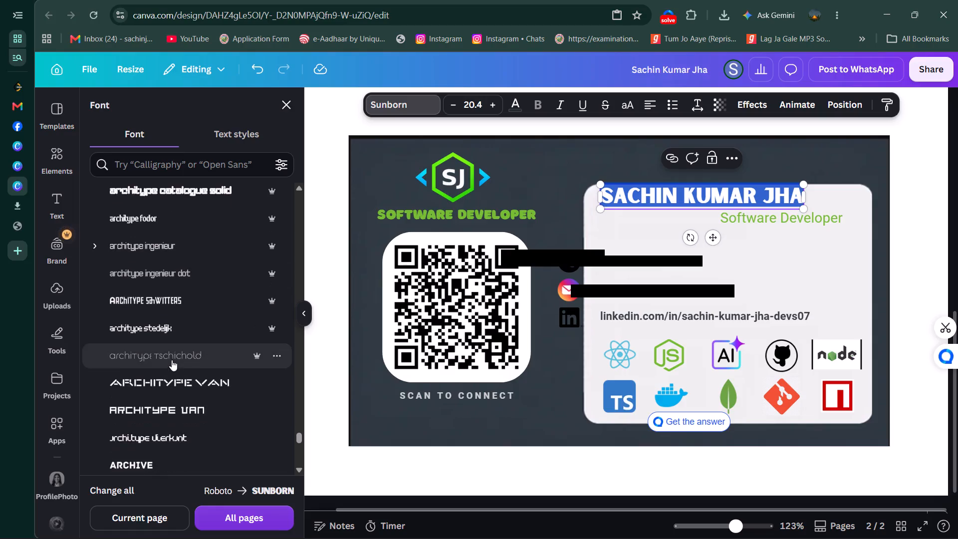
scroll(172, 360, "down", 3)
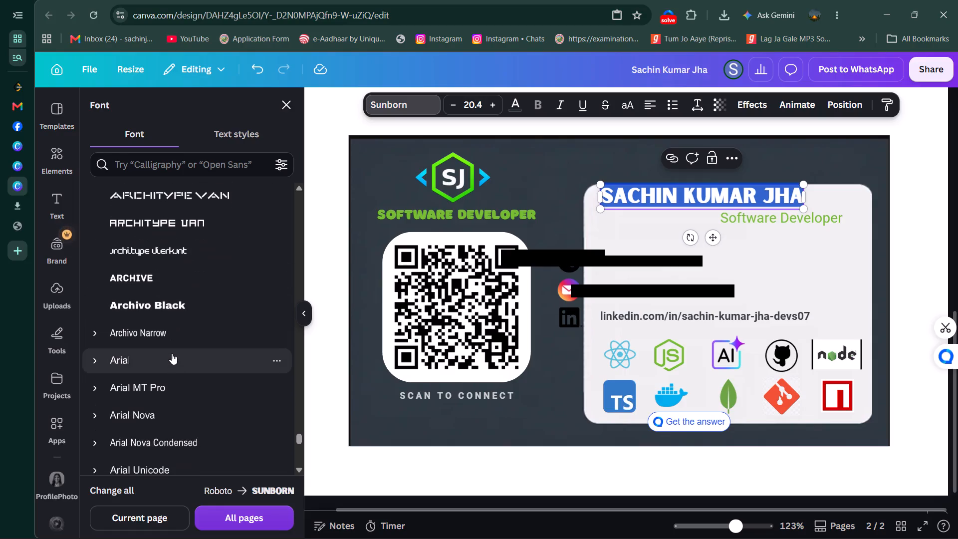
scroll(172, 353, "down", 1)
left_click(171, 244)
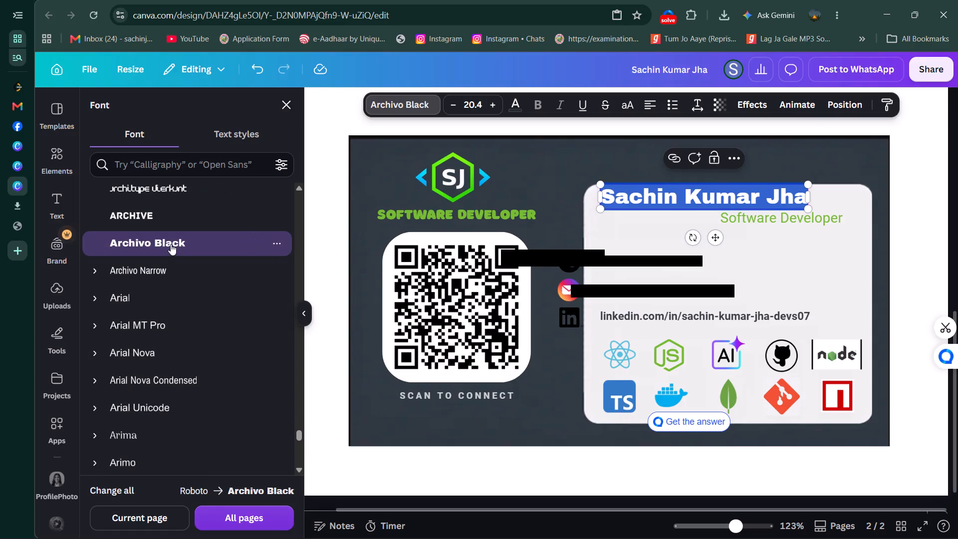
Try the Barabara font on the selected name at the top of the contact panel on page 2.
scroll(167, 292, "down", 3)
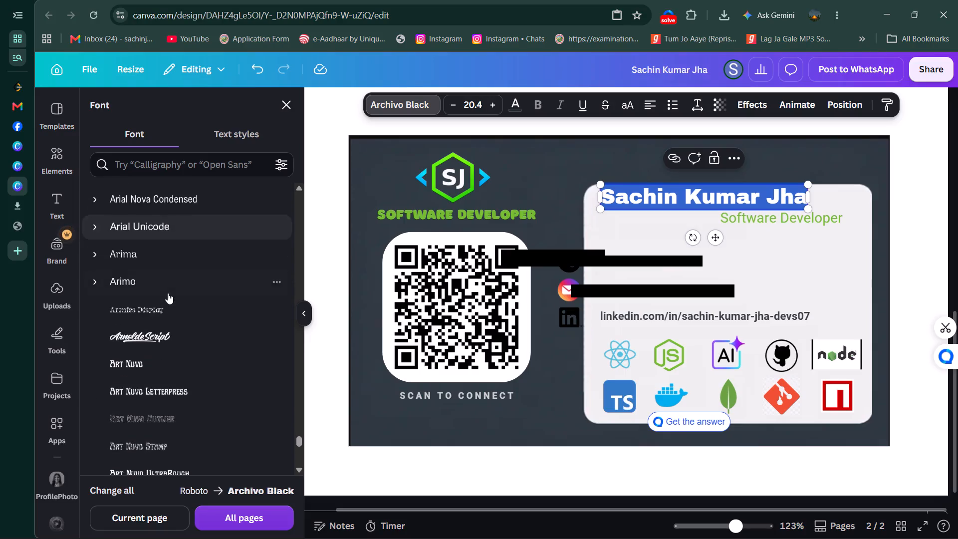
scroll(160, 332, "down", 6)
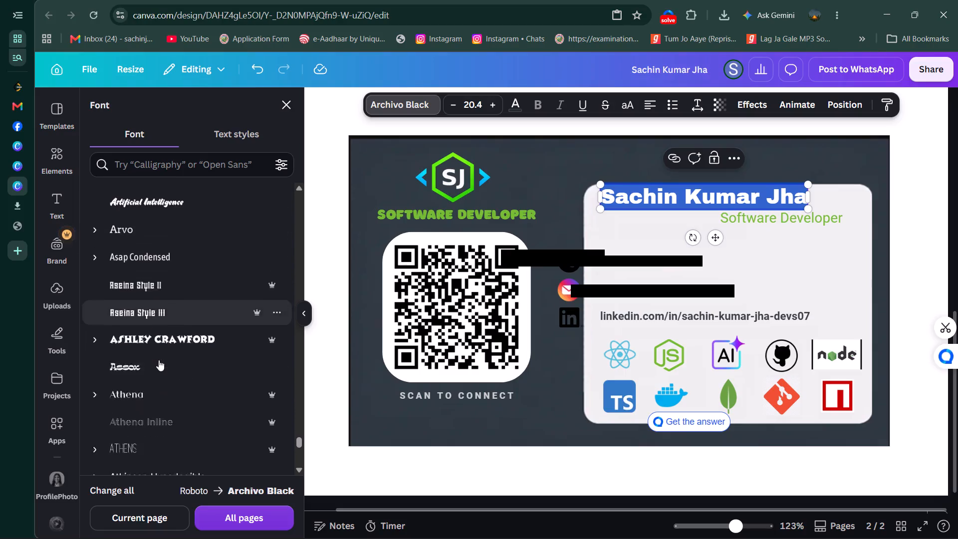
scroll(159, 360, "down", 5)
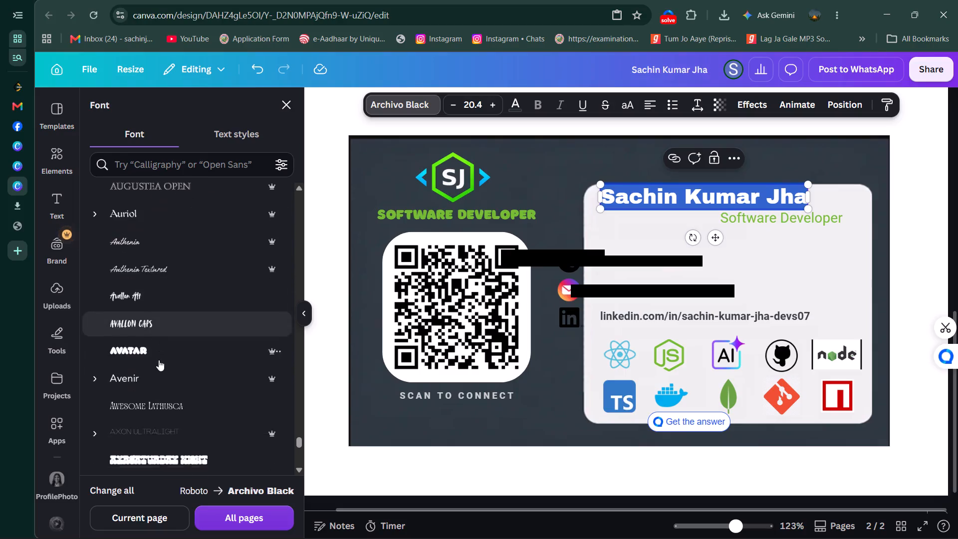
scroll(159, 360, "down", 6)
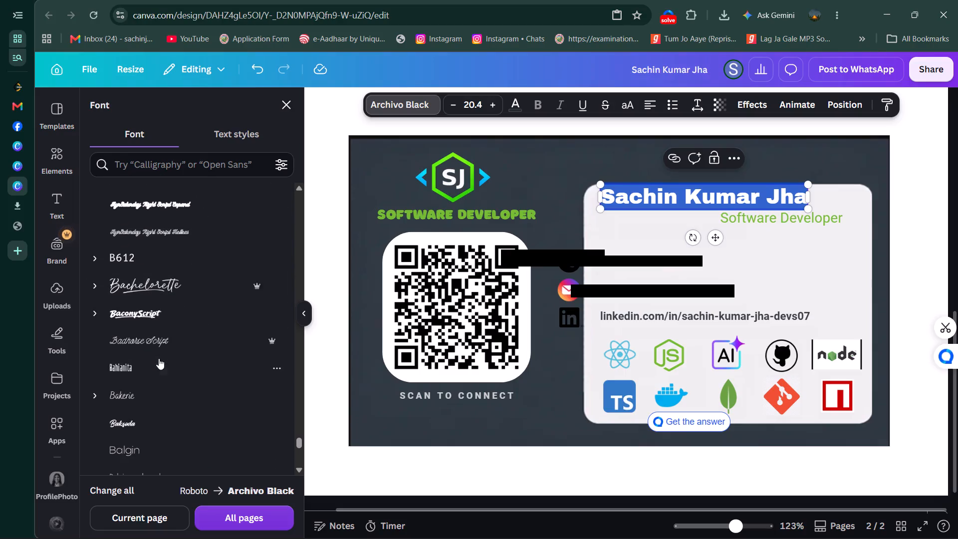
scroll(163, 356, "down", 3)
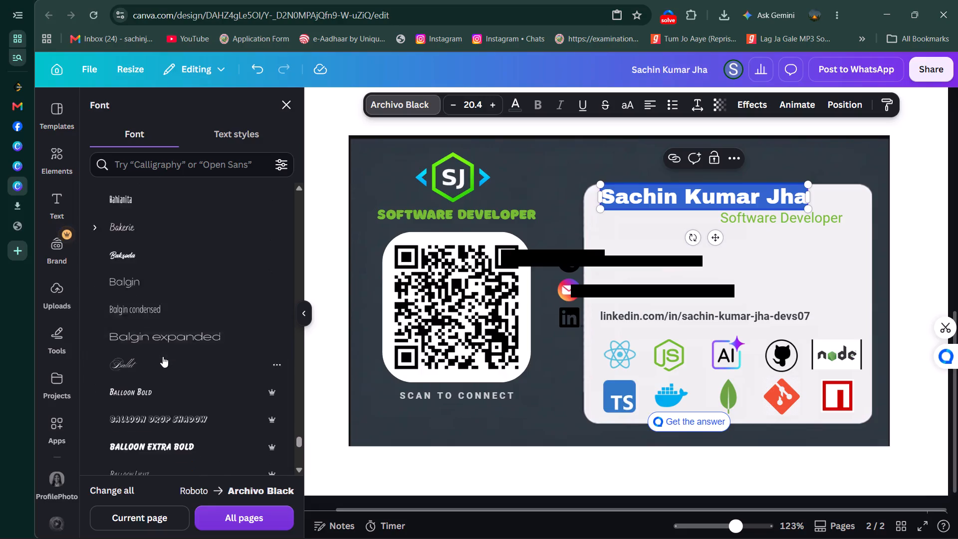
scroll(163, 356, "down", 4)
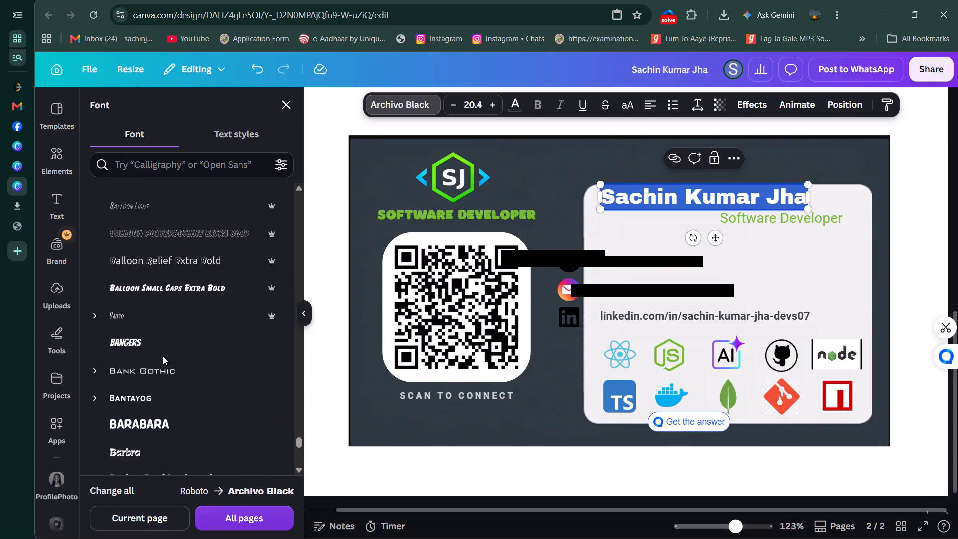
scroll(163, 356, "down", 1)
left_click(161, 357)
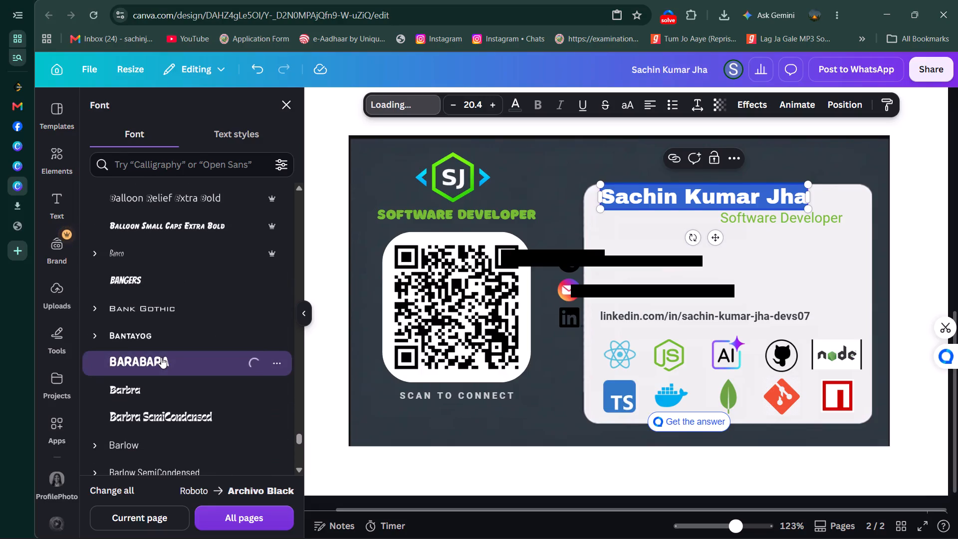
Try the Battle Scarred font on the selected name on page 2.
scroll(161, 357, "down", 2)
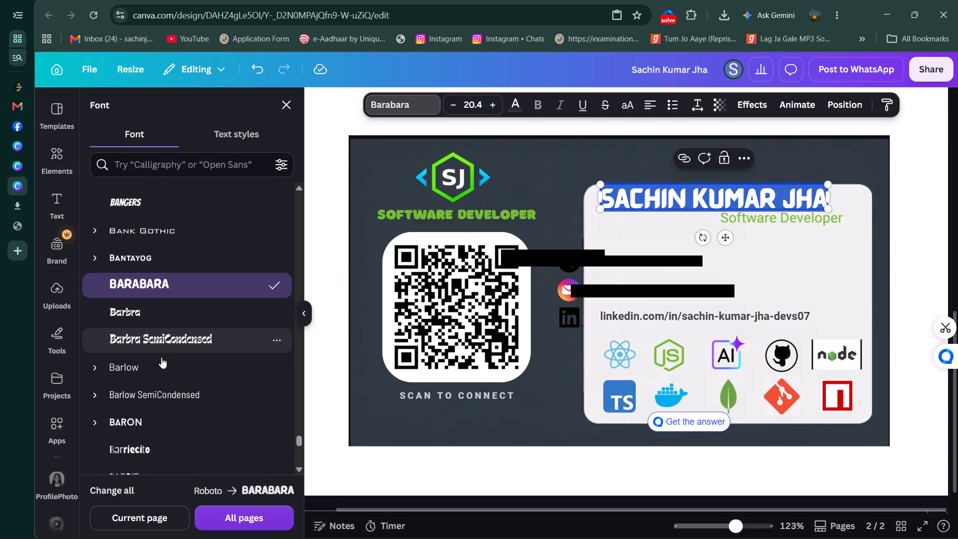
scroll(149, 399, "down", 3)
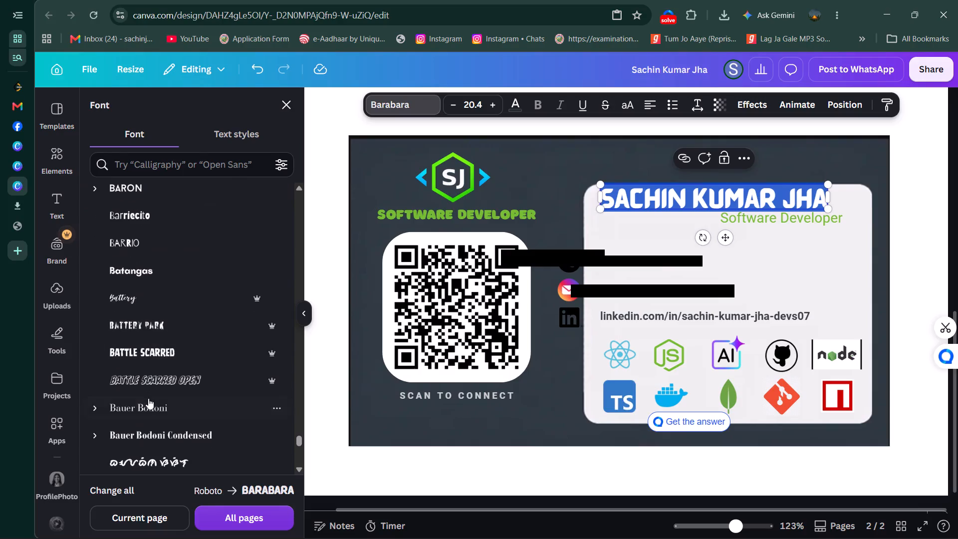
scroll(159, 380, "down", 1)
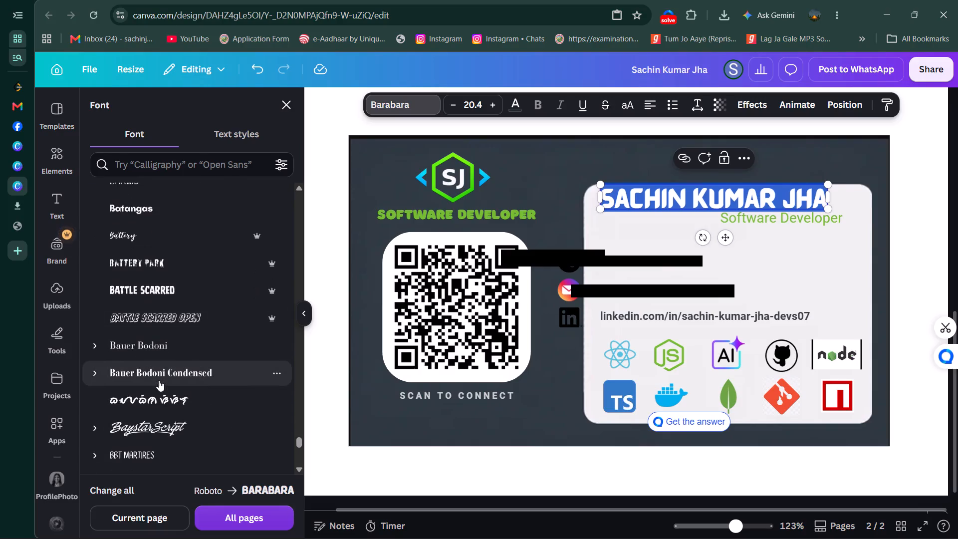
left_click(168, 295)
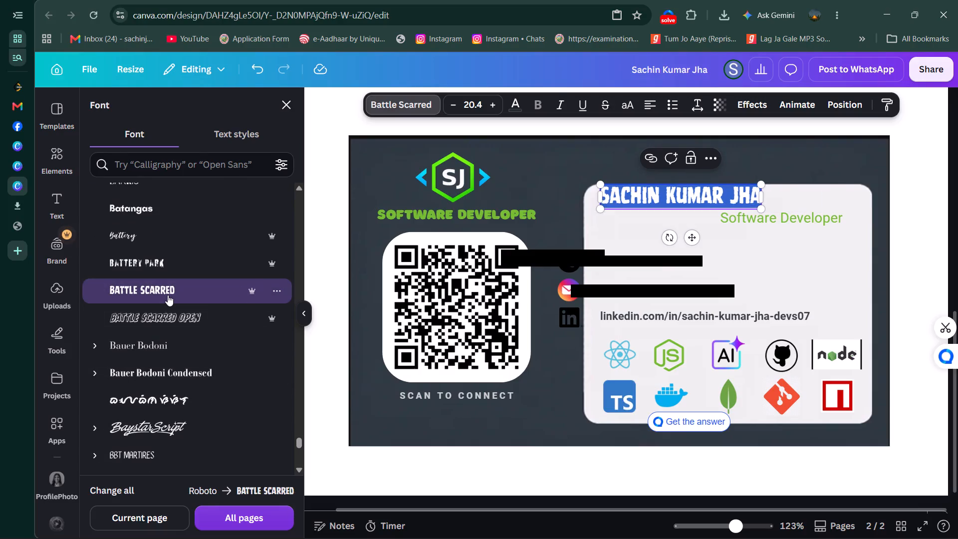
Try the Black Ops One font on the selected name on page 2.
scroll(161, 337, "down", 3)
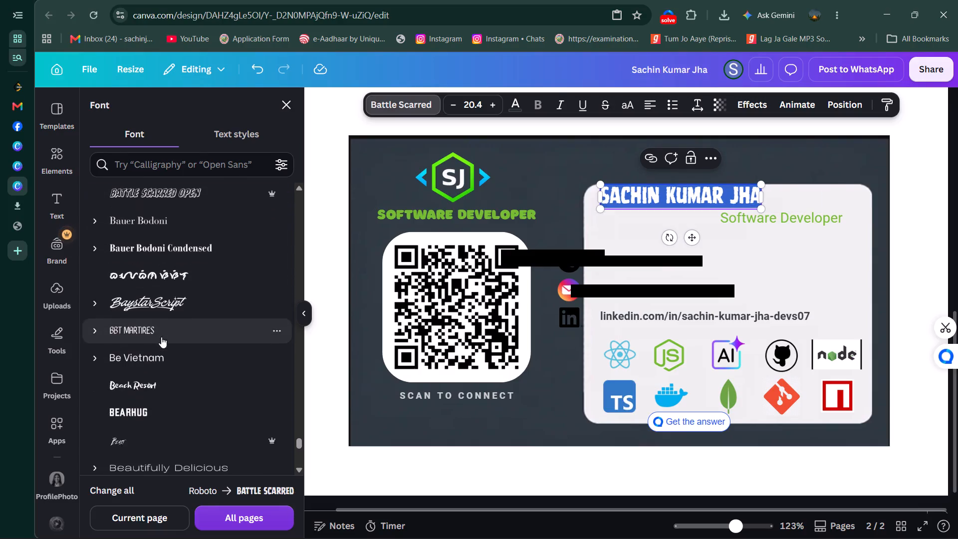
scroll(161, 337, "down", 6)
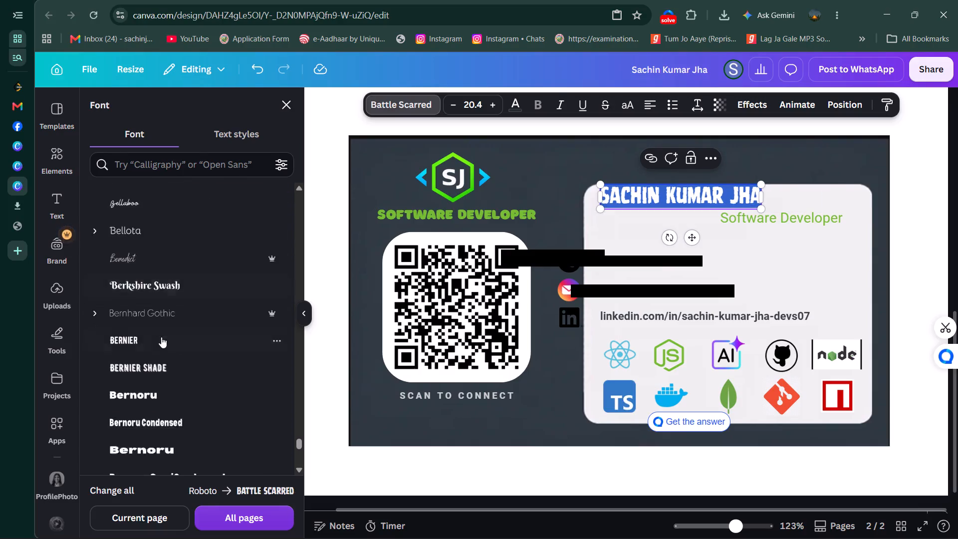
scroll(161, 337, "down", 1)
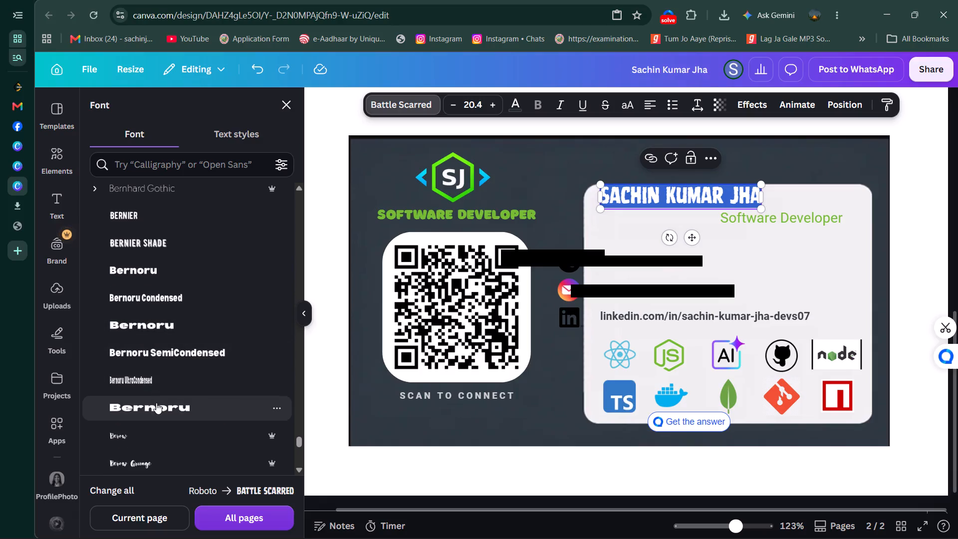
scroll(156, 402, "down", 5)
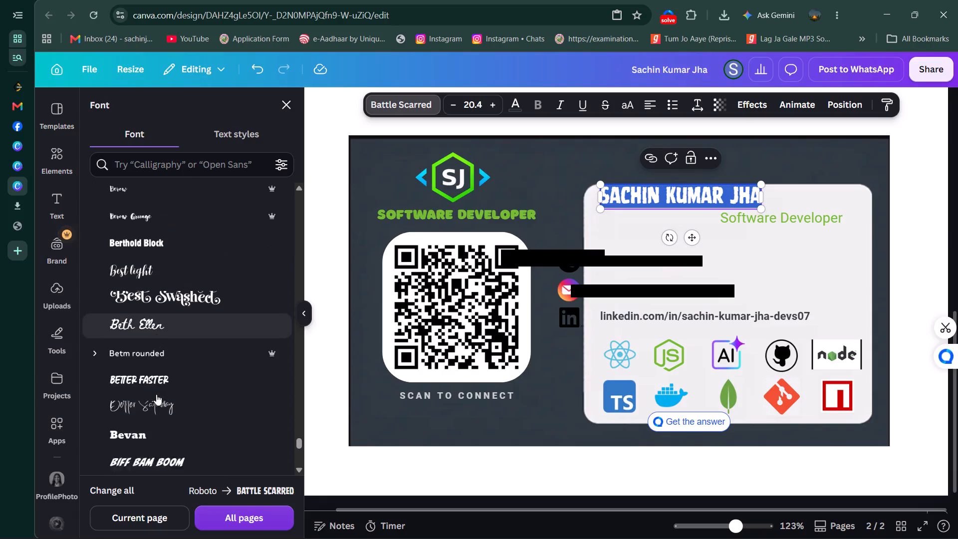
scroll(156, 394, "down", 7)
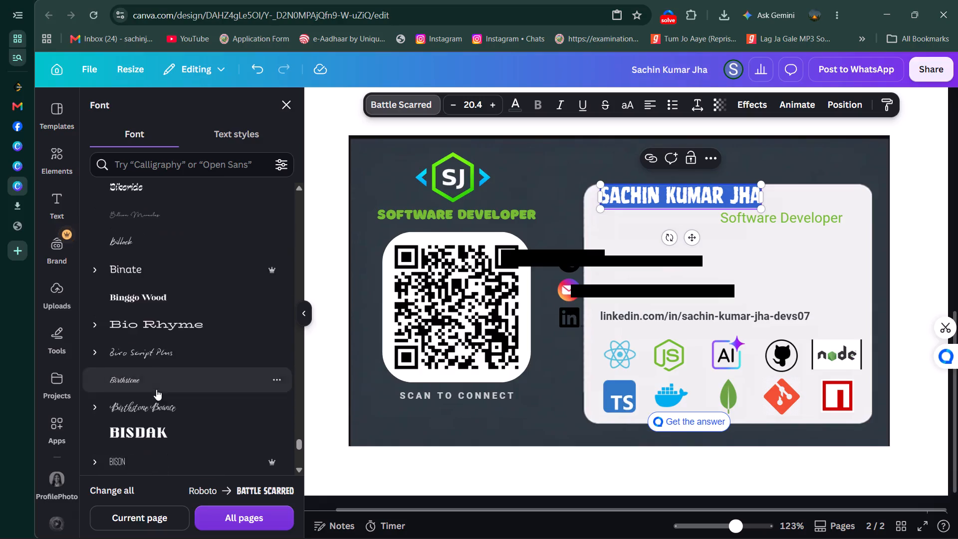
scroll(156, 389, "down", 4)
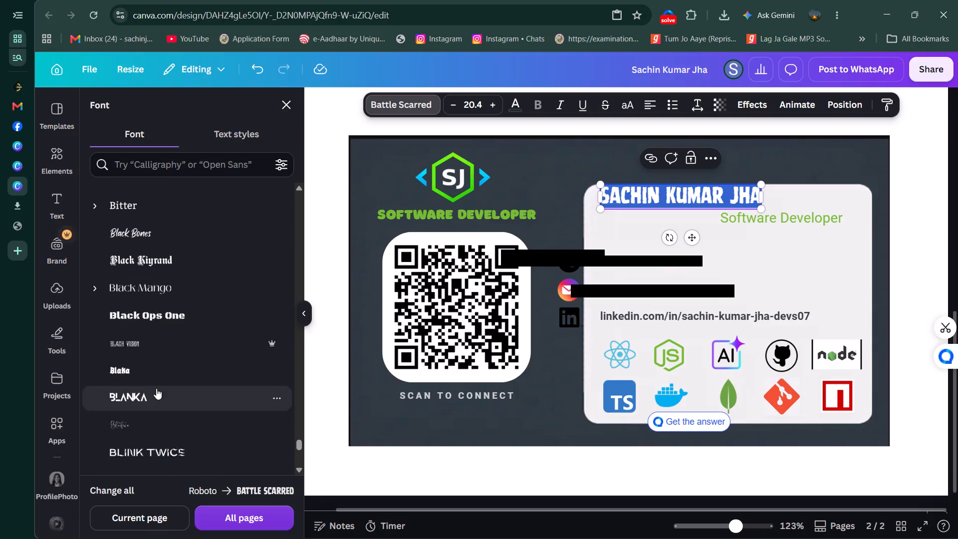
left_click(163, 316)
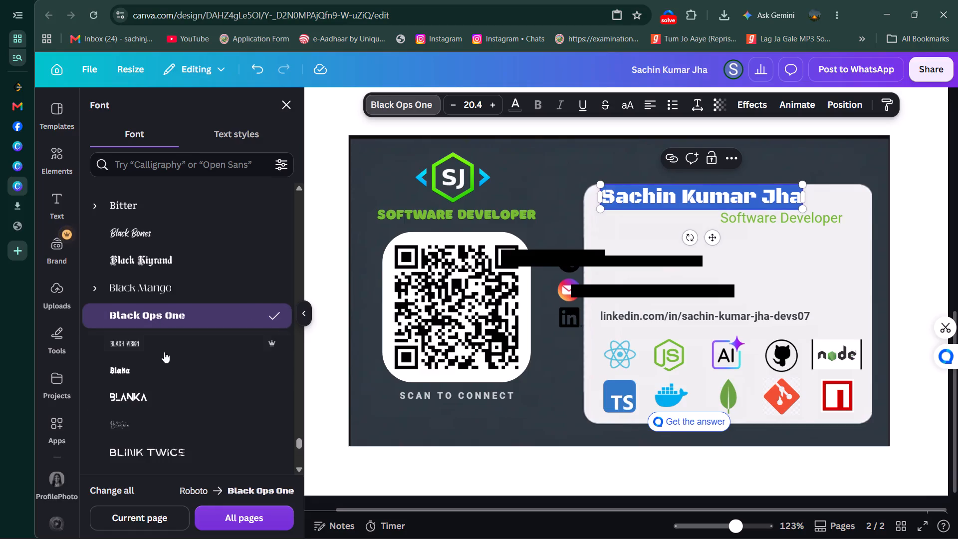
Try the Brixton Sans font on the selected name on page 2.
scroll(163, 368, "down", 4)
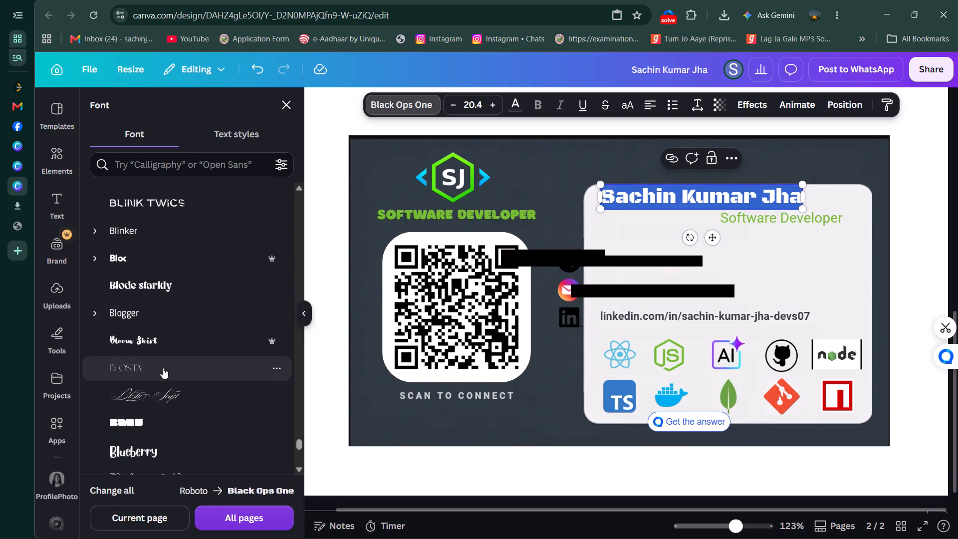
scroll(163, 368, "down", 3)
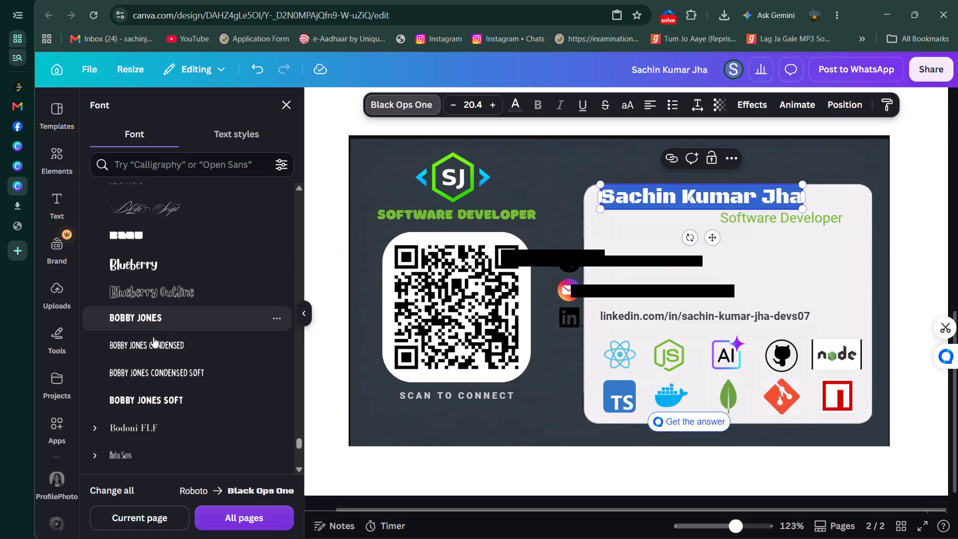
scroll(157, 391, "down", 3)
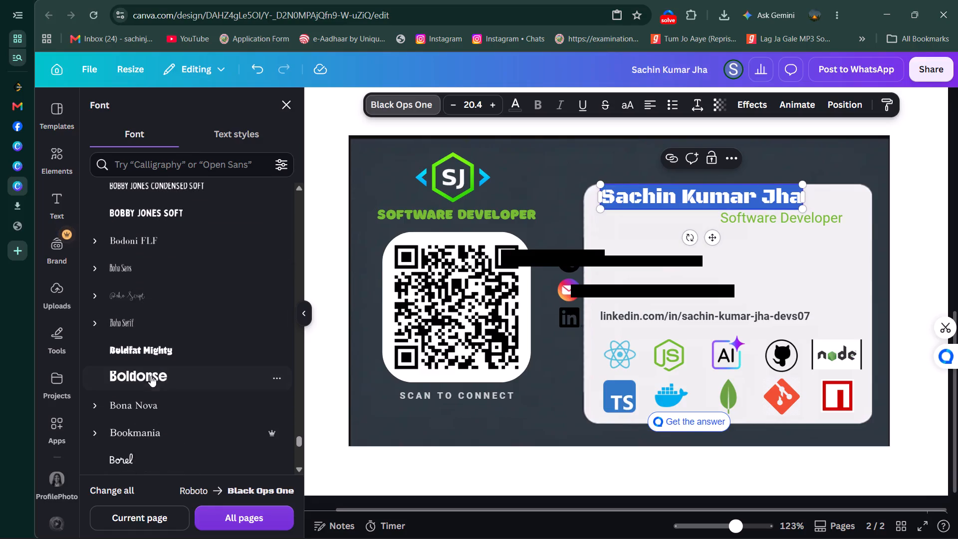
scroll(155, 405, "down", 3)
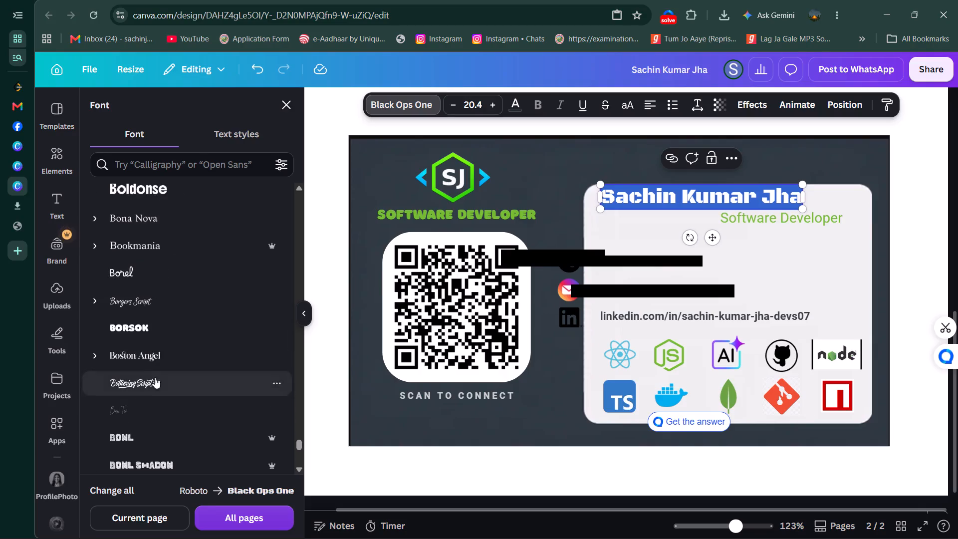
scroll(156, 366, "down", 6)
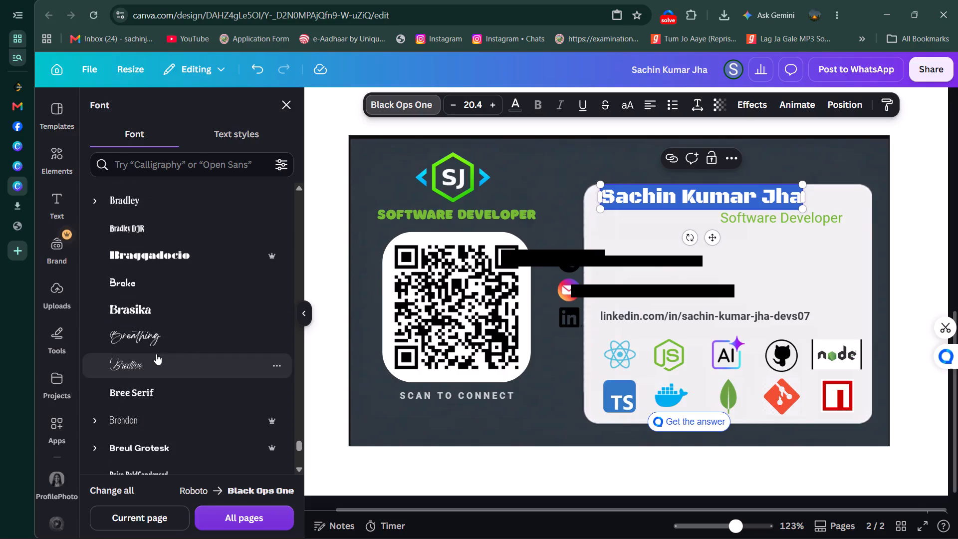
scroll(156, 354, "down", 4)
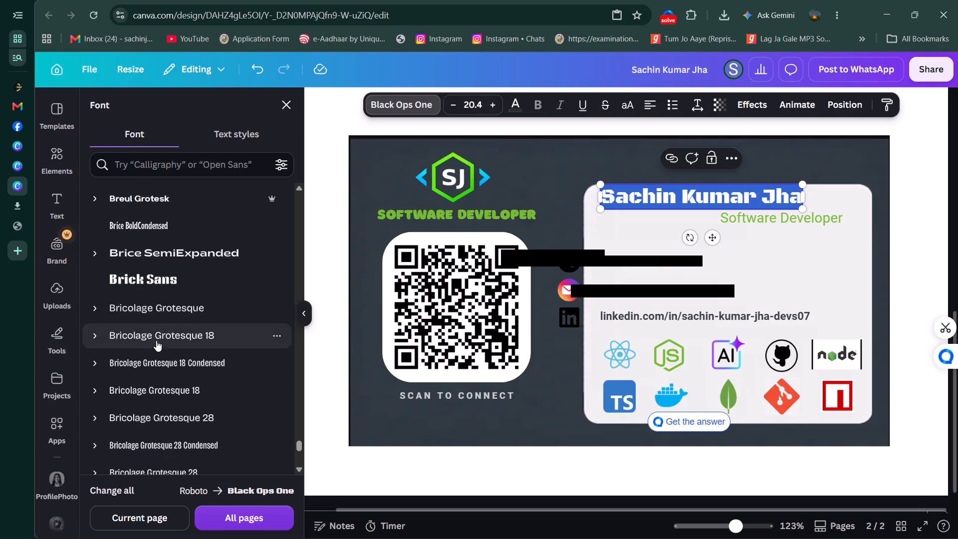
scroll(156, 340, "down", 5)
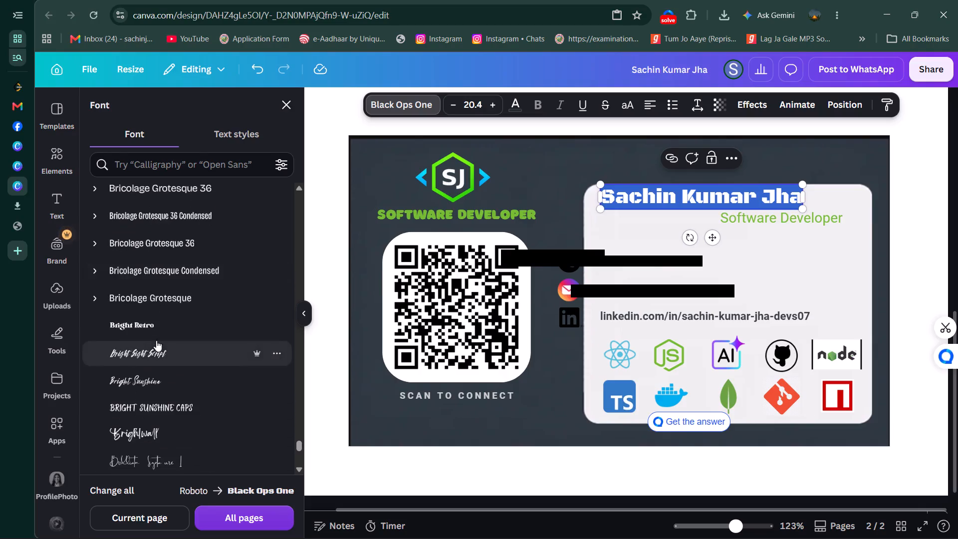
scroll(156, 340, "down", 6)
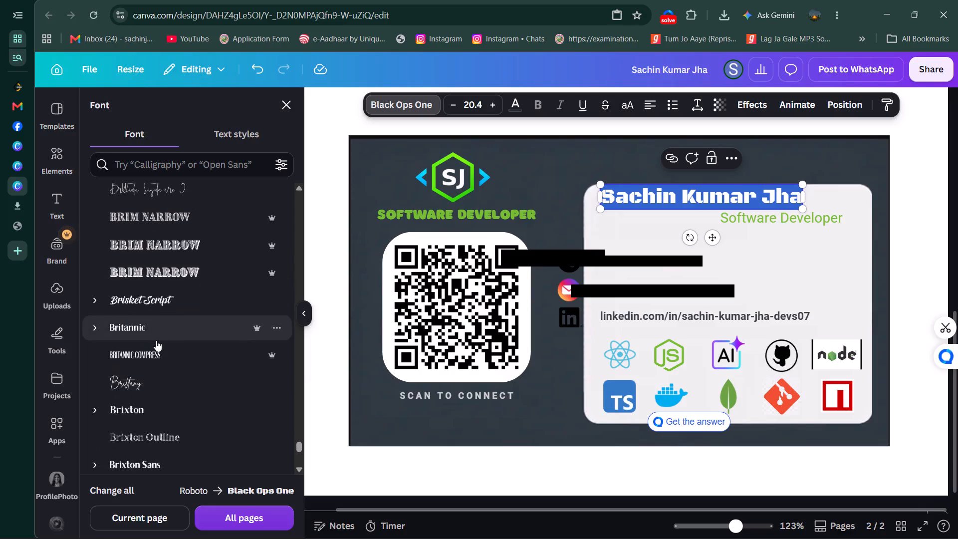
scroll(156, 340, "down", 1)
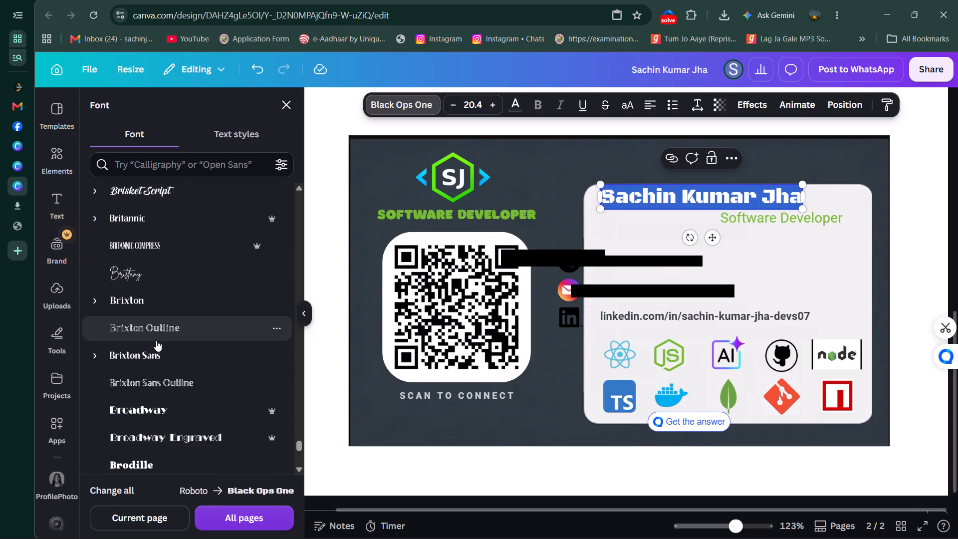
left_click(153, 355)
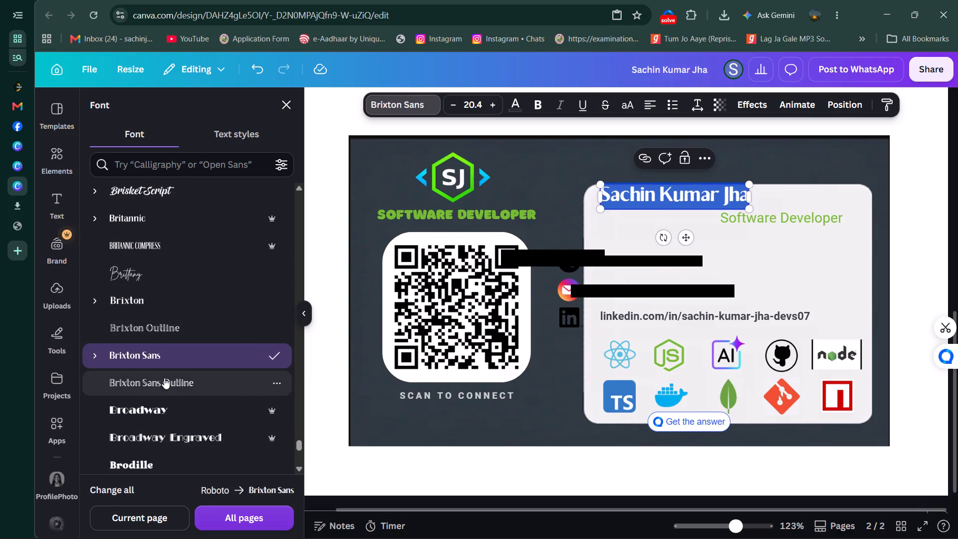
Set the font of the selected name on page 2 to Cantora One.
scroll(164, 378, "down", 3)
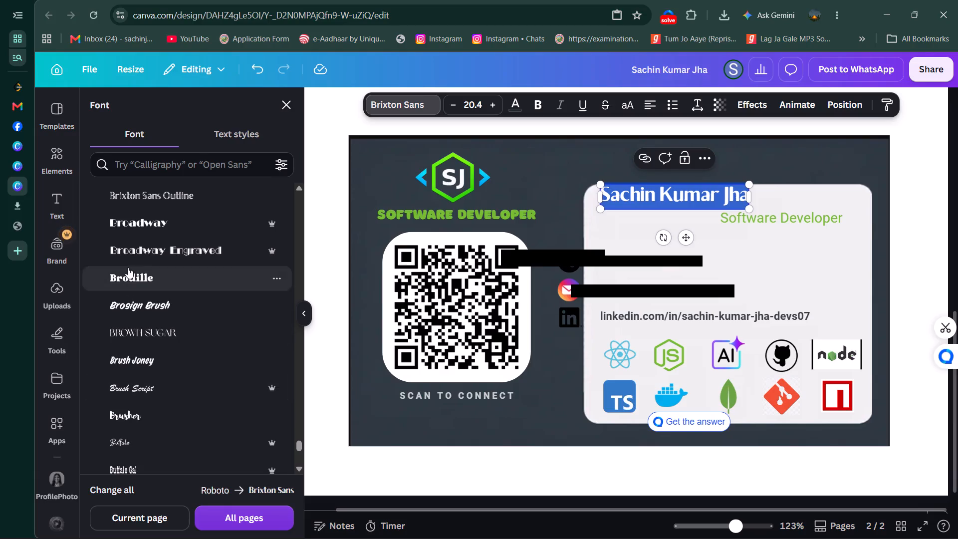
scroll(159, 381, "down", 2)
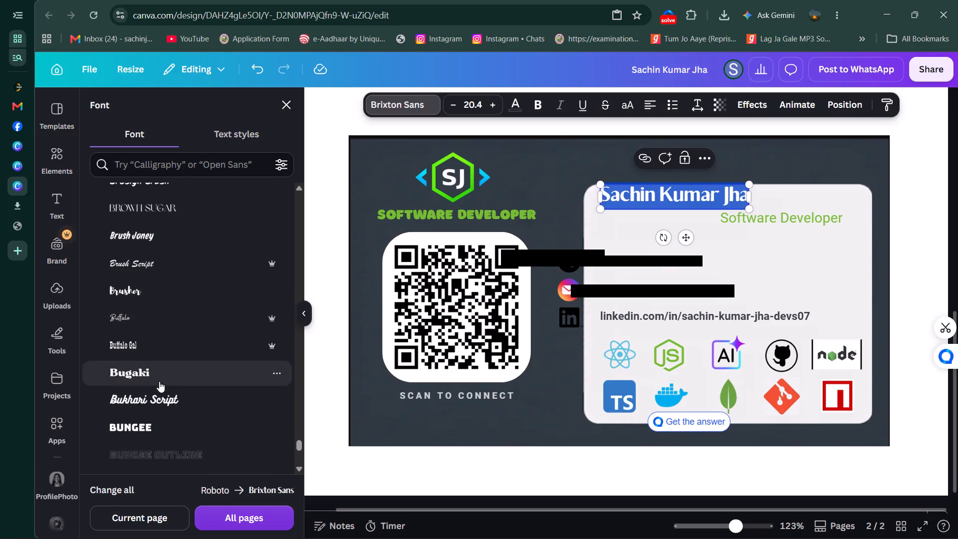
scroll(159, 381, "down", 6)
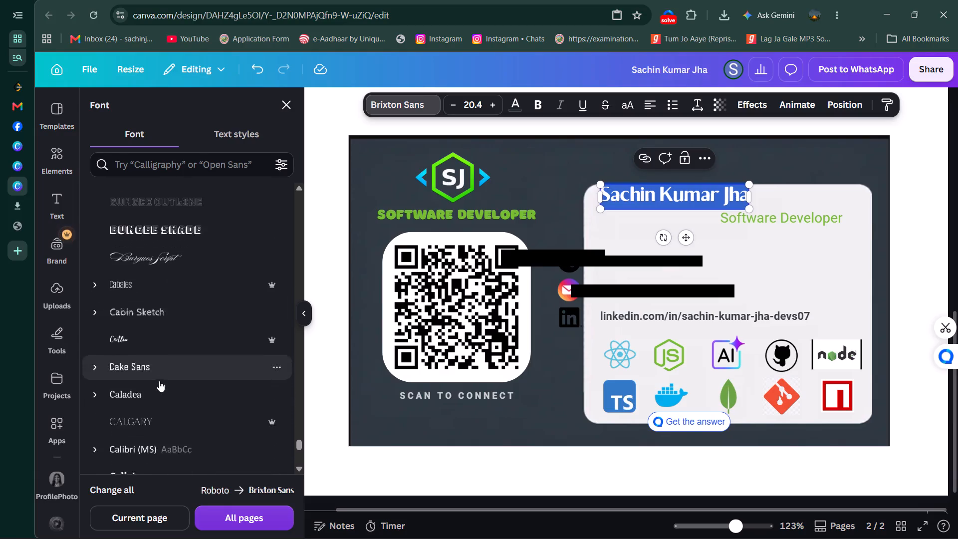
scroll(159, 381, "down", 2)
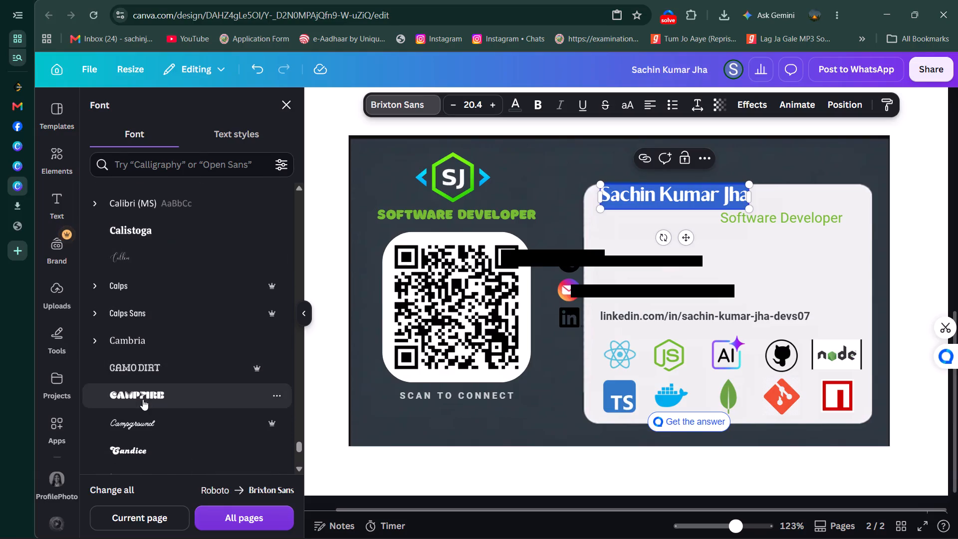
scroll(141, 404, "down", 2)
scroll(141, 352, "down", 2)
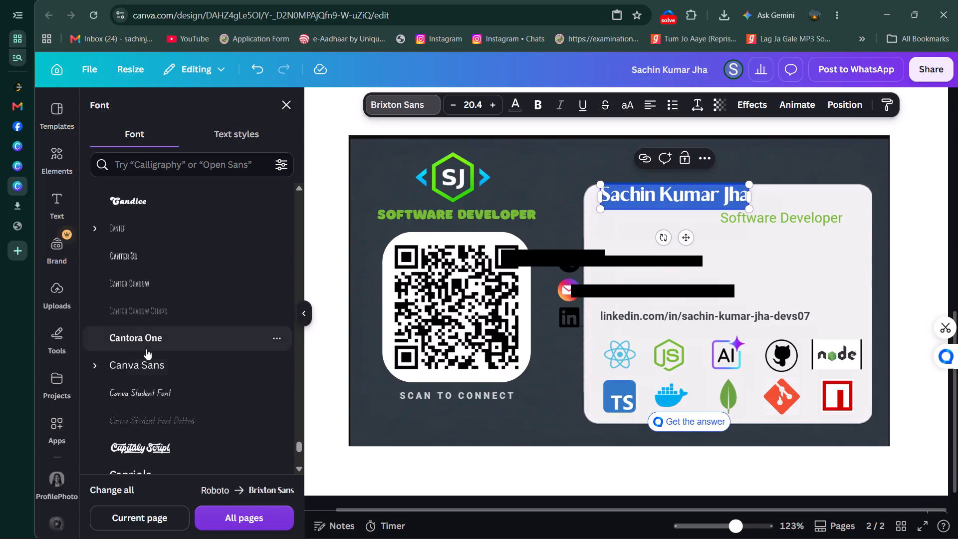
left_click(147, 346)
Set the font of the selected name on page 2 to Dynamo Condensed.
scroll(158, 424, "down", 2)
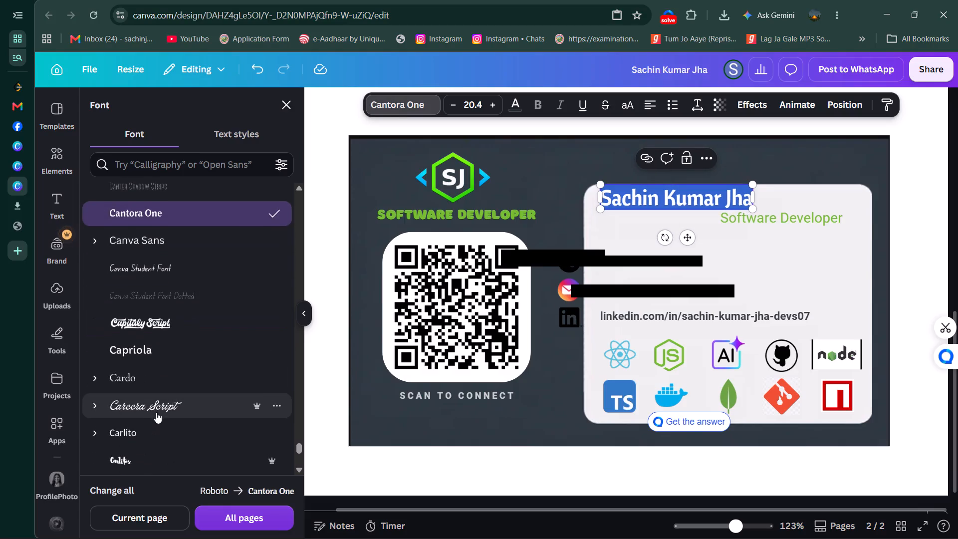
scroll(153, 385, "down", 5)
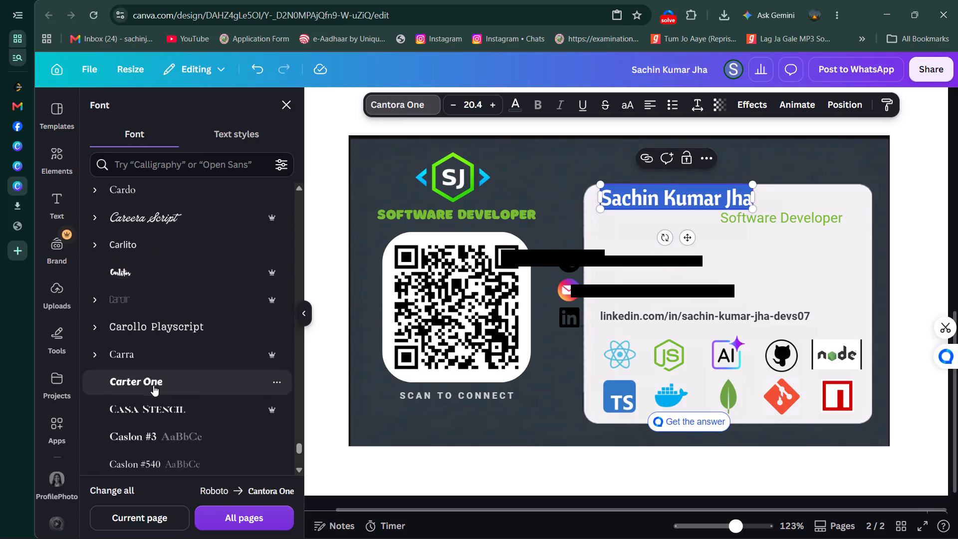
scroll(153, 385, "down", 4)
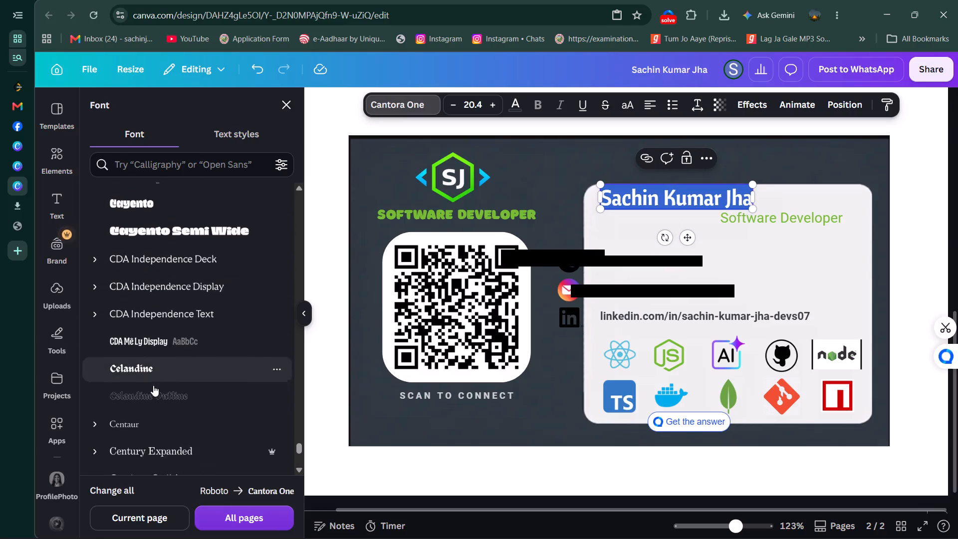
scroll(153, 385, "down", 5)
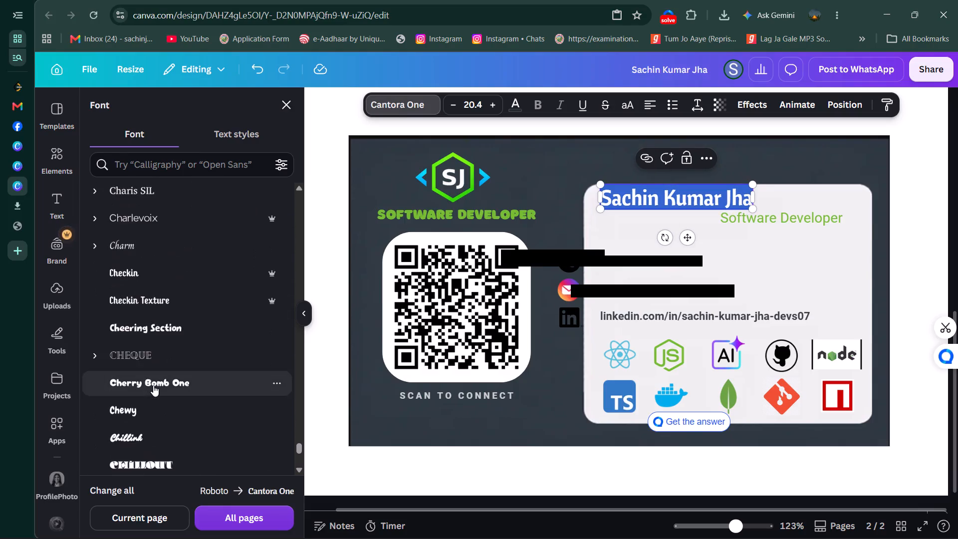
scroll(153, 385, "down", 4)
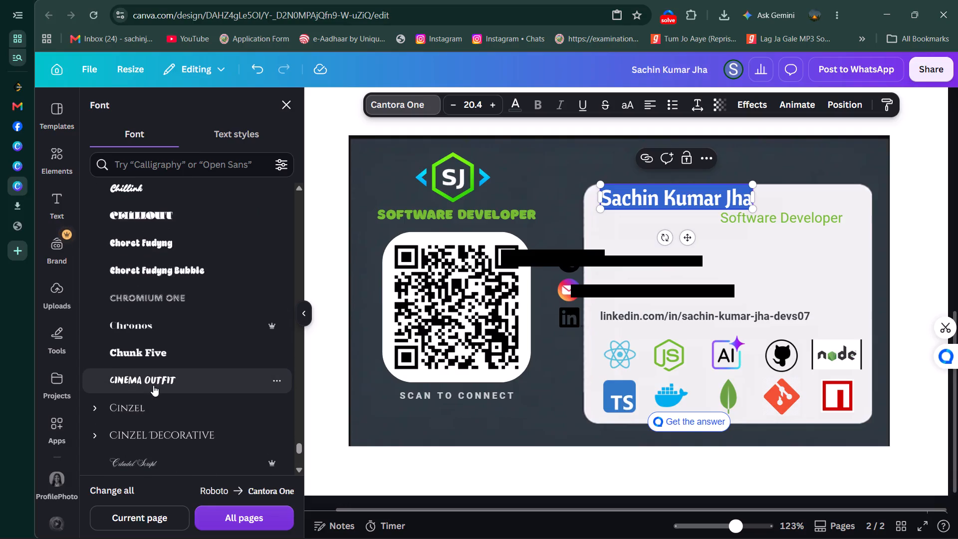
scroll(153, 385, "down", 5)
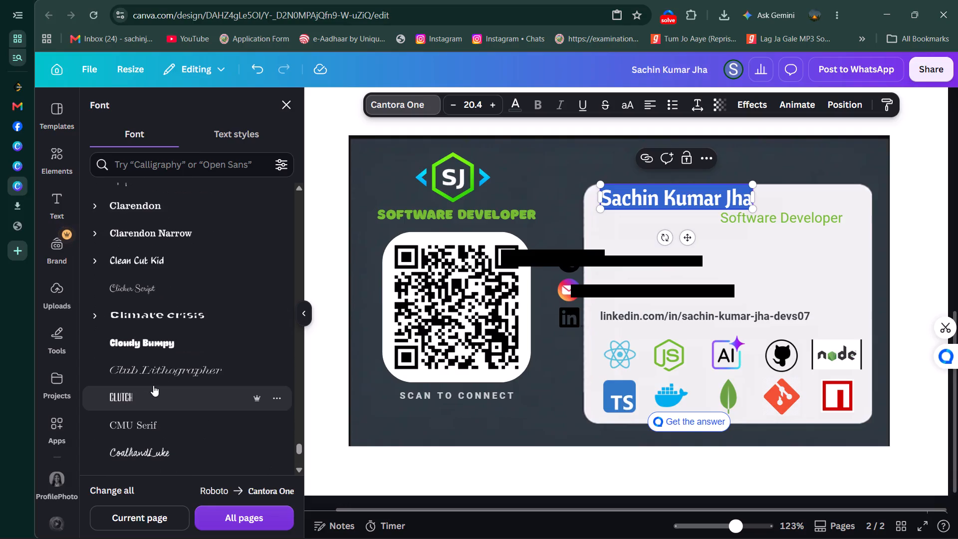
scroll(153, 385, "down", 5)
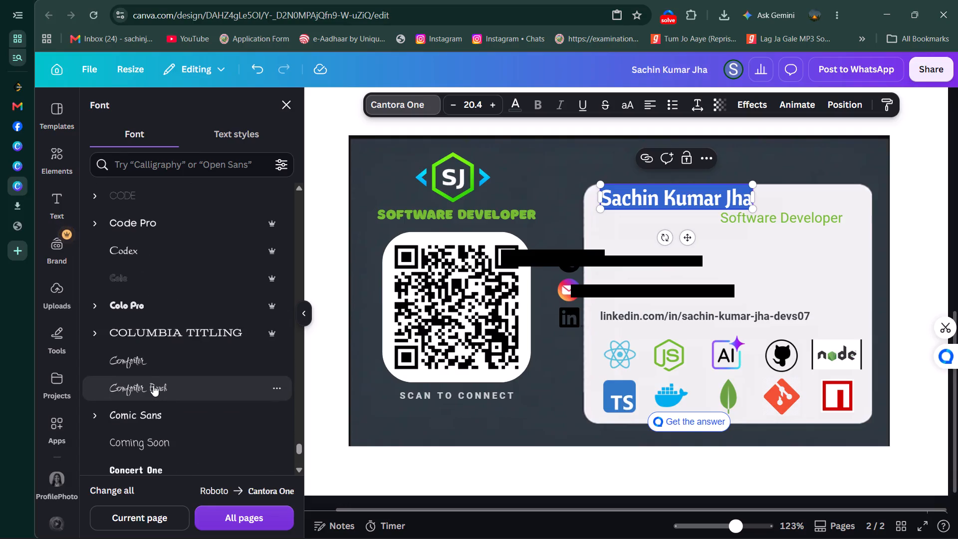
scroll(153, 385, "down", 3)
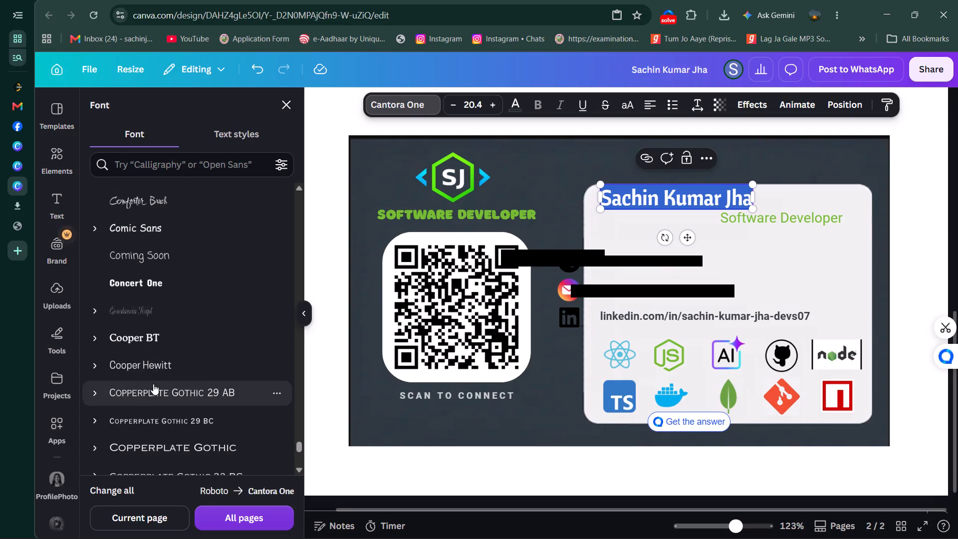
scroll(153, 383, "down", 2)
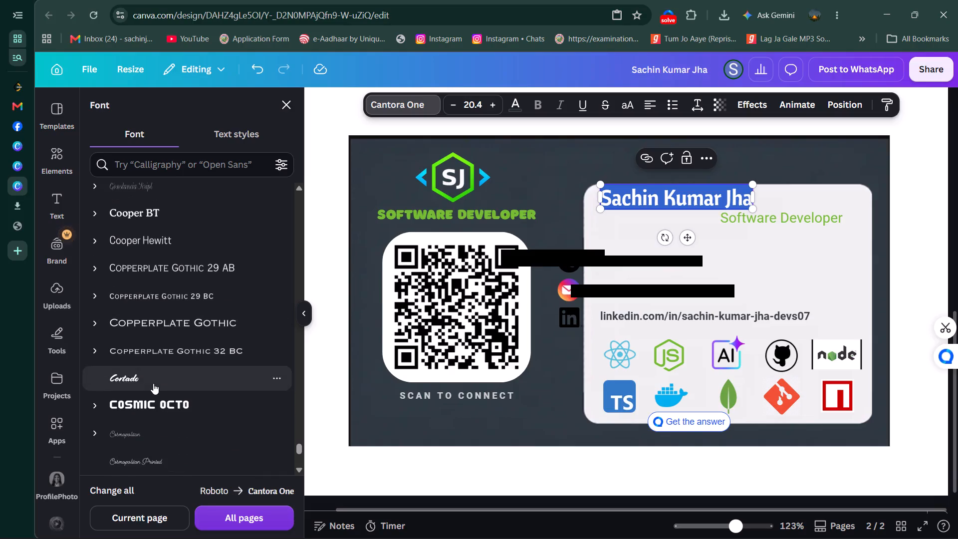
scroll(153, 383, "down", 5)
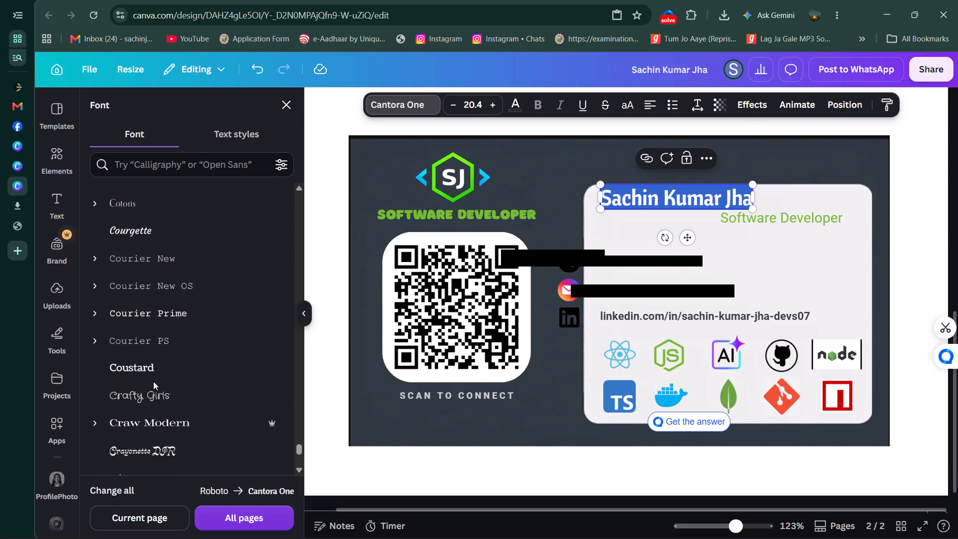
scroll(153, 381, "down", 1)
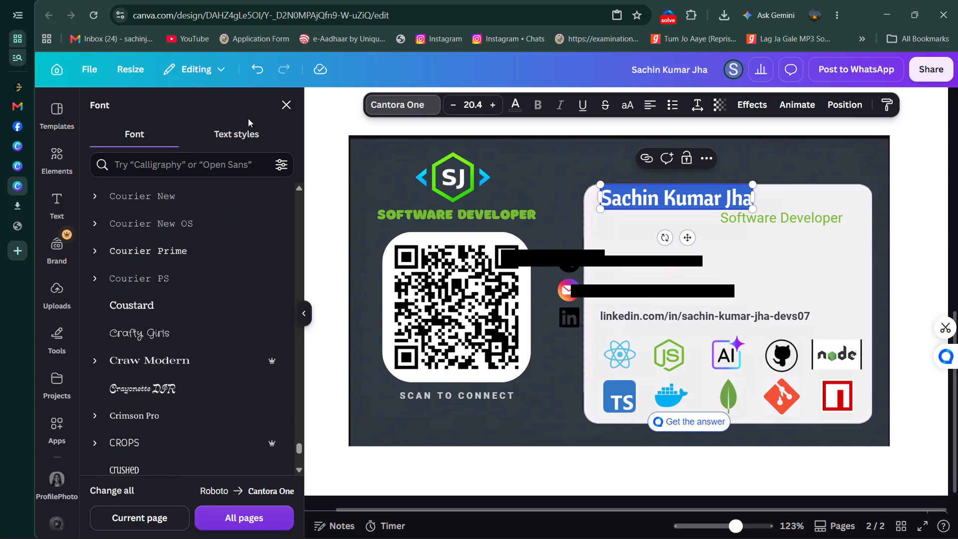
scroll(178, 410, "down", 2)
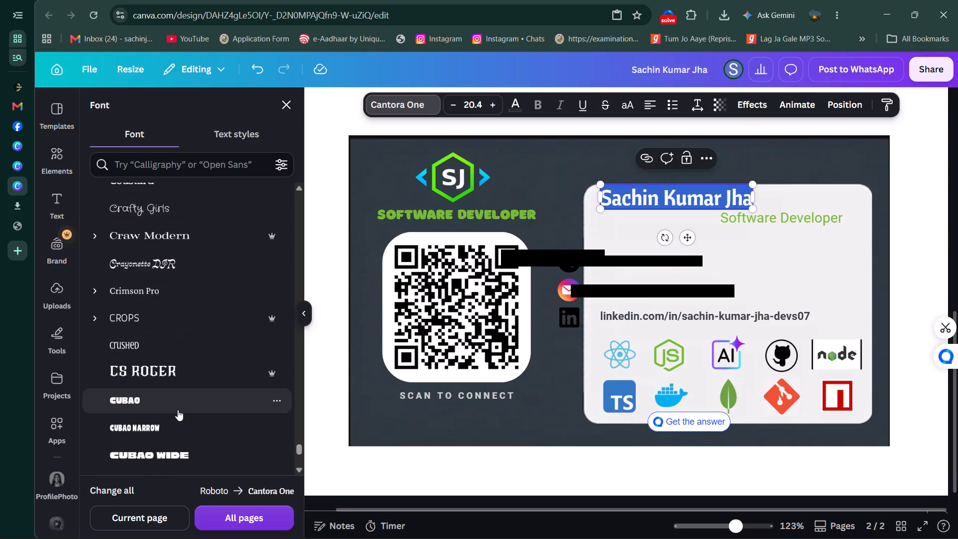
scroll(178, 410, "down", 3)
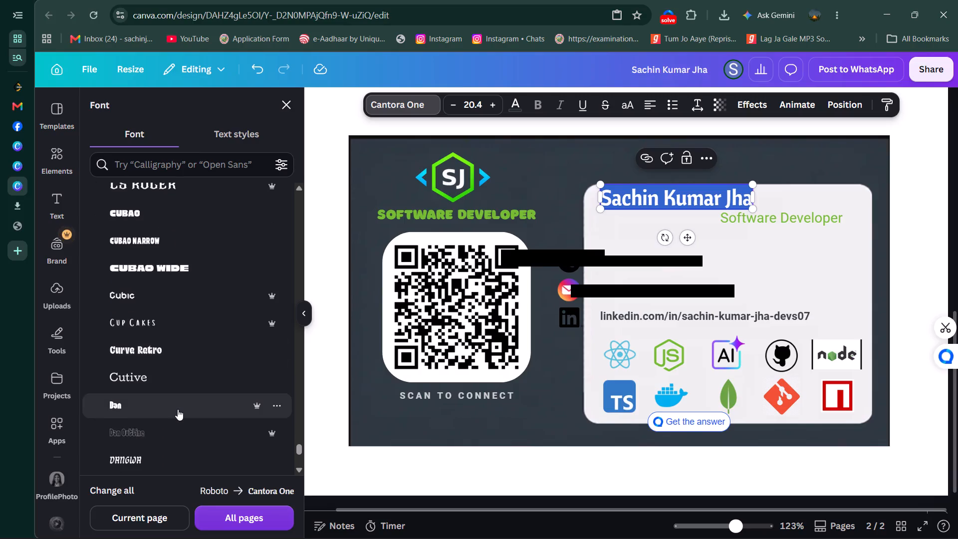
scroll(178, 409, "down", 3)
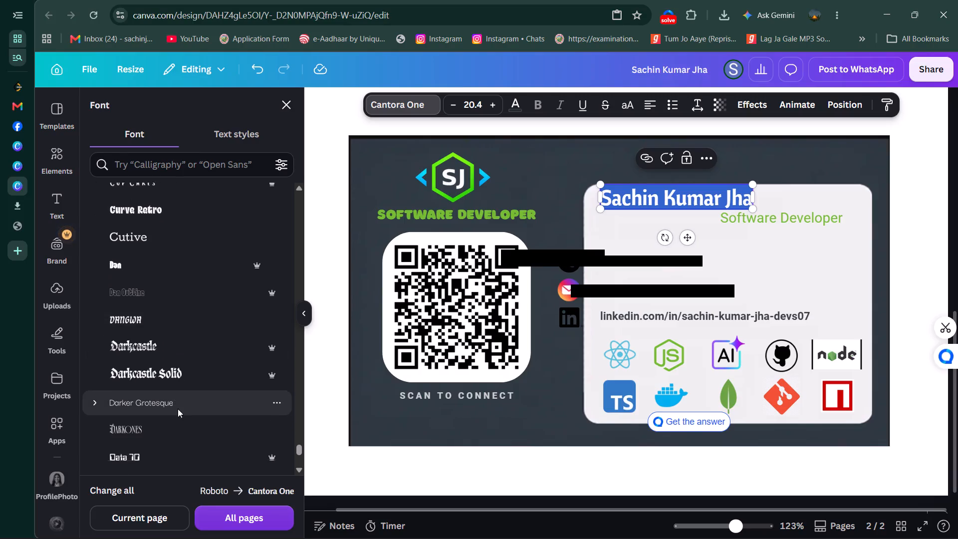
scroll(178, 409, "down", 2)
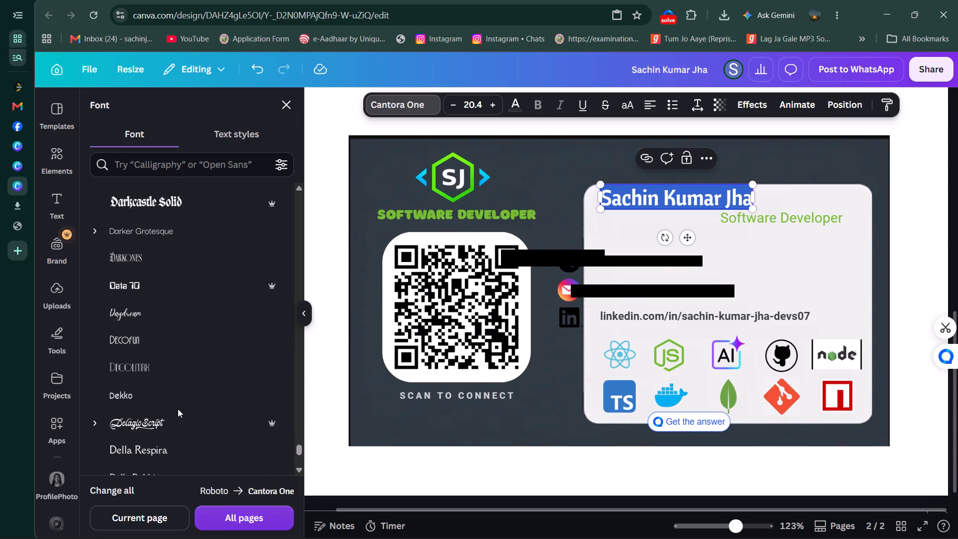
scroll(177, 405, "up", 1)
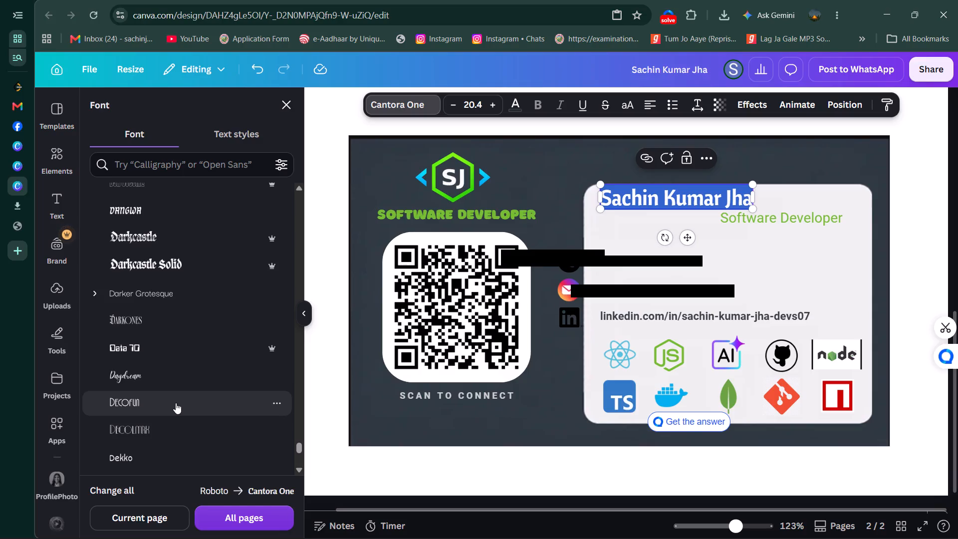
scroll(176, 403, "up", 1)
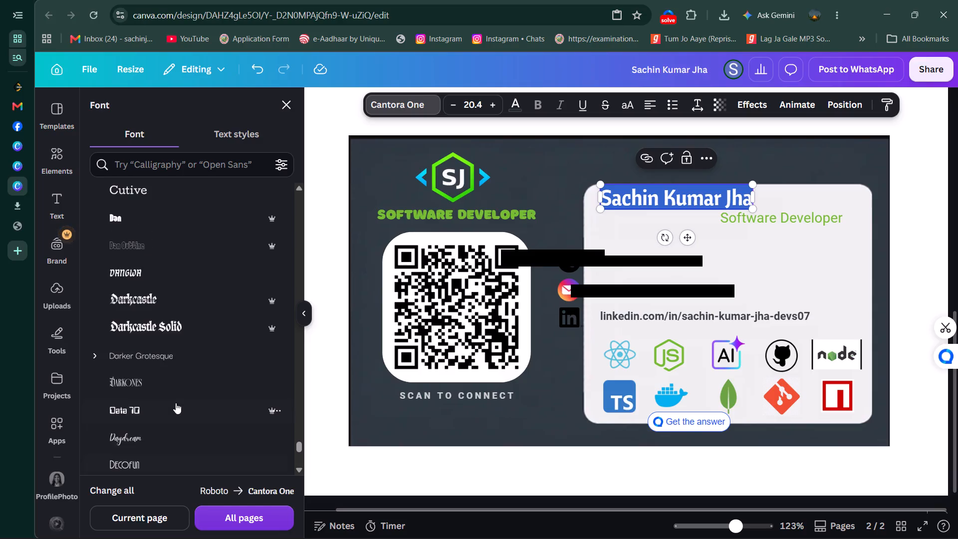
scroll(176, 403, "up", 1)
scroll(176, 403, "down", 4)
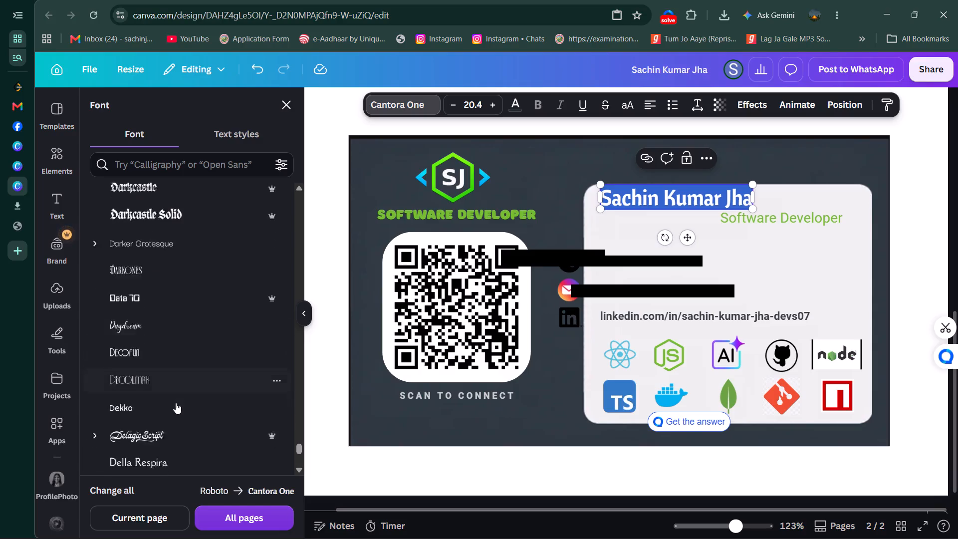
scroll(176, 403, "down", 5)
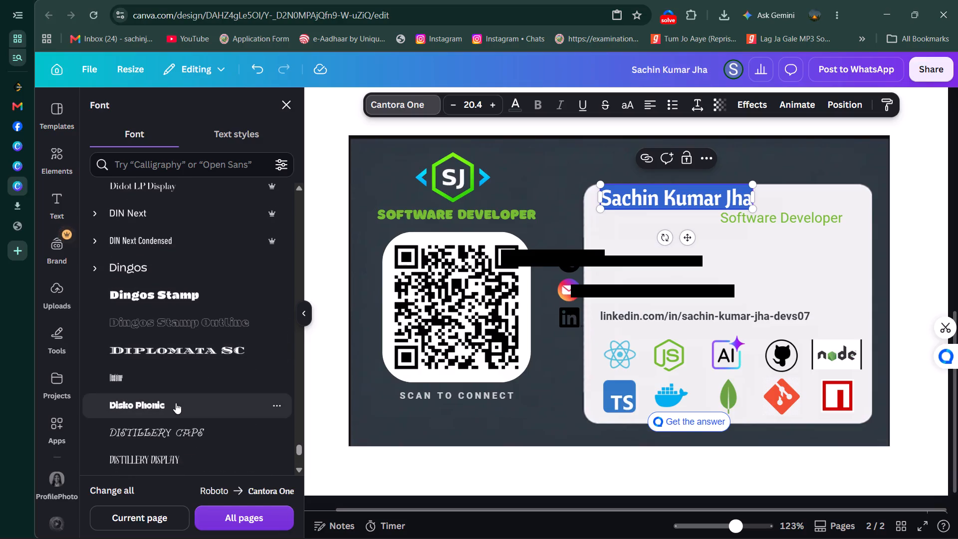
scroll(176, 403, "down", 2)
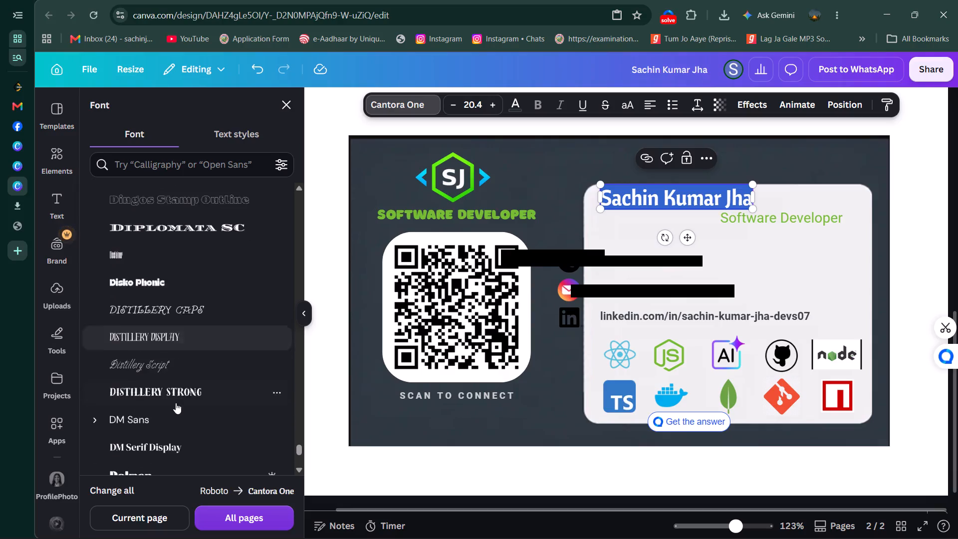
scroll(176, 403, "down", 6)
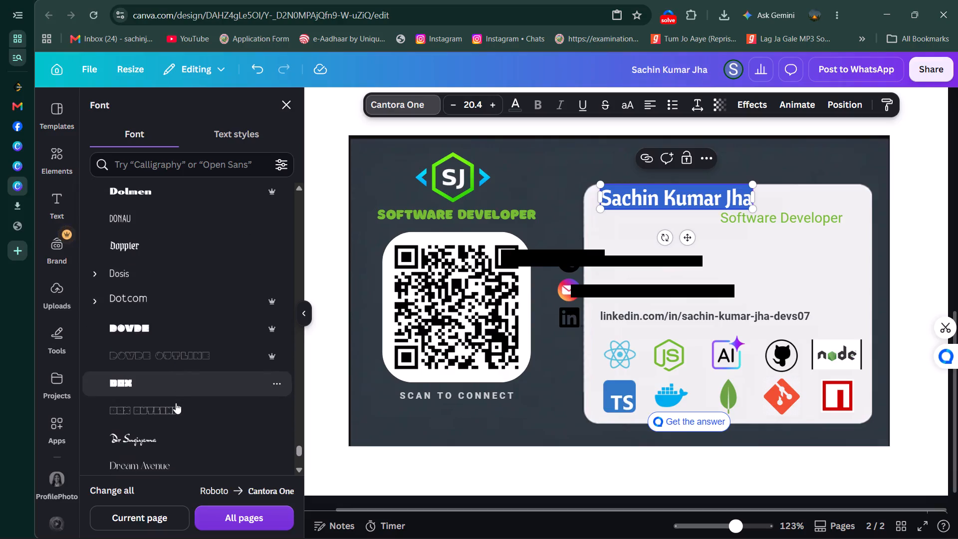
scroll(176, 403, "down", 1)
scroll(176, 403, "up", 1)
scroll(176, 403, "down", 3)
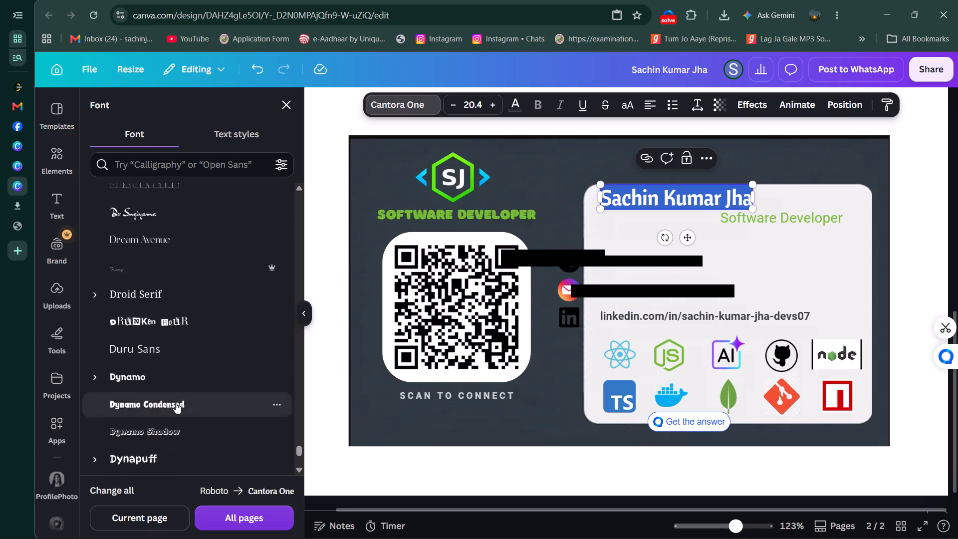
scroll(176, 403, "down", 1)
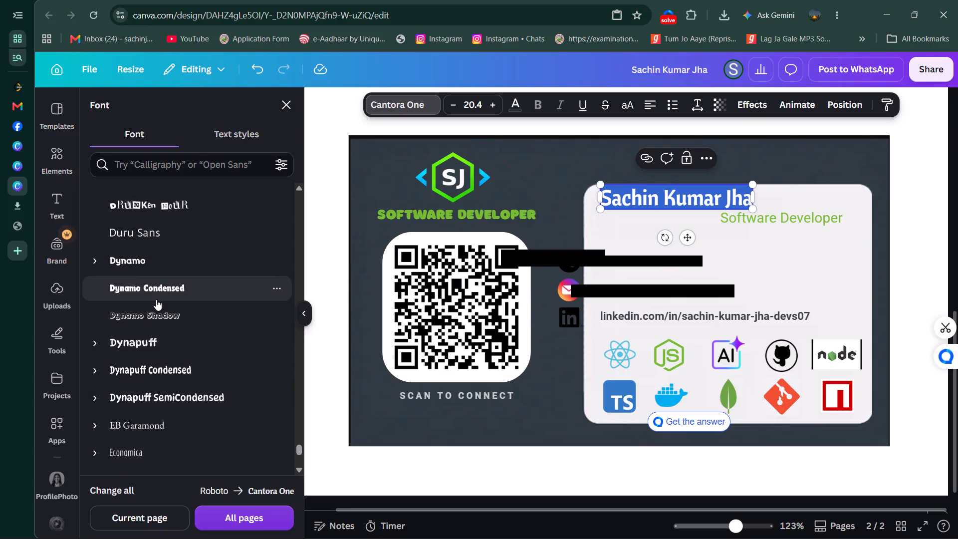
left_click(165, 289)
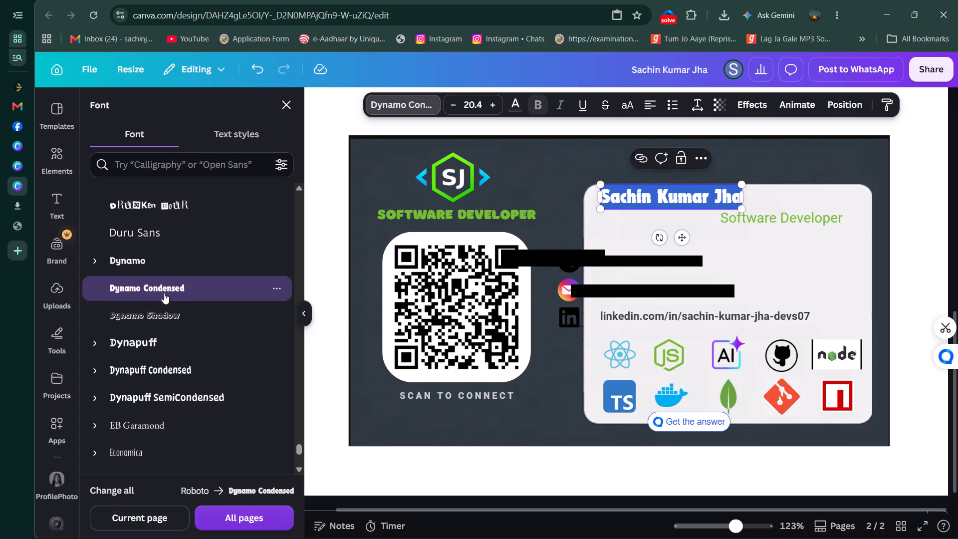
Browse the font list from Dynamo Condensed through the E and F fonts for alternatives for the name.
scroll(160, 358, "down", 4)
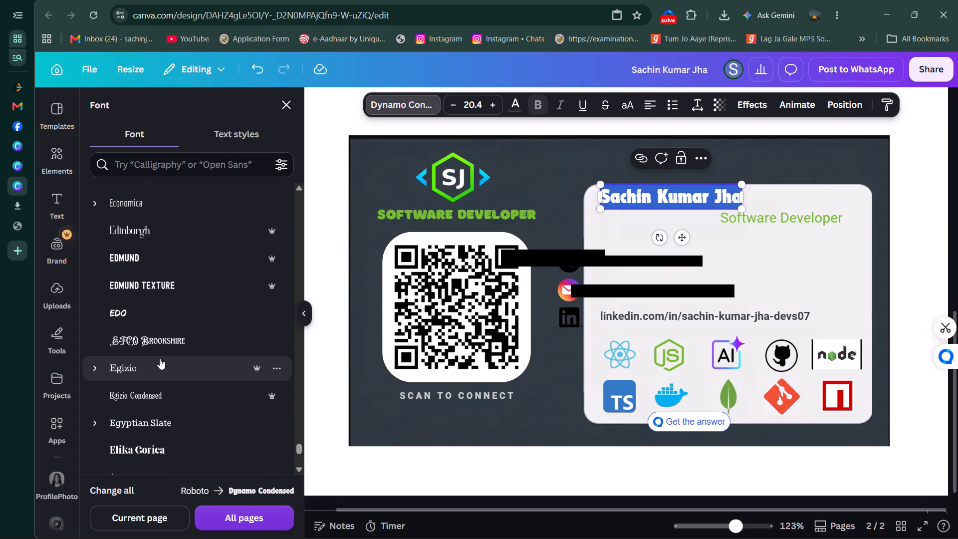
scroll(160, 355, "down", 6)
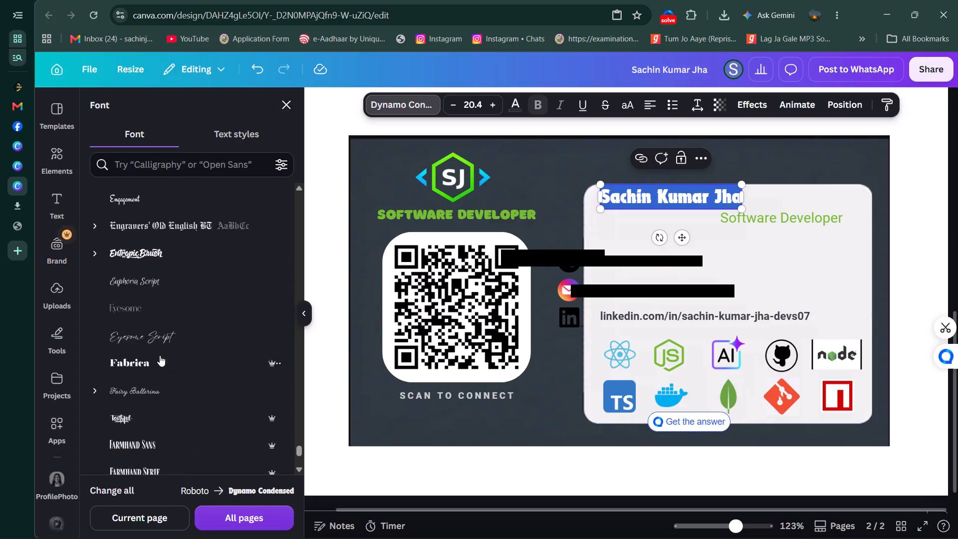
scroll(160, 355, "down", 7)
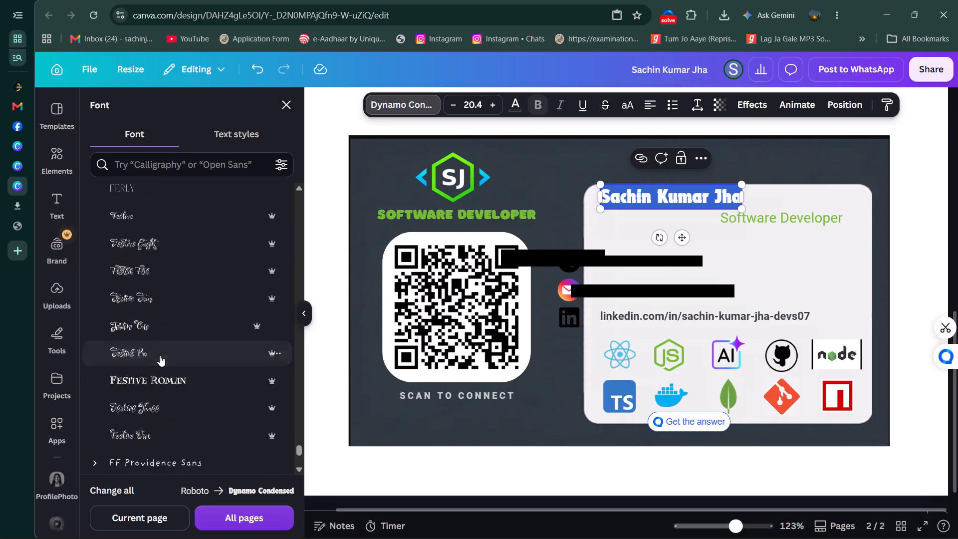
scroll(160, 355, "down", 9)
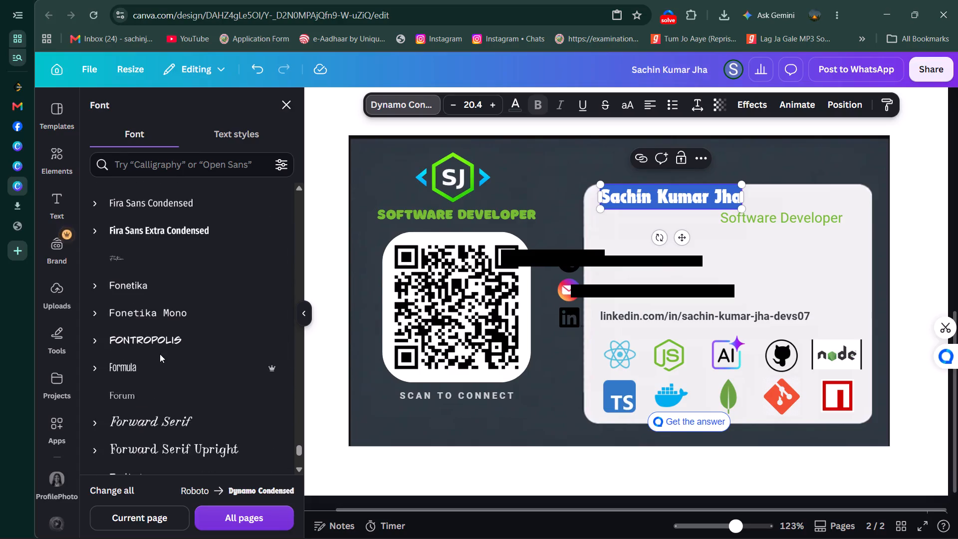
scroll(160, 354, "up", 1)
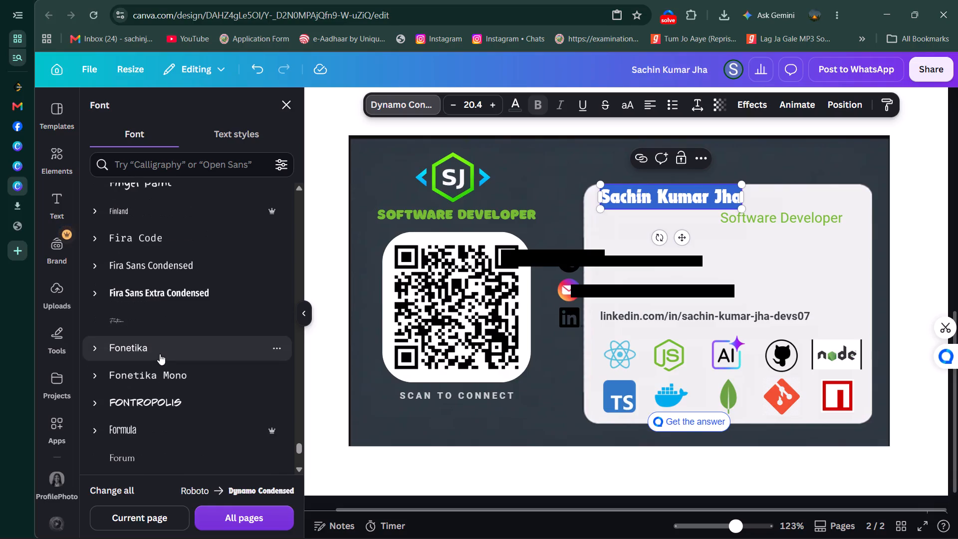
scroll(160, 354, "down", 3)
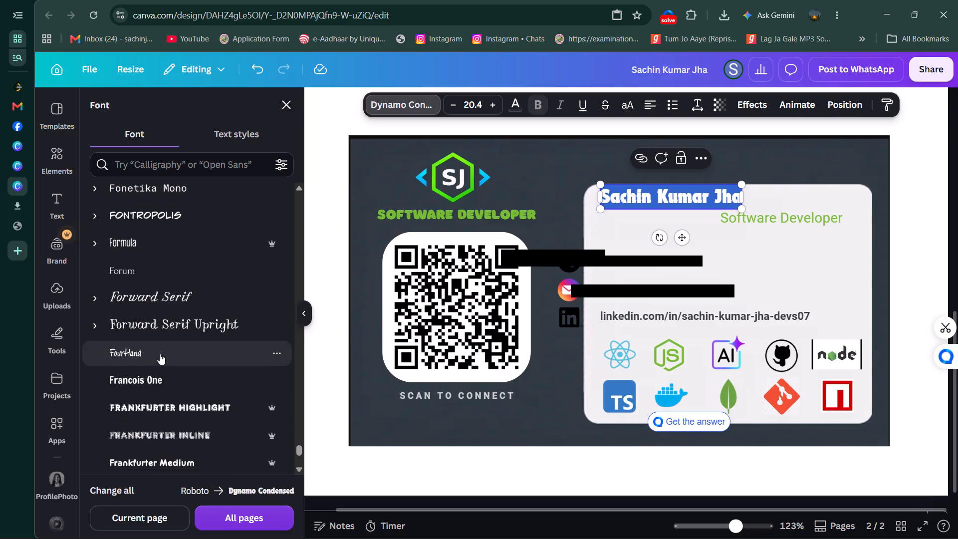
scroll(160, 354, "down", 3)
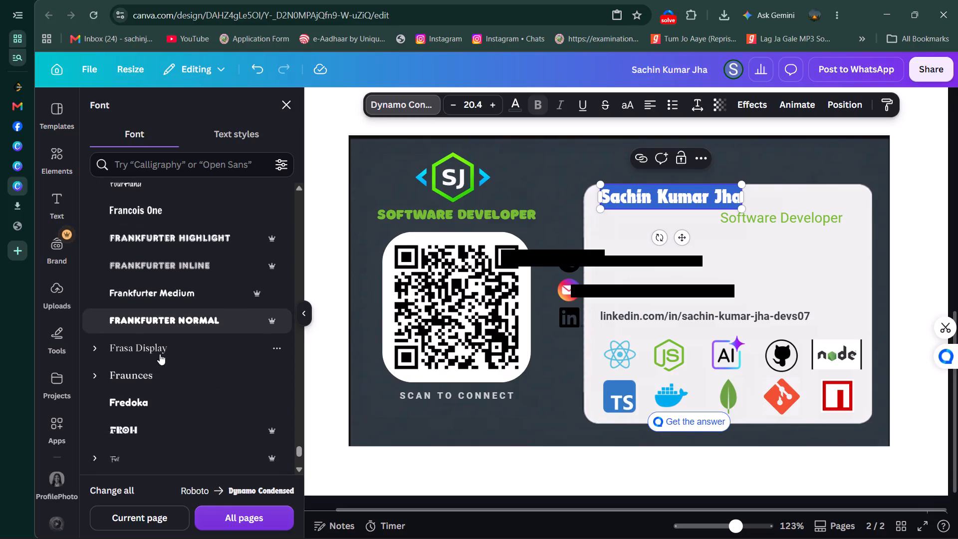
scroll(160, 354, "down", 2)
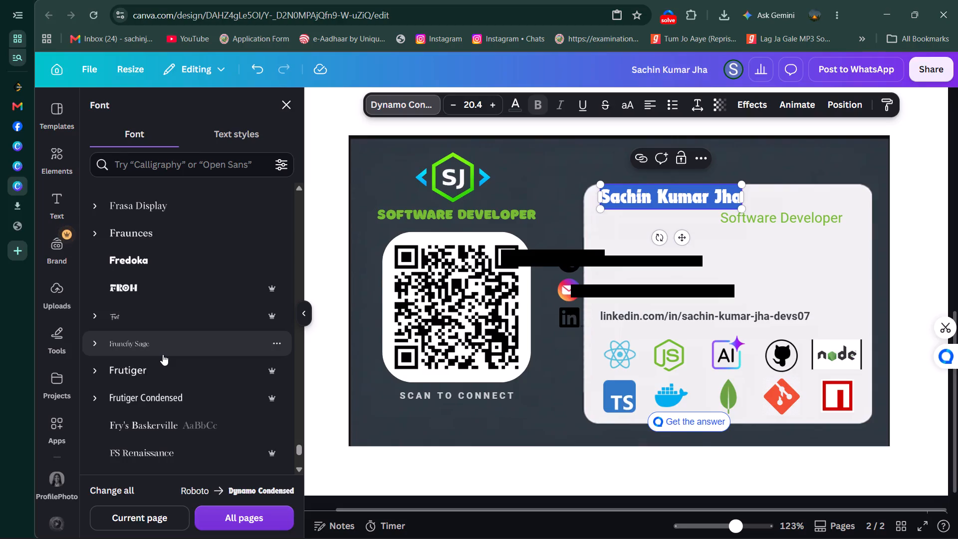
Set the font of the selected name on page 2 to Dynamo.
scroll(163, 354, "up", 4)
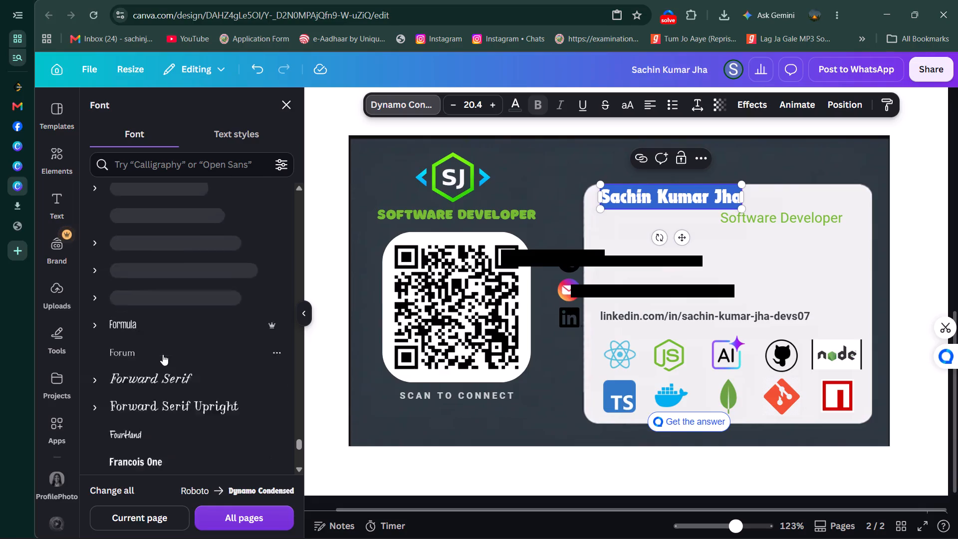
scroll(163, 354, "up", 8)
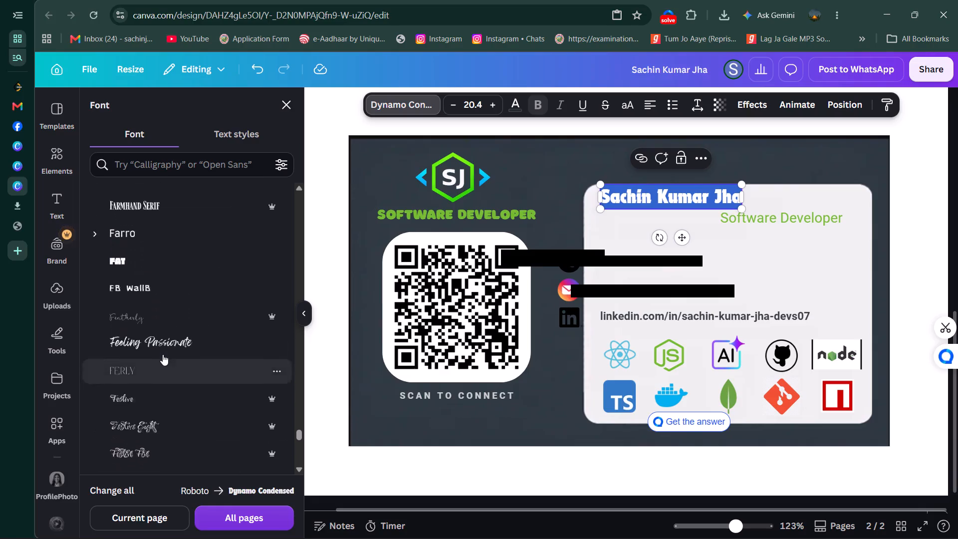
scroll(163, 354, "up", 4)
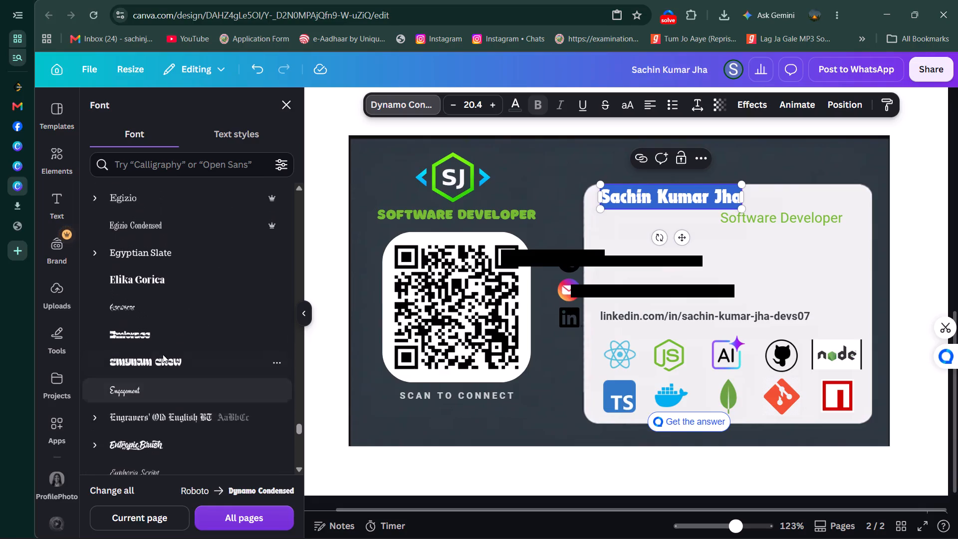
scroll(163, 354, "up", 4)
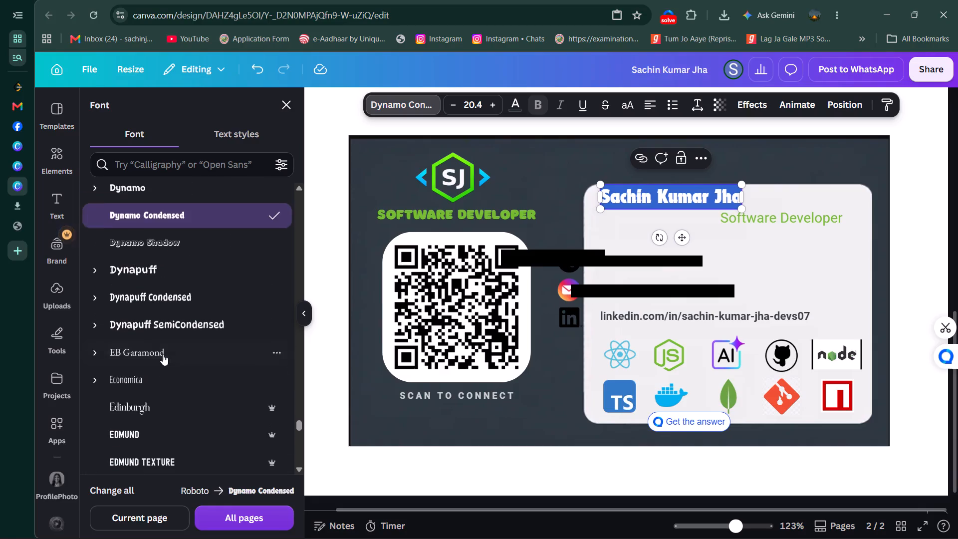
scroll(163, 354, "up", 3)
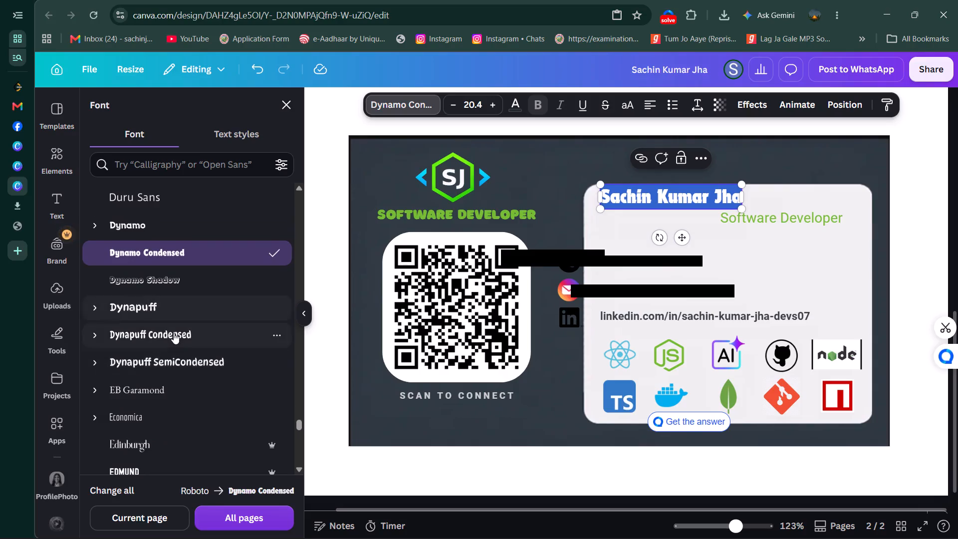
scroll(174, 333, "up", 2)
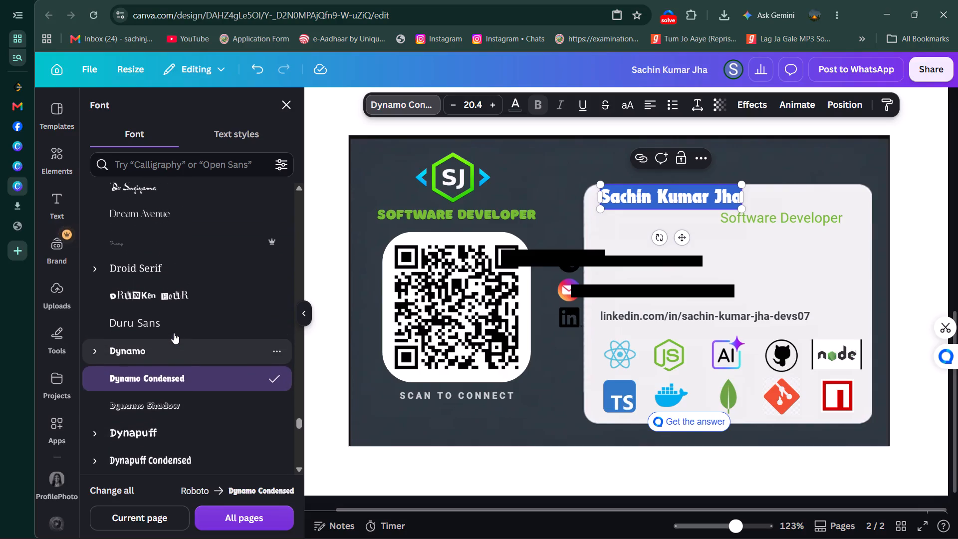
scroll(174, 333, "up", 2)
left_click(157, 374)
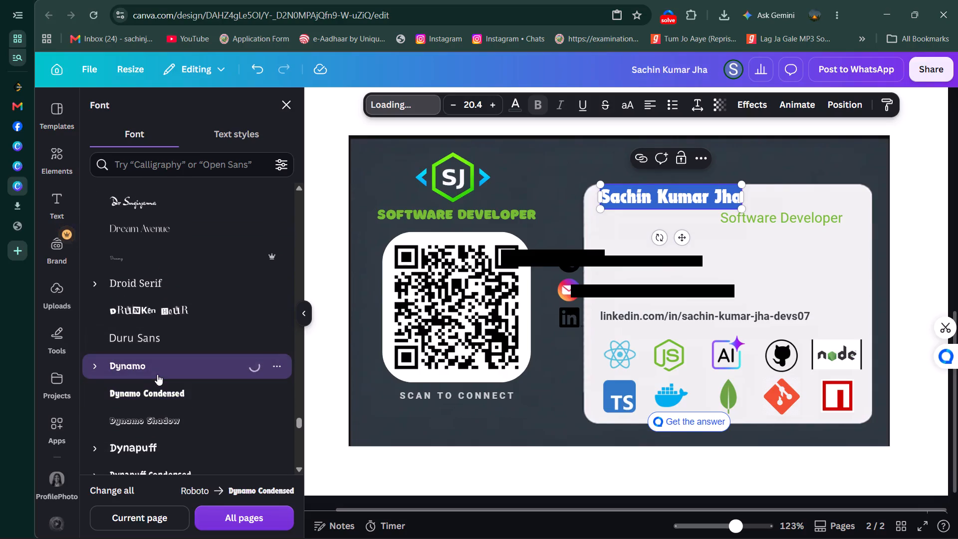
Examine the fonts listed before Dynamo, back through the D and C names, for another option for the name.
scroll(179, 271, "up", 2)
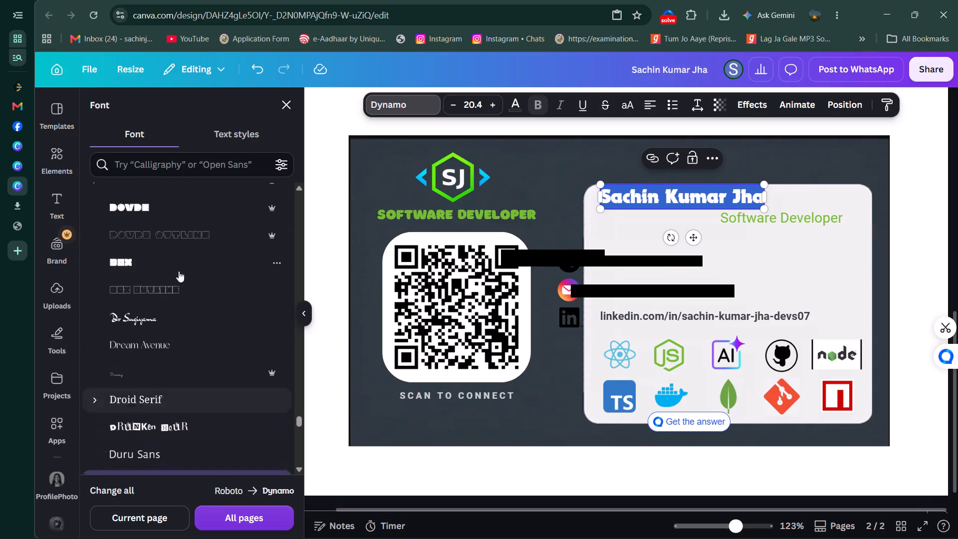
scroll(179, 271, "up", 6)
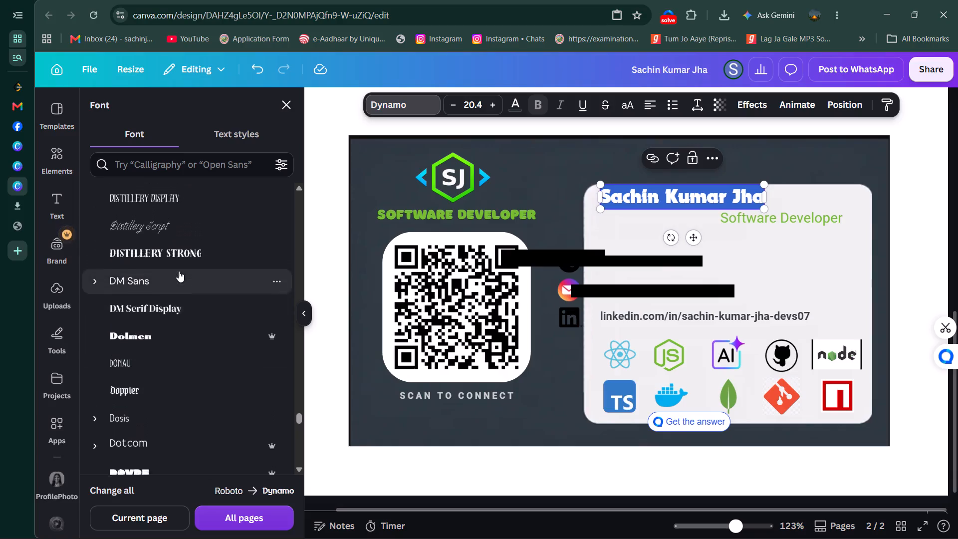
scroll(179, 271, "up", 5)
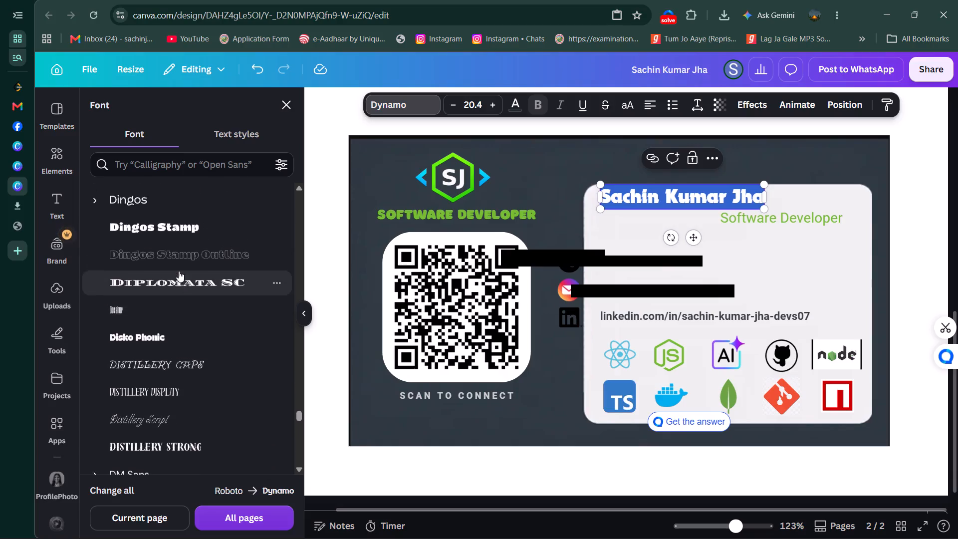
scroll(179, 271, "up", 4)
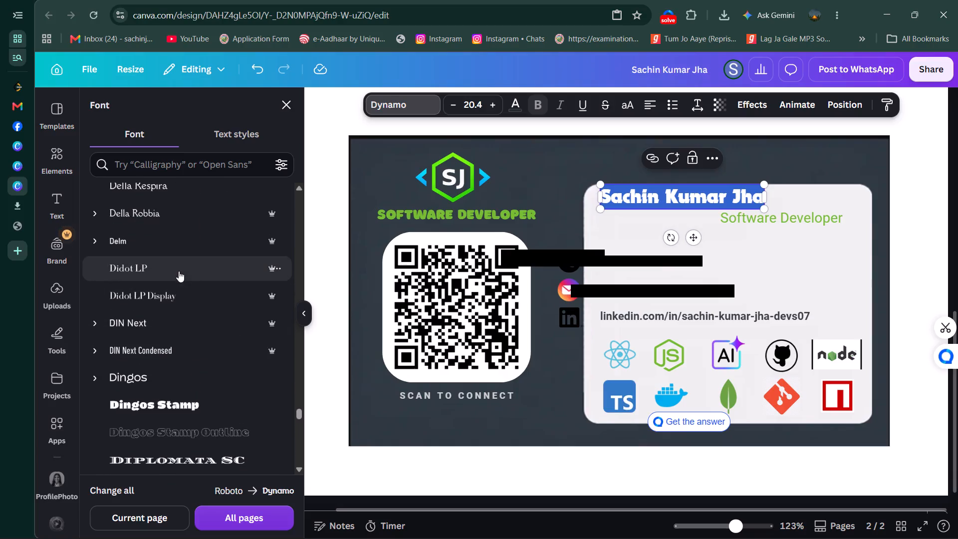
scroll(179, 271, "up", 4)
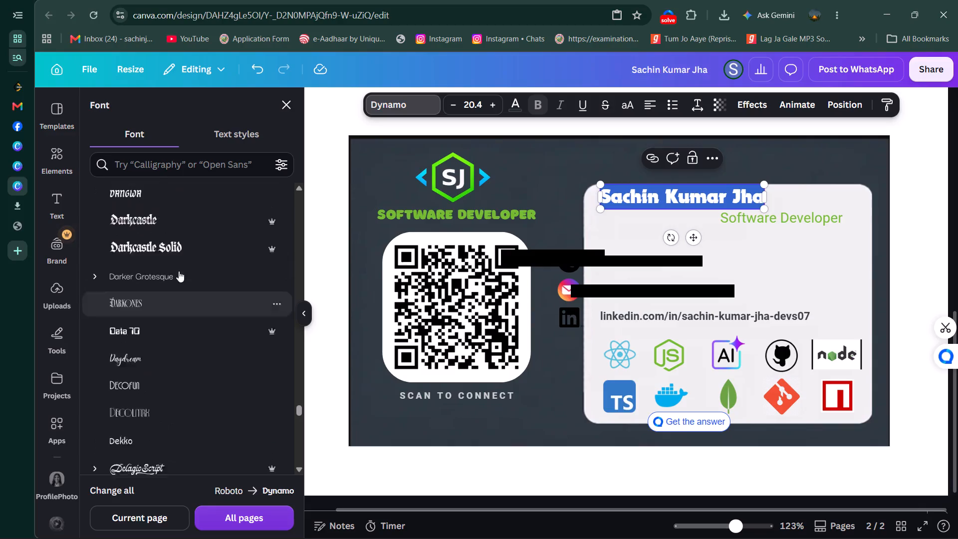
scroll(179, 271, "up", 7)
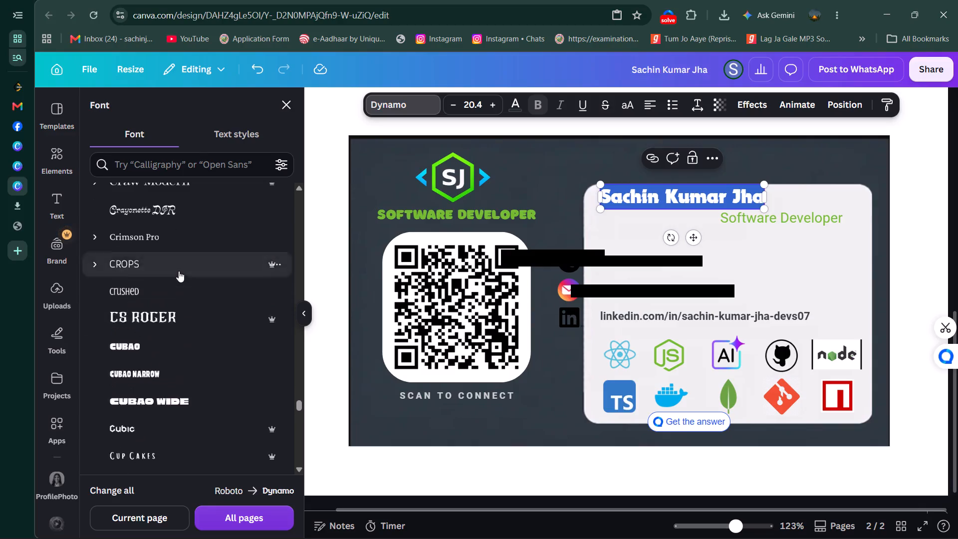
scroll(179, 271, "up", 6)
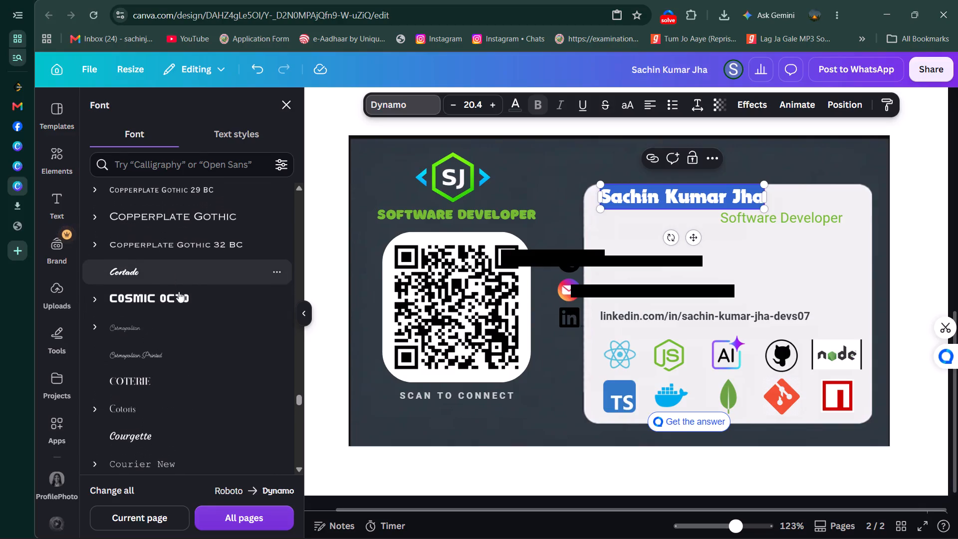
scroll(179, 303, "up", 5)
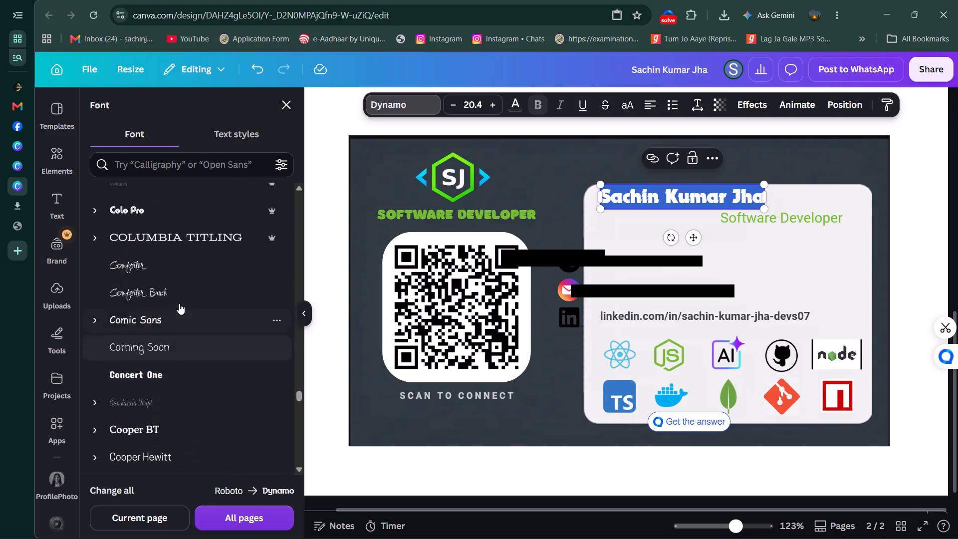
scroll(179, 303, "up", 5)
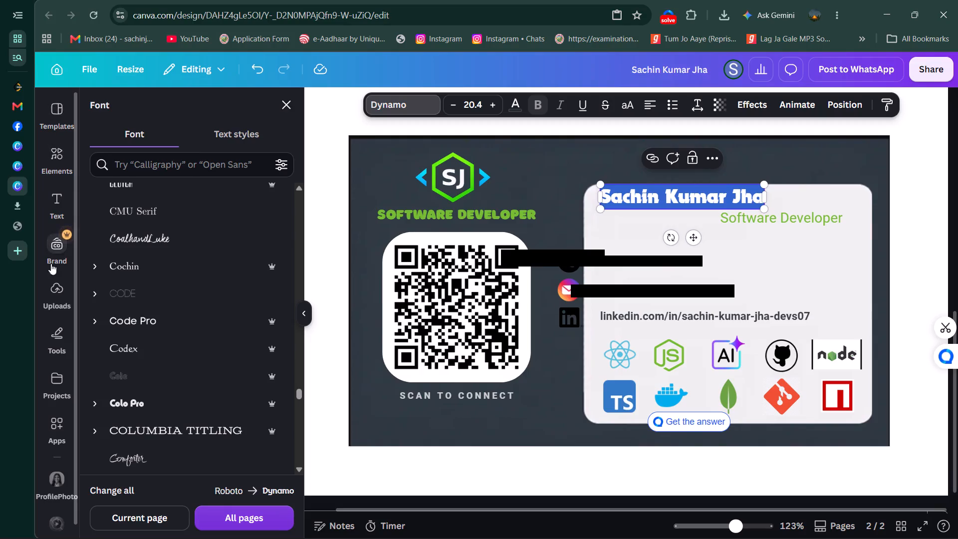
Examine the default text styles, text apps, recently used designs and font combinations for a style for the name.
left_click(62, 340)
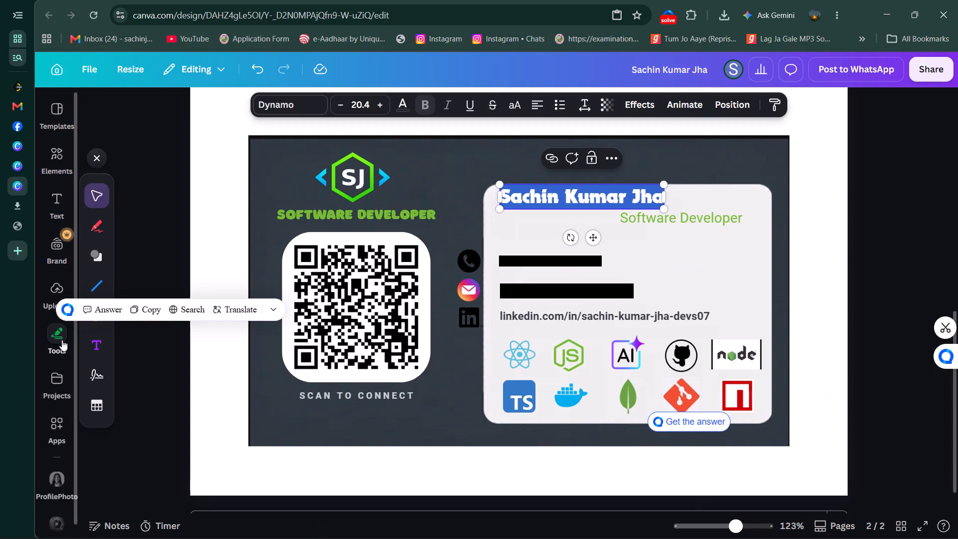
left_click(58, 294)
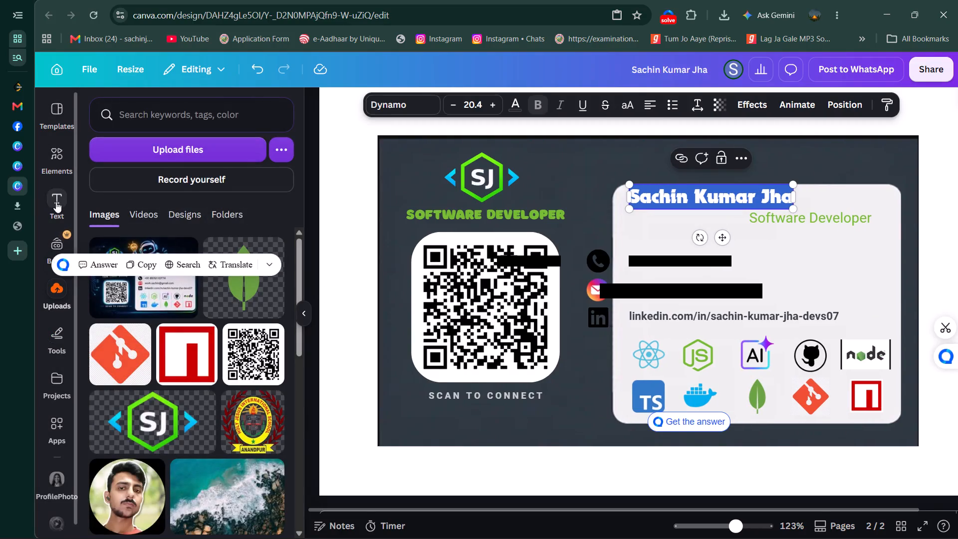
left_click(56, 203)
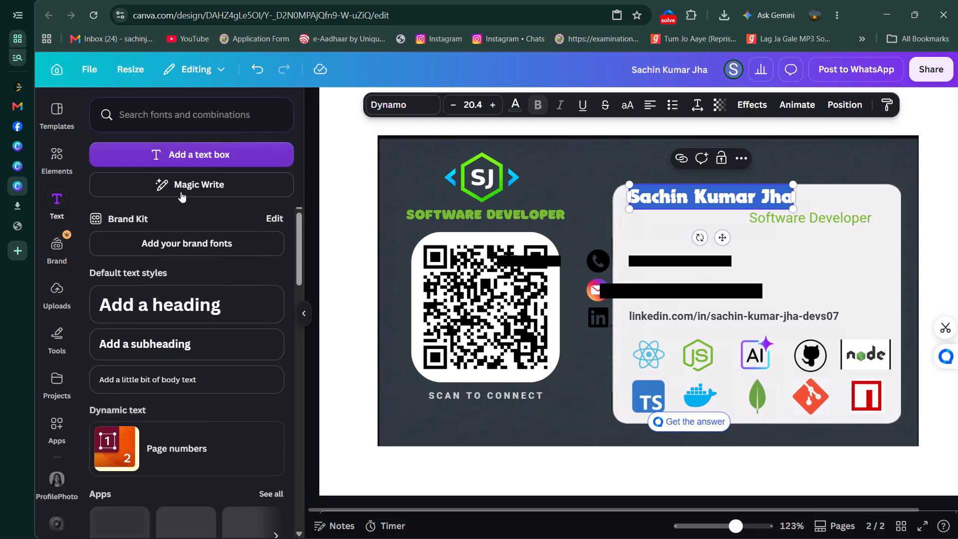
scroll(238, 249, "down", 3)
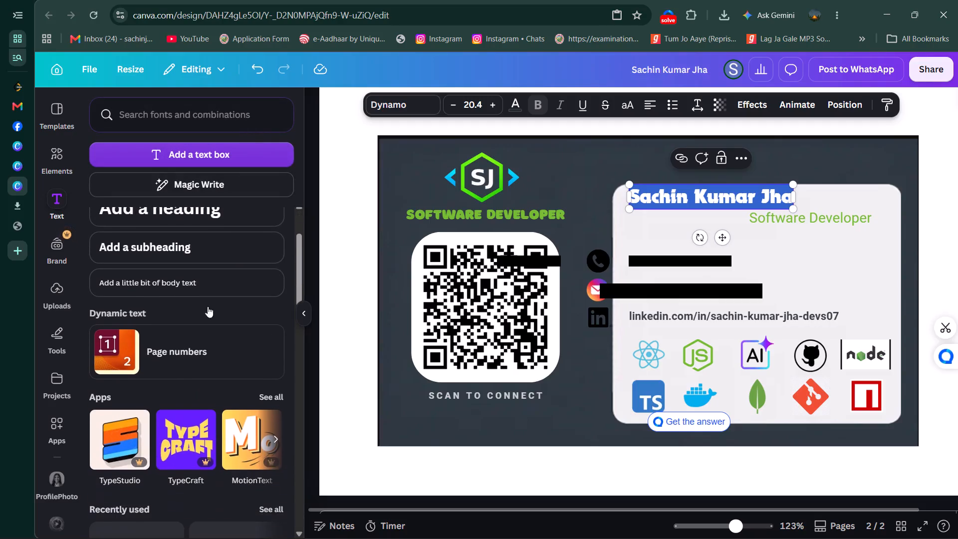
scroll(173, 360, "down", 2)
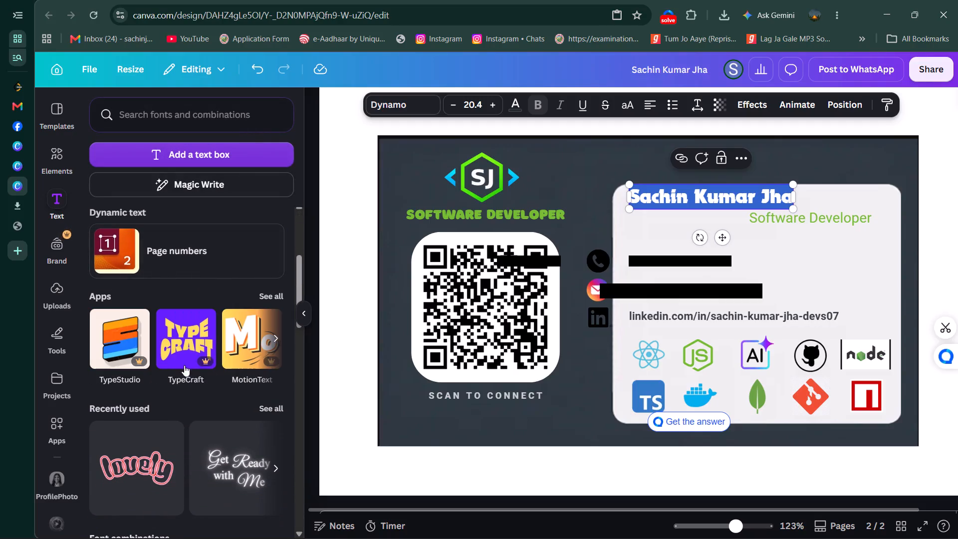
scroll(227, 264, "up", 12)
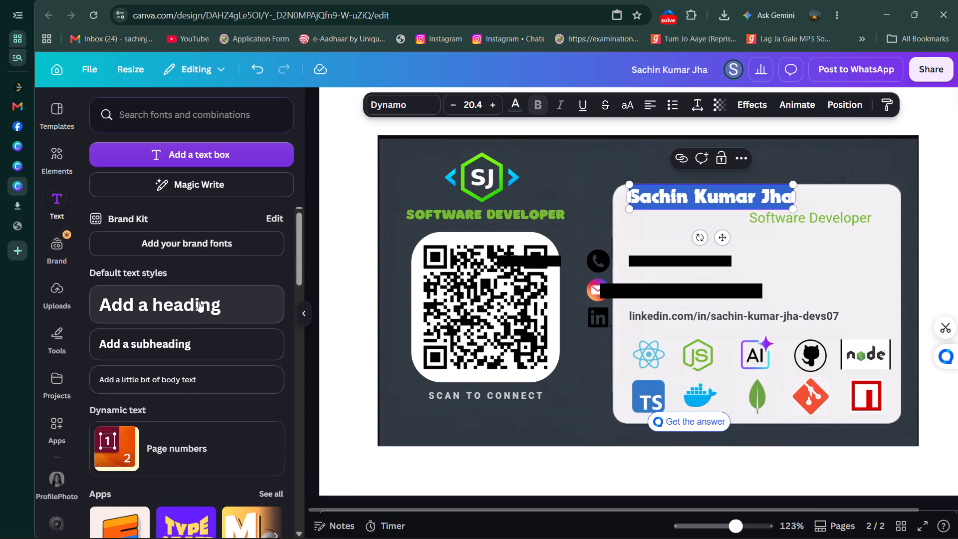
scroll(199, 301, "down", 1)
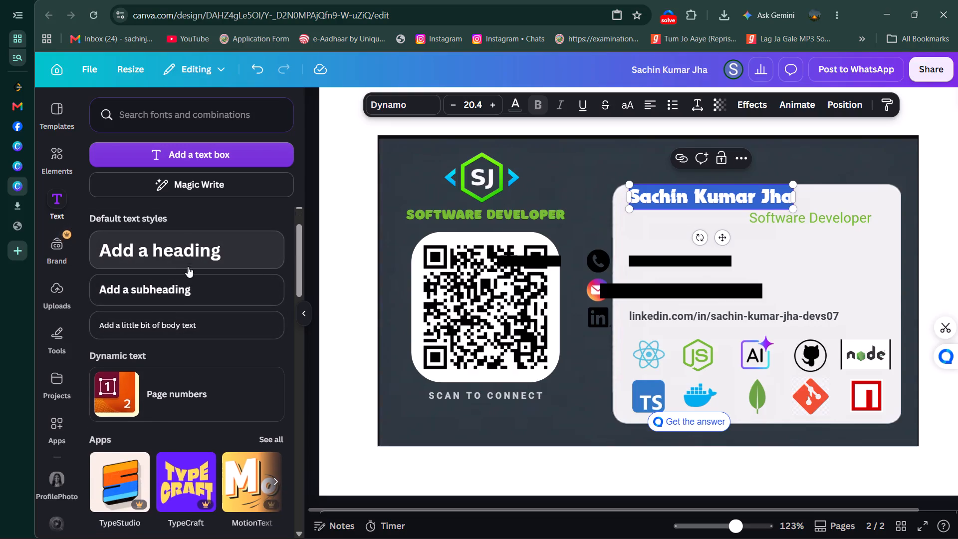
scroll(217, 327, "down", 3)
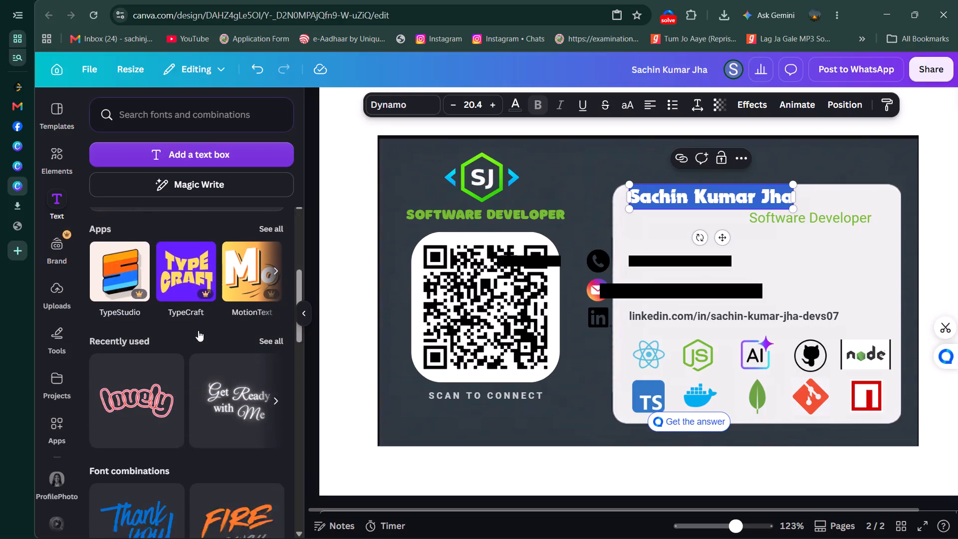
scroll(198, 330, "down", 2)
scroll(198, 330, "left", 2)
scroll(198, 330, "right", 2)
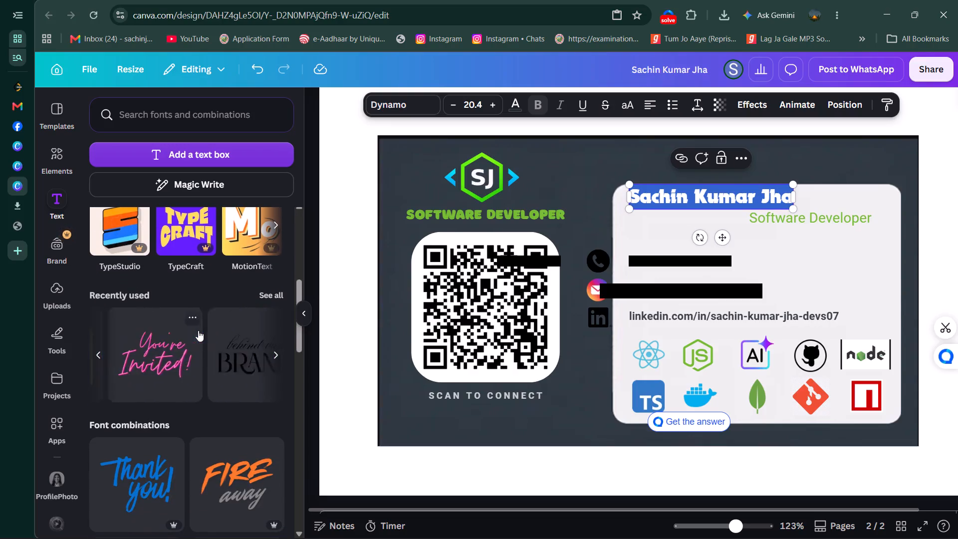
scroll(198, 330, "right", 2)
scroll(198, 330, "down", 7)
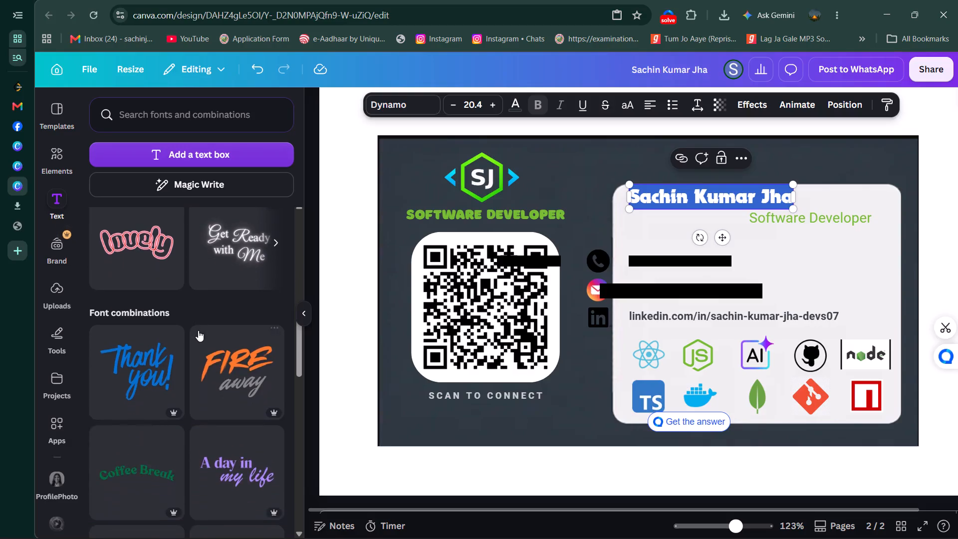
scroll(198, 330, "up", 4)
scroll(198, 330, "down", 1)
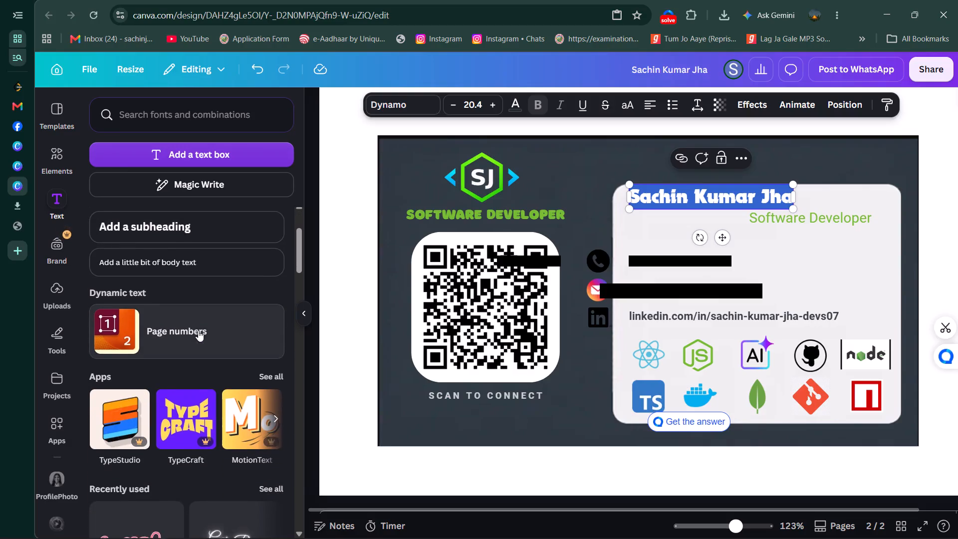
scroll(198, 330, "down", 1)
scroll(265, 367, "down", 1)
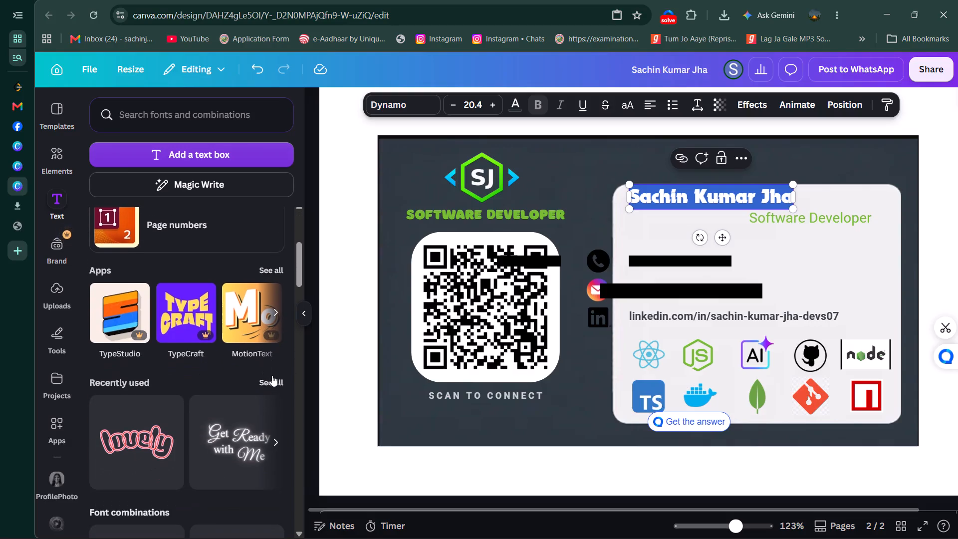
View the full set of recently used text designs for an option for the name.
left_click(271, 373)
scroll(229, 375, "up", 6)
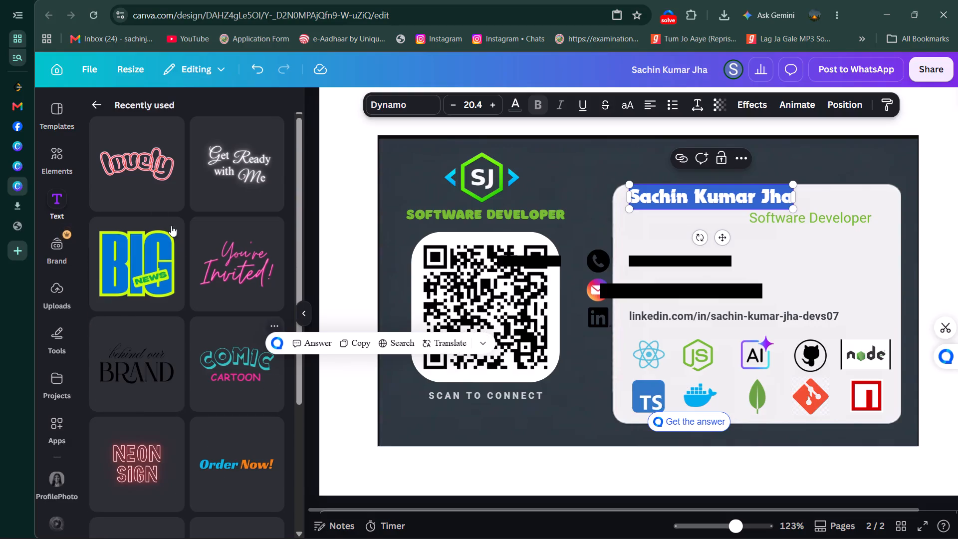
left_click(96, 101)
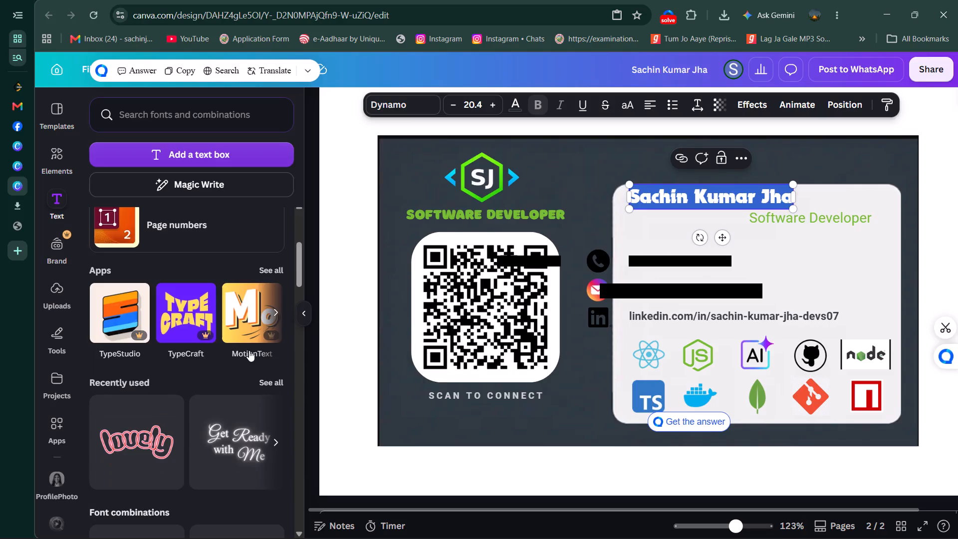
scroll(255, 359, "up", 7)
scroll(194, 209, "up", 4)
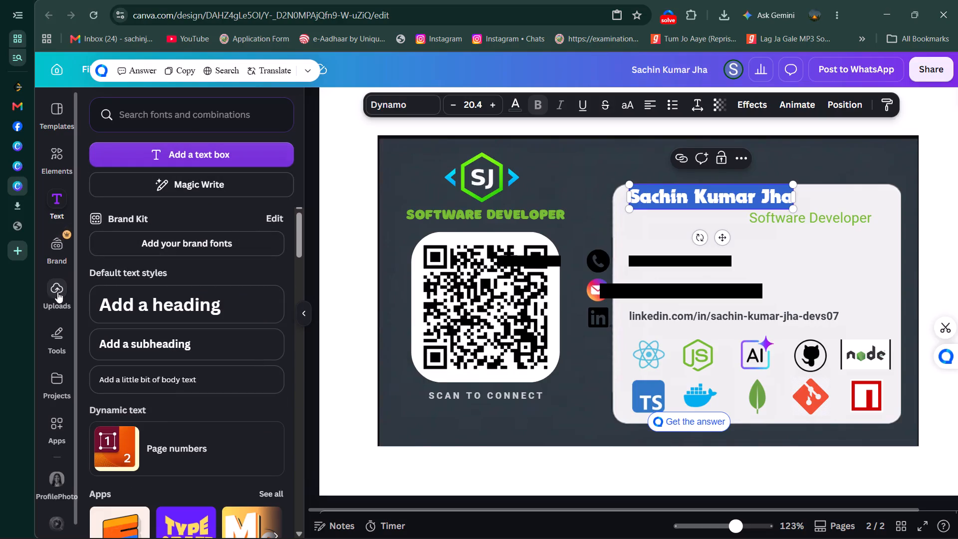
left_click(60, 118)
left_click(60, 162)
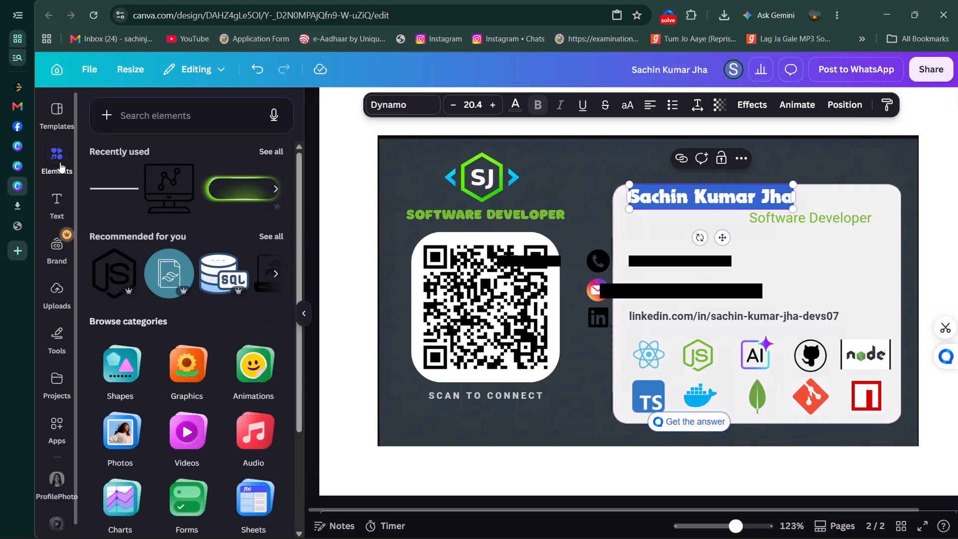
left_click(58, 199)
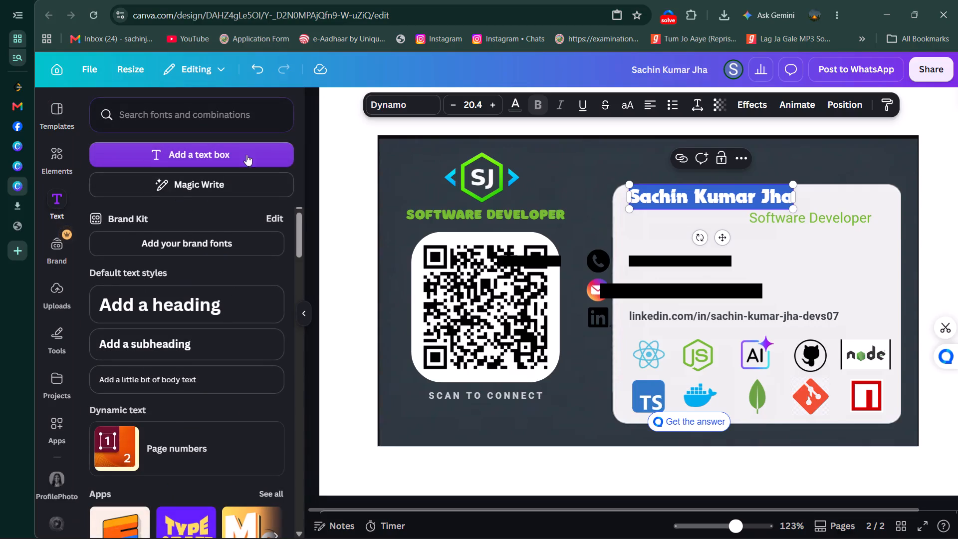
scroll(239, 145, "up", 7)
Search the text fonts and combinations for "monts".
left_click(181, 117)
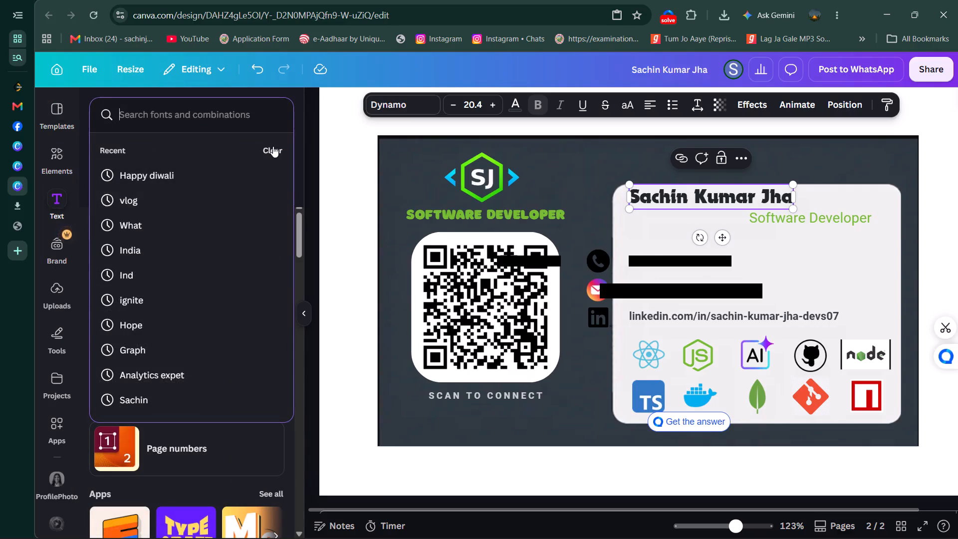
left_click(206, 117)
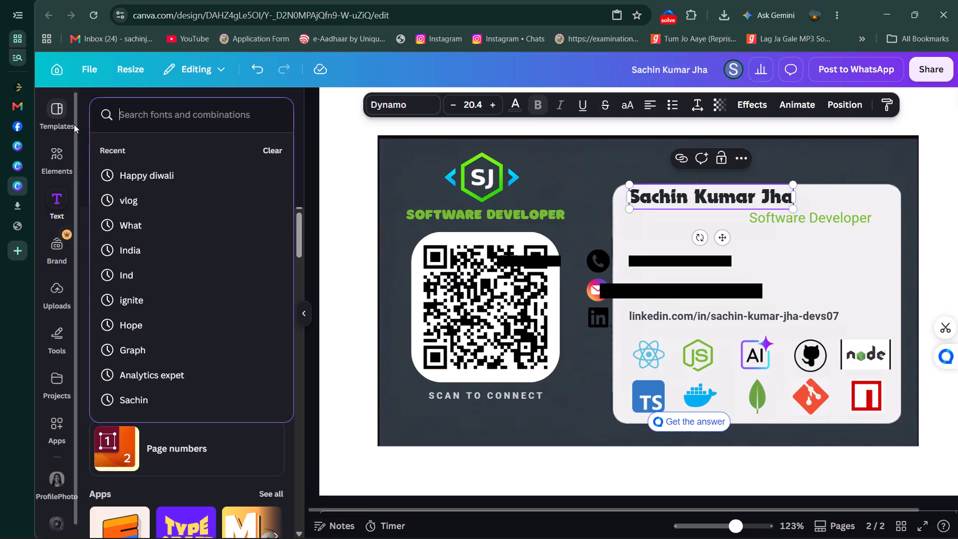
left_click(74, 125)
left_click(146, 119)
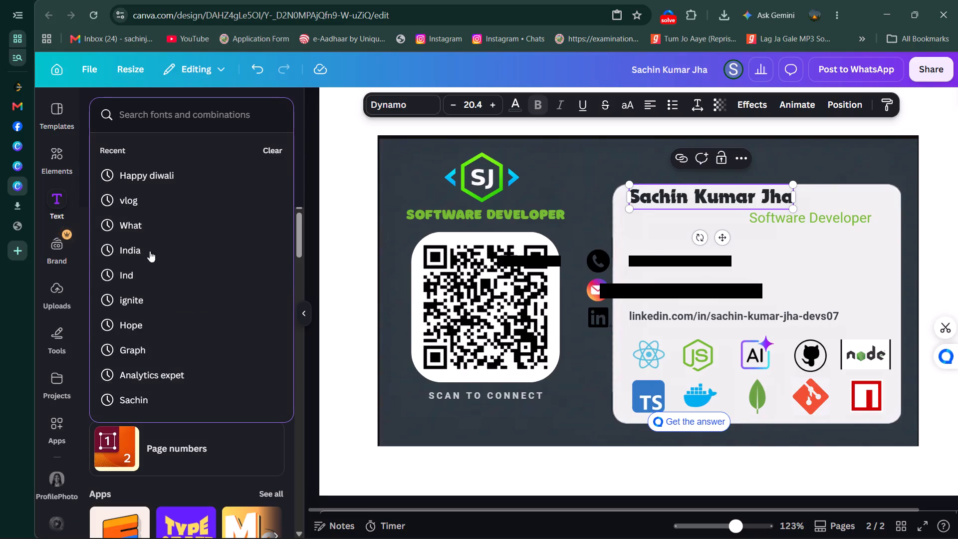
scroll(151, 286, "down", 2)
left_click(156, 128)
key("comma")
key("BackSpace")
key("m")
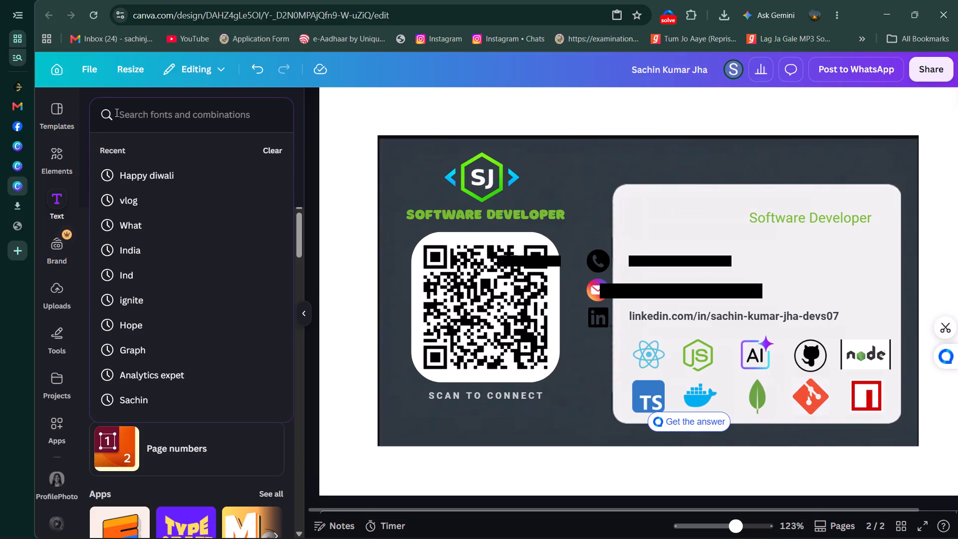
left_click(125, 120)
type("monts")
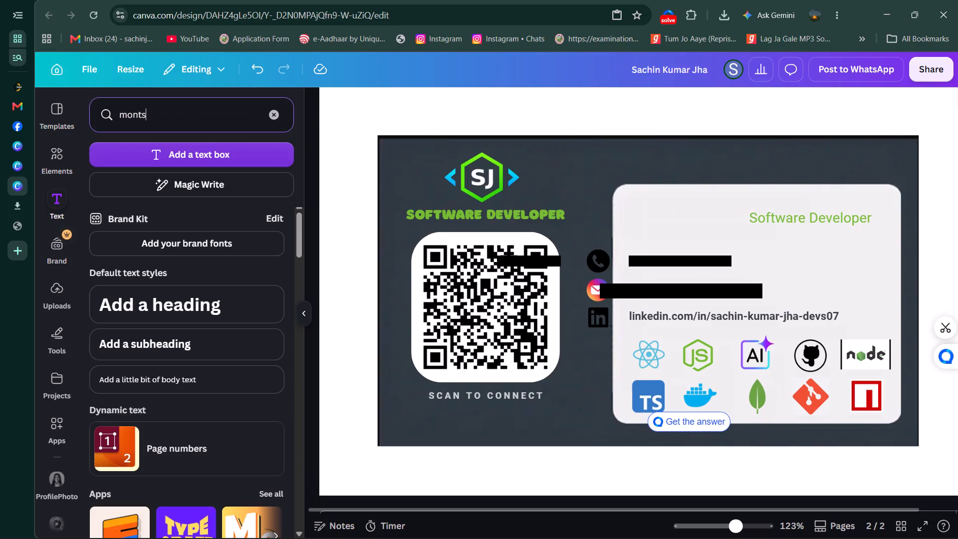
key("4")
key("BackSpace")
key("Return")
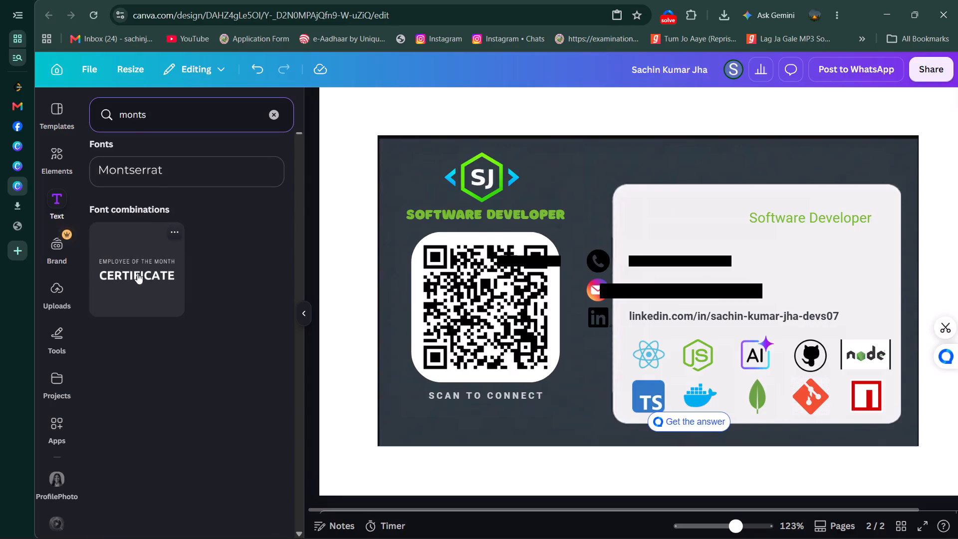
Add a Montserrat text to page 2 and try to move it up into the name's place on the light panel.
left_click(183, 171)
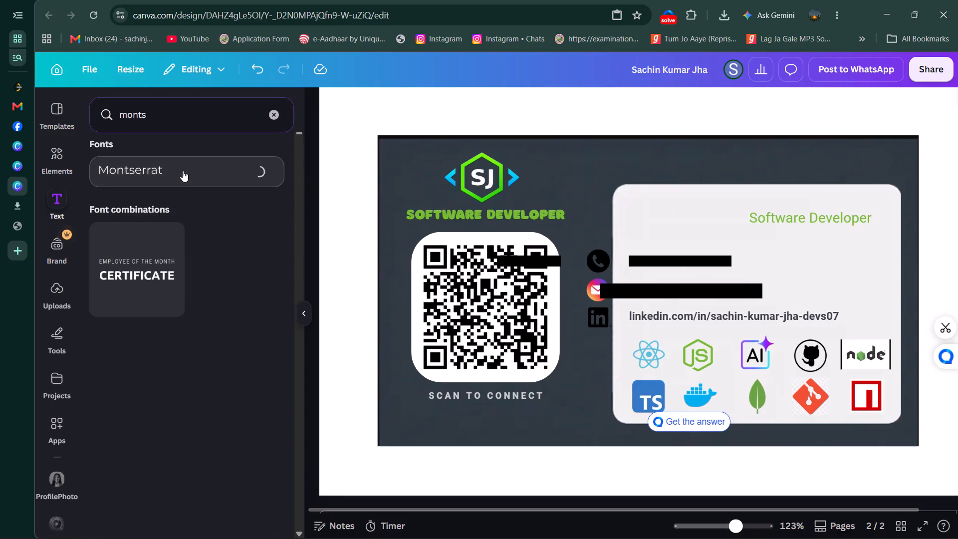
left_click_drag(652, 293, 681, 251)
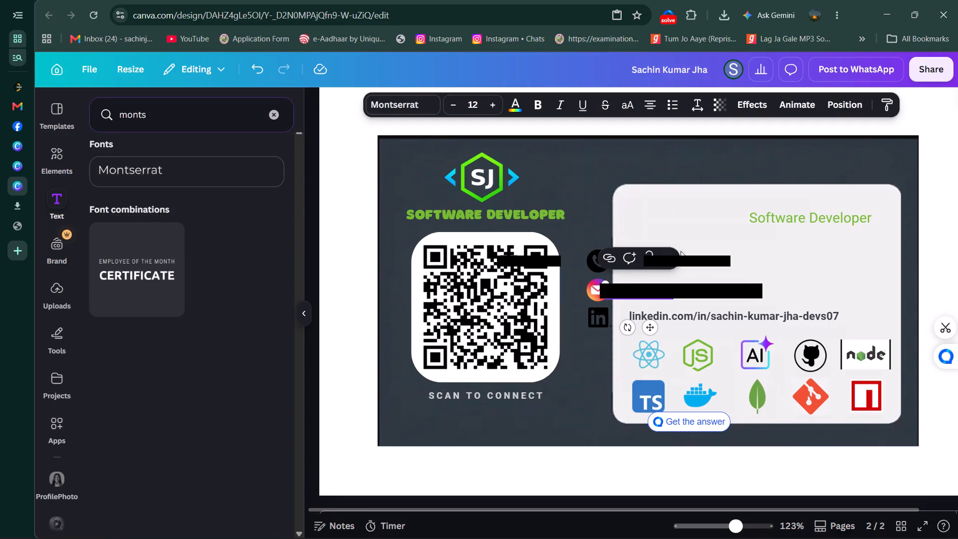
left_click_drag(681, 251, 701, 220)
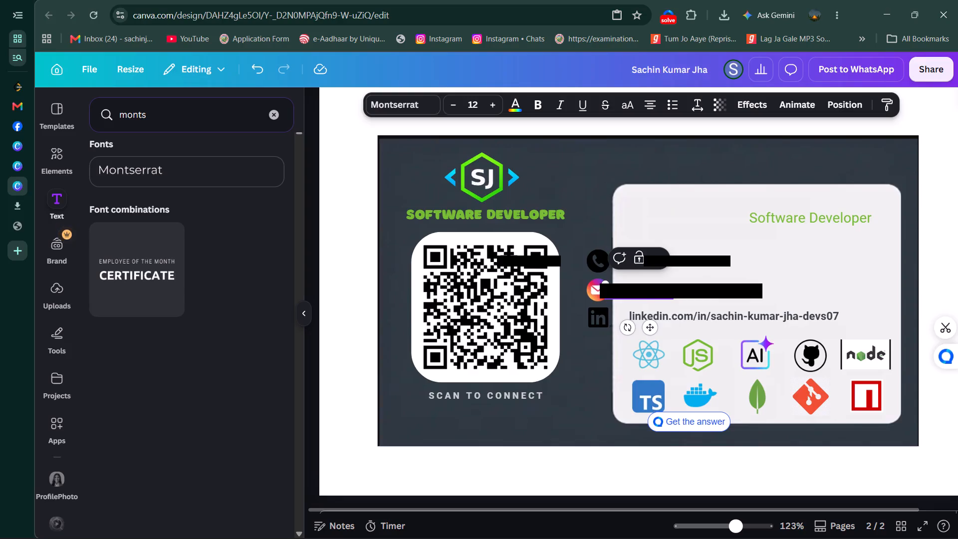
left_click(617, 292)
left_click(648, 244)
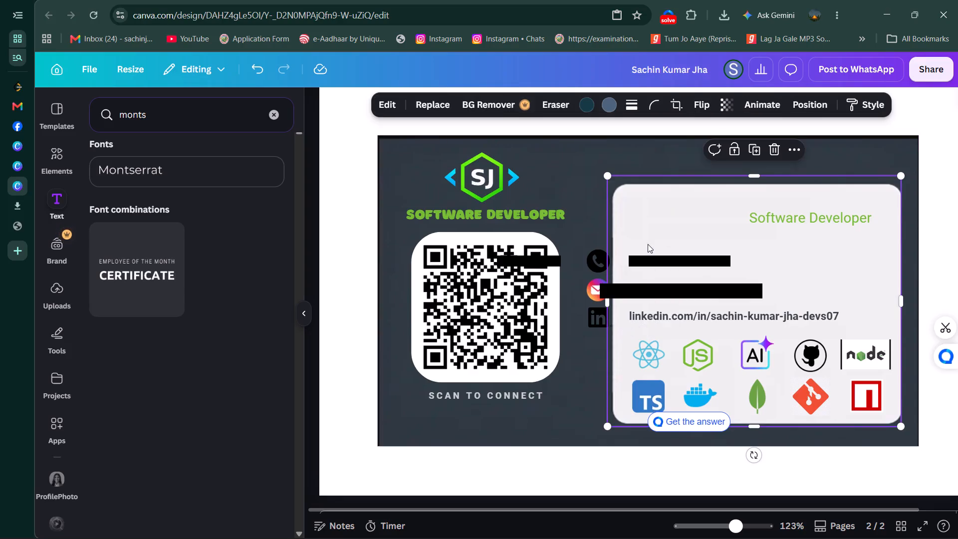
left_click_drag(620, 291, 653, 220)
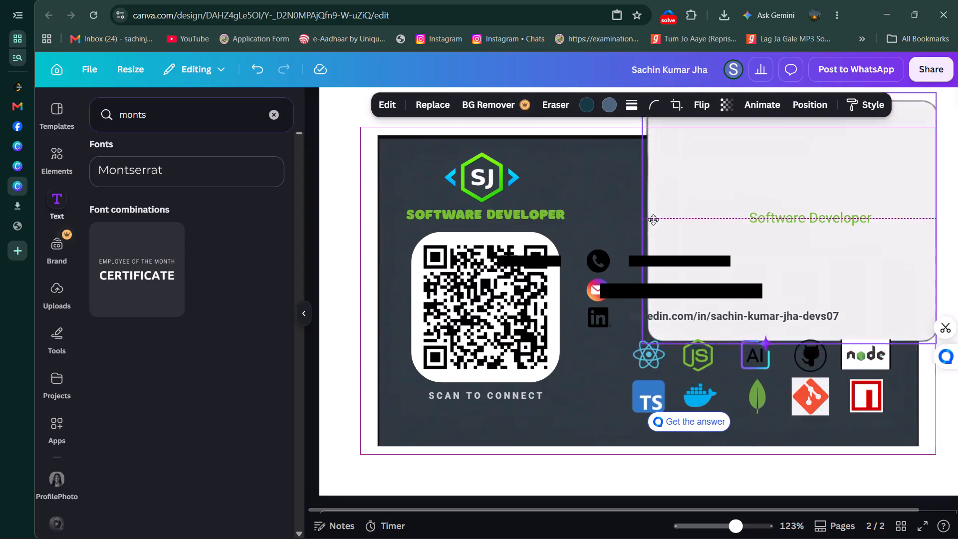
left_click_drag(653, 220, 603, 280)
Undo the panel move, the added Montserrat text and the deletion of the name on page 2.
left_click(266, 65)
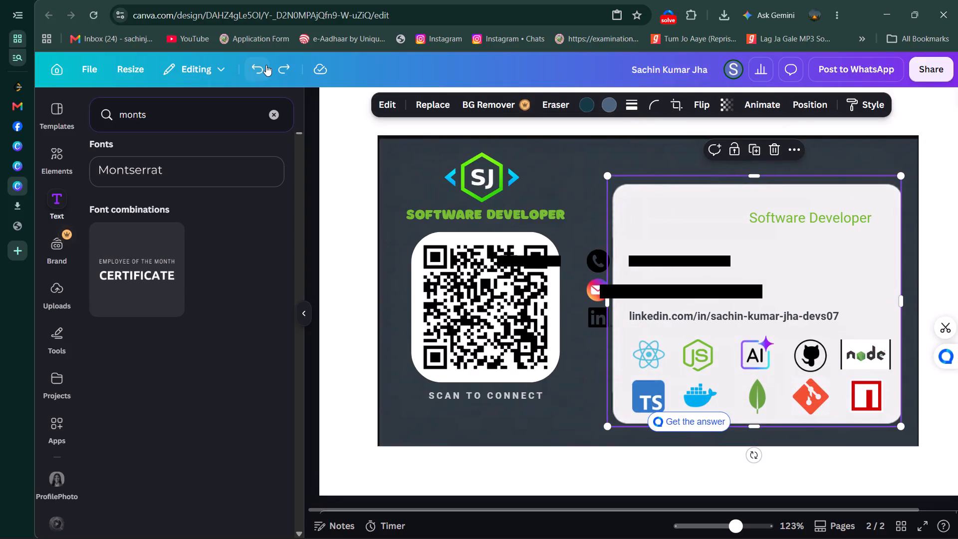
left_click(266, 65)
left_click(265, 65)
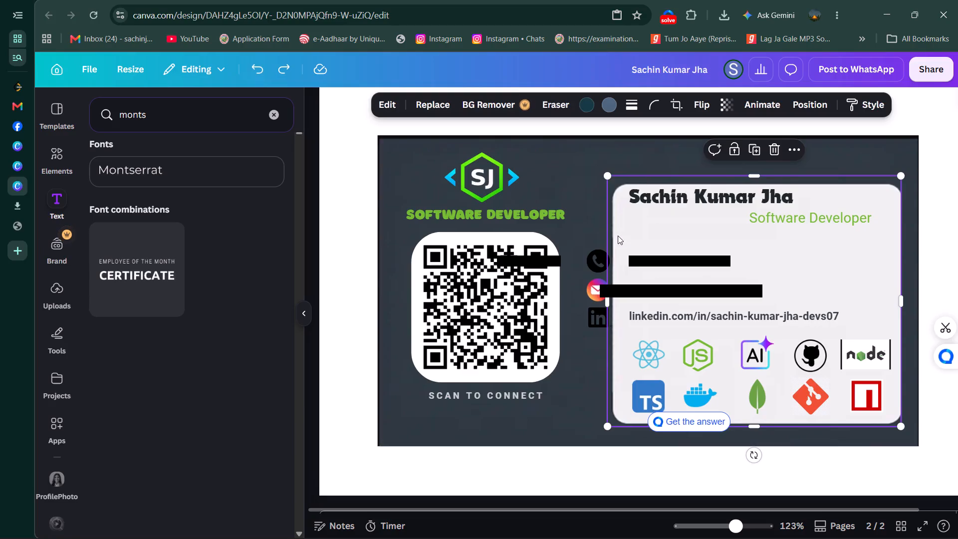
Add a Montserrat text just below the name on page 2, beside the Software Developer line.
left_click(682, 204)
left_click(204, 175)
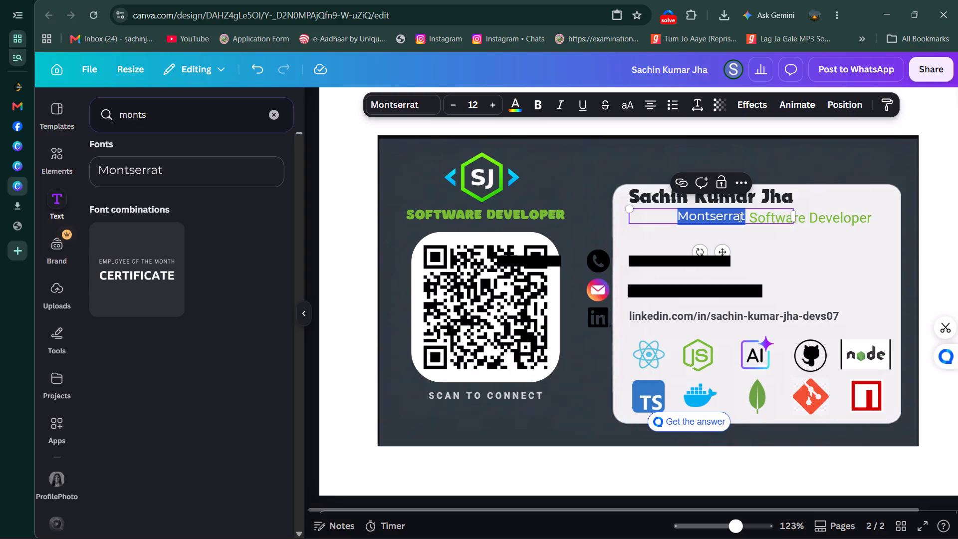
key("ctrl+g")
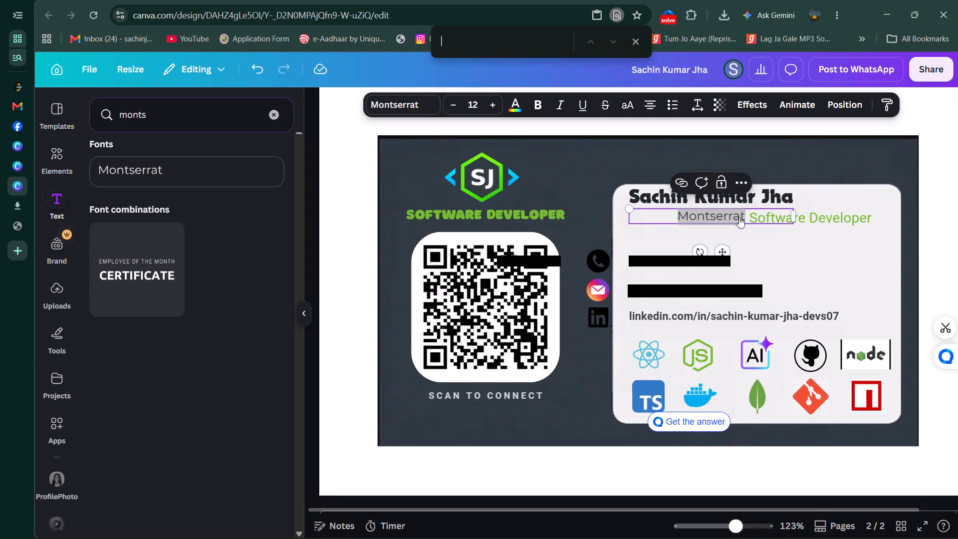
Delete the added Montserrat text below the name on page 2.
left_click(634, 42)
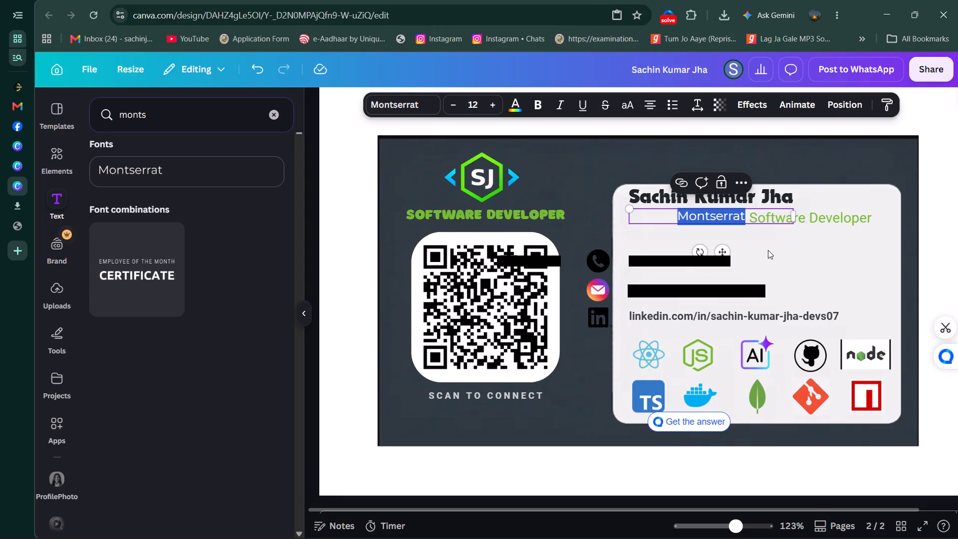
key("BackSpace")
left_click(811, 247)
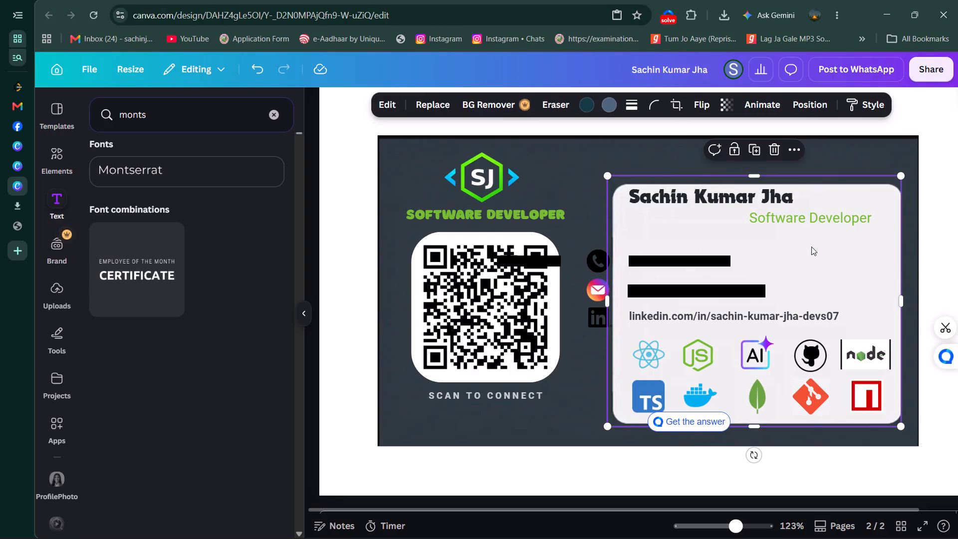
key("ctrl+z")
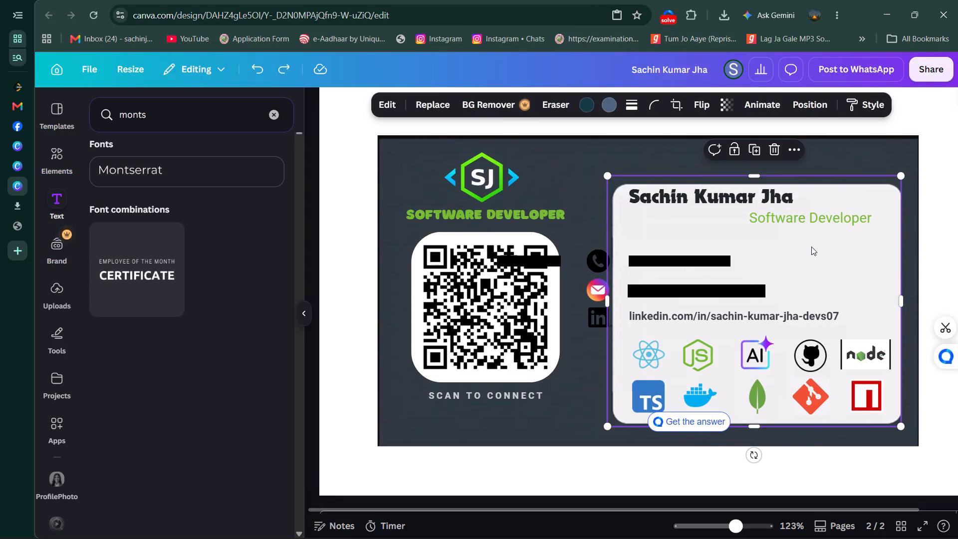
Set the name on the page 2 card to the Montserrat font in bold.
left_click(704, 192)
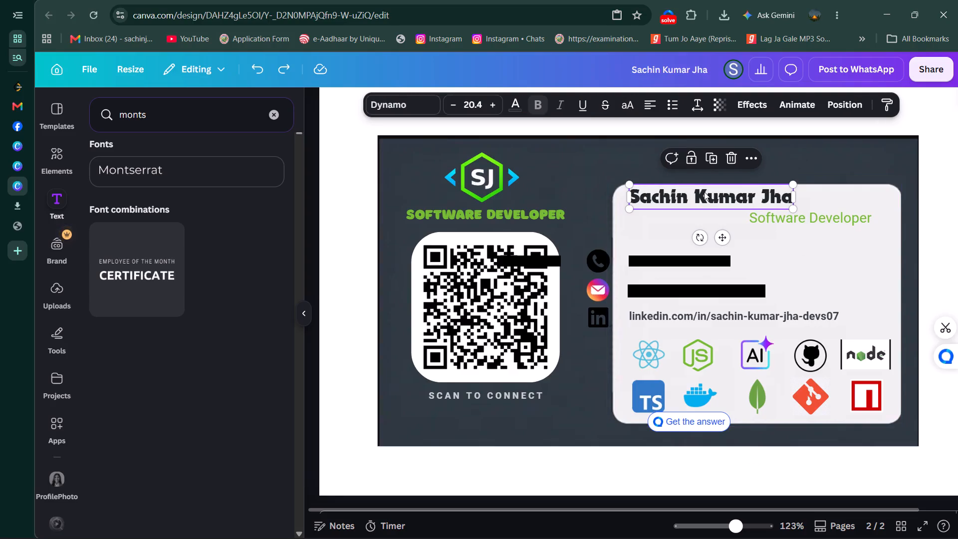
left_click(423, 106)
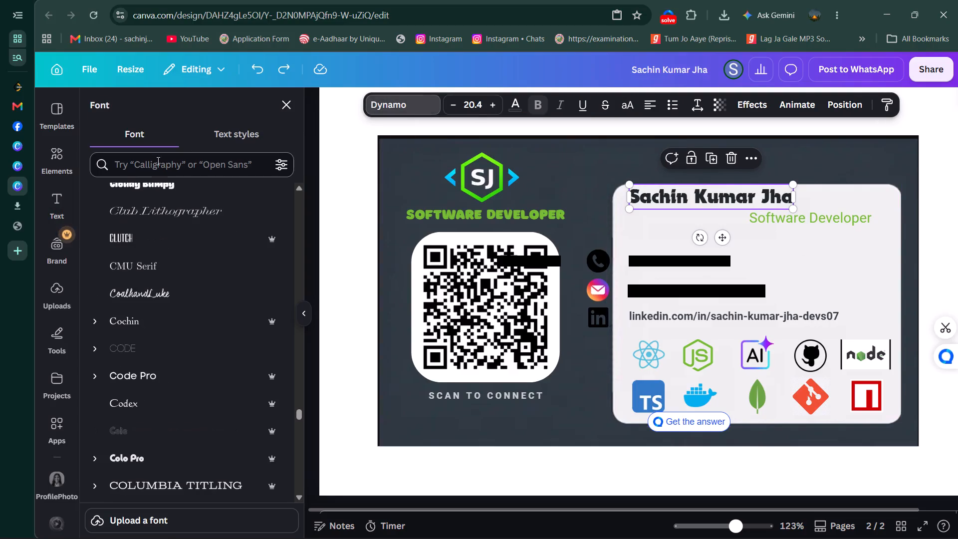
left_click(157, 169)
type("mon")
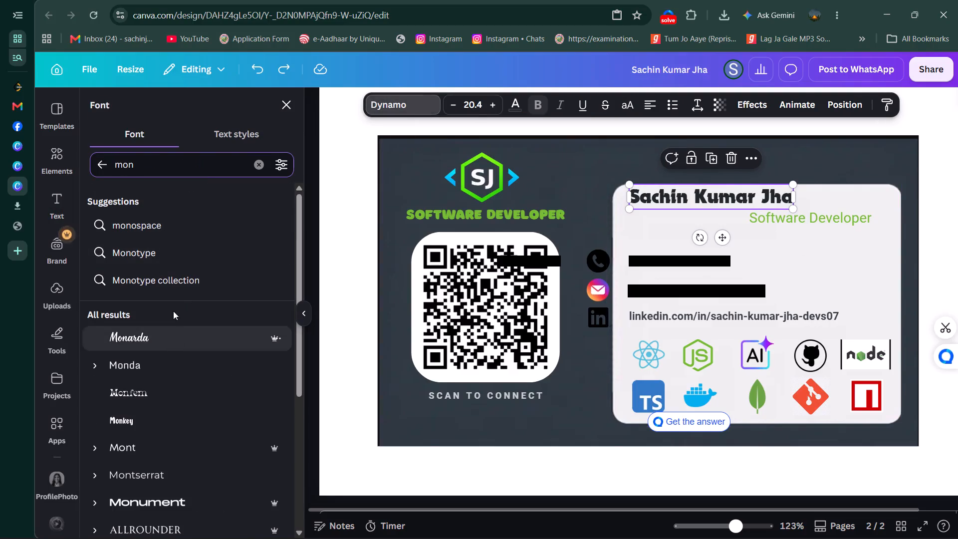
scroll(201, 496, "down", 1)
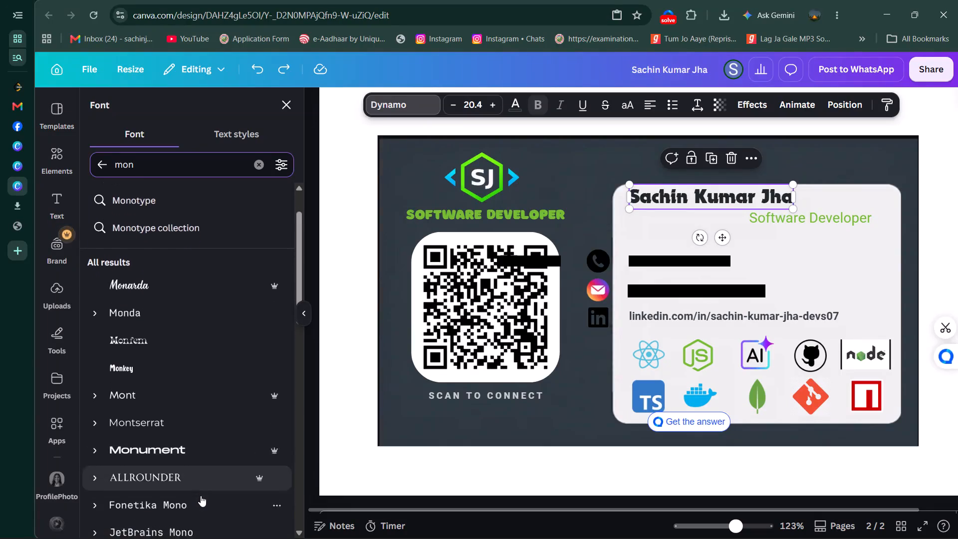
scroll(201, 496, "down", 2)
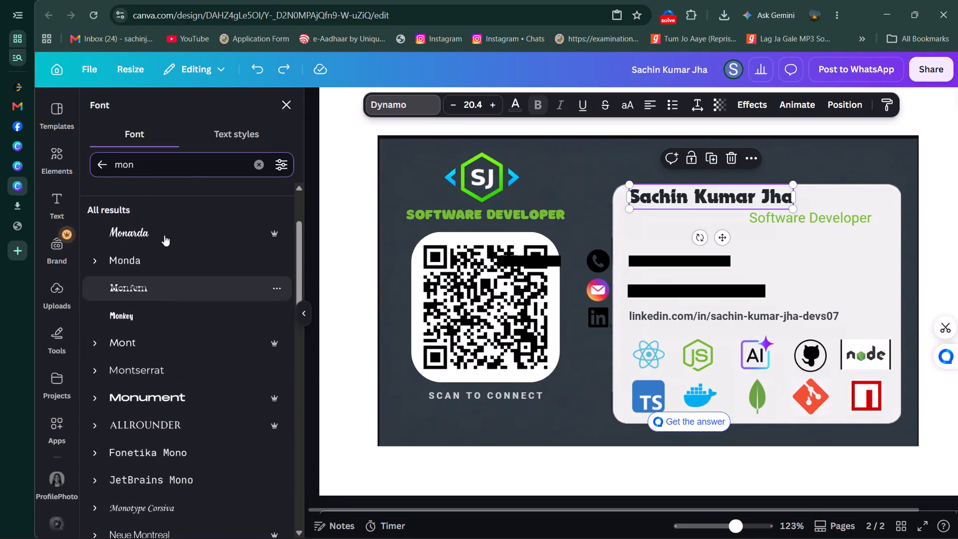
left_click(148, 167)
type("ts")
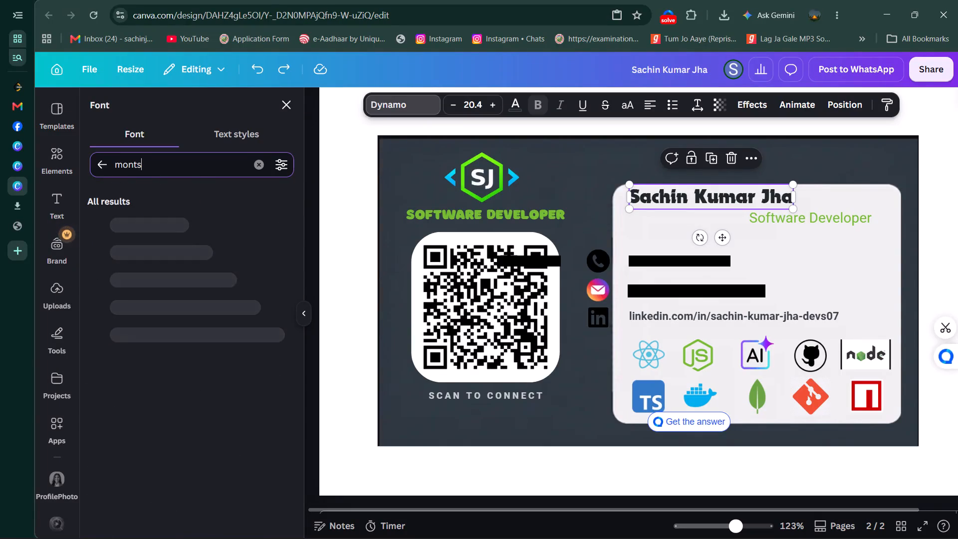
left_click(155, 222)
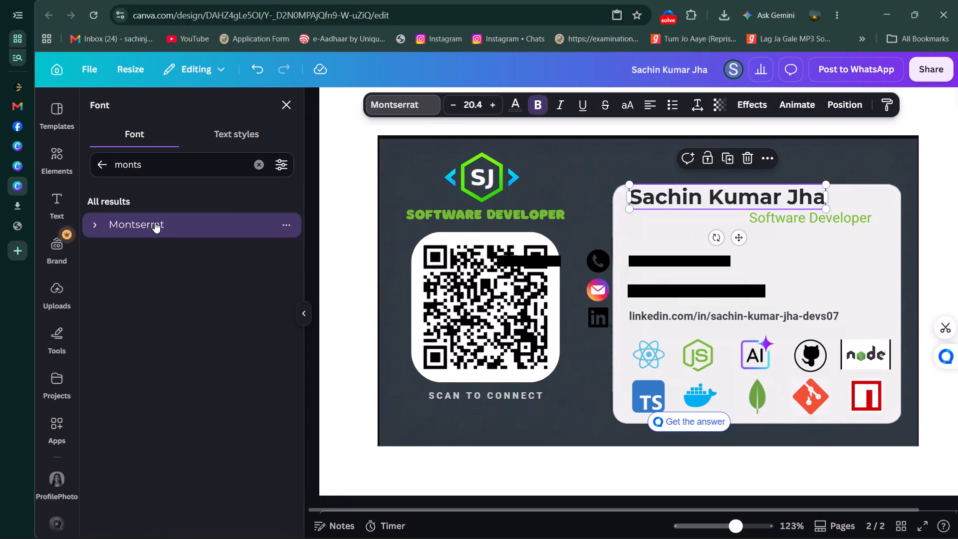
left_click(535, 97)
left_click(535, 97)
Delete page 1 with the Clue to Code card.
left_click(957, 250)
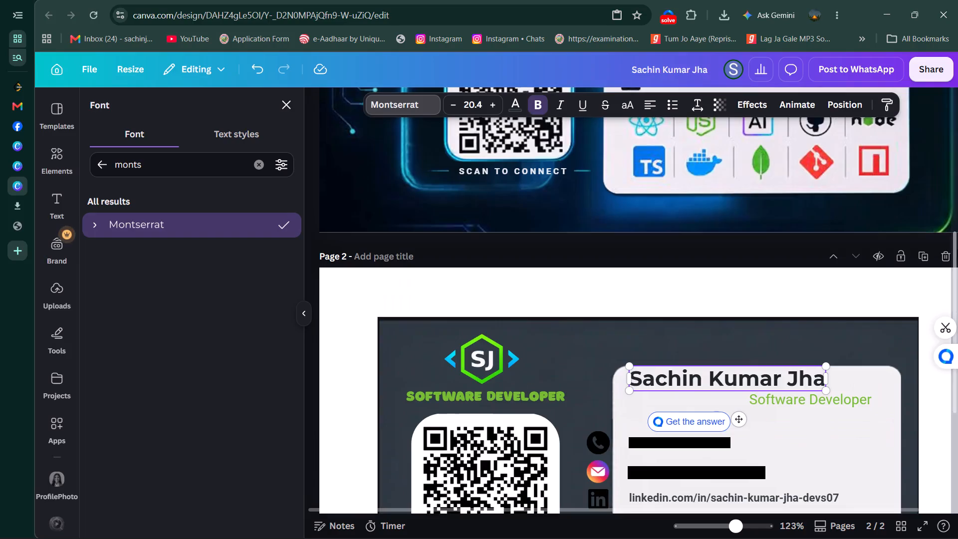
scroll(779, 336, "up", 2)
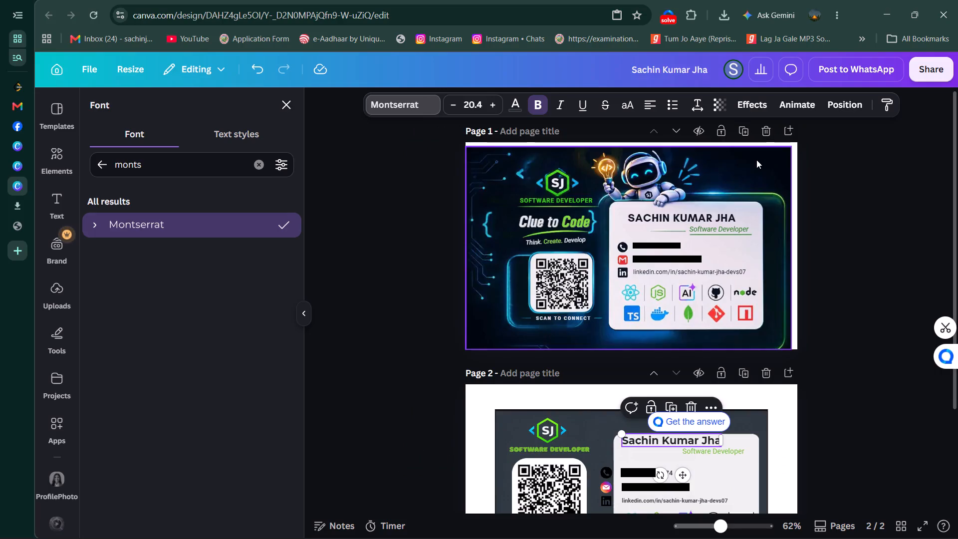
scroll(756, 160, "down", 4)
scroll(756, 160, "up", 6)
left_click(763, 128)
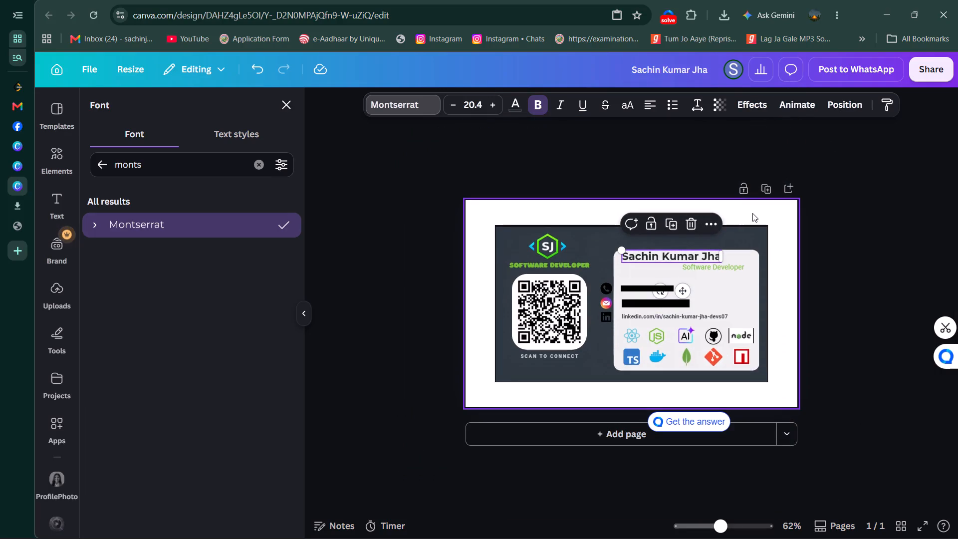
Move the name slightly right and down on the card's light panel, above the Software Developer line.
left_click(752, 213)
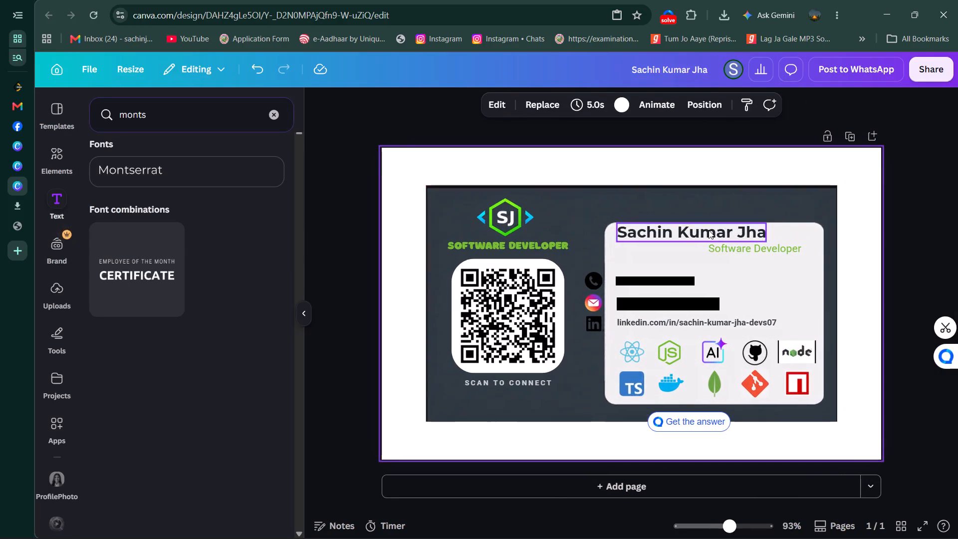
left_click_drag(709, 230, 726, 231)
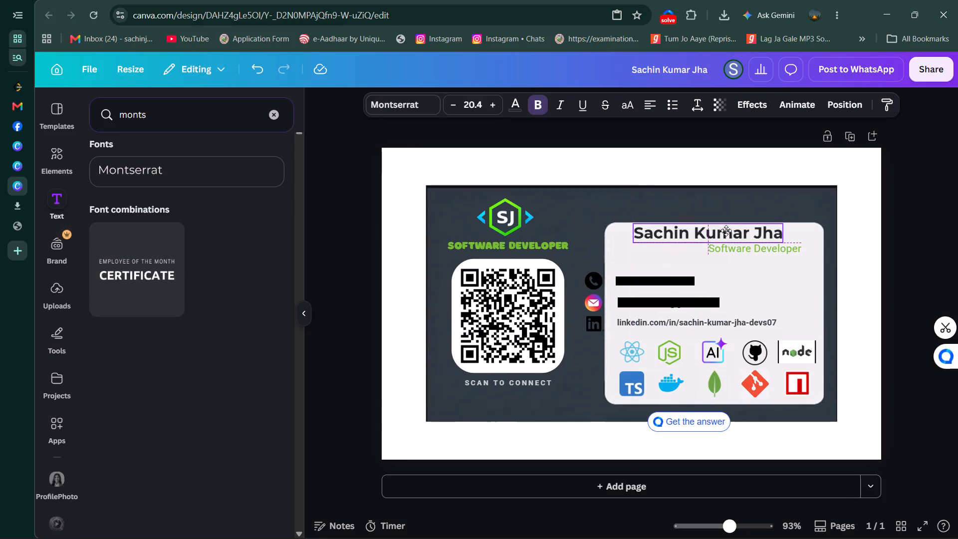
left_click_drag(726, 231, 730, 232)
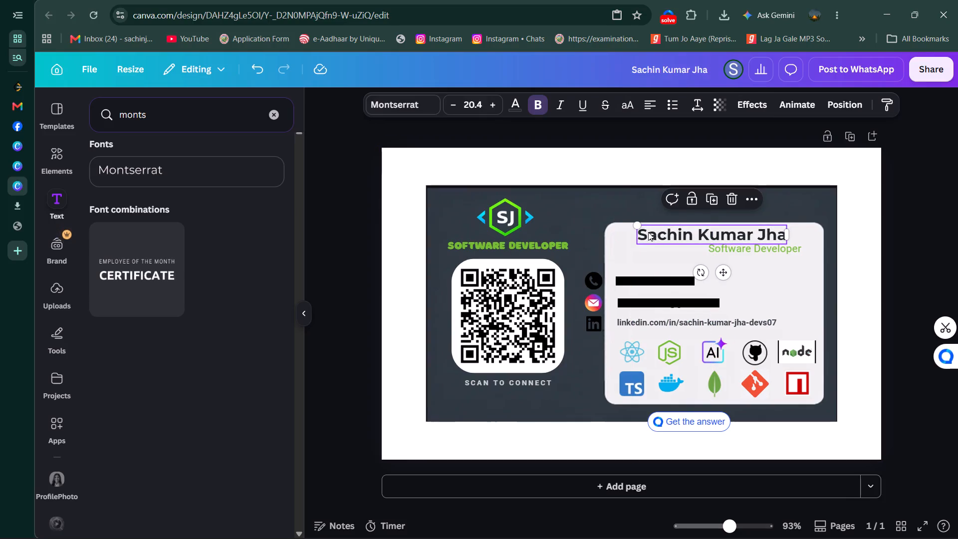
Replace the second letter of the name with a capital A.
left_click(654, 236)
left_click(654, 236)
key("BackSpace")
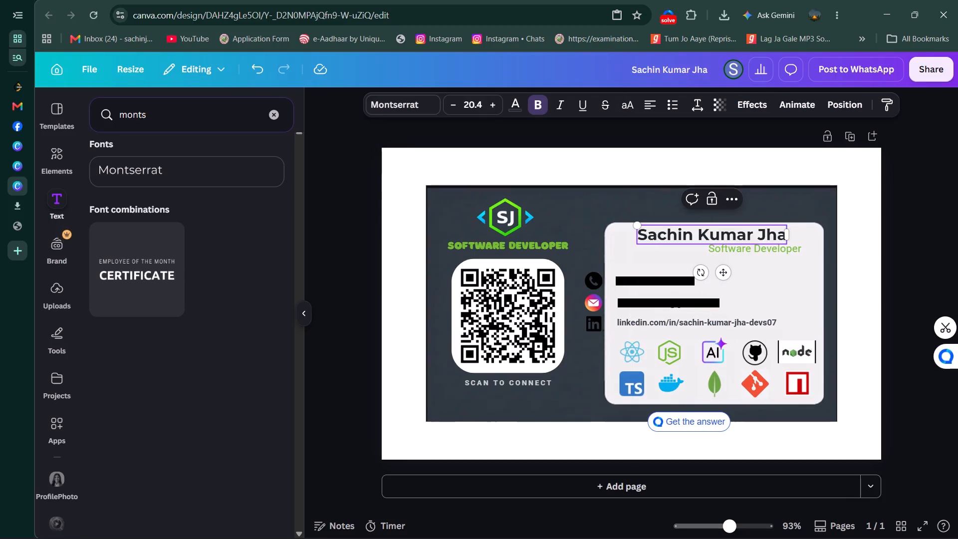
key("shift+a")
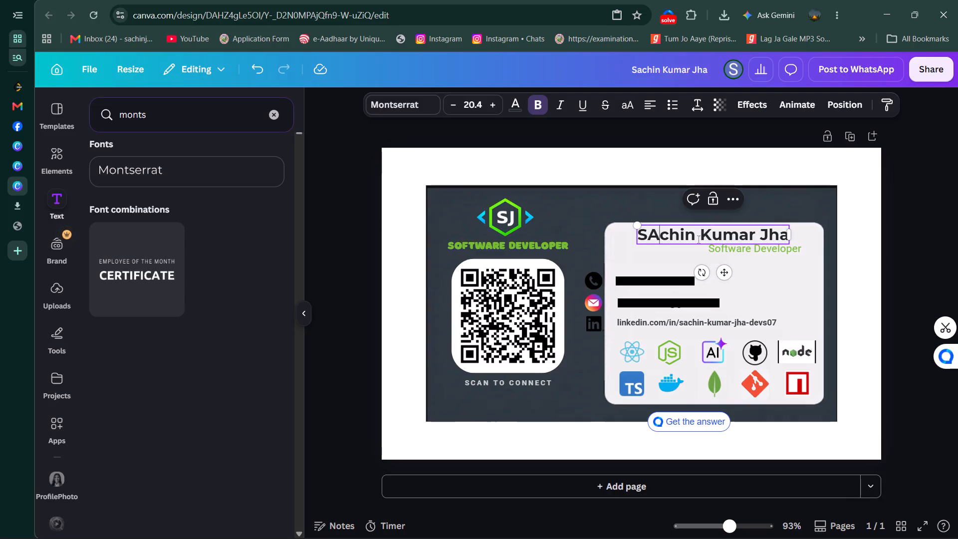
Replace everything after the initial S of the name so the full name is in capital letters.
left_click(782, 237)
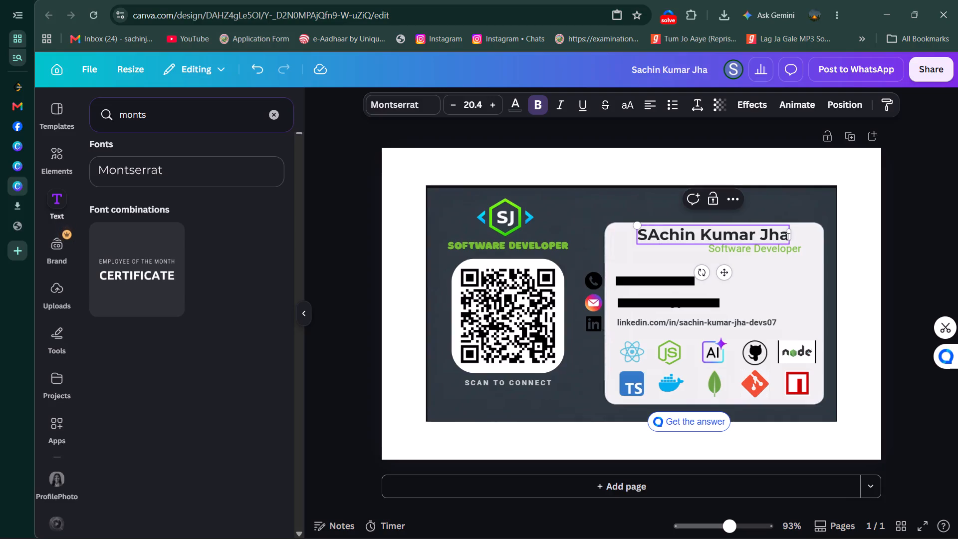
left_click(784, 238)
left_click(784, 238)
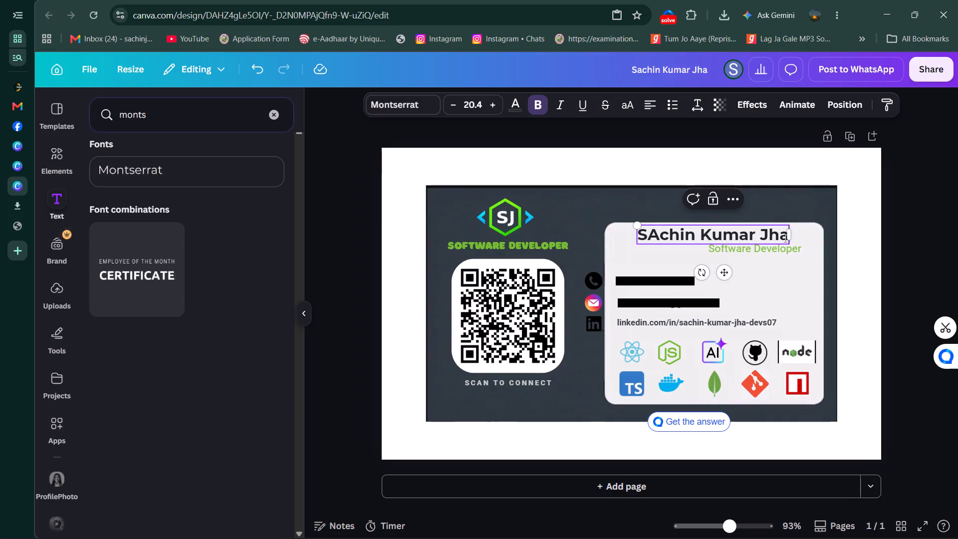
left_click(783, 238)
key("Right")
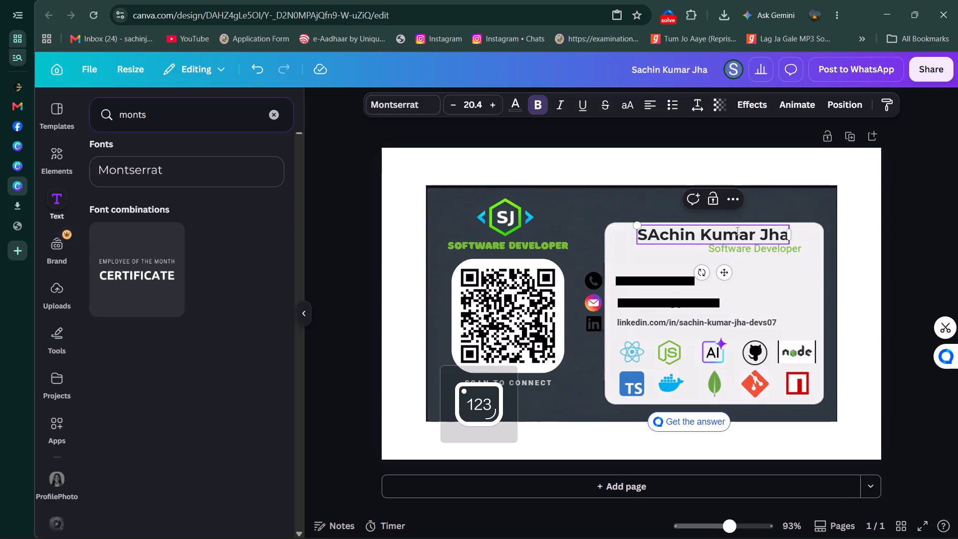
left_click(736, 234)
left_click_drag(652, 236, 656, 237)
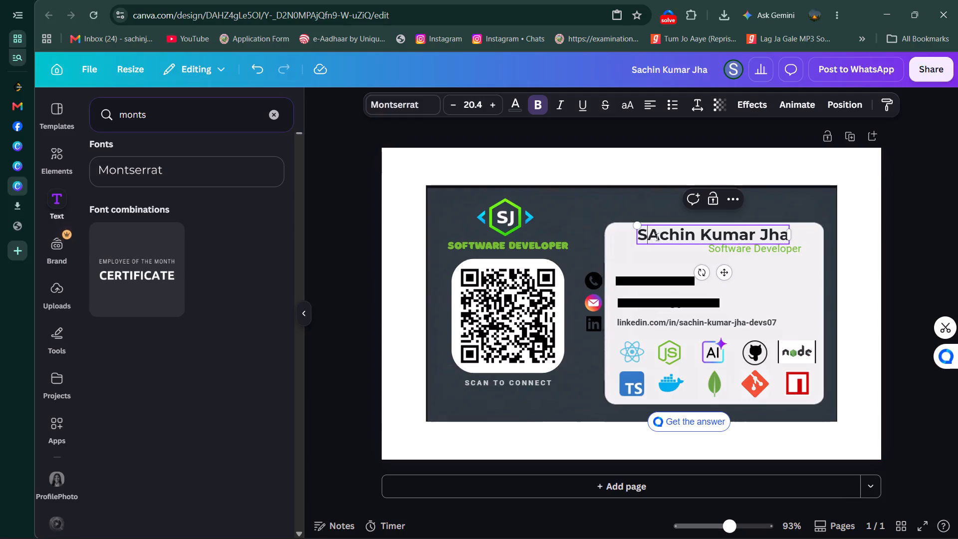
left_click_drag(656, 237, 785, 239)
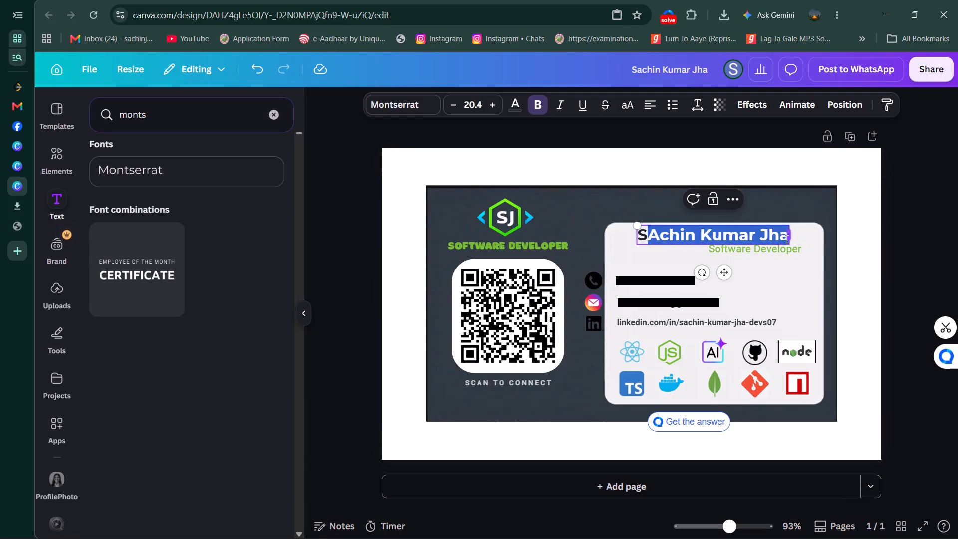
left_click_drag(785, 239, 785, 238)
left_click_drag(785, 238, 782, 233)
key("BackSpace")
key("Right")
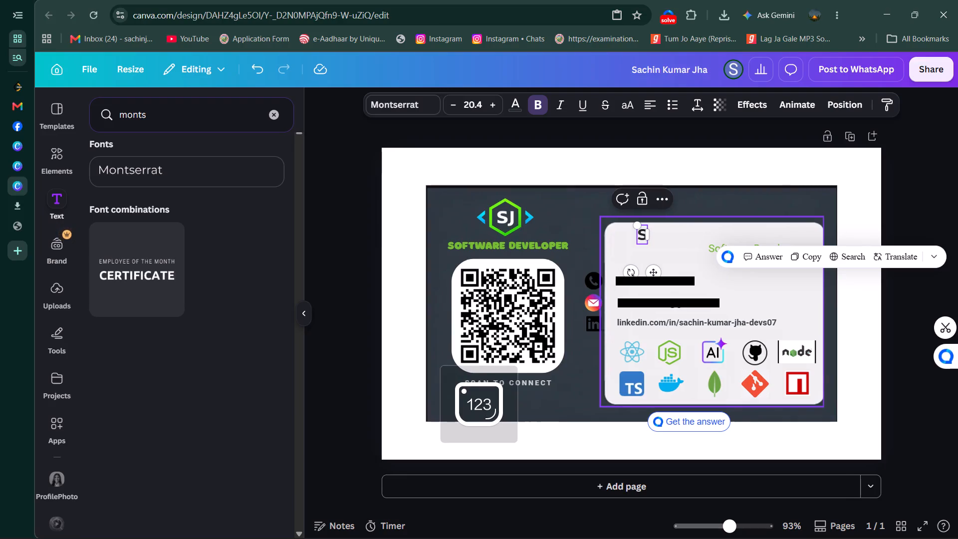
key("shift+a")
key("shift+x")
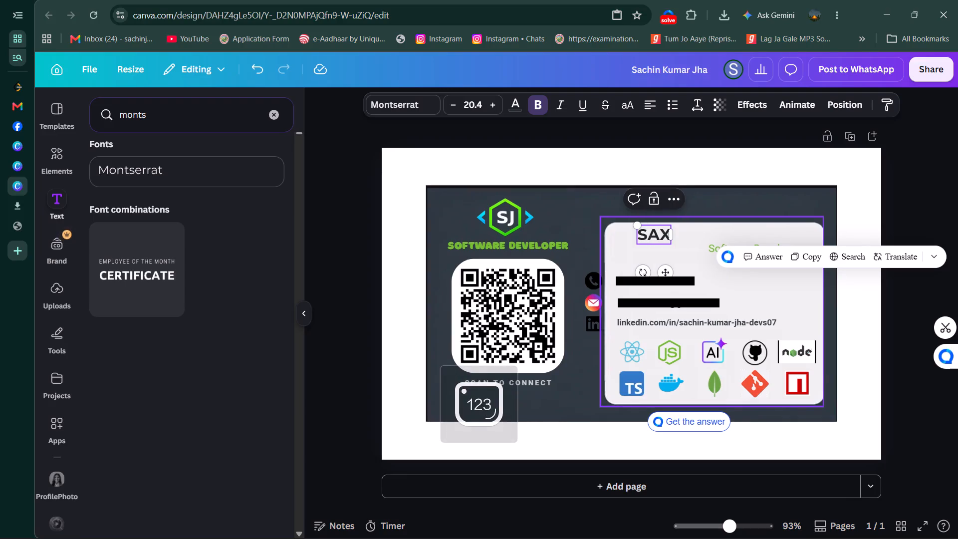
key("BackSpace")
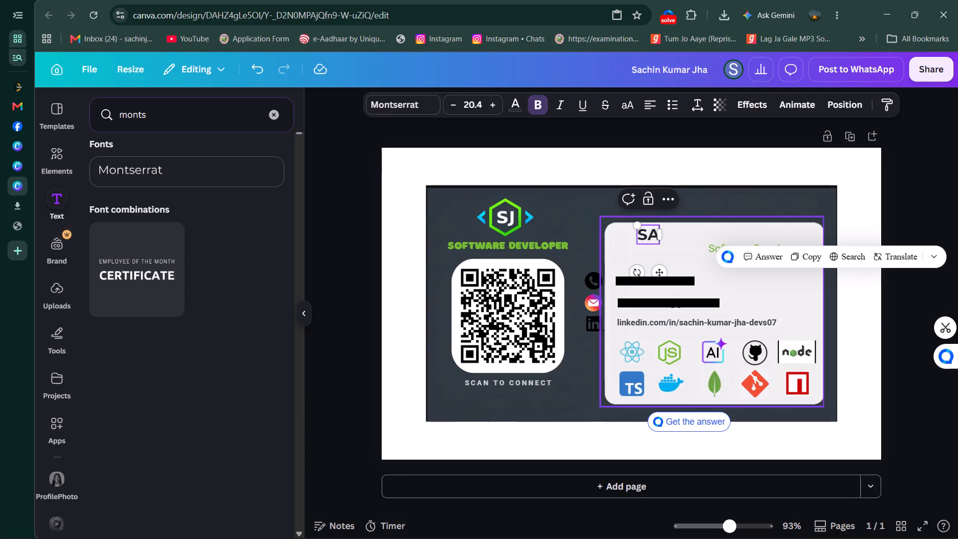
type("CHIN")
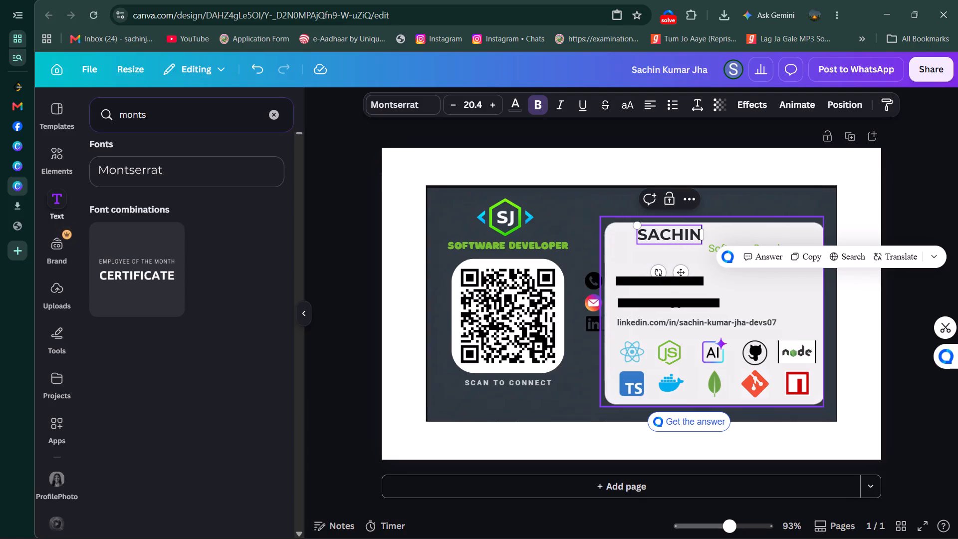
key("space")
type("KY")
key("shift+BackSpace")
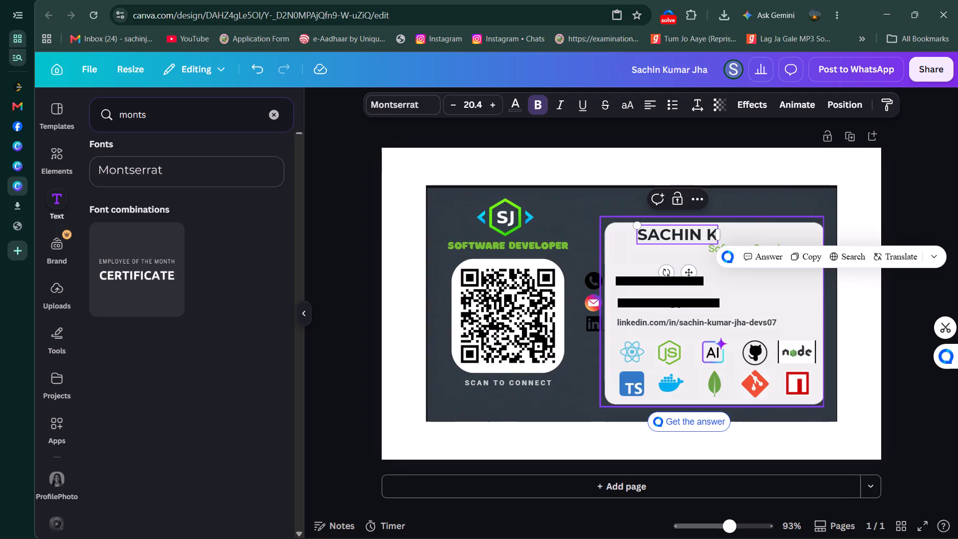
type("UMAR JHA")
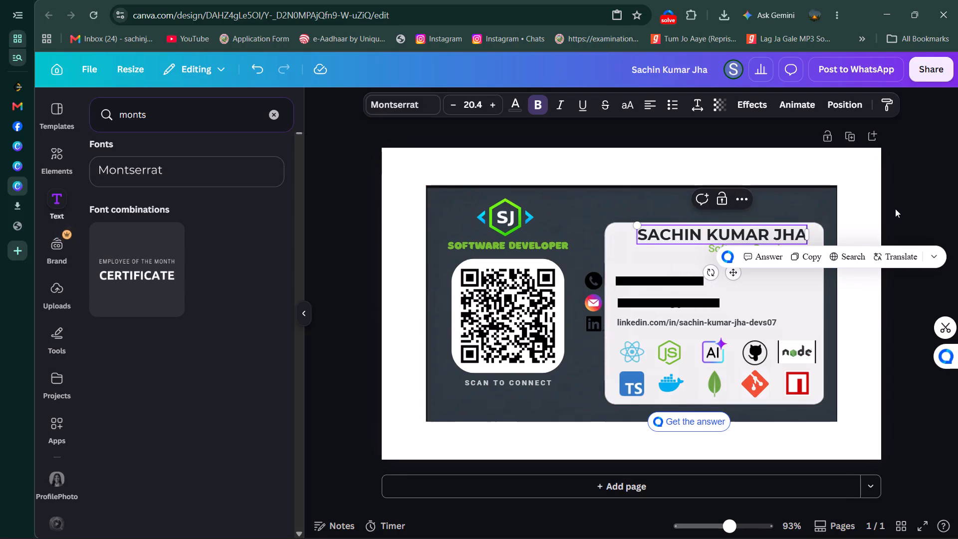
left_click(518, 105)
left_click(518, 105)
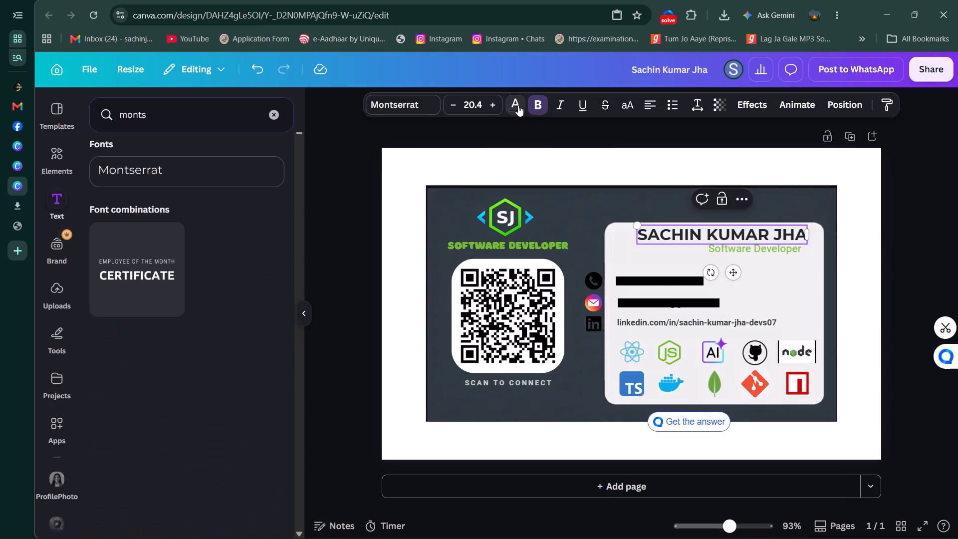
Examine the font categories and suggestions available for the name.
left_click(402, 108)
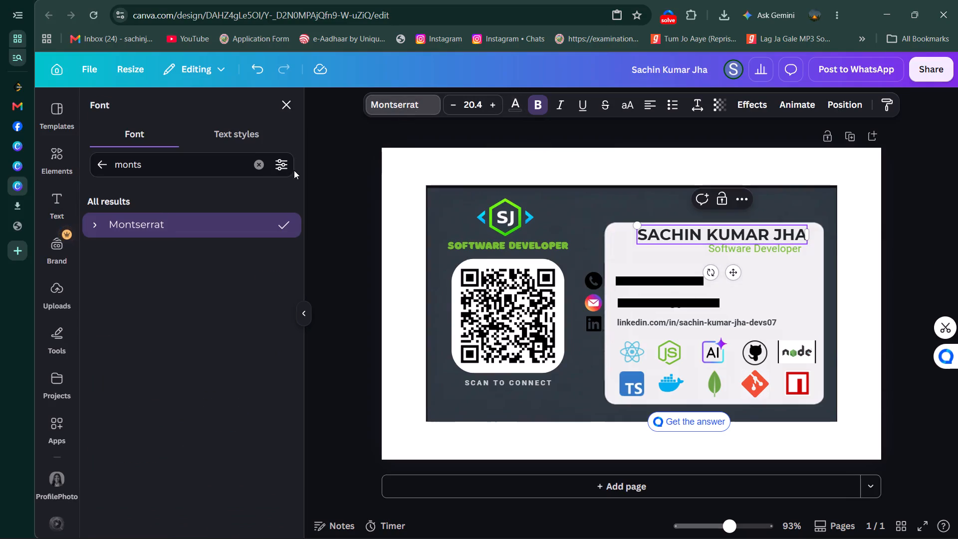
left_click(256, 163)
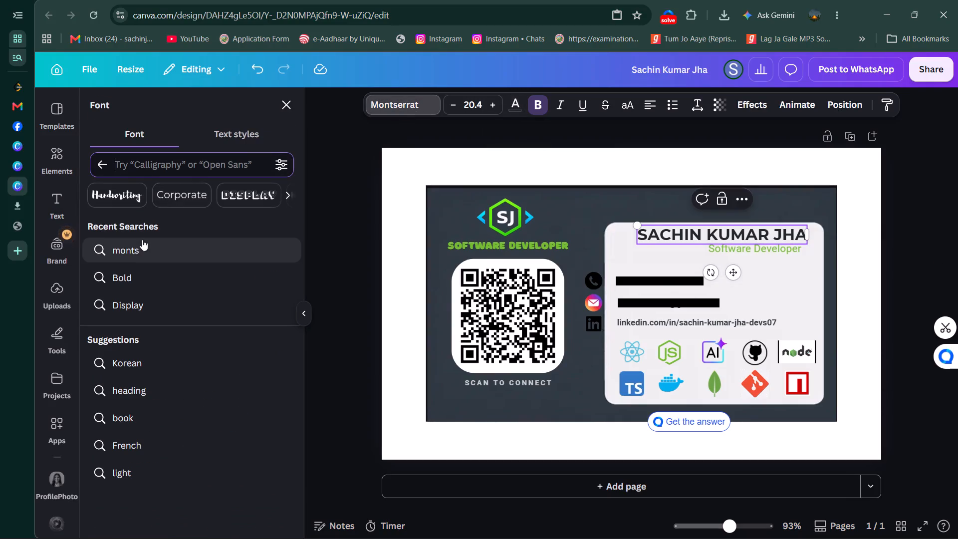
scroll(155, 202, "left", 2)
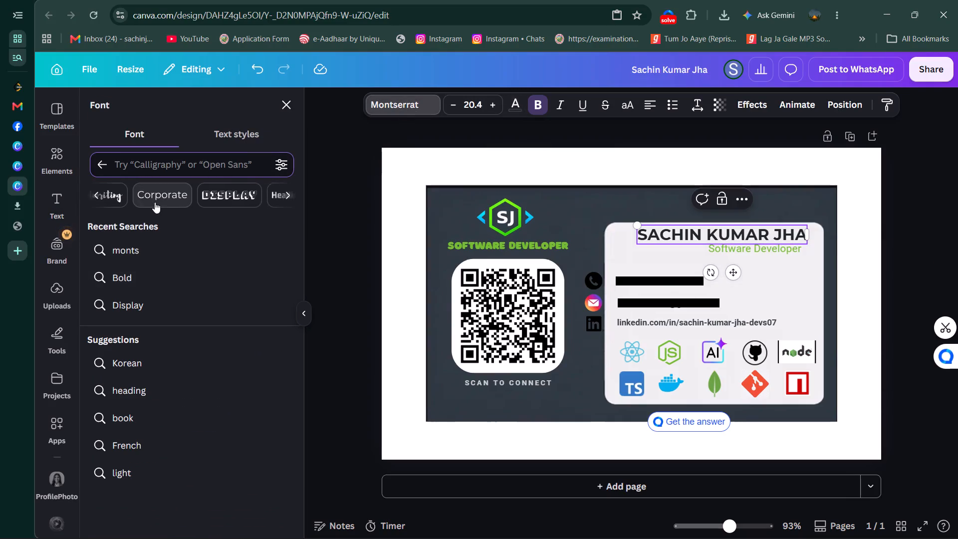
scroll(155, 202, "left", 2)
scroll(198, 197, "right", 1)
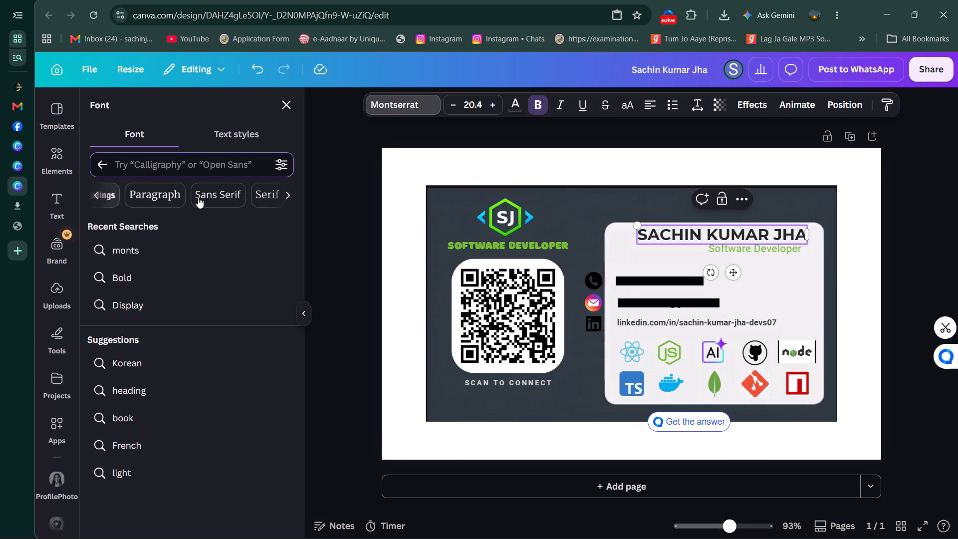
scroll(198, 197, "right", 2)
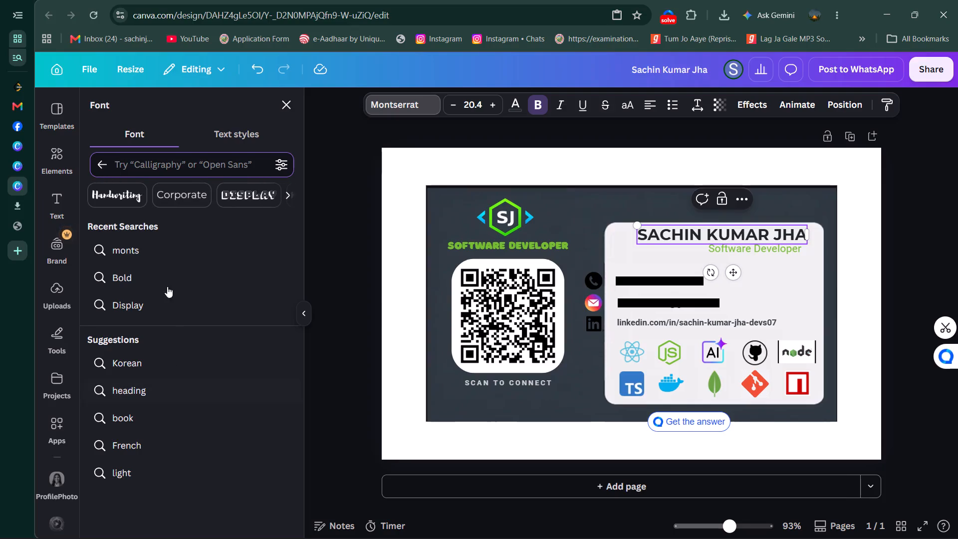
left_click(140, 131)
left_click(285, 103)
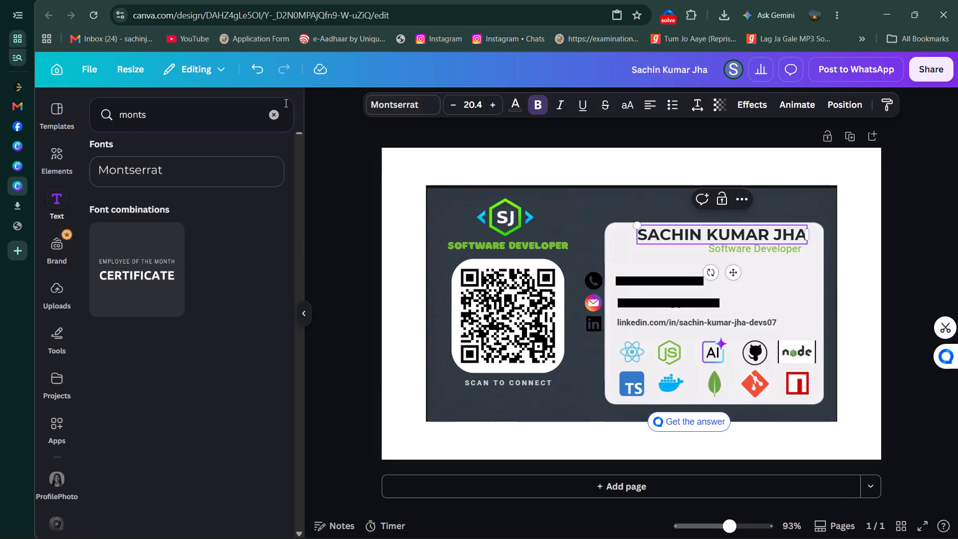
left_click(406, 107)
left_click(406, 107)
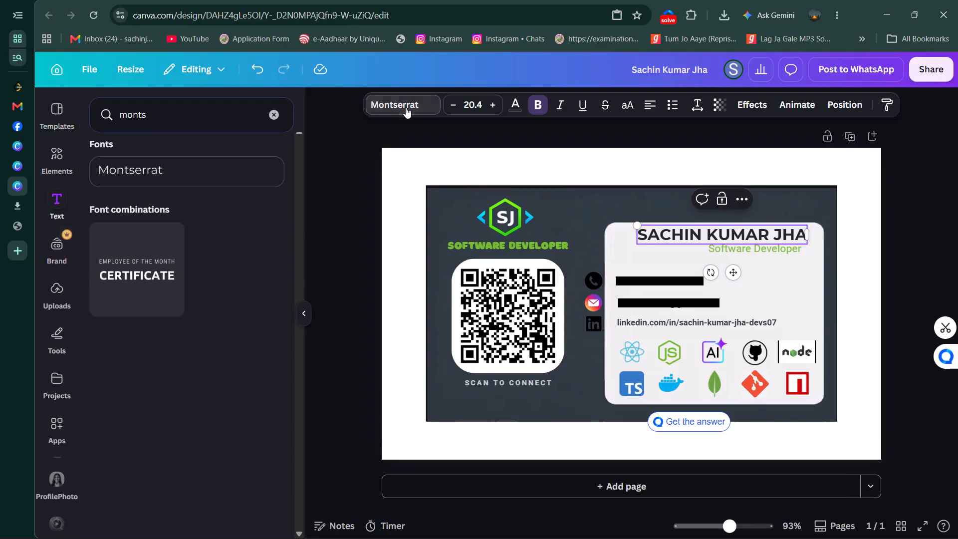
left_click(406, 107)
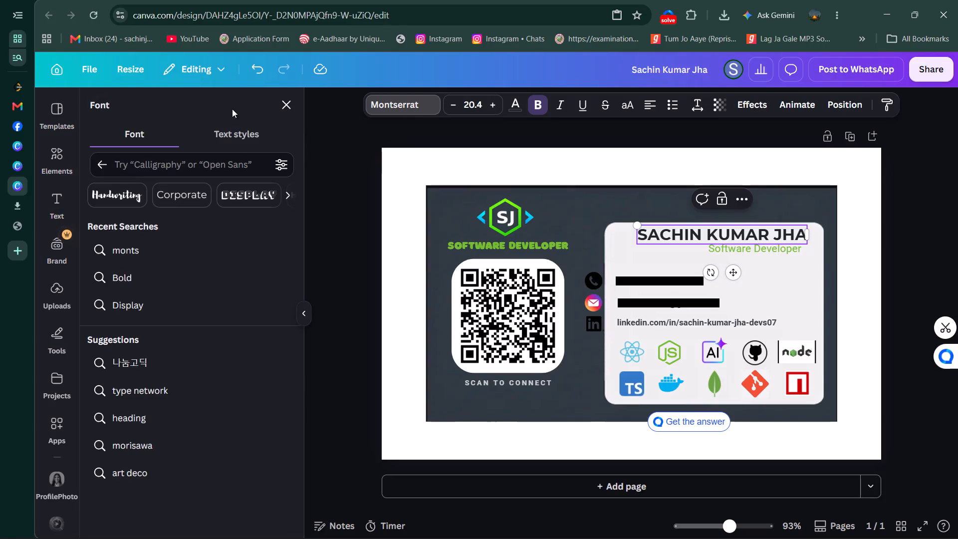
left_click(285, 106)
Search the text library again for "monts".
left_click(271, 114)
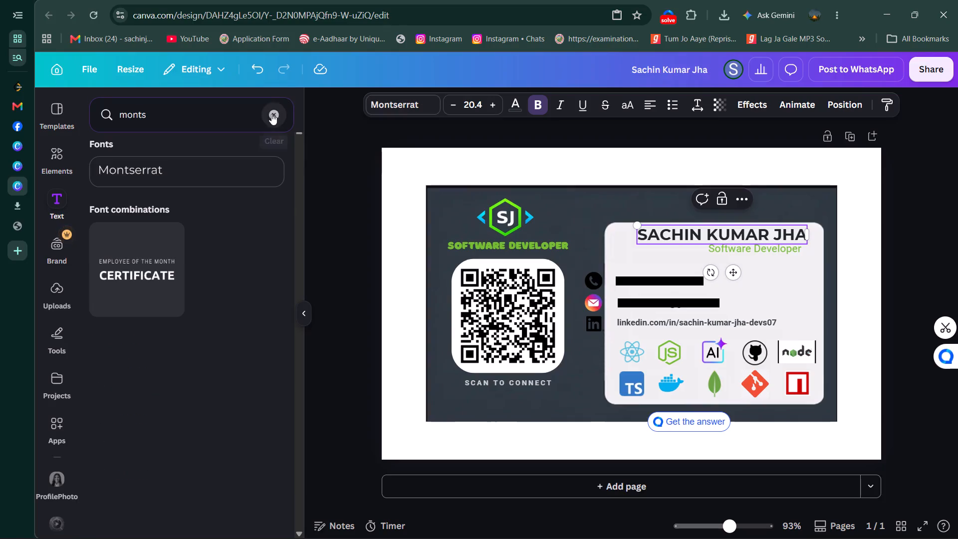
left_click(223, 124)
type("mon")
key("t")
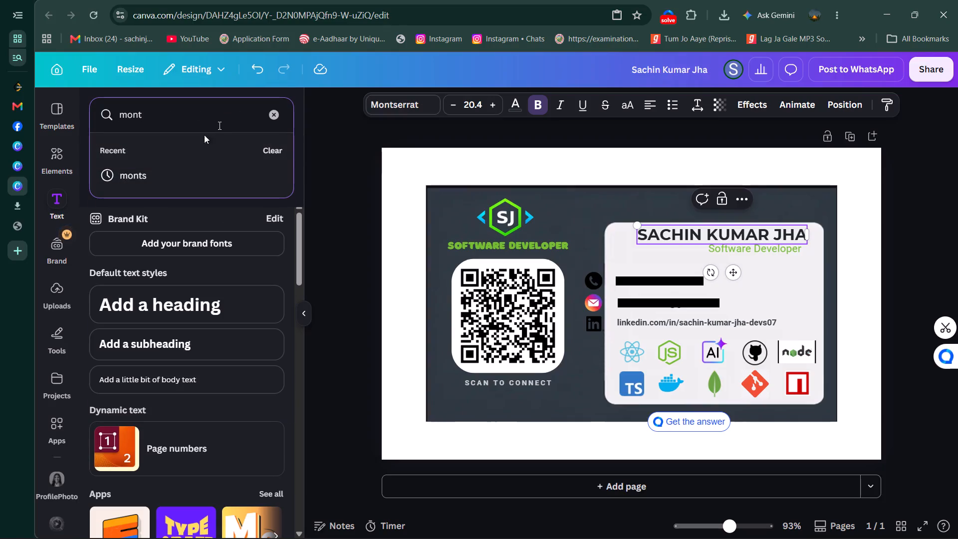
left_click(143, 175)
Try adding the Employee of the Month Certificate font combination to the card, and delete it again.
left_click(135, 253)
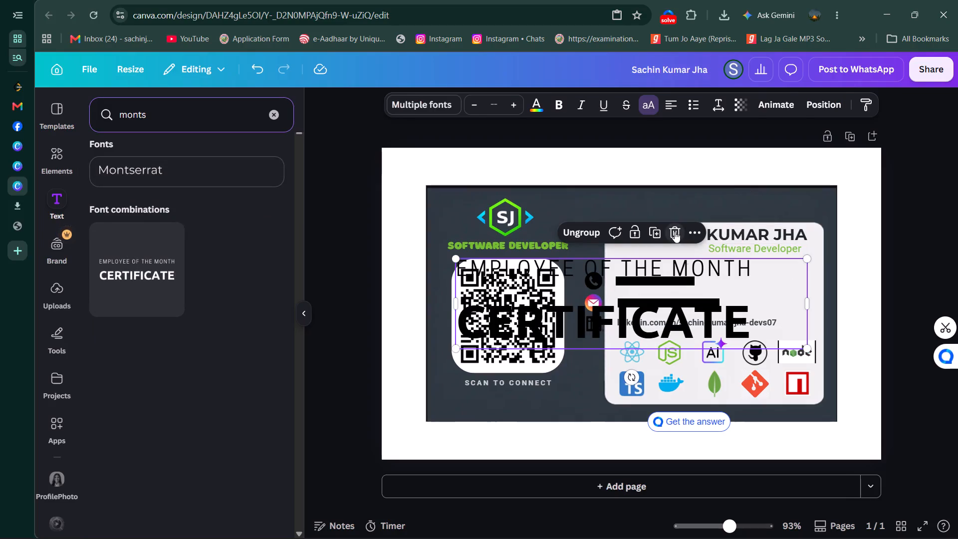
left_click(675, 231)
Add a Montserrat text box at the centre of the page and make it bold.
left_click(144, 173)
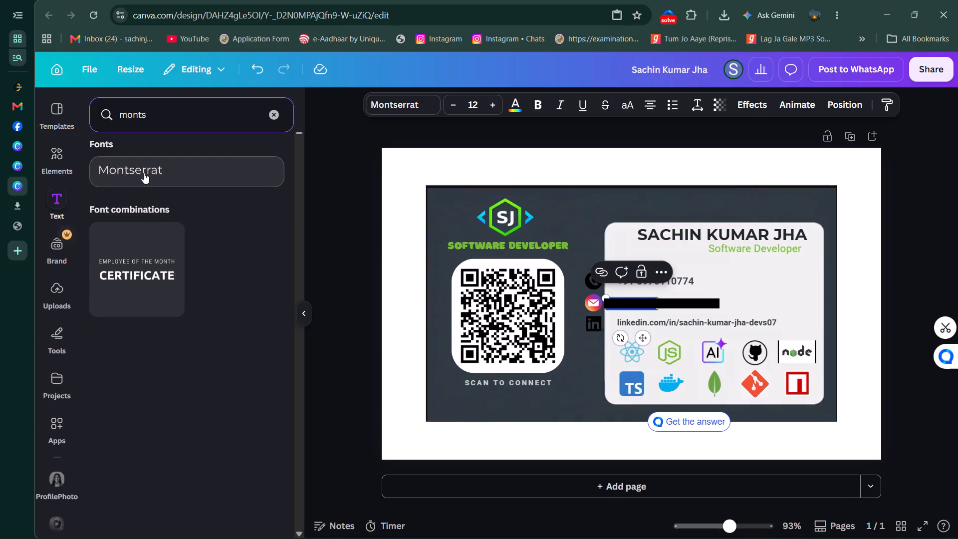
left_click(535, 103)
left_click(753, 232)
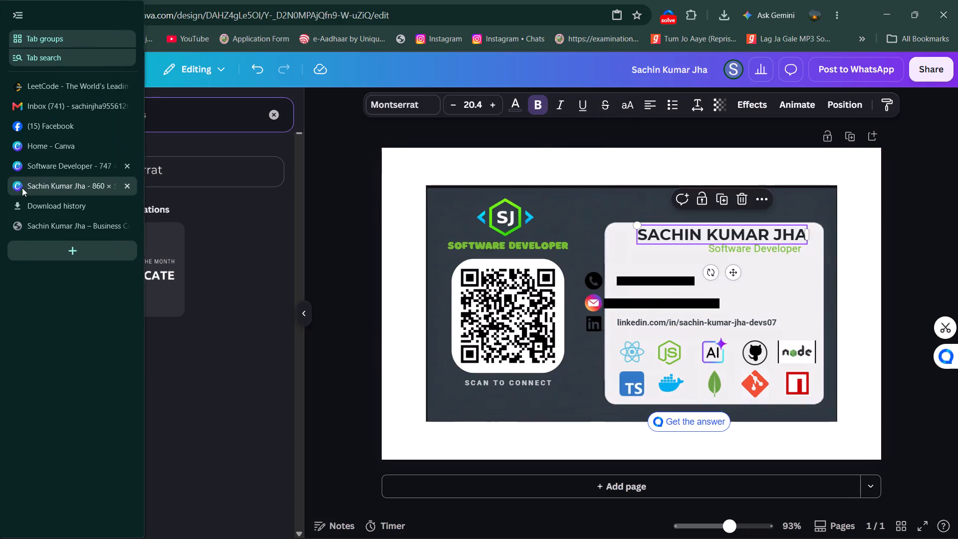
Close the current business card design and switch to the open Software Developer design.
left_click(132, 187)
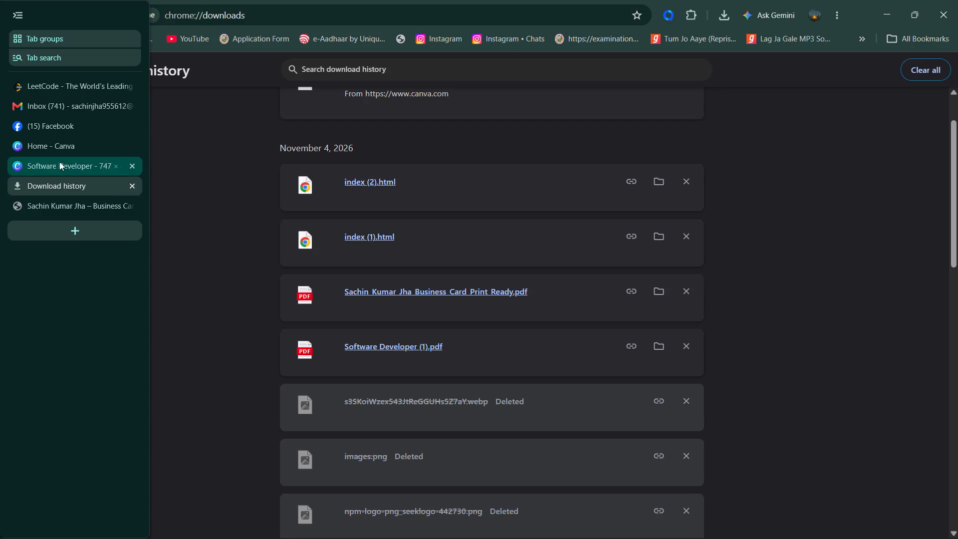
left_click(63, 166)
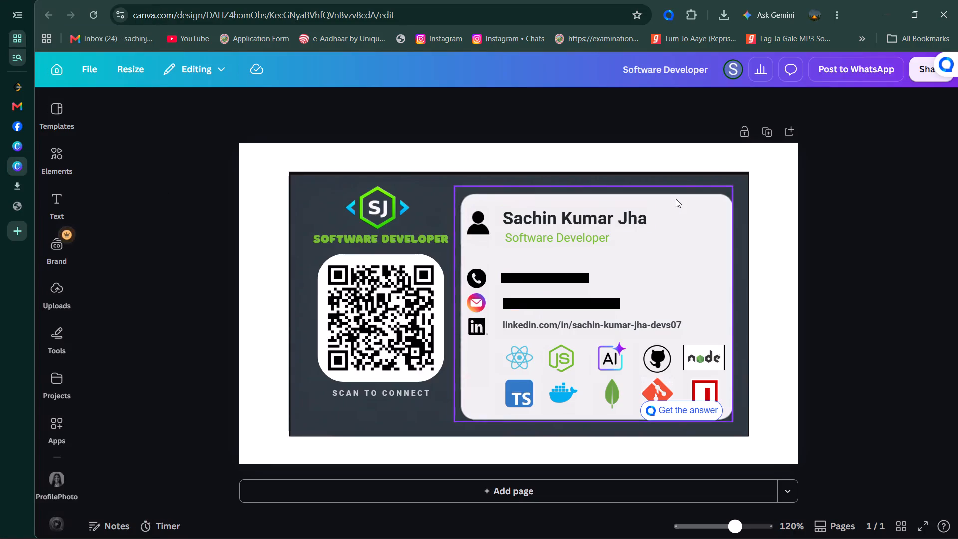
Delete the black person icon beside the name.
left_click(486, 227)
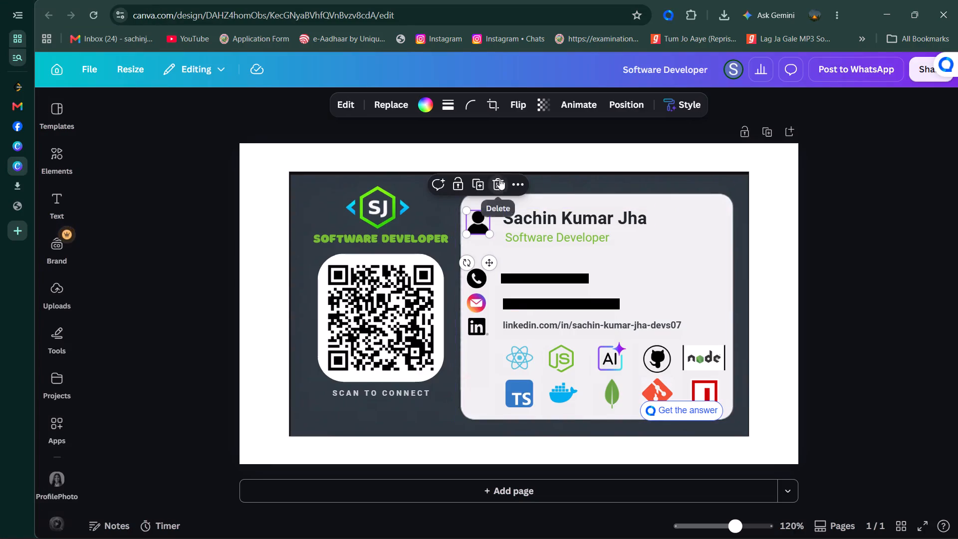
left_click(499, 179)
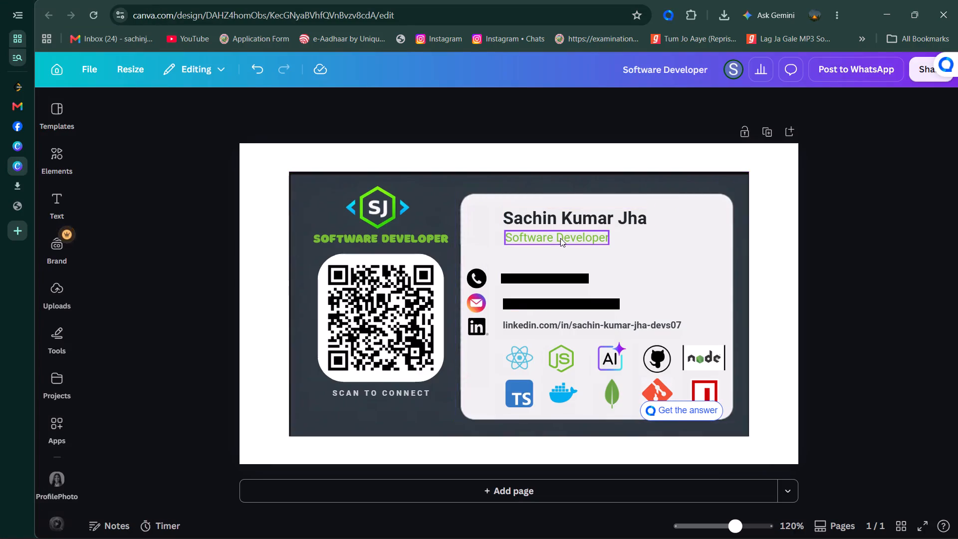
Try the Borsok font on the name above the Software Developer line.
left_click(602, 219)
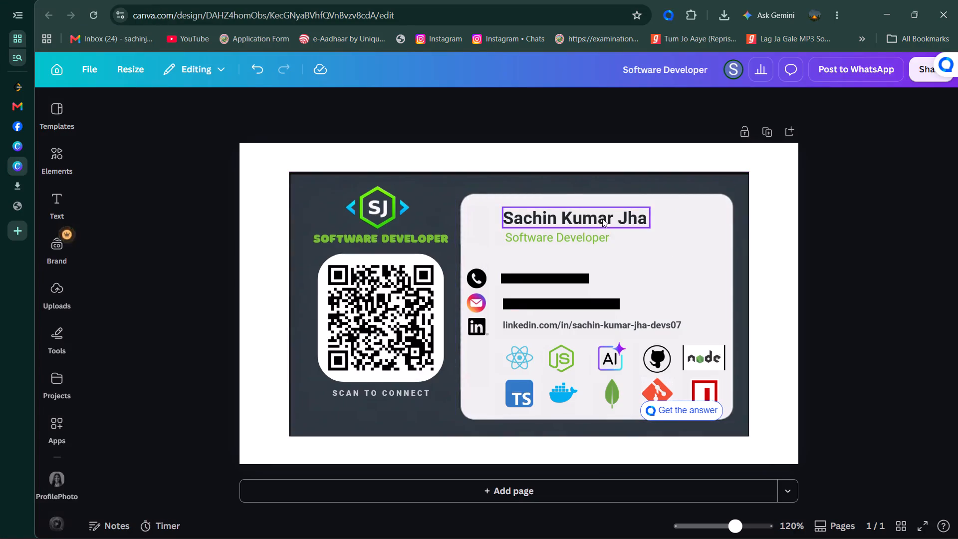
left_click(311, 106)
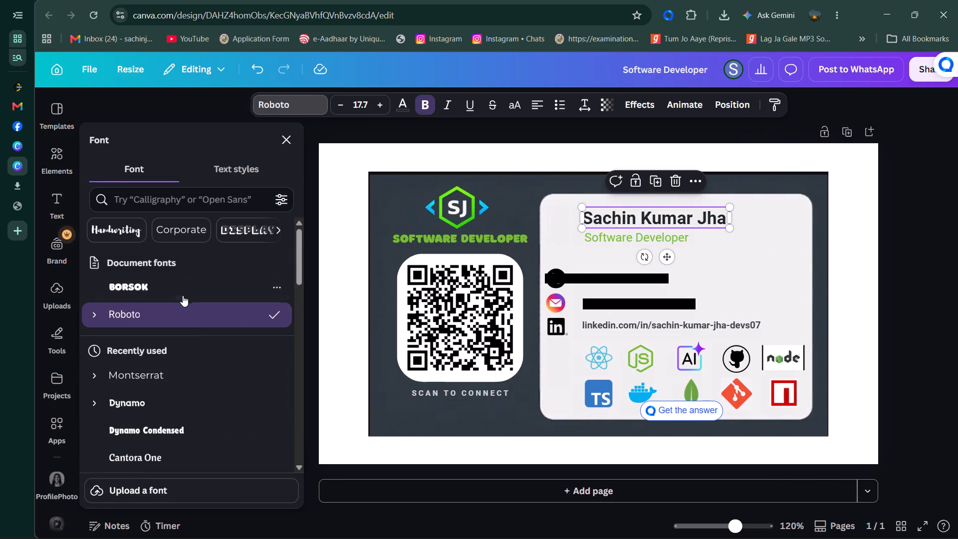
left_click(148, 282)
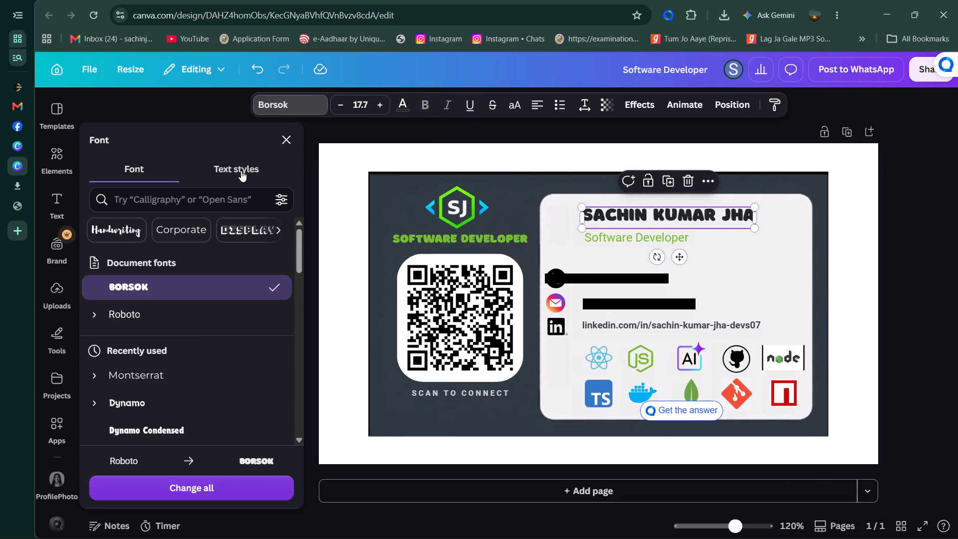
Set the font of the name to Montserrat from the recently used fonts.
scroll(170, 361, "down", 1)
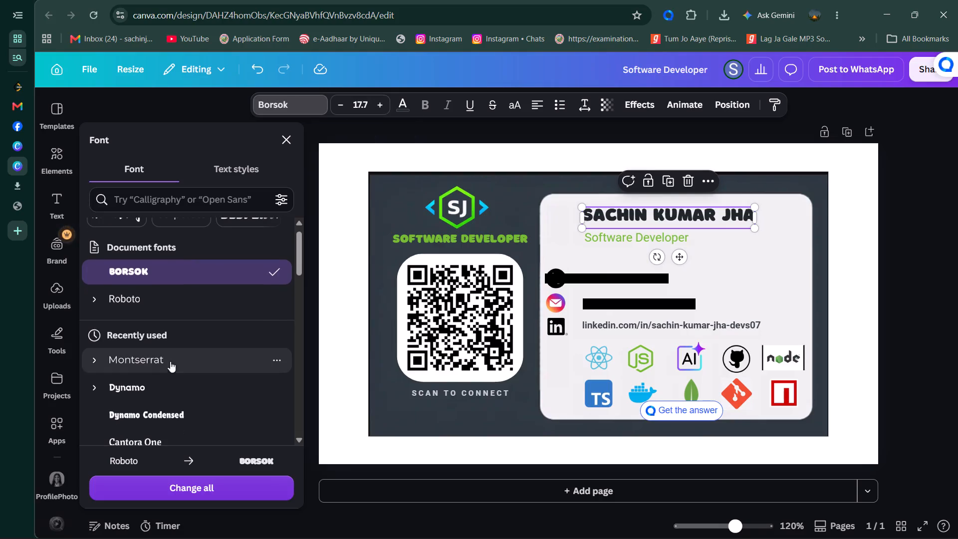
left_click(146, 360)
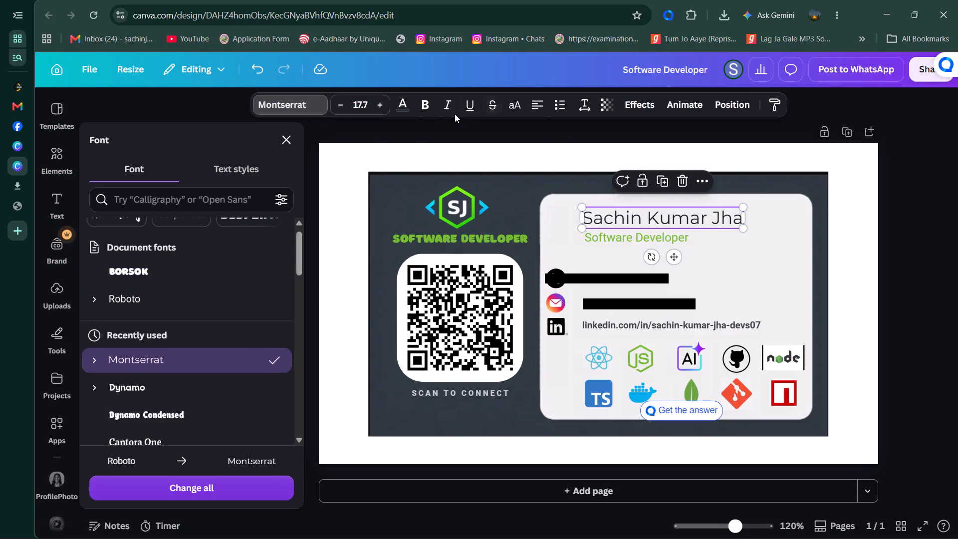
left_click(957, 0)
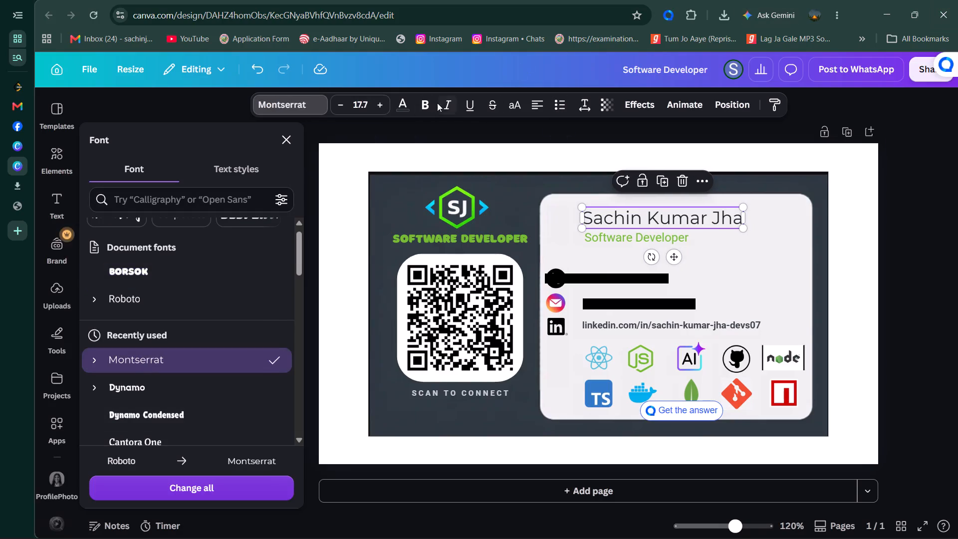
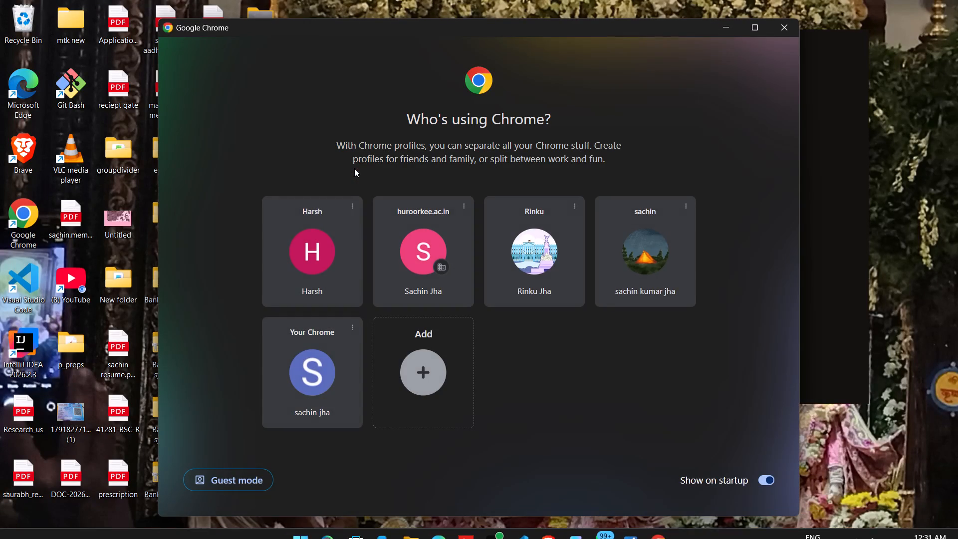
Reopen the Software Developer design through the Chrome profile with the campfire picture.
left_click(629, 231)
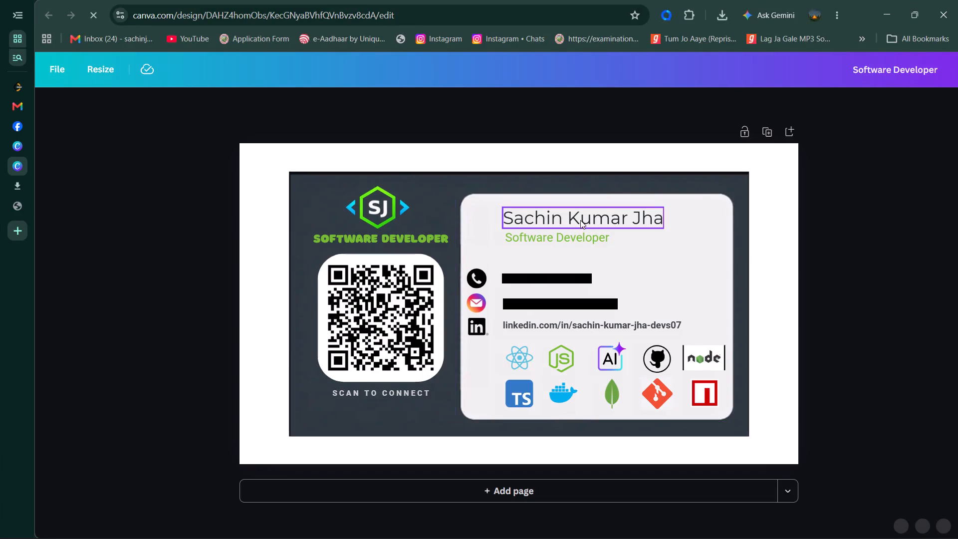
left_click(583, 218)
key("ctrl+a")
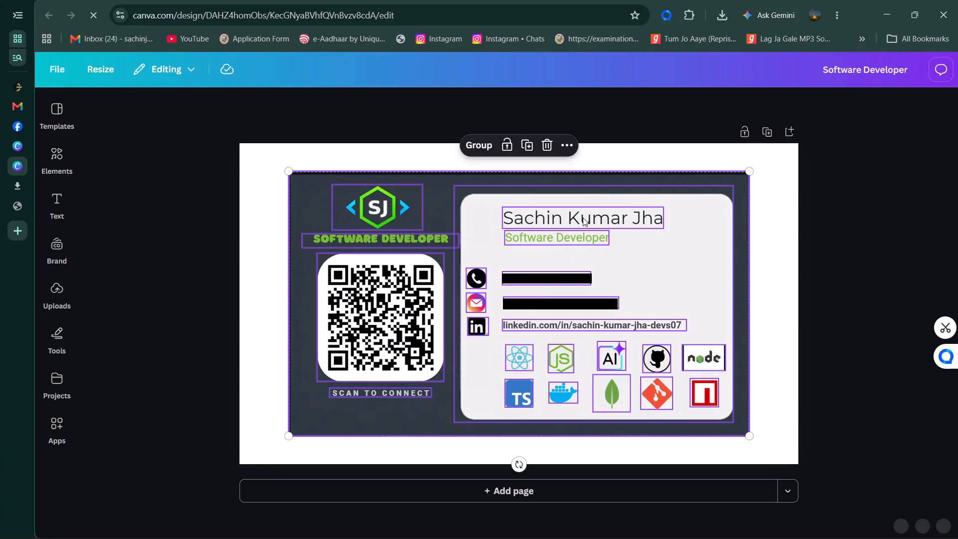
left_click(845, 211)
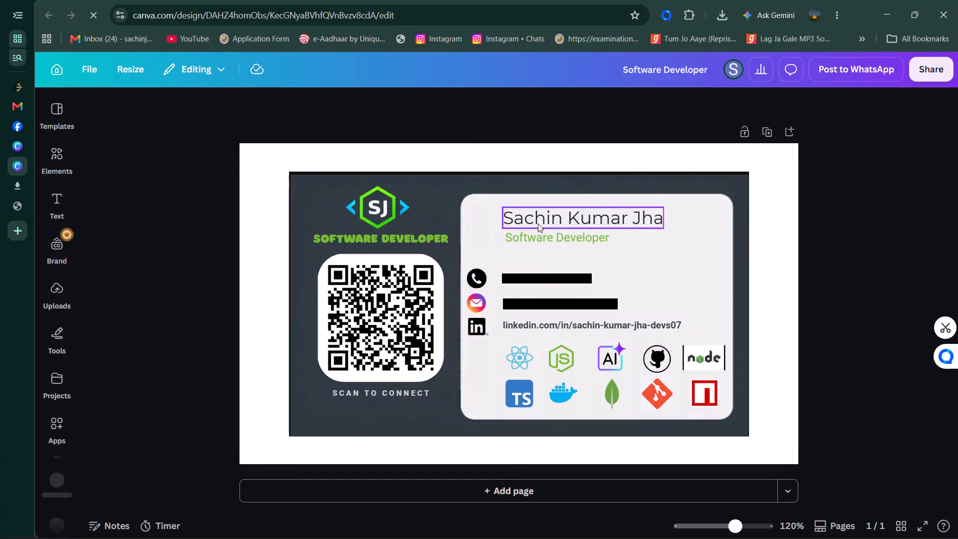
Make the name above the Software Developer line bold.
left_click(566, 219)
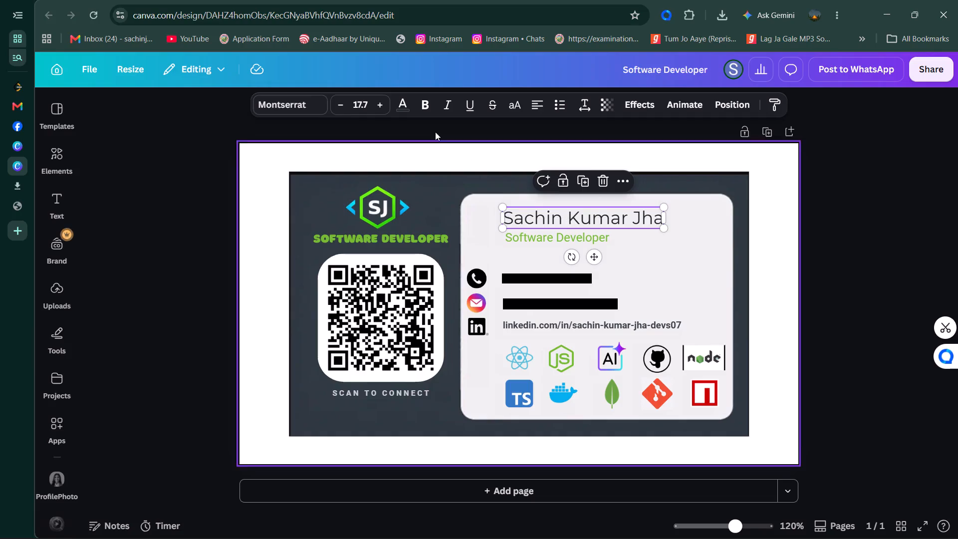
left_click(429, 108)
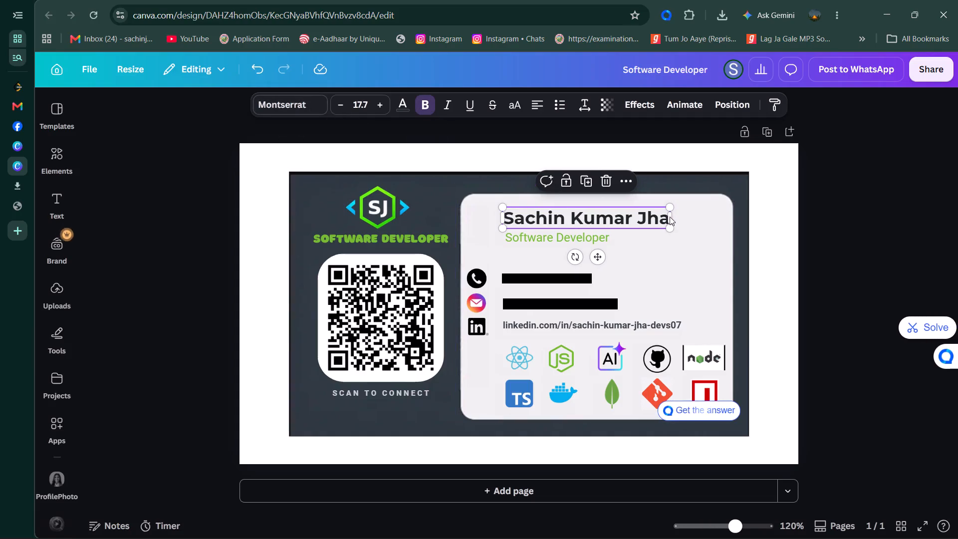
Widen the name's text box slightly beyond the end of the name.
left_click_drag(673, 216, 699, 216)
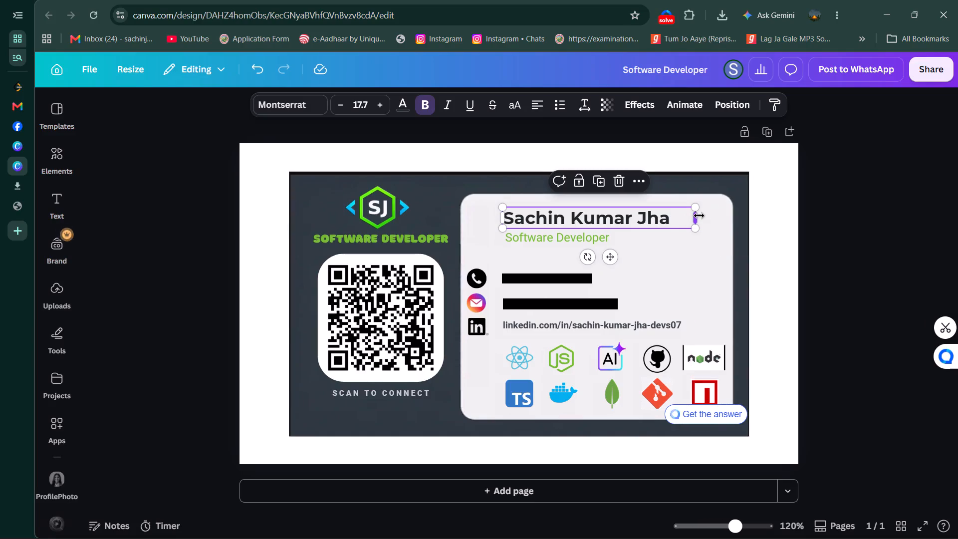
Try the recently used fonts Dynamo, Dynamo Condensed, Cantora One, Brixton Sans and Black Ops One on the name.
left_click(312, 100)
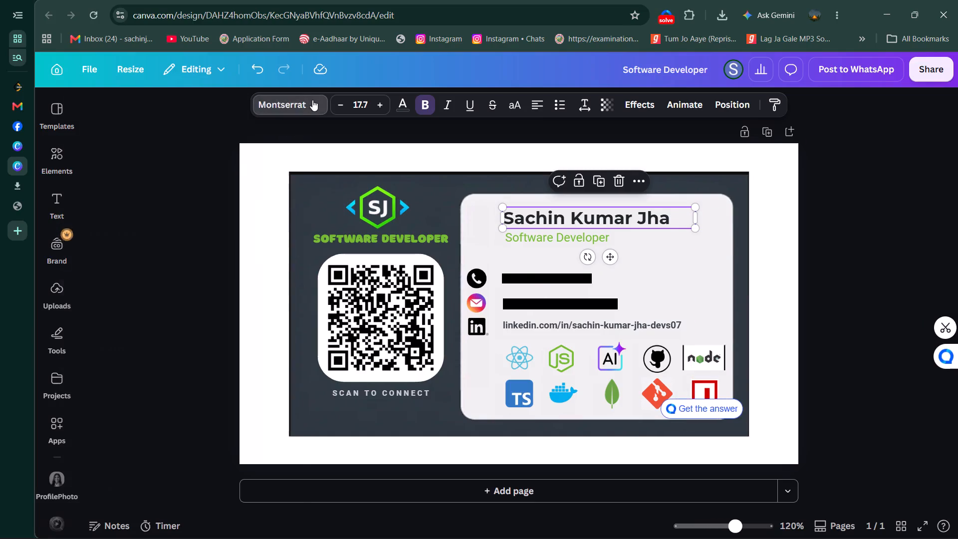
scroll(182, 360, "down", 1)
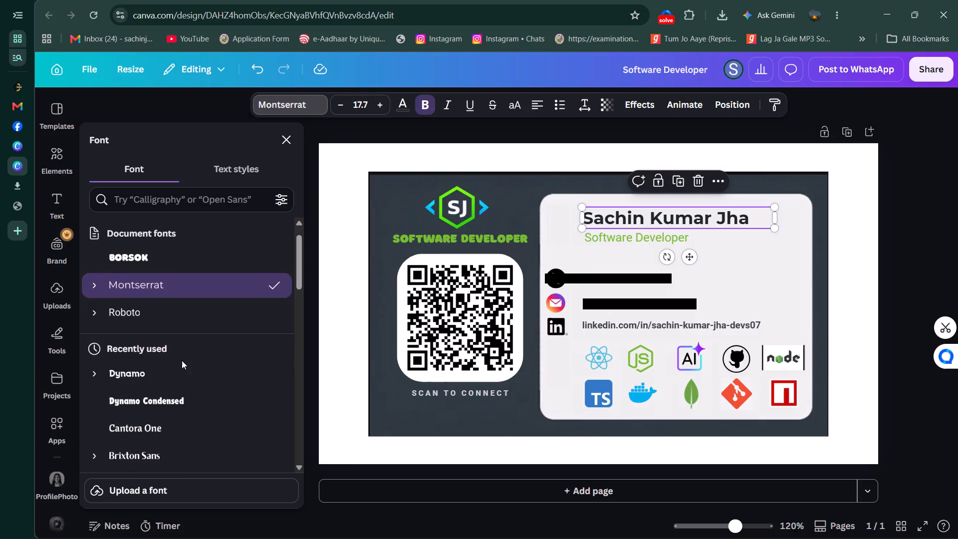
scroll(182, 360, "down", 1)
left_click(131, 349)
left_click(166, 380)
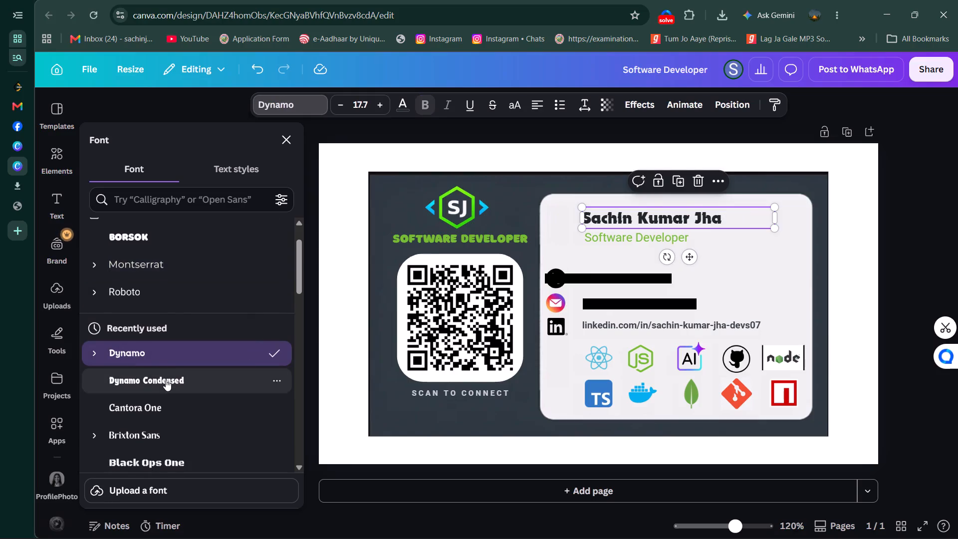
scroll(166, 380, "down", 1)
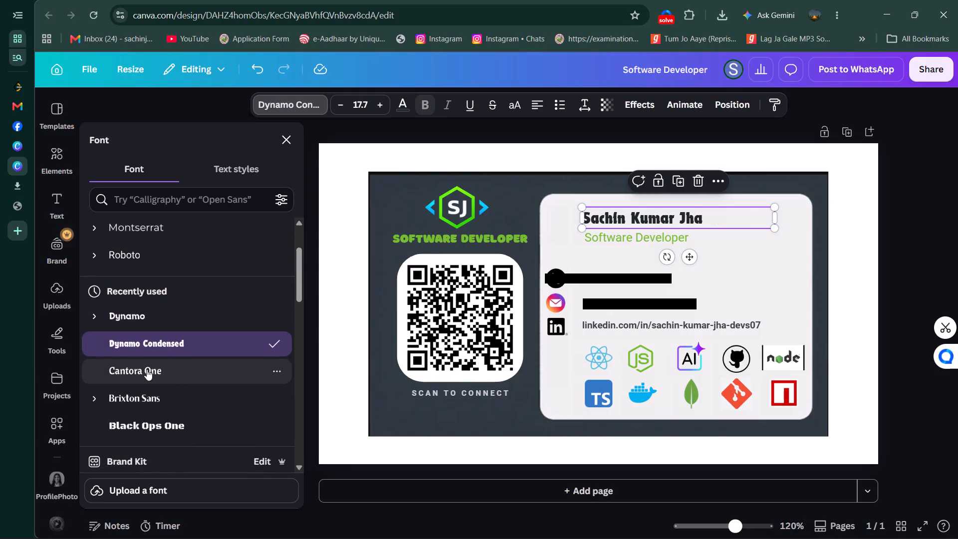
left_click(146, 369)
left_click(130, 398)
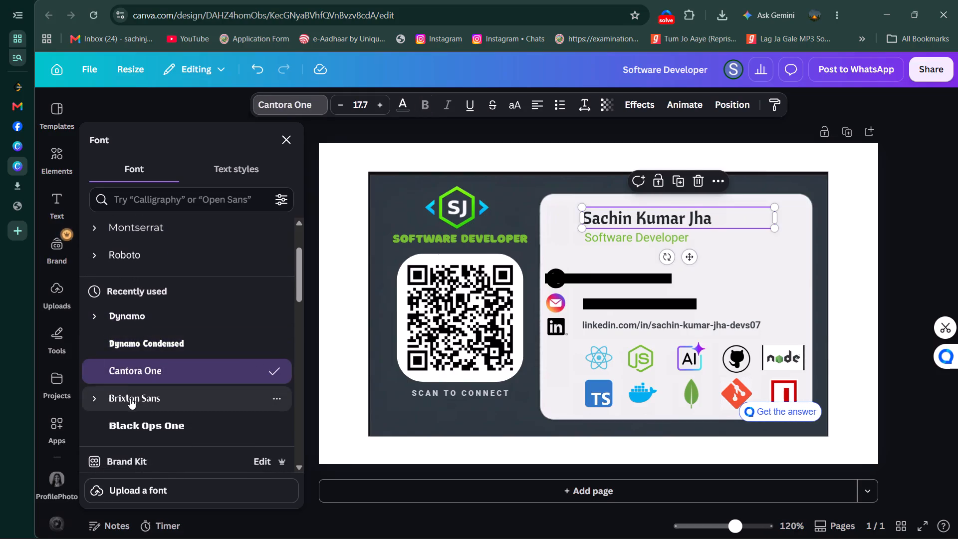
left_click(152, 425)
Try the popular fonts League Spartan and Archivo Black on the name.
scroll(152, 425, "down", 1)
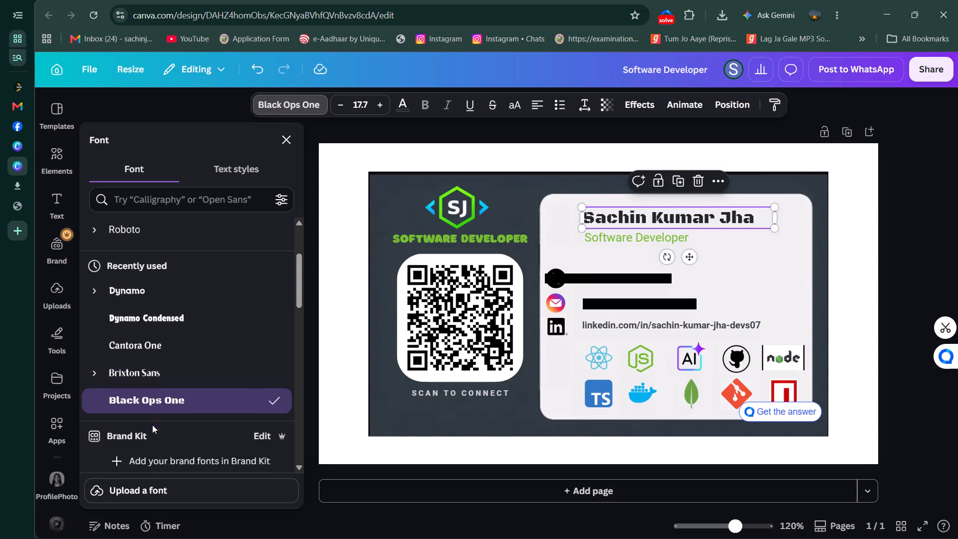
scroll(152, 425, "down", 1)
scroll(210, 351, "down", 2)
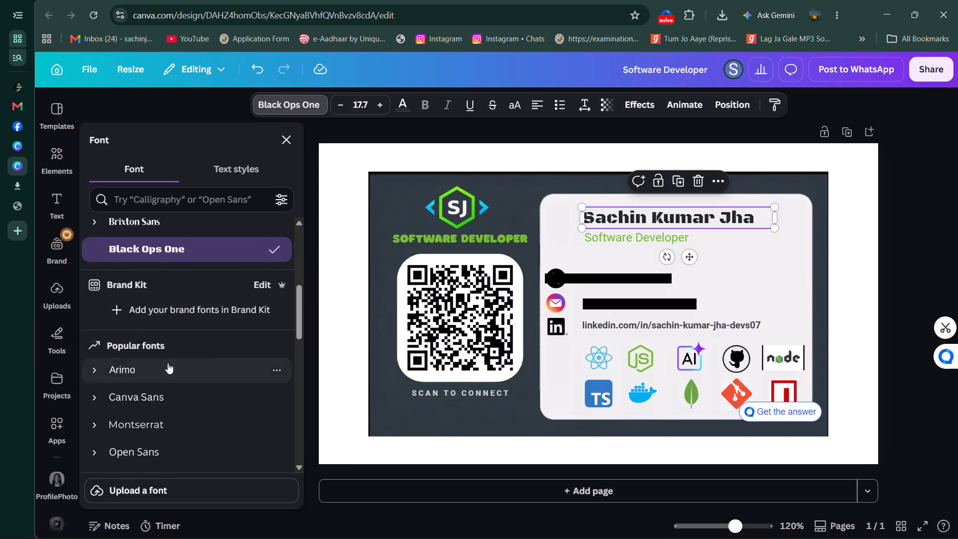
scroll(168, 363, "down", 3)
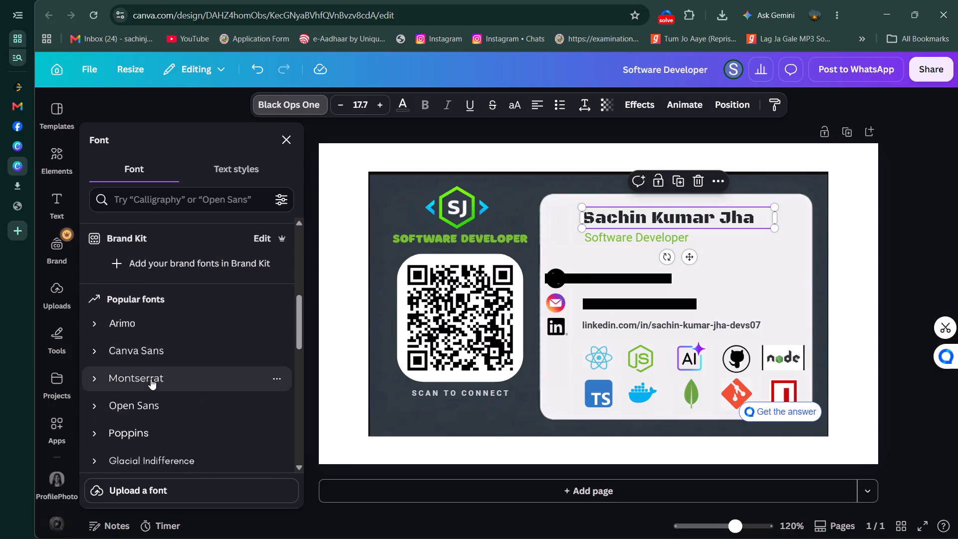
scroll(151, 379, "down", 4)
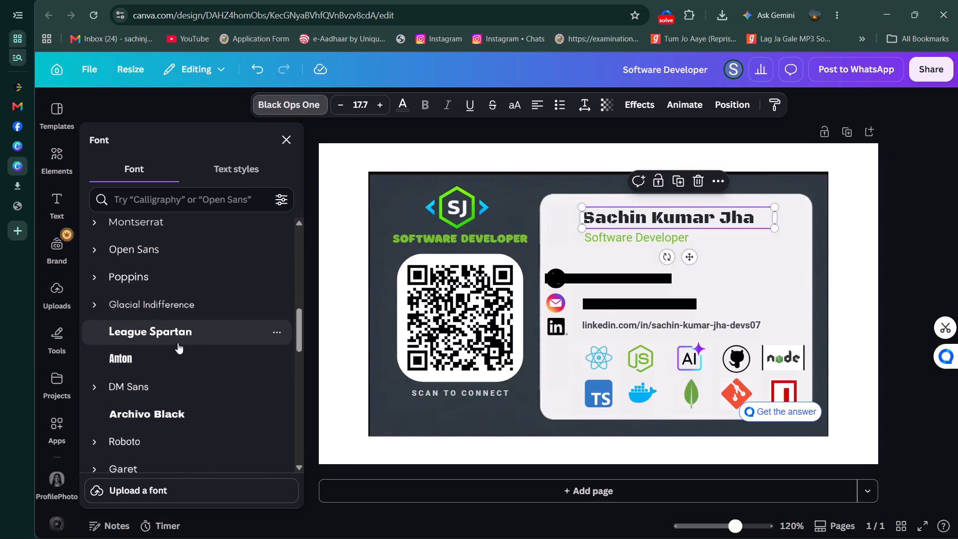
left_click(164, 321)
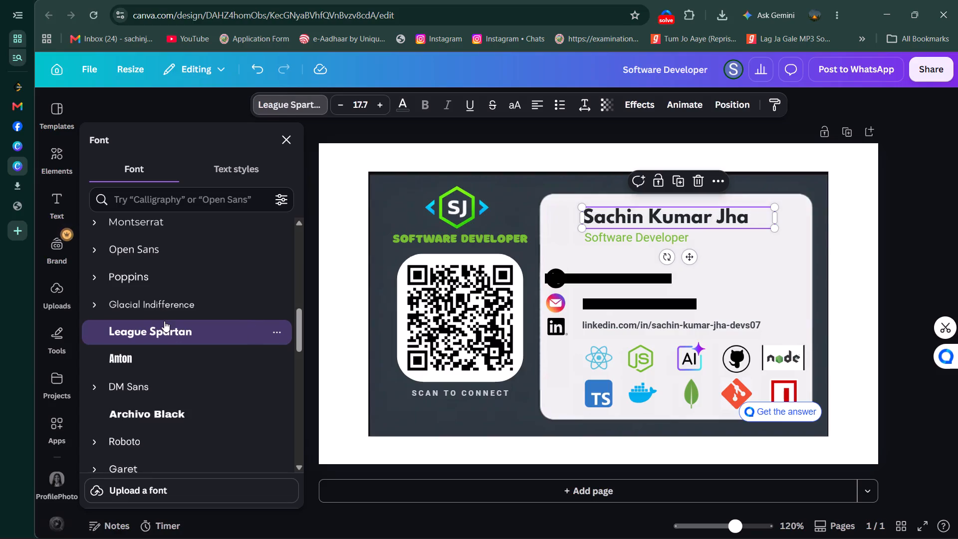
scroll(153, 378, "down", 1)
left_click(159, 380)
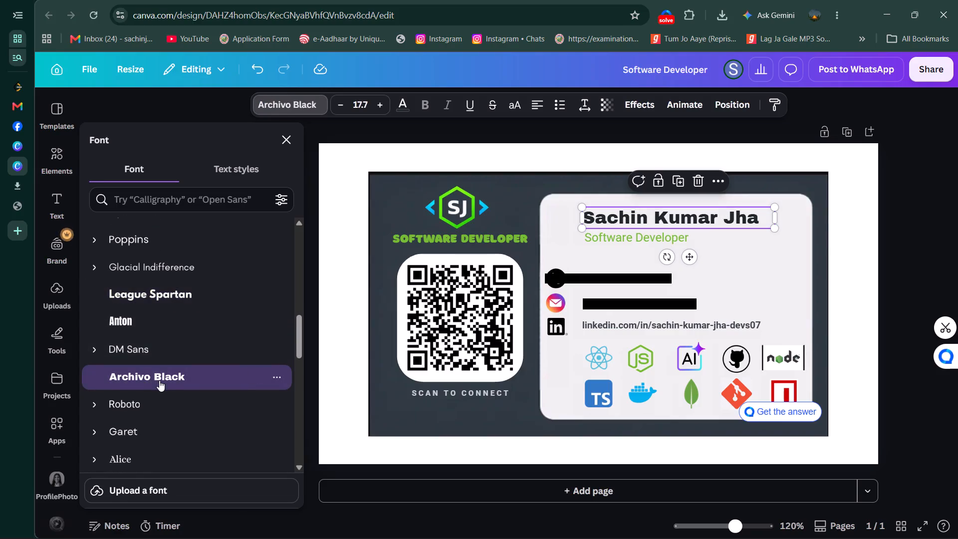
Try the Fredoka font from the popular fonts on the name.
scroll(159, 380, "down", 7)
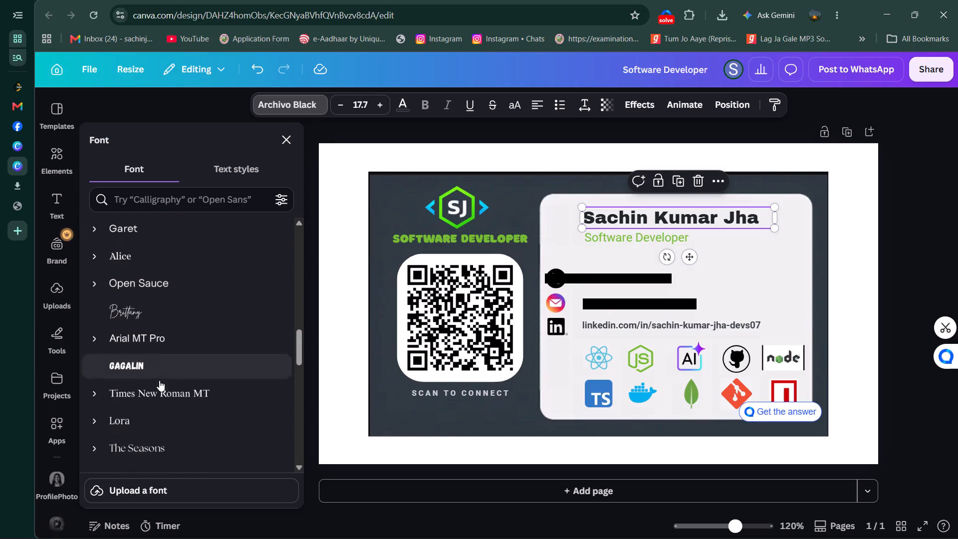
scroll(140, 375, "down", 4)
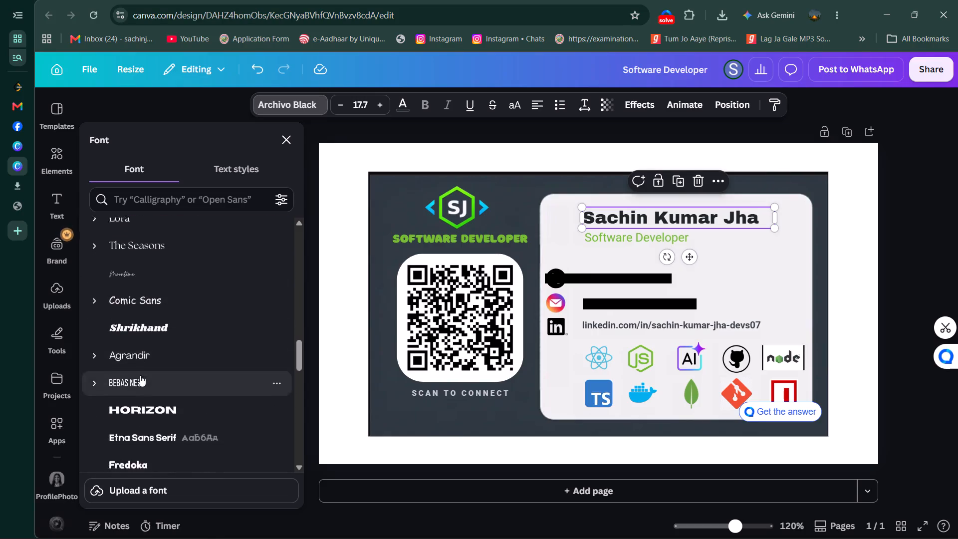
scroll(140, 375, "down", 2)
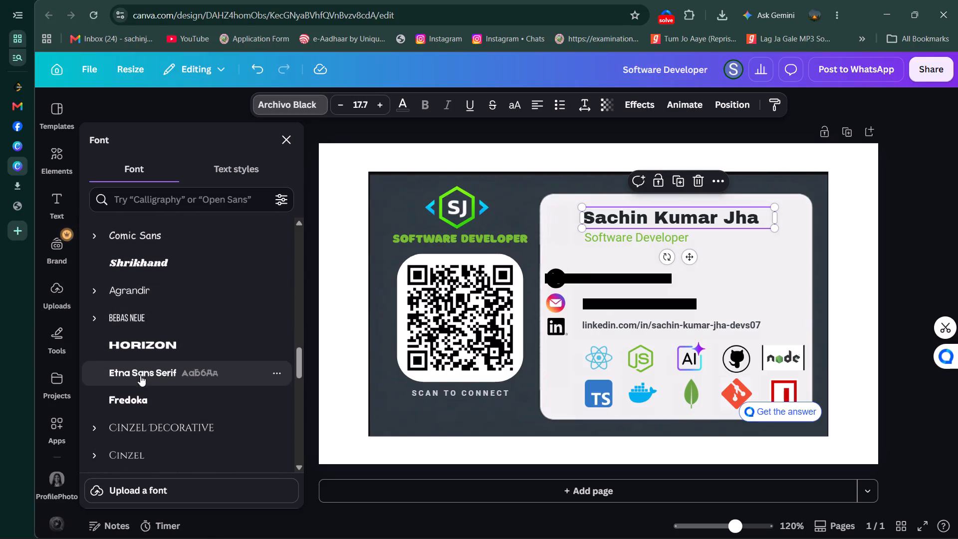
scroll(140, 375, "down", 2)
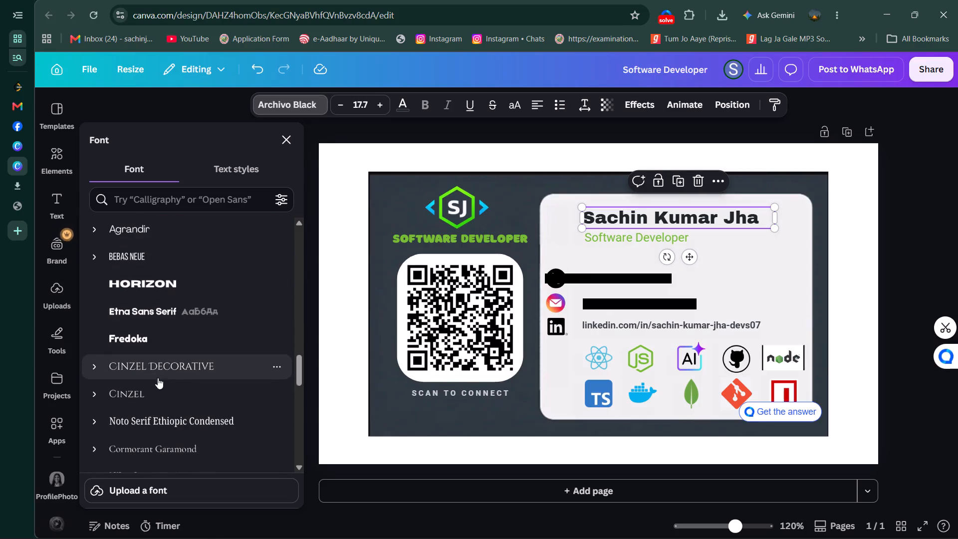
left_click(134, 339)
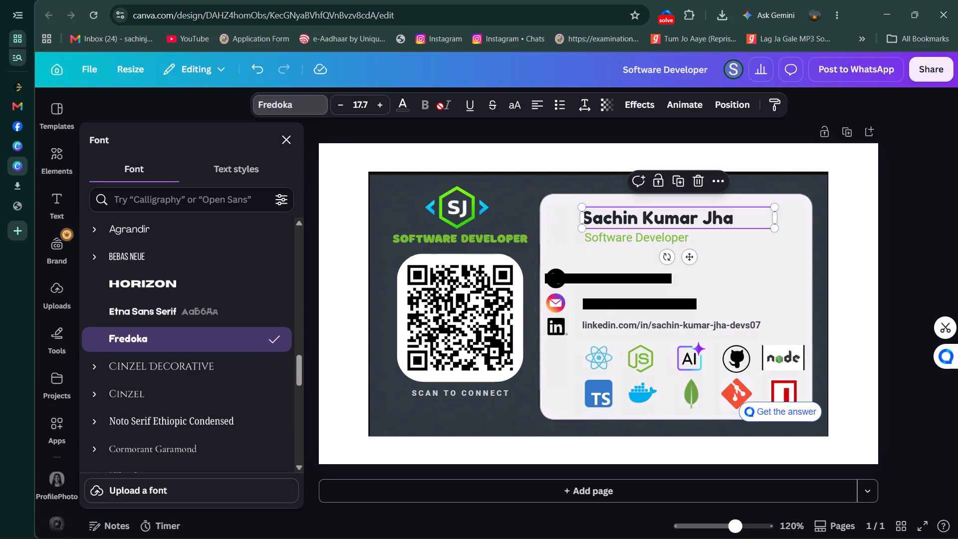
Change the name's text to all uppercase.
left_click(516, 104)
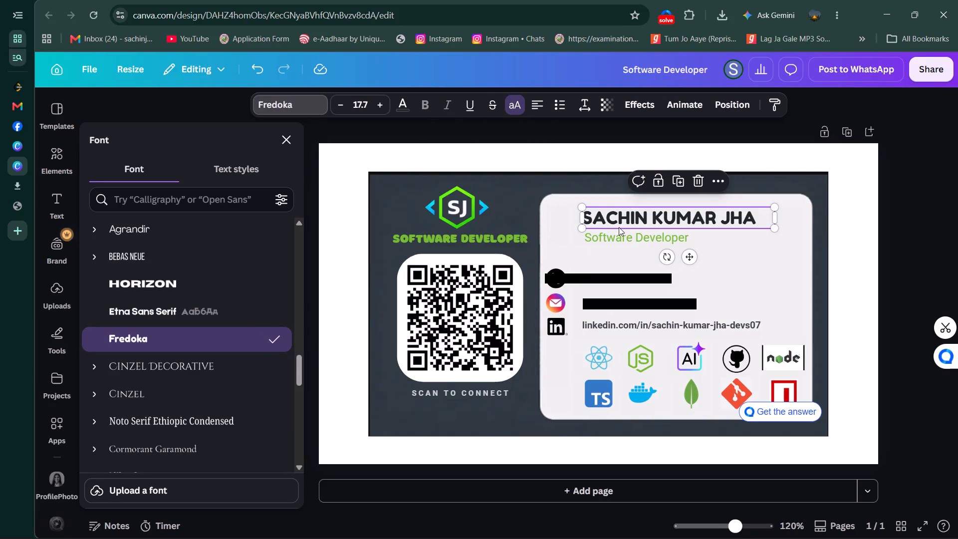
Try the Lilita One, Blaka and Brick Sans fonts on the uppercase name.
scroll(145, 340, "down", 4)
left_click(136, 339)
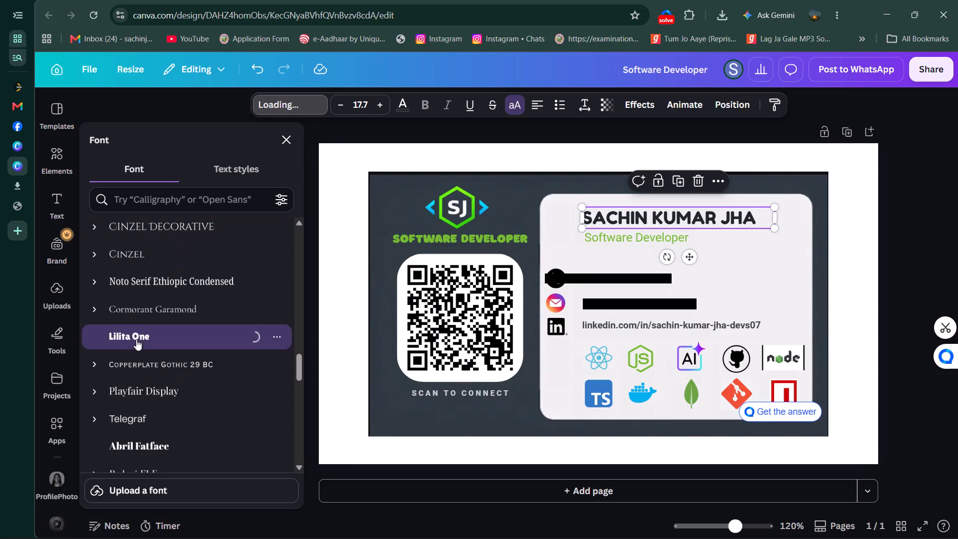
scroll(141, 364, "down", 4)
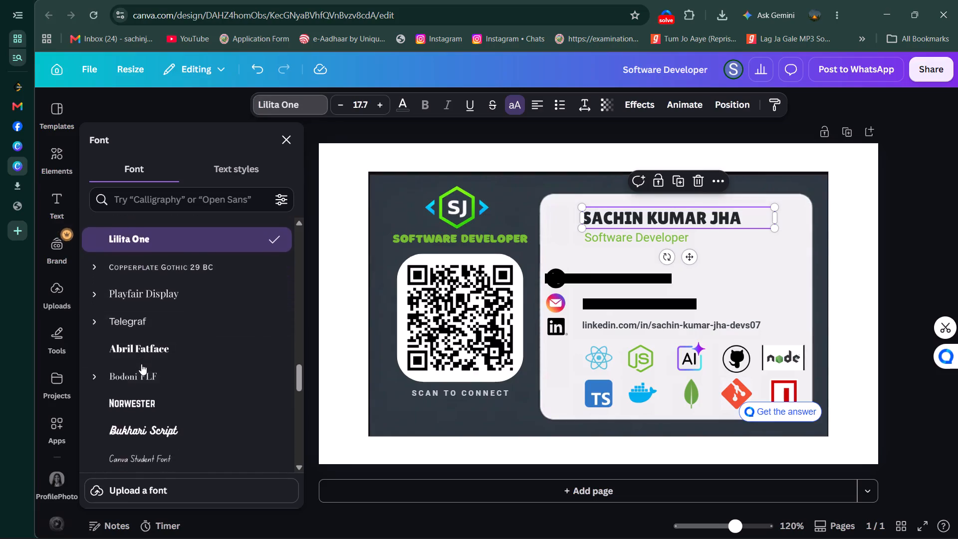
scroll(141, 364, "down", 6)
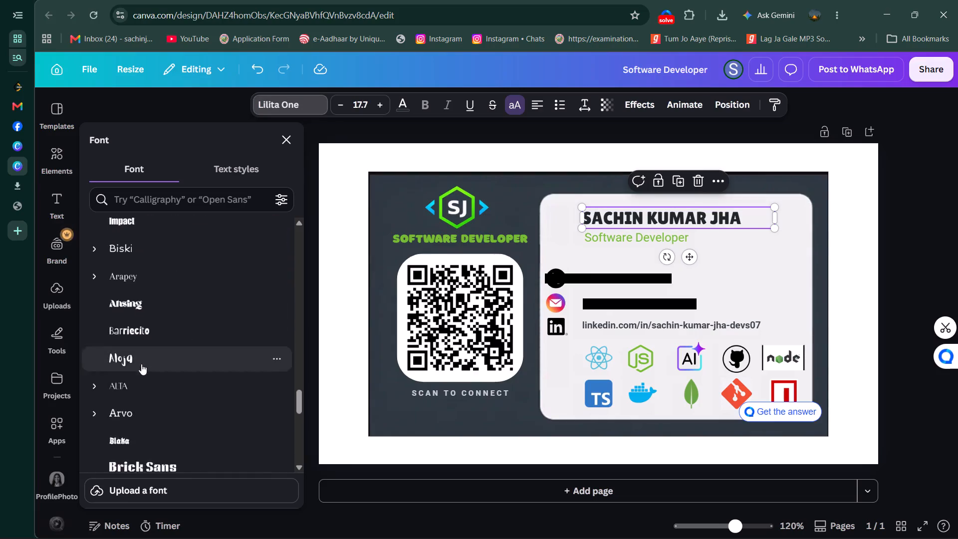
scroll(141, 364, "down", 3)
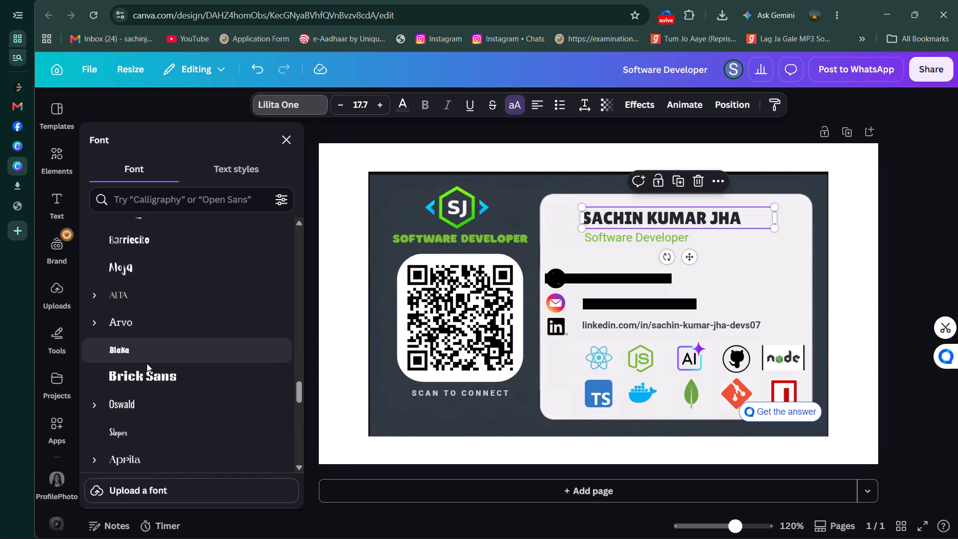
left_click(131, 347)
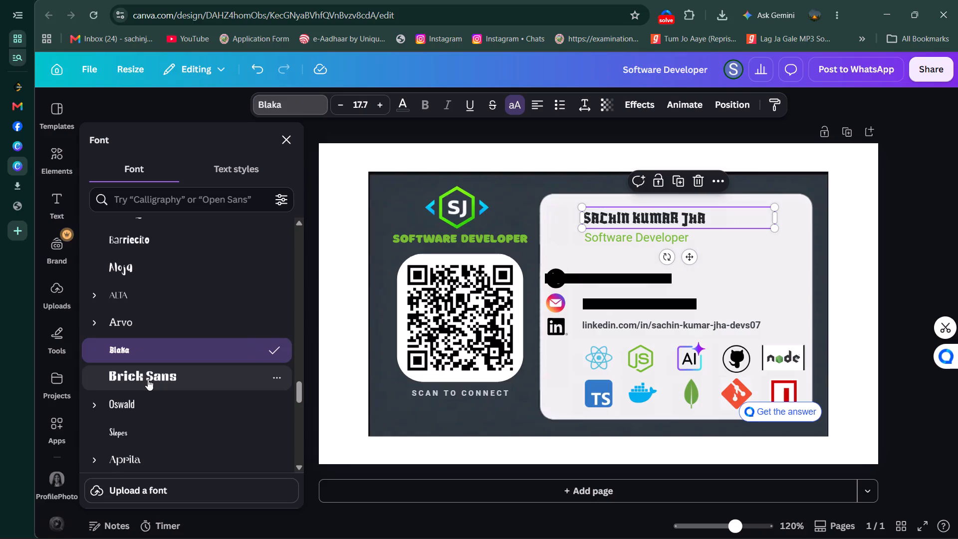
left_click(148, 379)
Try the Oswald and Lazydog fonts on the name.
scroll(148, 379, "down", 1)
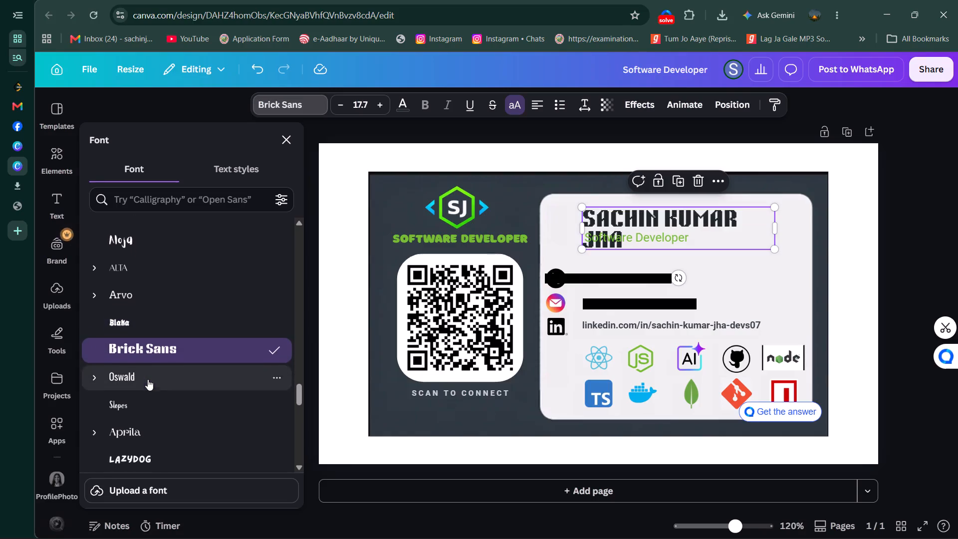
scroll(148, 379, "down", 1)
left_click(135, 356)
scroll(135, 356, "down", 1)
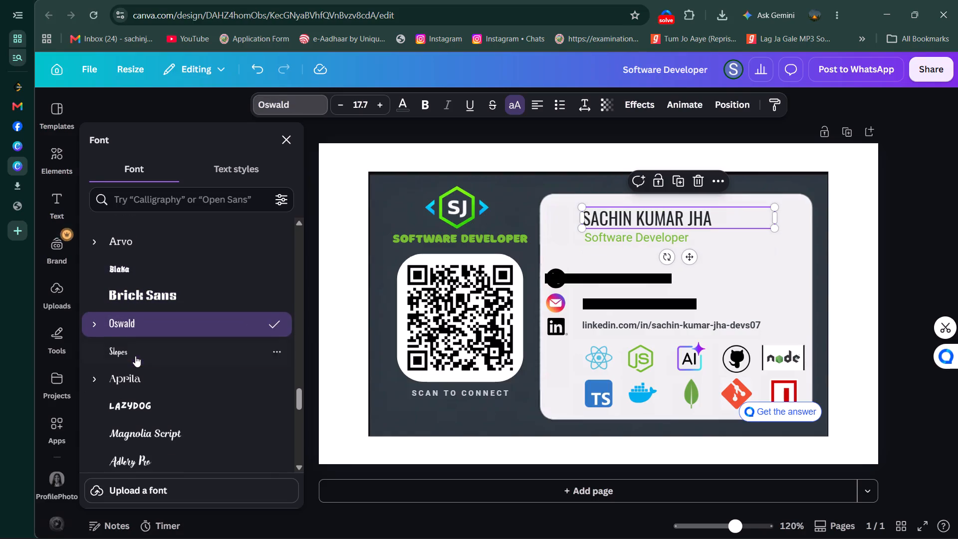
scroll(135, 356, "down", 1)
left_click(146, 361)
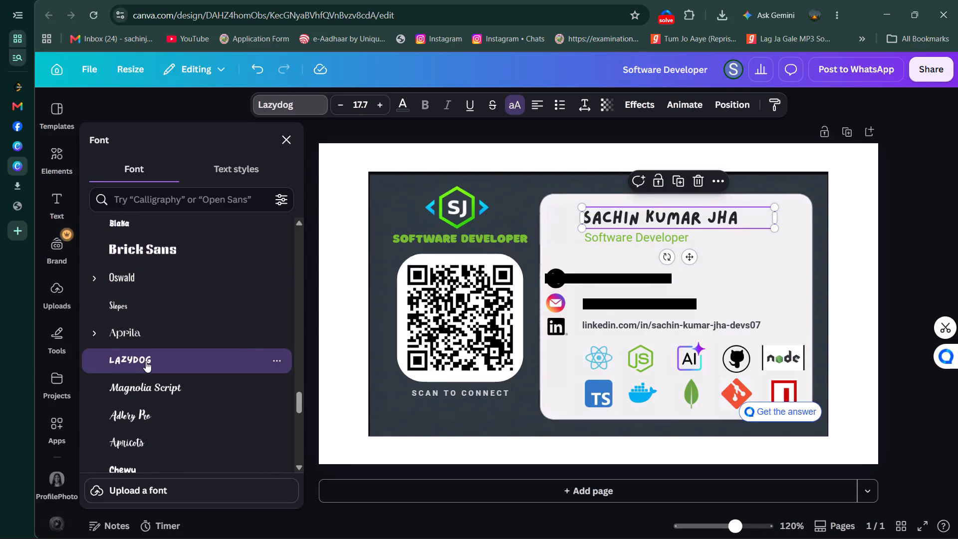
Set the font of the name to Architype Aubette.
scroll(146, 361, "down", 6)
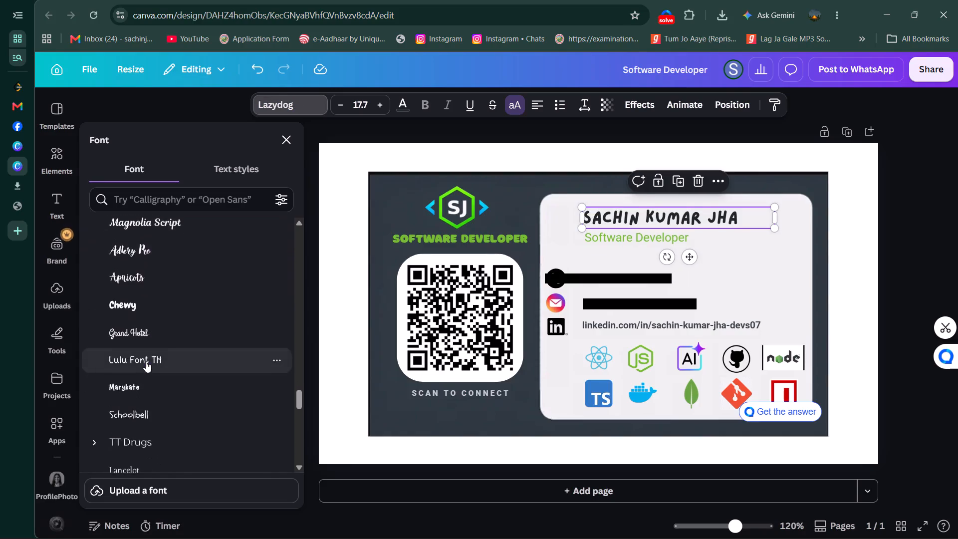
scroll(146, 361, "down", 4)
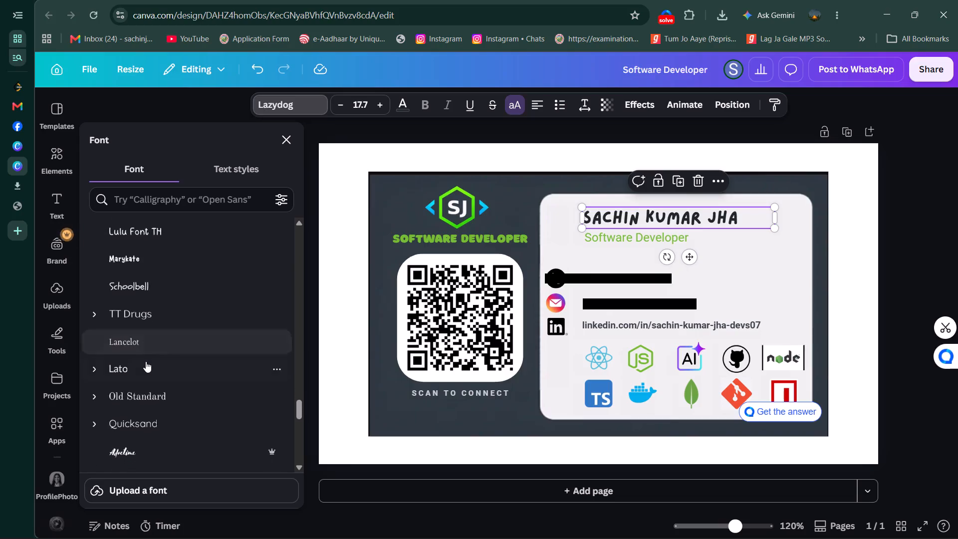
scroll(146, 361, "down", 4)
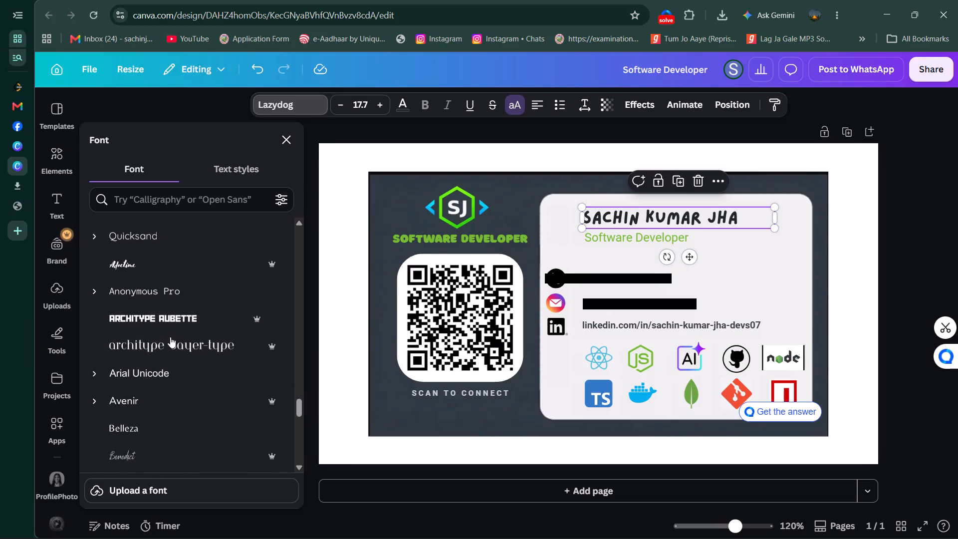
left_click(154, 324)
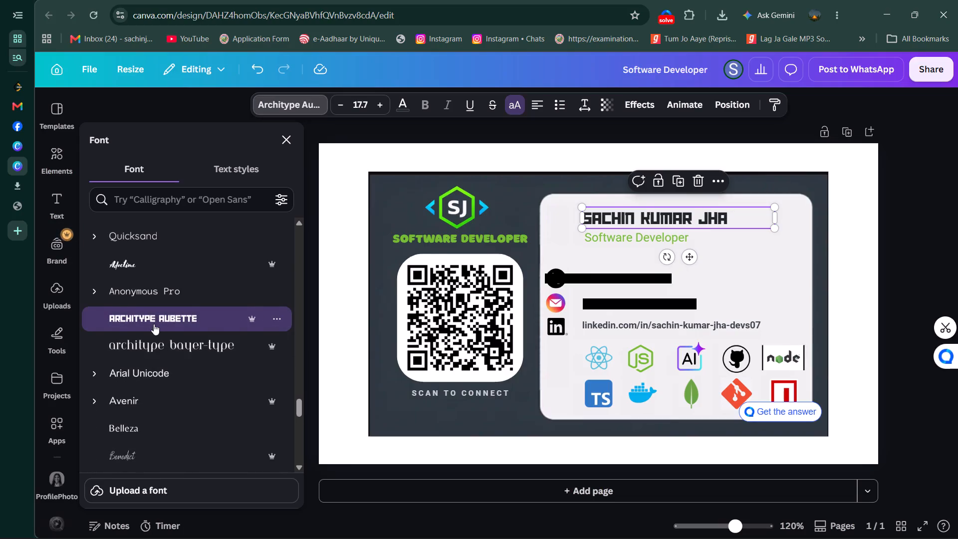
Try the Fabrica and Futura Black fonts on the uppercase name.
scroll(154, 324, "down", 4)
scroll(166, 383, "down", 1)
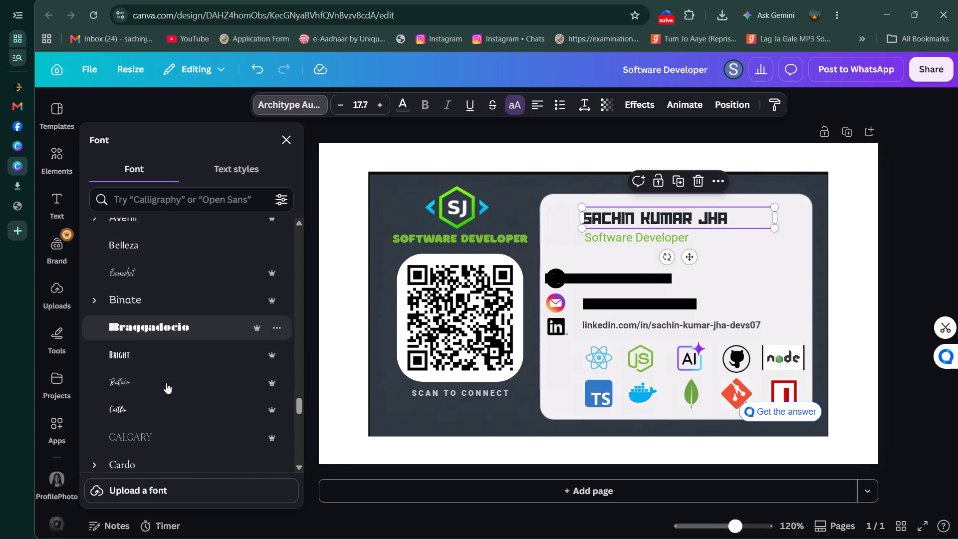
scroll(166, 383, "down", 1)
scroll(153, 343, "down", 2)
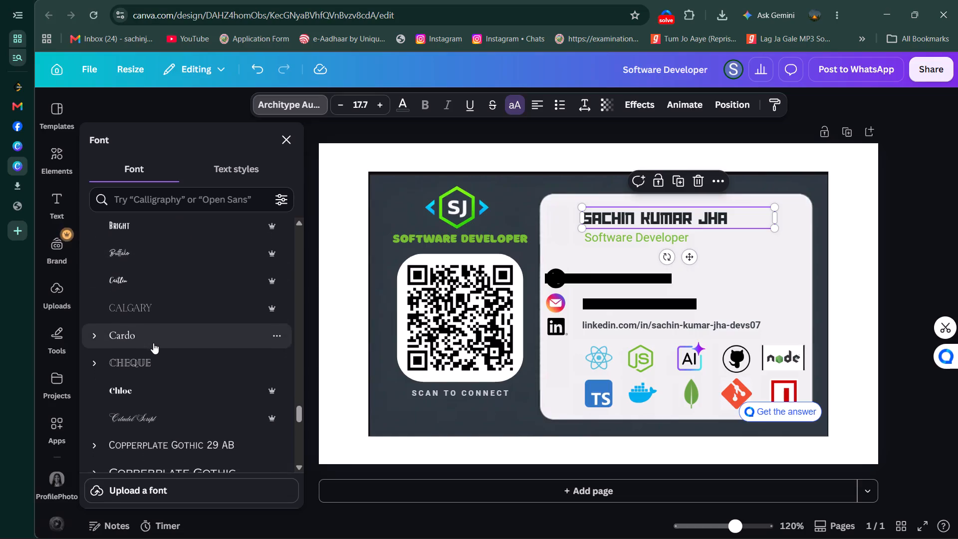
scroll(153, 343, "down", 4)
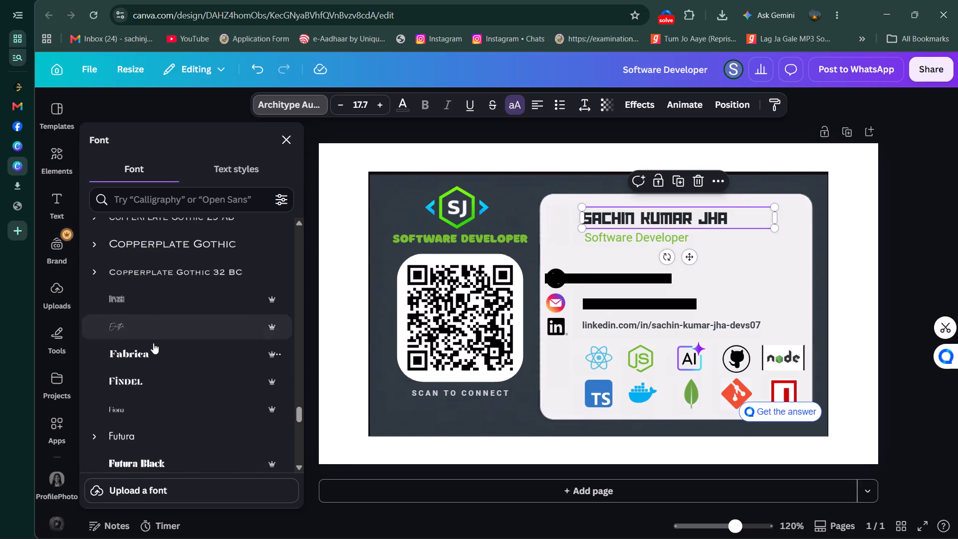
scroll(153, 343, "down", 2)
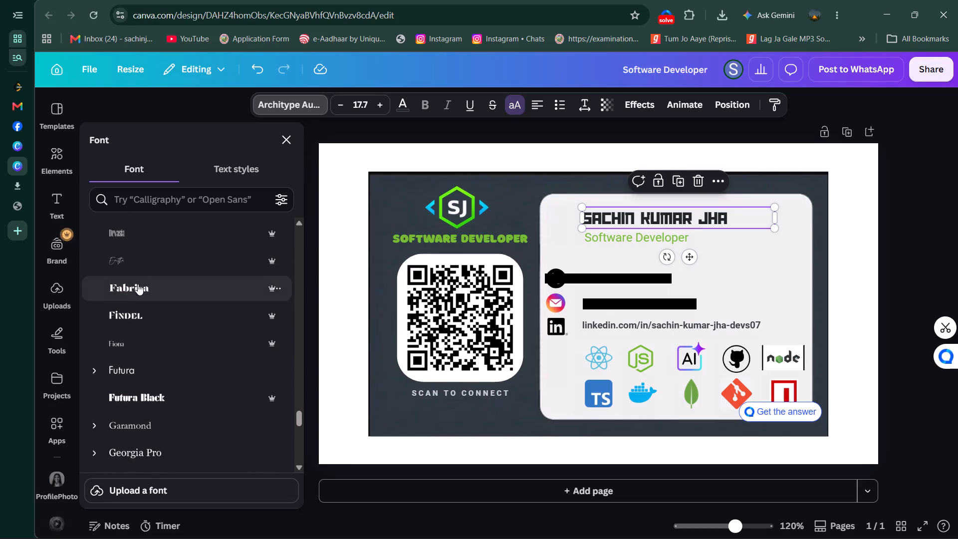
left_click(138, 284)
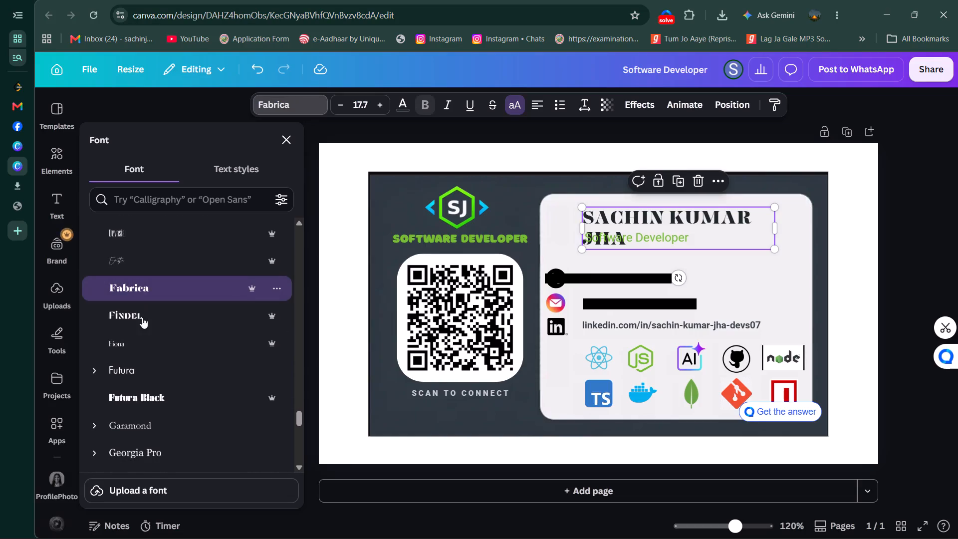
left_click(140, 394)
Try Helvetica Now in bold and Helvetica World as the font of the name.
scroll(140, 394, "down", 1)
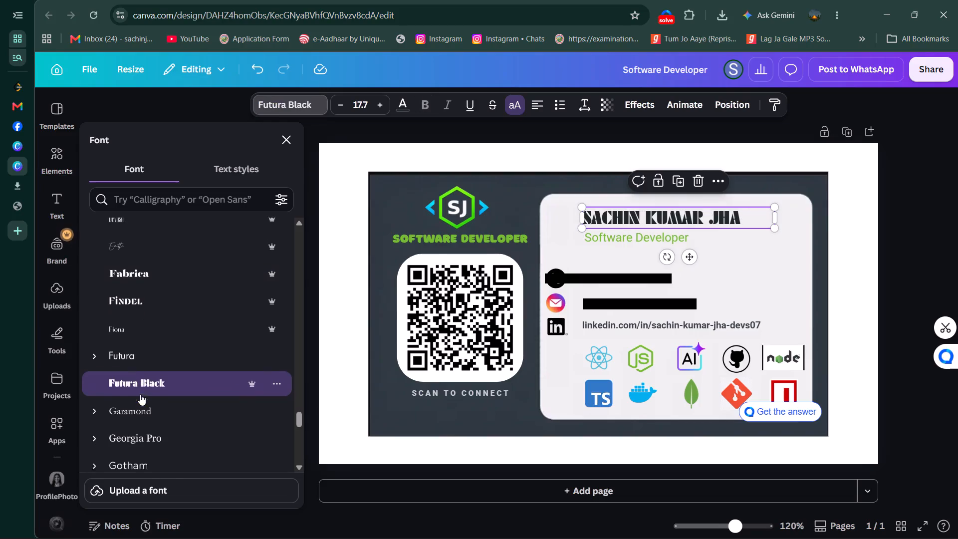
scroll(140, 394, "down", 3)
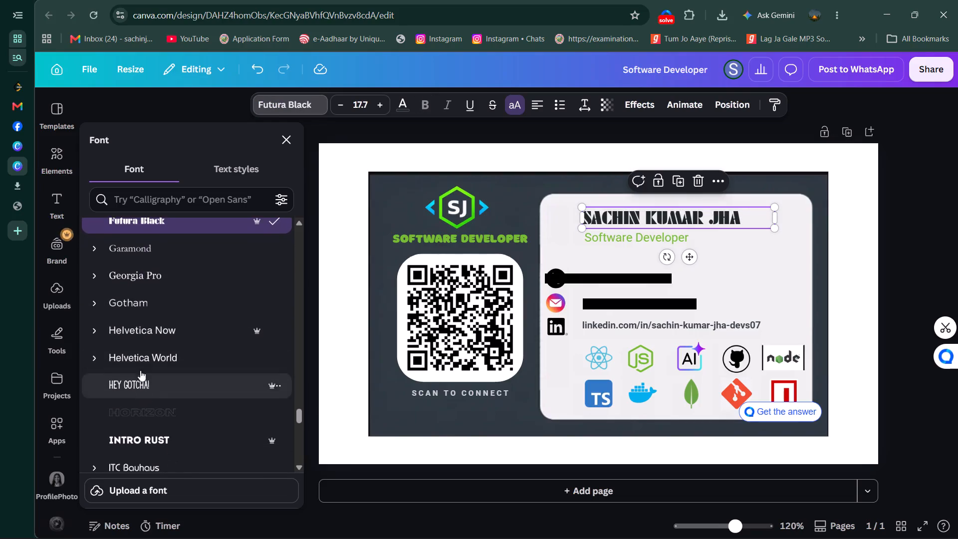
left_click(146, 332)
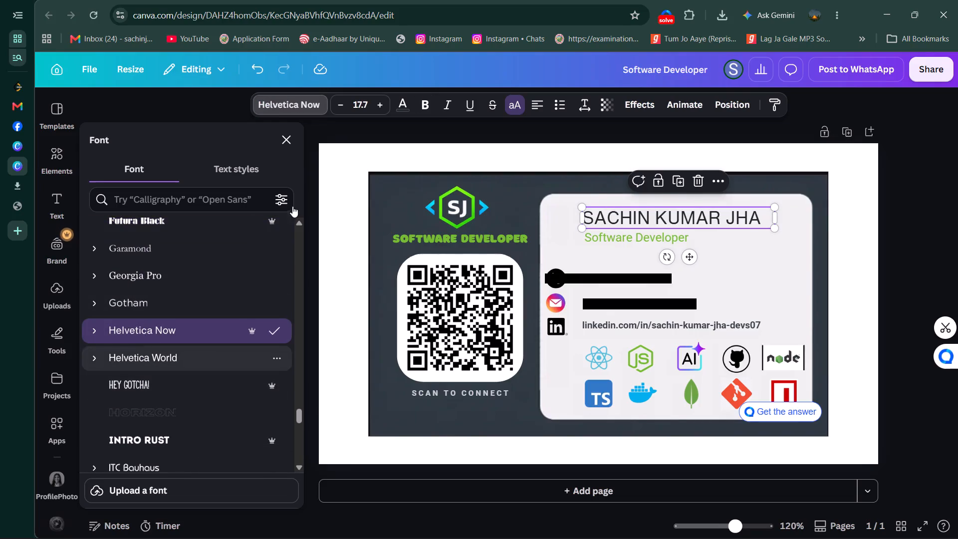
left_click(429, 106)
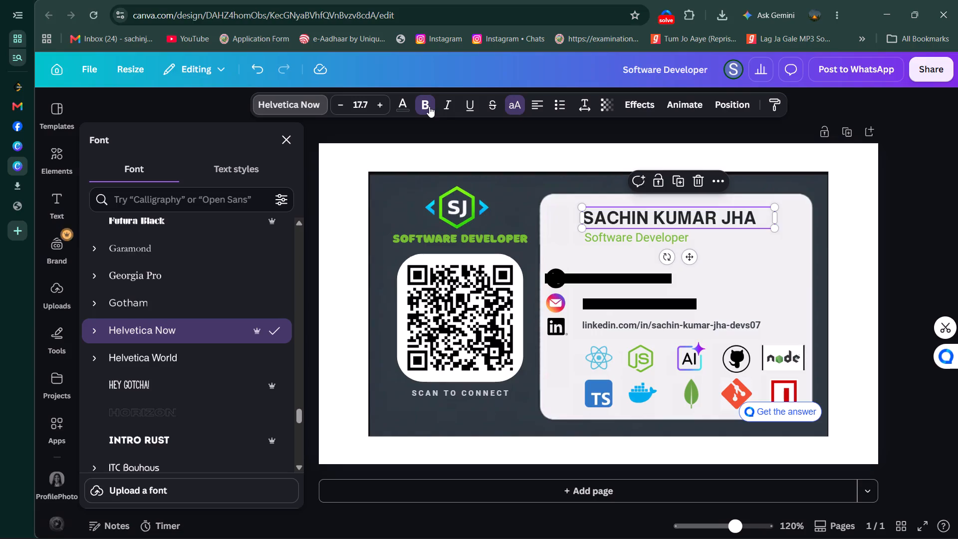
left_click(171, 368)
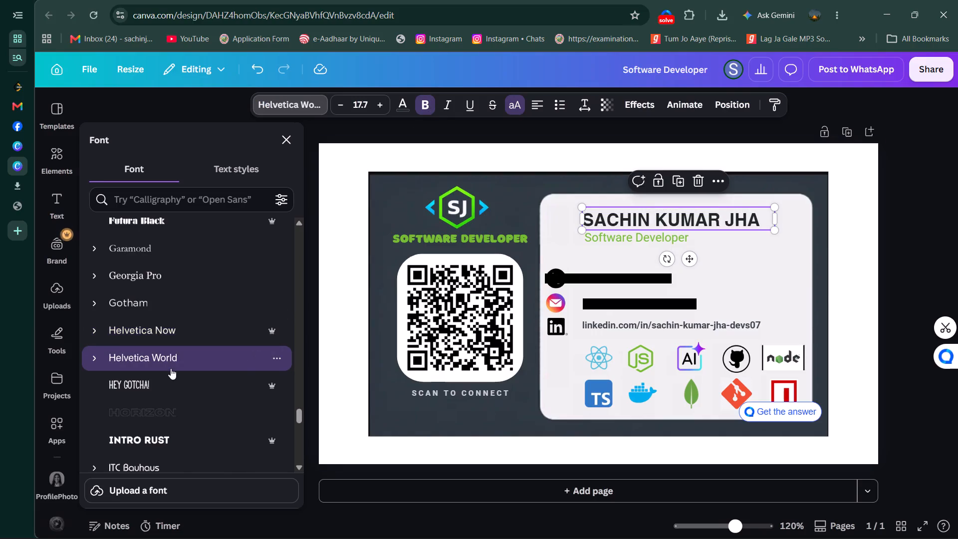
Set the font of the name to Intro Rust.
scroll(171, 368, "down", 2)
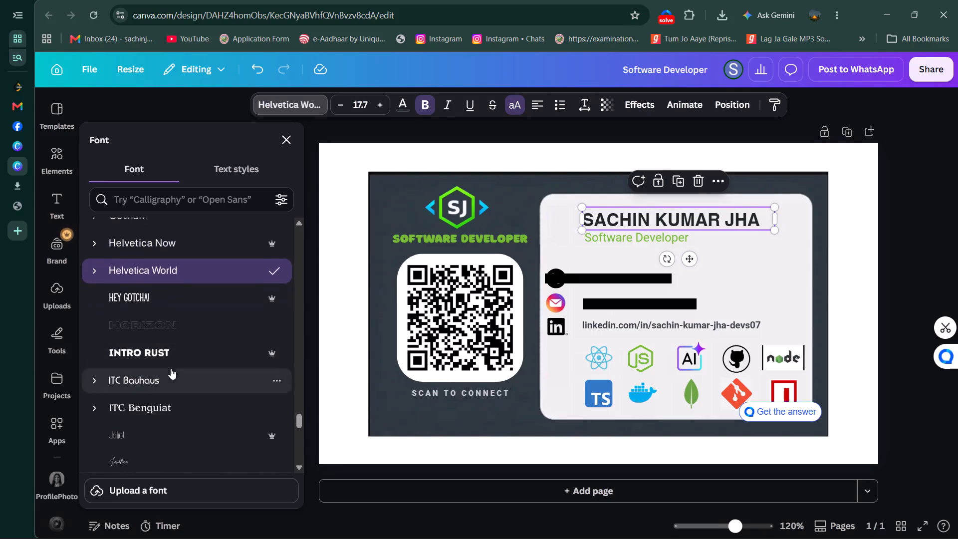
left_click(154, 356)
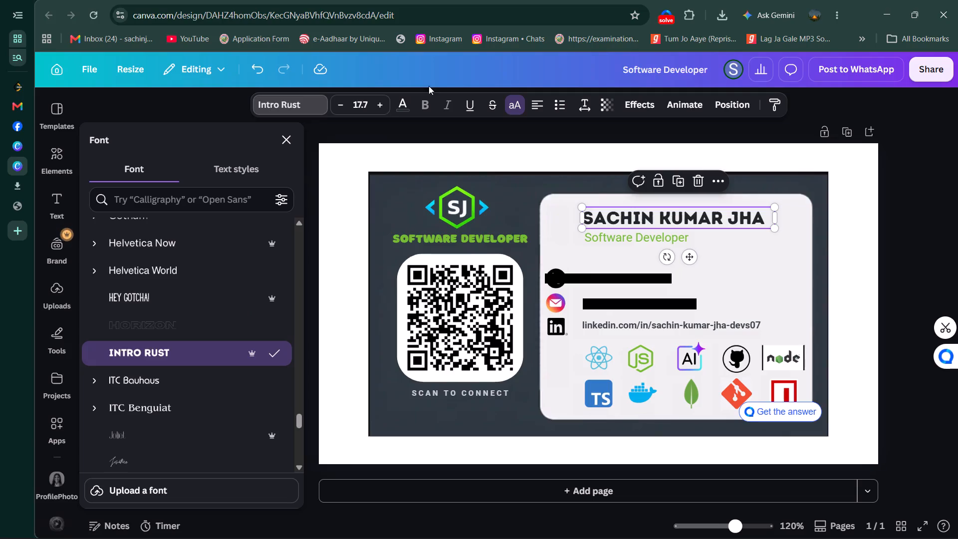
left_click(912, 260)
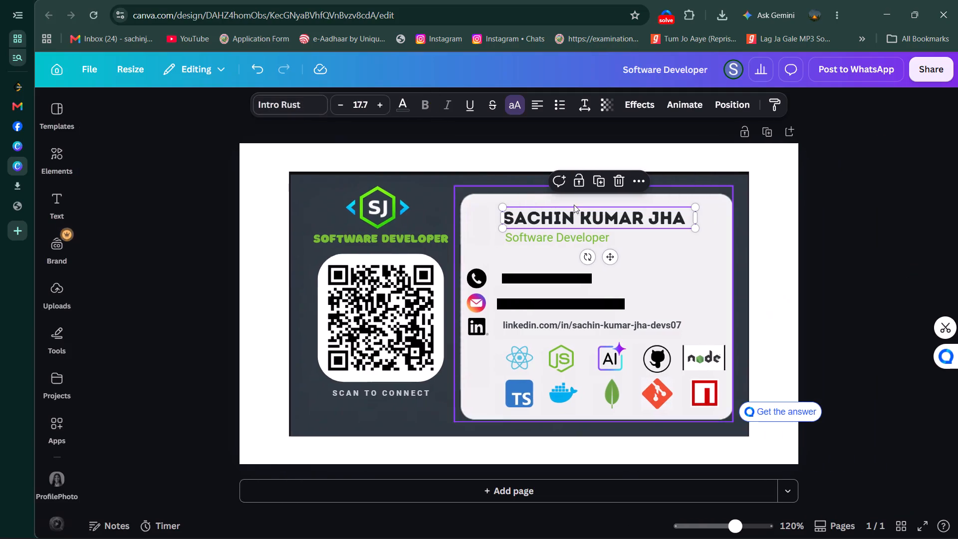
left_click(839, 240)
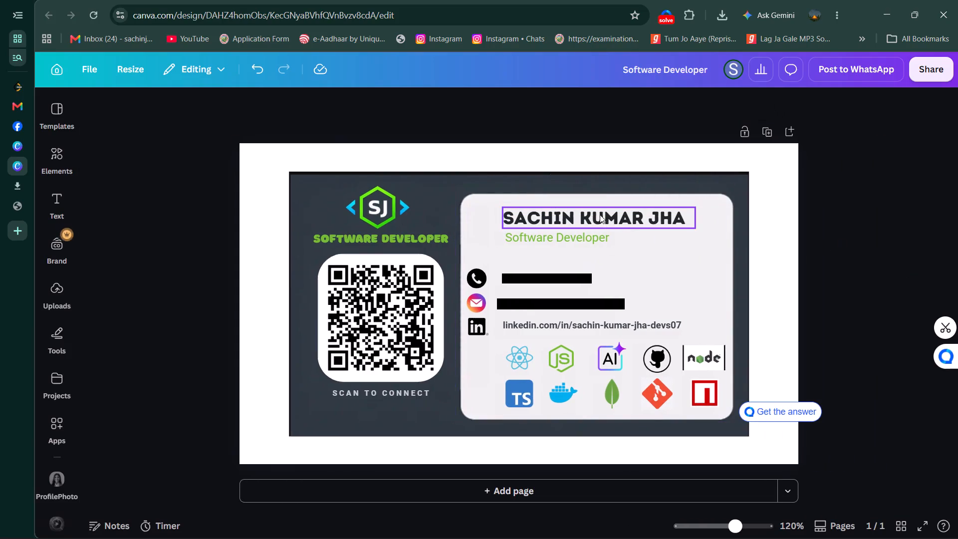
Nudge the name slightly up and left, and move the green Software Developer subtitle right beneath the end of the name.
left_click_drag(599, 214, 593, 213)
left_click(576, 237)
left_click_drag(576, 237, 677, 236)
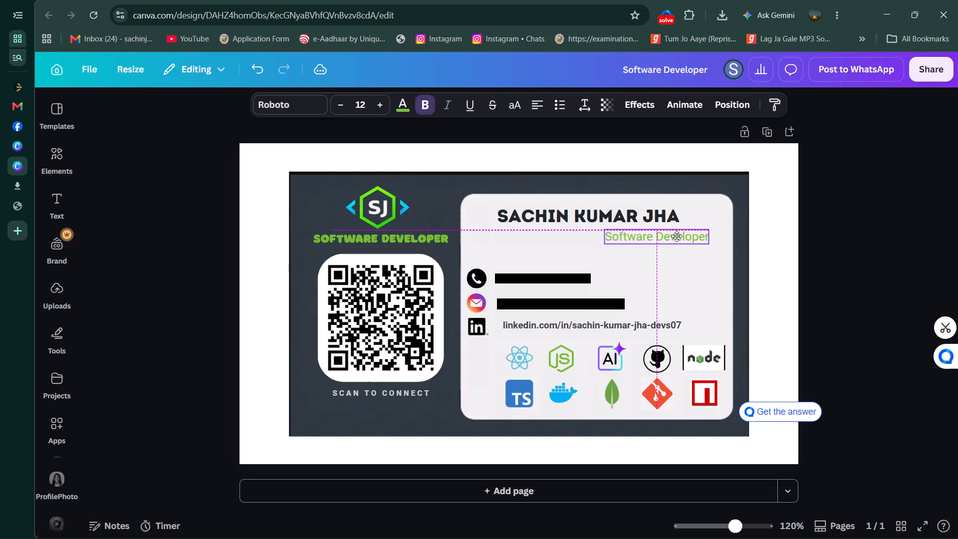
left_click_drag(677, 236, 679, 236)
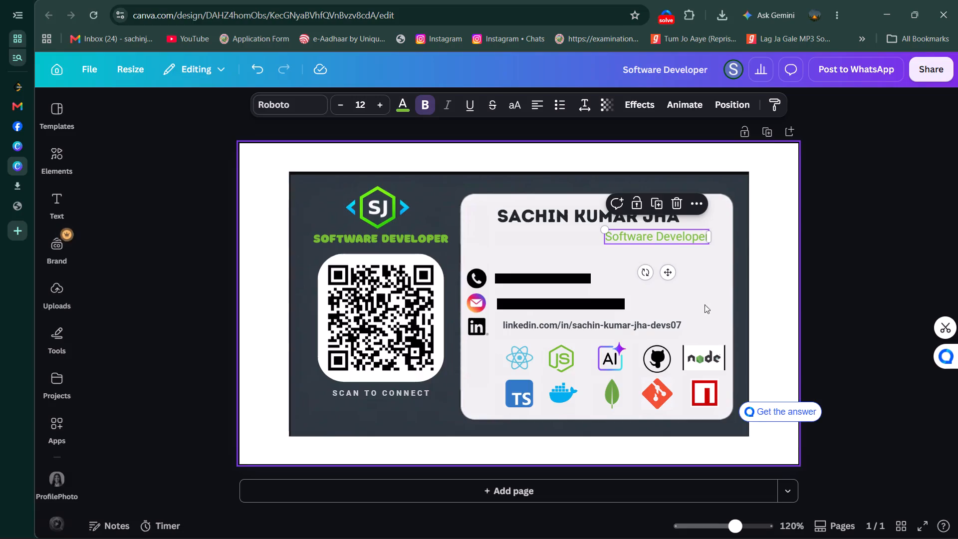
Shrink the light details panel behind the contact information and shift it towards the card's right edge.
left_click(708, 288)
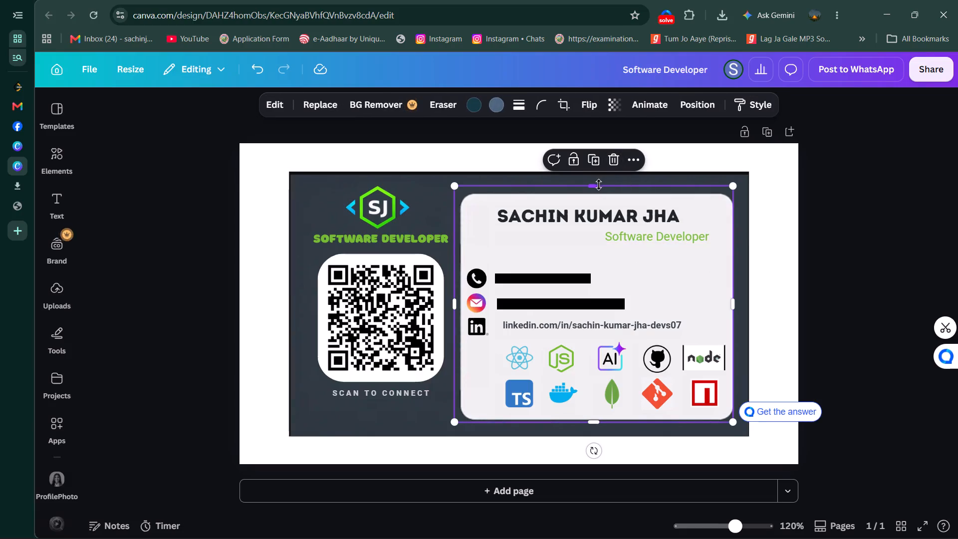
left_click(597, 186)
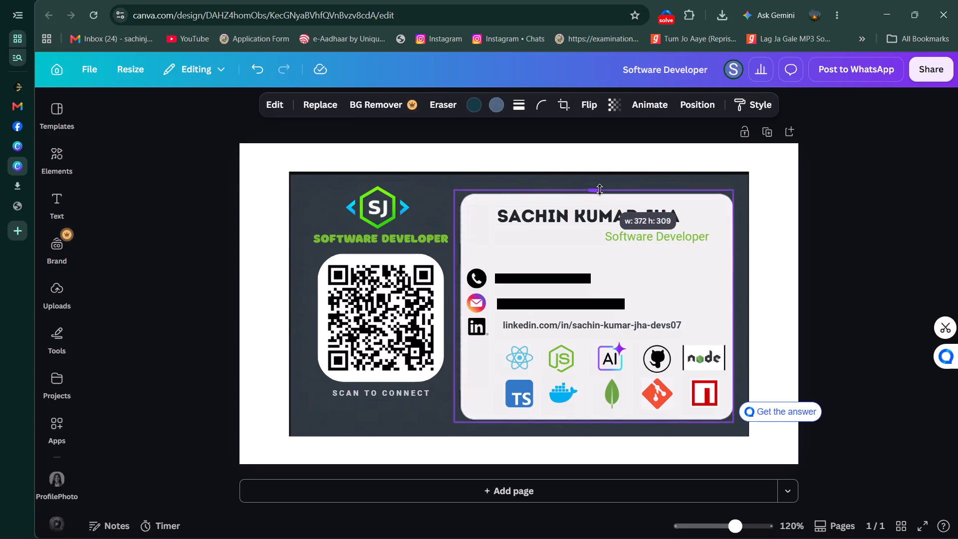
left_click_drag(731, 191, 731, 192)
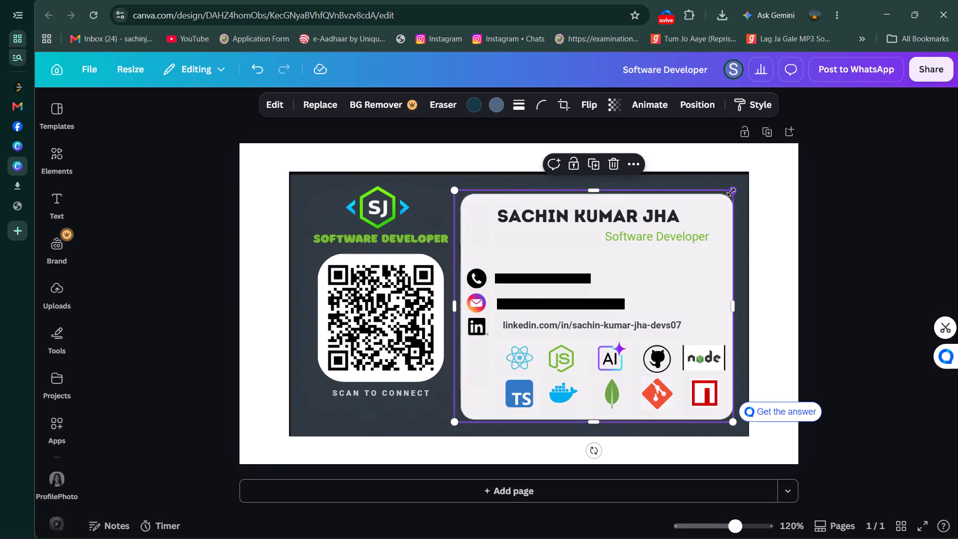
left_click_drag(731, 192, 716, 208)
left_click_drag(659, 301, 685, 294)
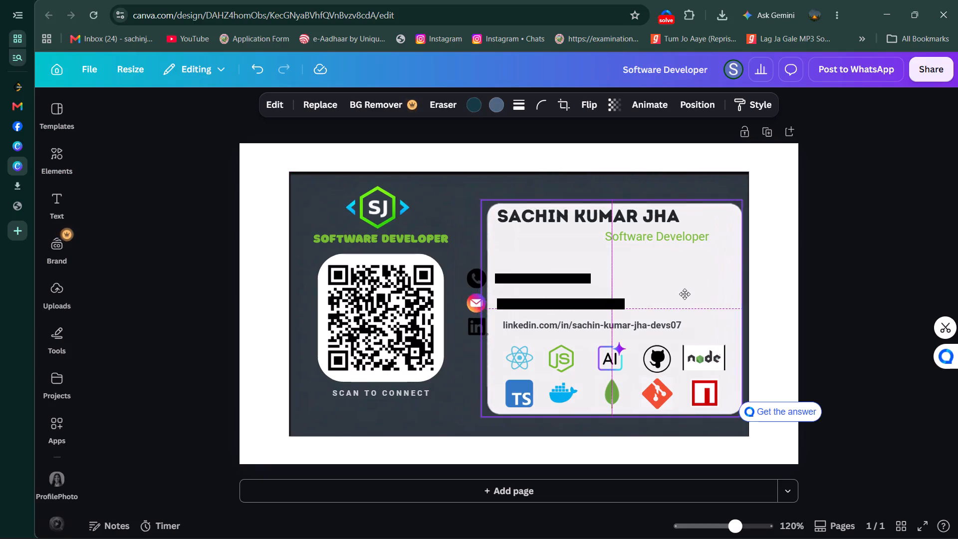
left_click_drag(685, 294, 676, 295)
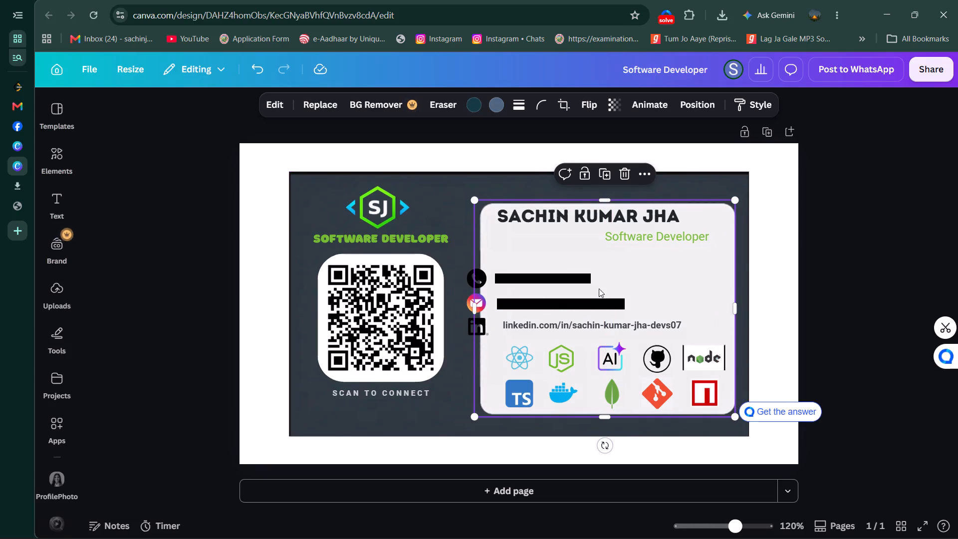
Move the phone icon and the phone number to the right so that both sit inside the light panel.
left_click(481, 277)
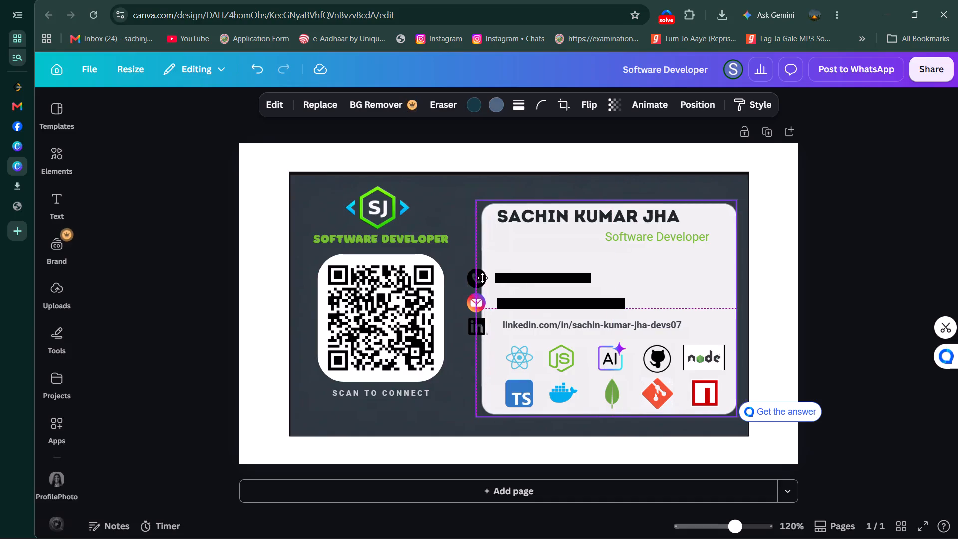
left_click(462, 253)
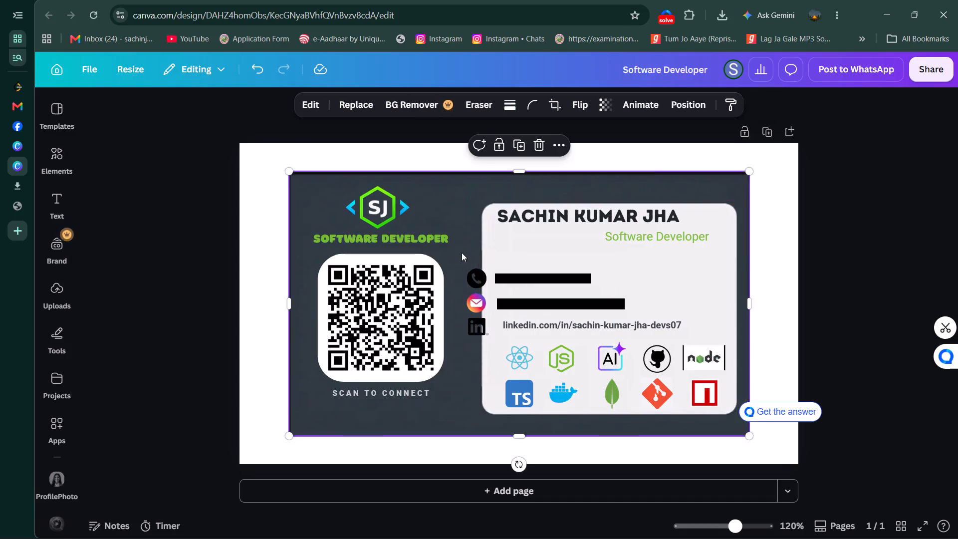
left_click_drag(477, 275, 493, 276)
left_click_drag(531, 275, 553, 275)
left_click_drag(490, 281, 500, 279)
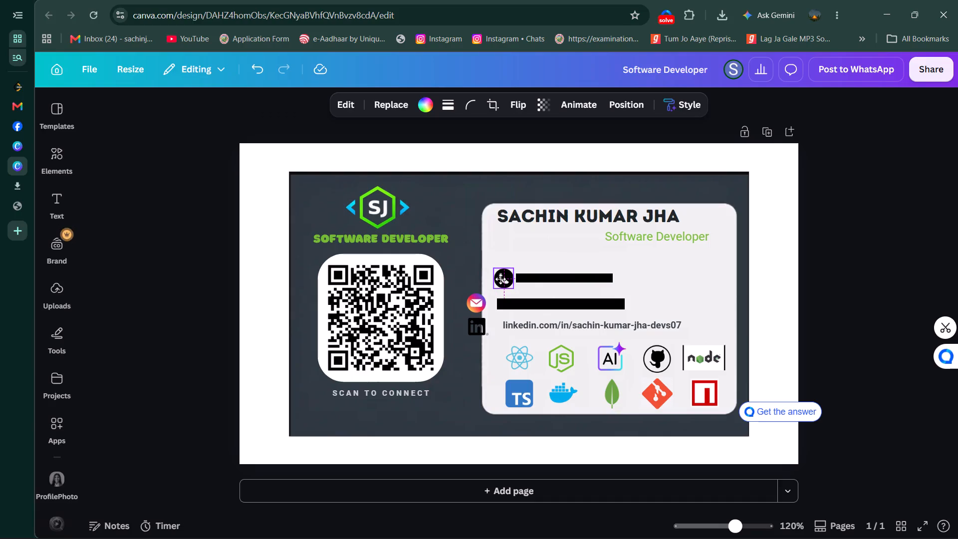
left_click_drag(500, 279, 500, 279)
Move the light details panel down towards the card's lower edge.
left_click_drag(695, 281, 695, 285)
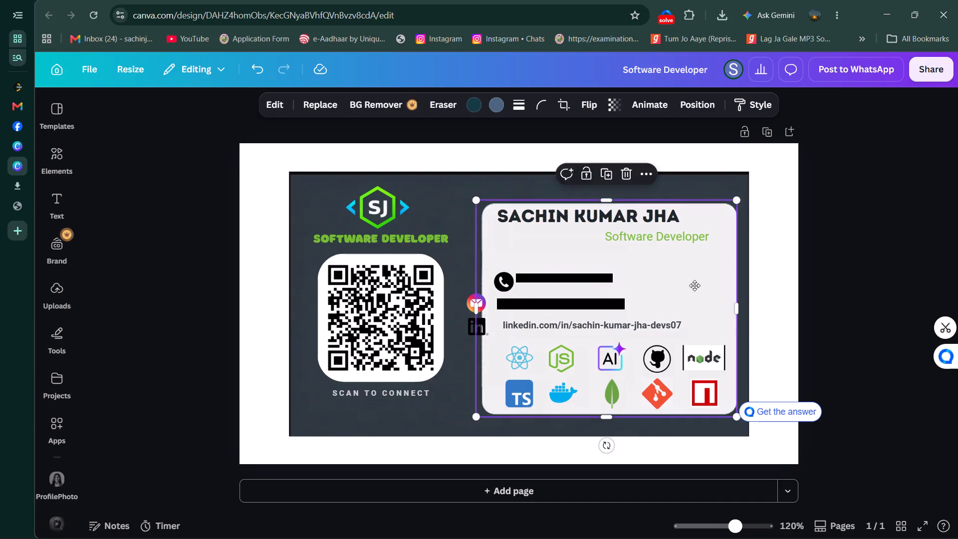
left_click_drag(695, 285, 695, 289)
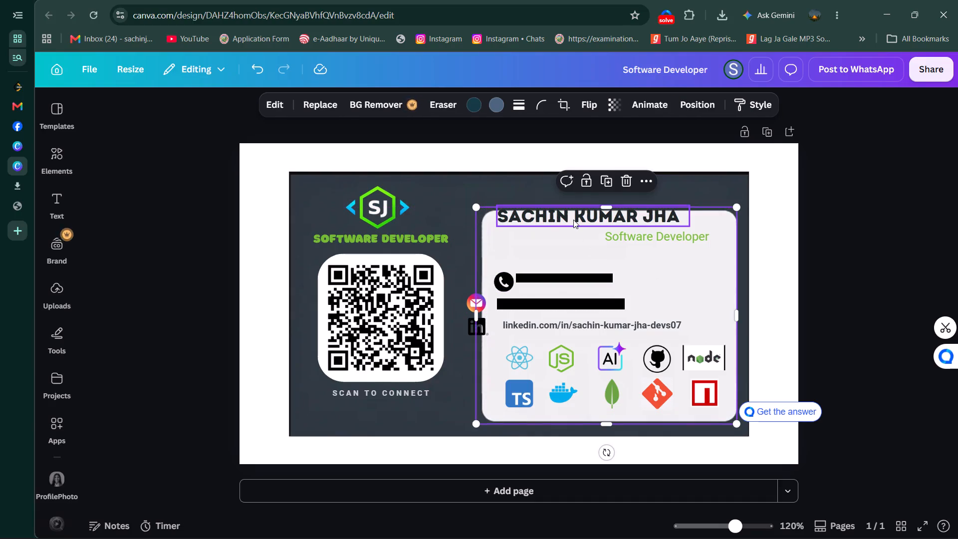
left_click(573, 220)
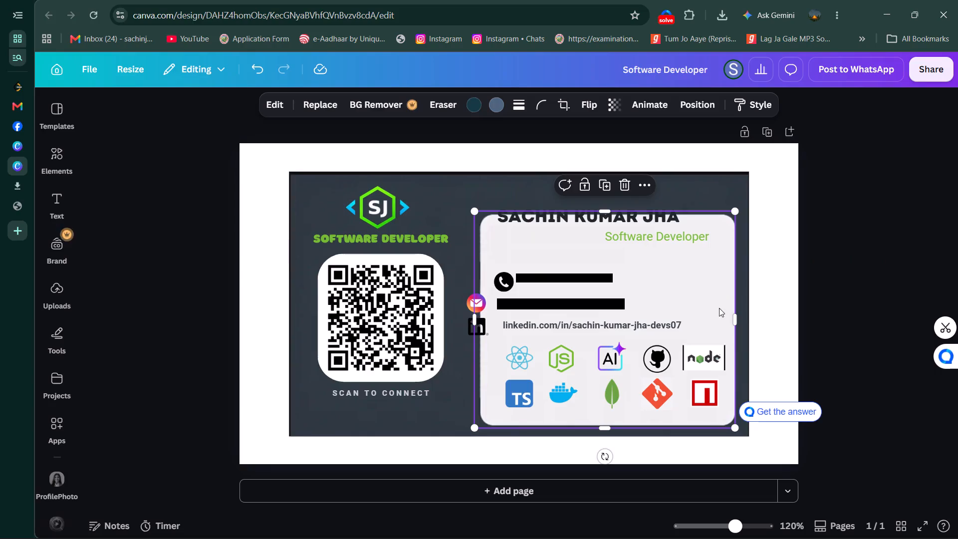
Resize the light details panel to a width of about 346, lowering its top edge to just above the Software Developer subtitle.
left_click_drag(736, 211, 728, 222)
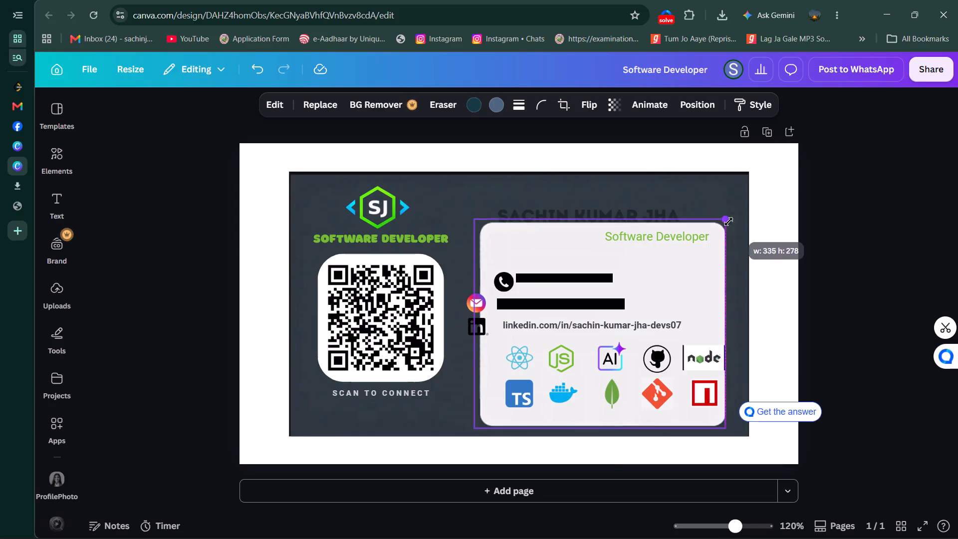
left_click_drag(728, 222, 728, 233)
left_click_drag(721, 330, 730, 328)
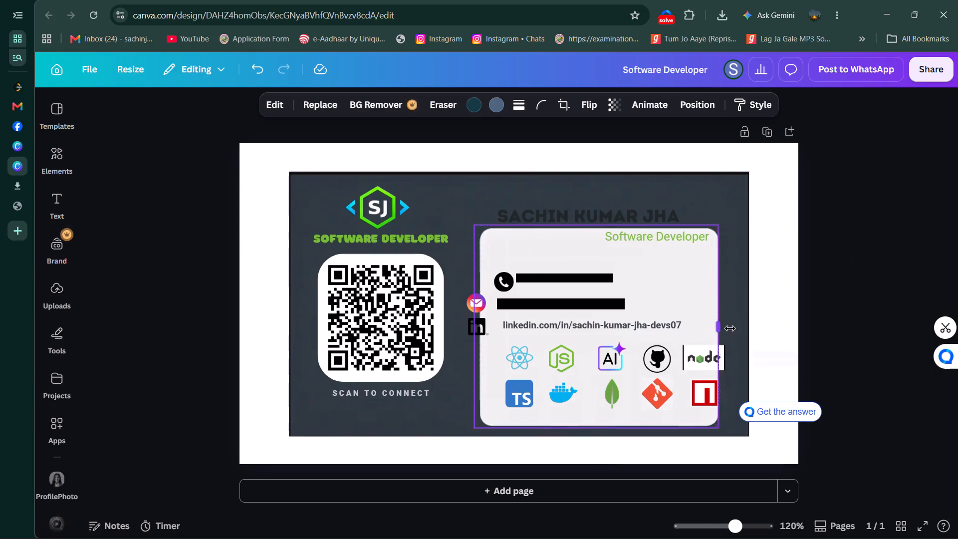
left_click_drag(730, 328, 736, 328)
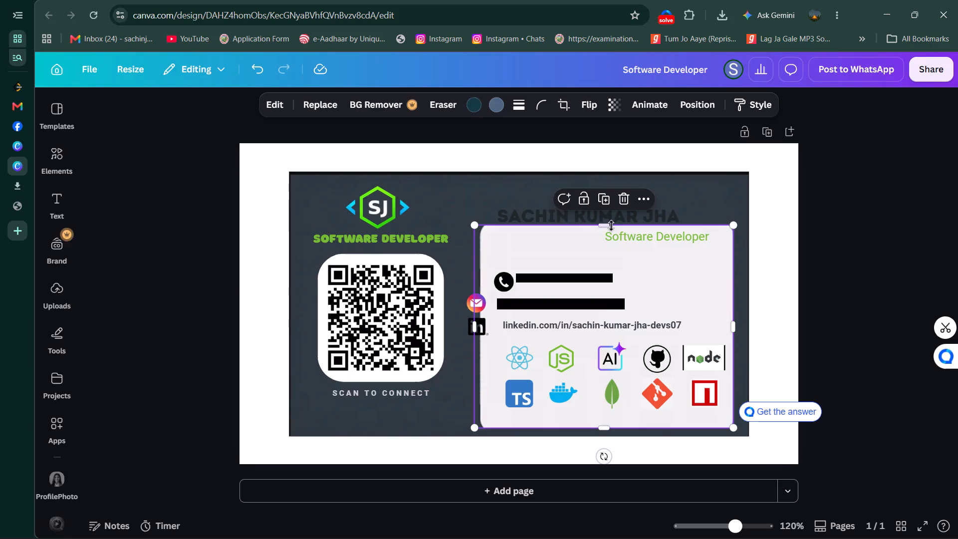
left_click_drag(604, 228, 604, 221)
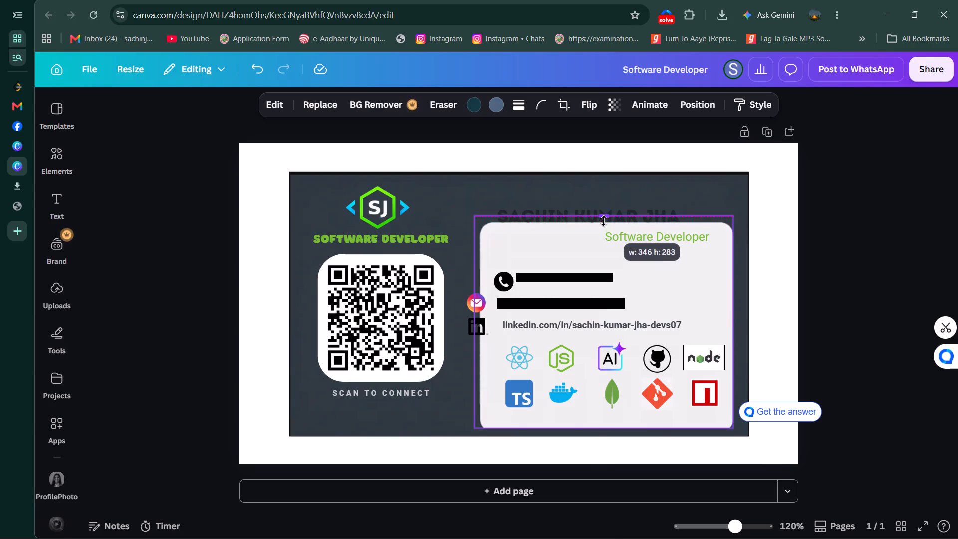
left_click_drag(604, 221, 604, 223)
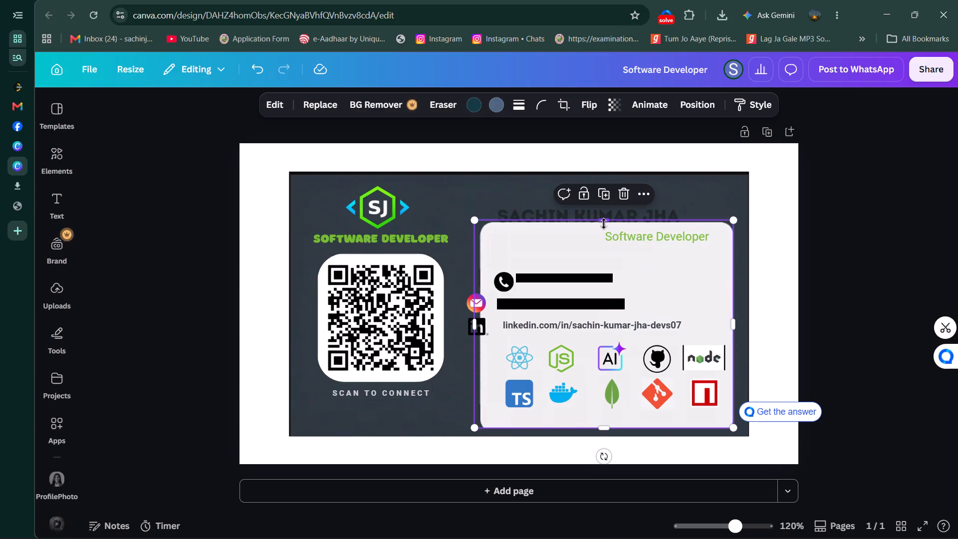
left_click(699, 275)
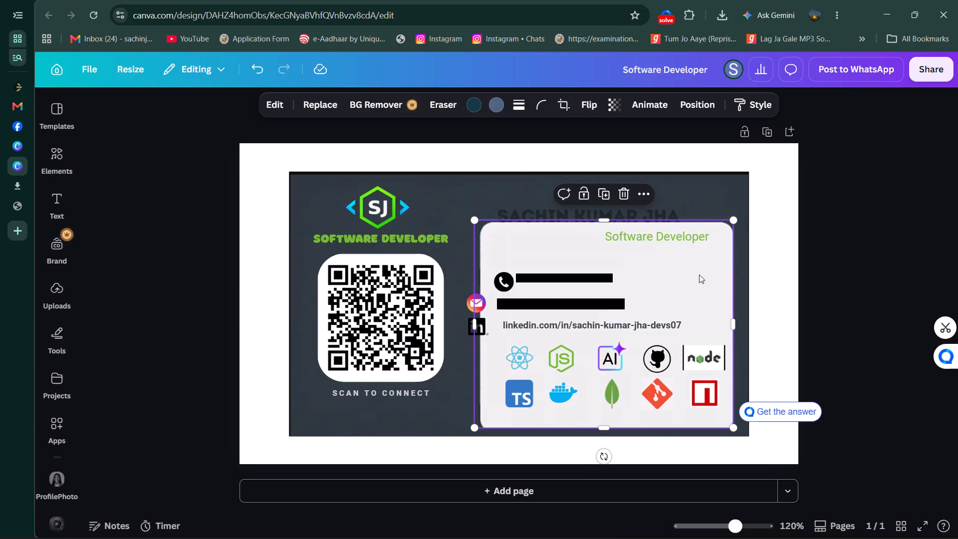
left_click(699, 274)
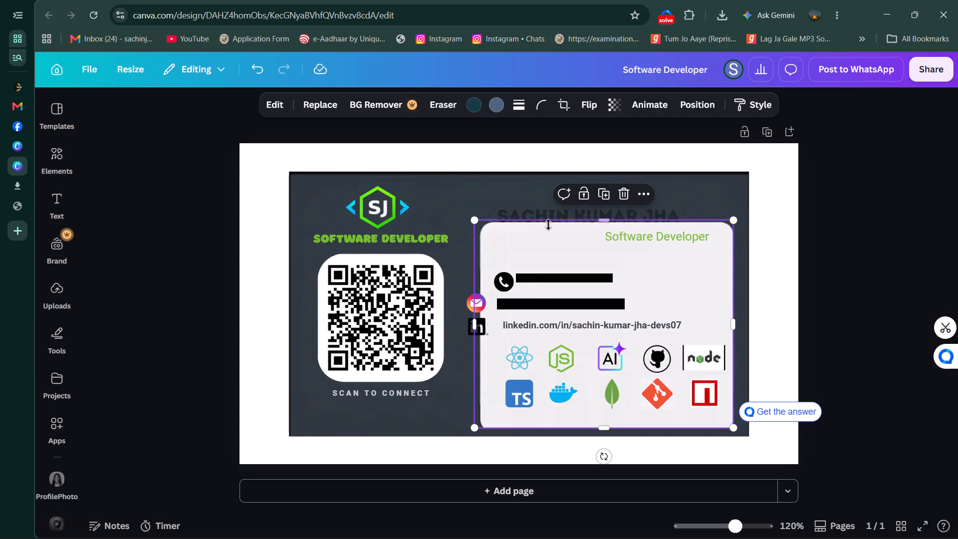
Move the name and the green Software Developer subtitle down so both sit inside the top of the light panel.
left_click(570, 212)
left_click_drag(571, 212, 564, 234)
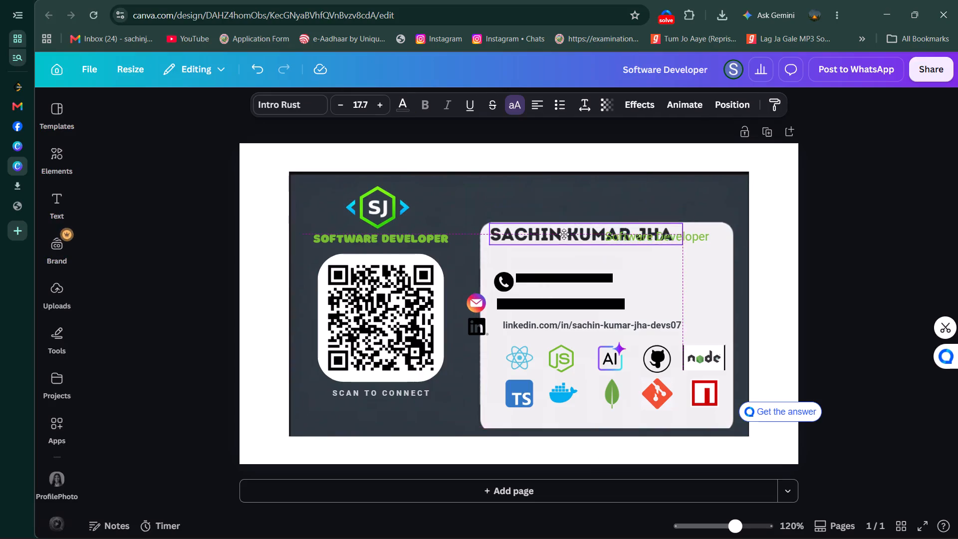
left_click_drag(564, 234, 565, 239)
left_click_drag(697, 235, 694, 250)
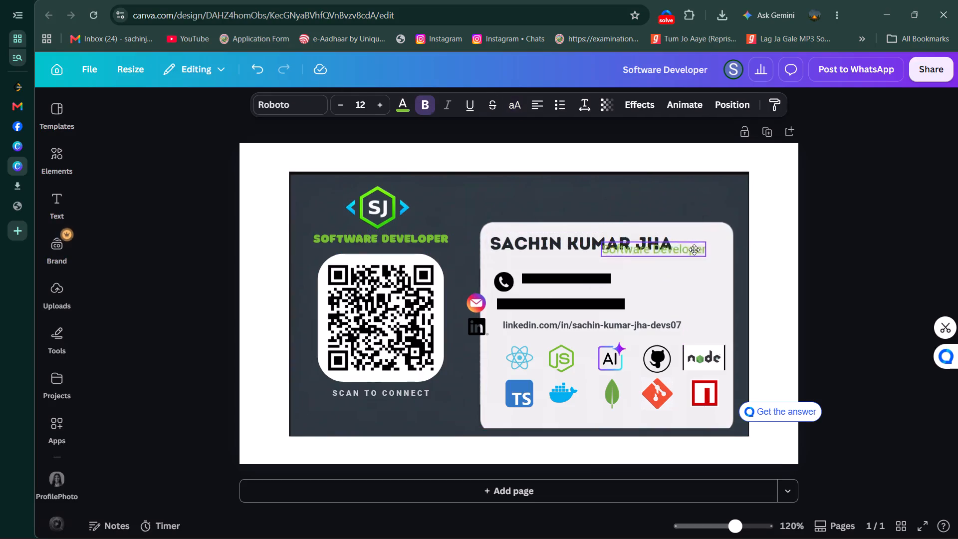
left_click_drag(694, 250, 687, 258)
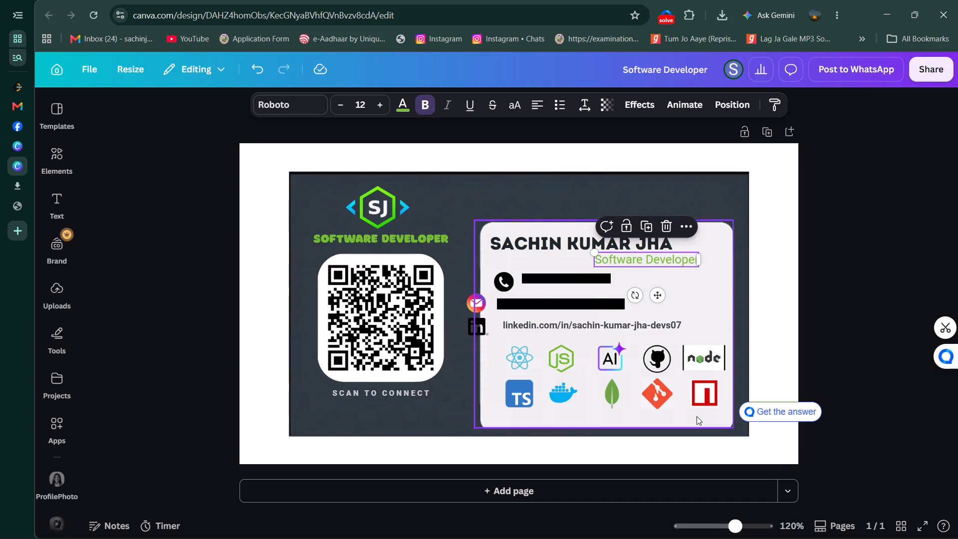
Extend the light details panel slightly at its lower edge and nudge it a little to the right.
left_click(689, 416)
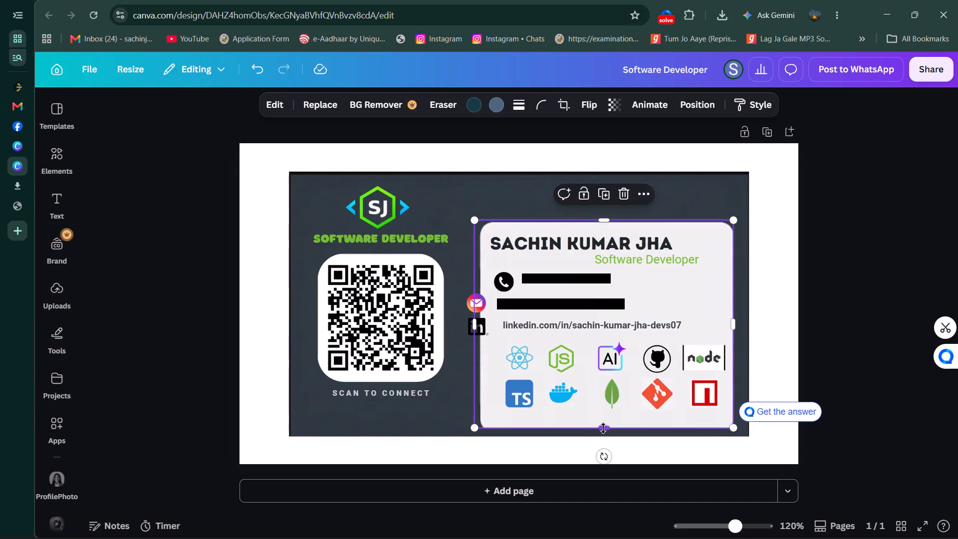
left_click_drag(603, 428, 603, 433)
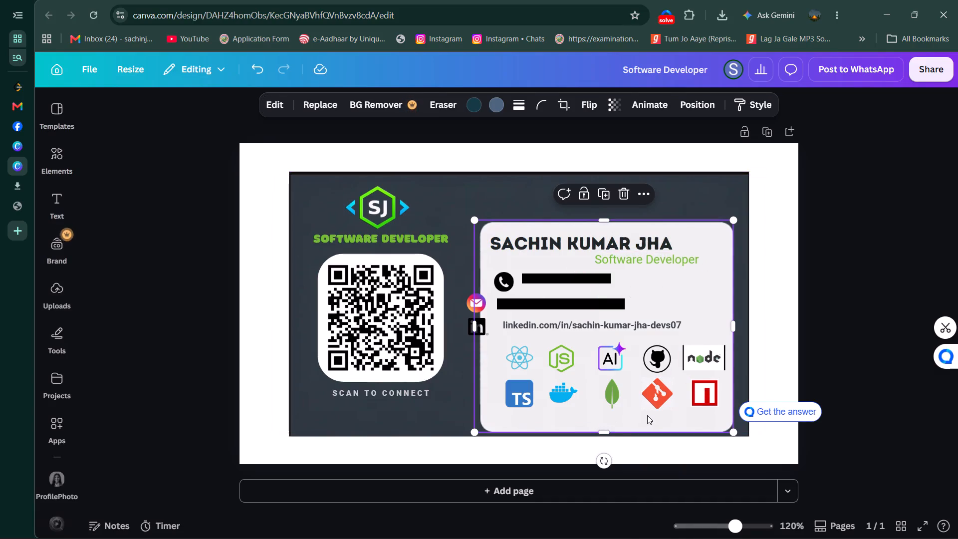
left_click(647, 415)
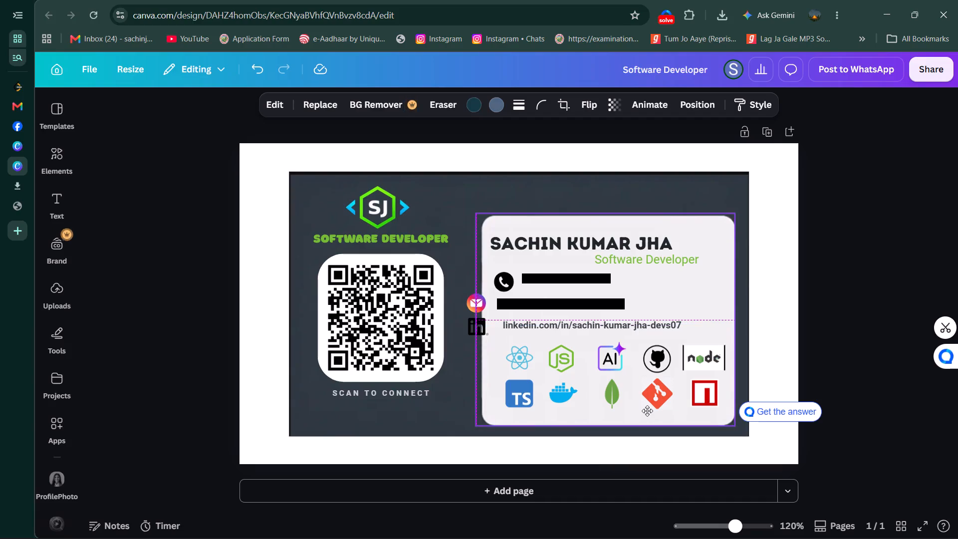
left_click(860, 346)
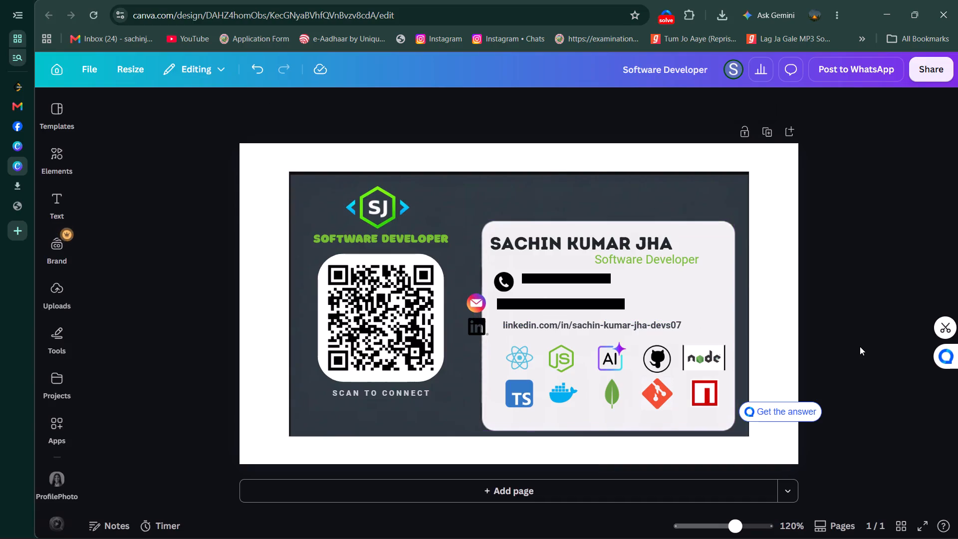
Paste the robot illustration with the light bulb onto the card and move it over the light panel's upper-left area.
right_click(577, 207)
left_click(624, 157)
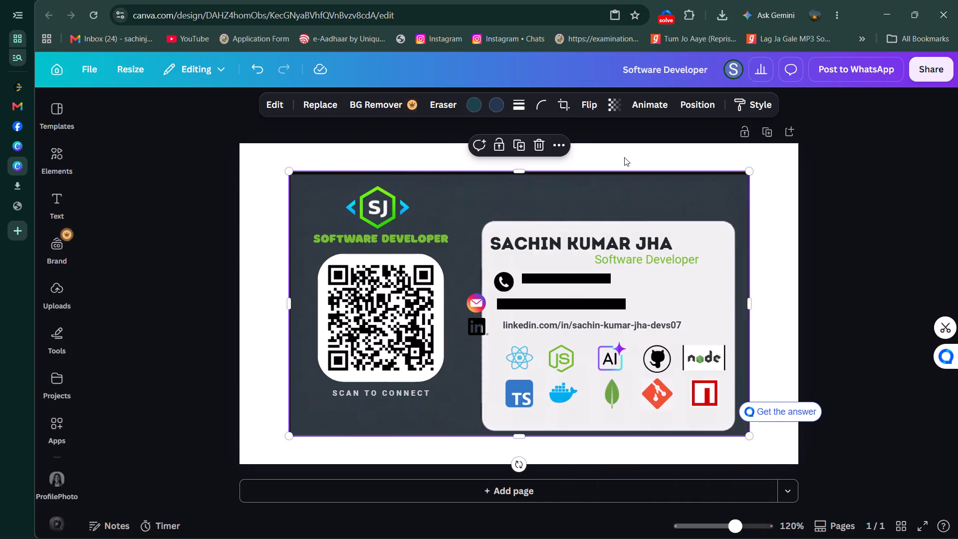
left_click_drag(667, 224, 595, 218)
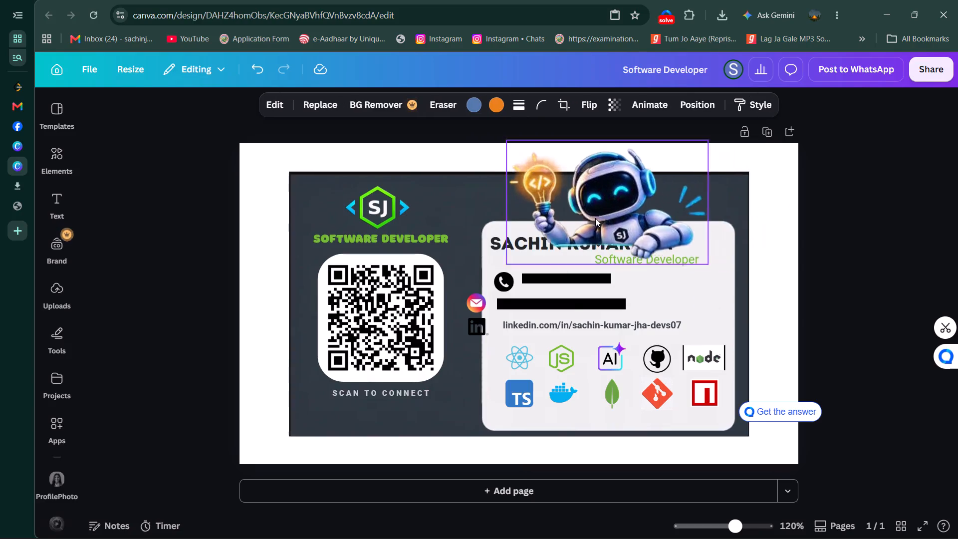
left_click_drag(595, 218, 556, 219)
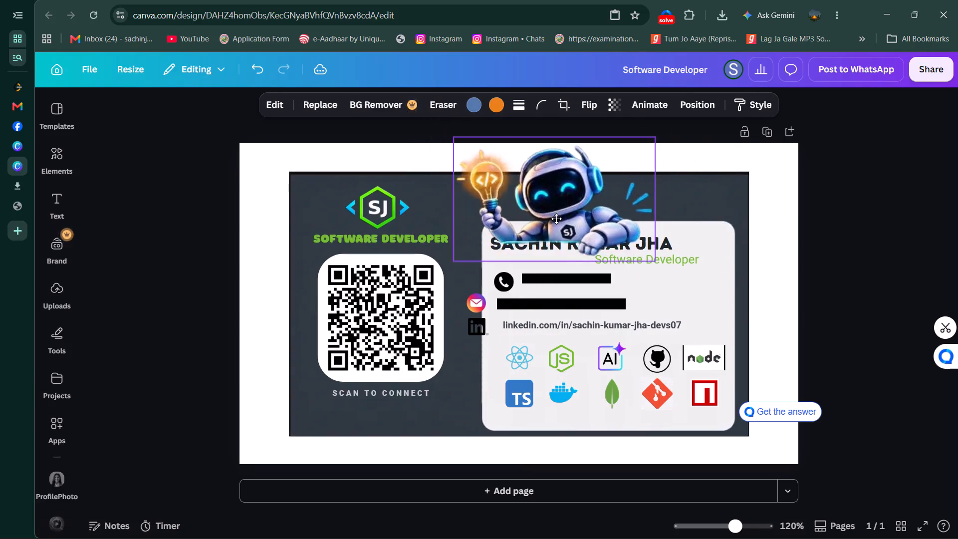
left_click_drag(556, 219, 563, 237)
Shrink the robot illustration and position it so it leans on the light panel's top edge near the upper-left corner.
left_click_drag(662, 159, 557, 220)
left_click_drag(508, 255, 521, 231)
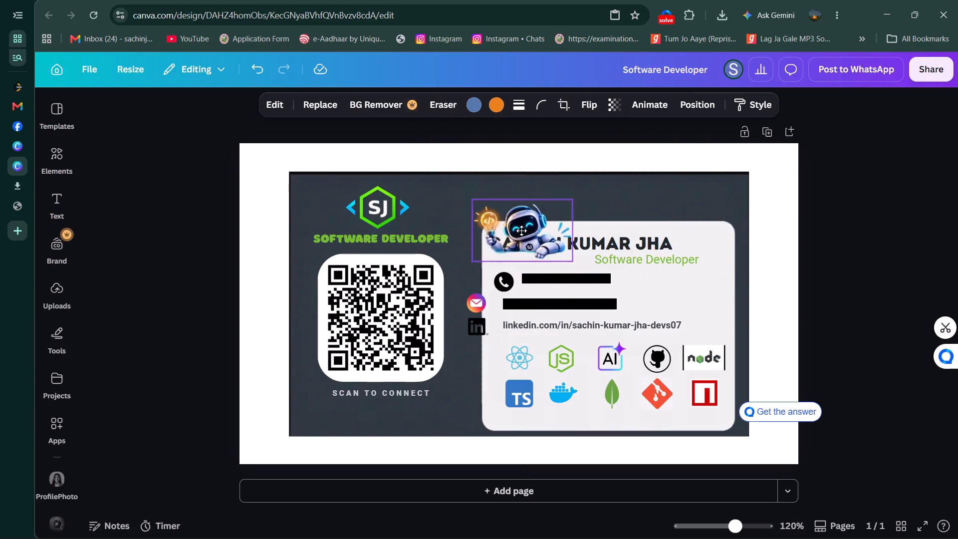
left_click_drag(521, 231, 529, 208)
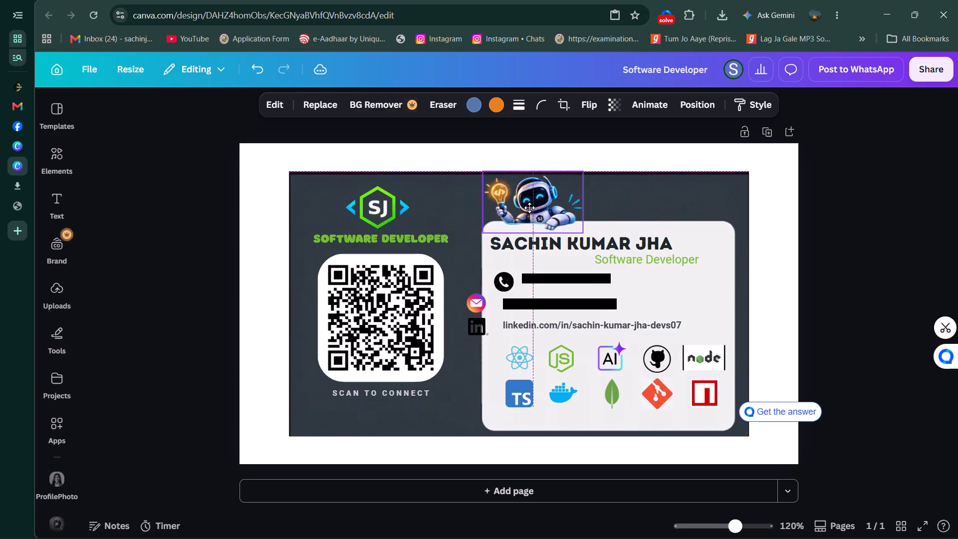
left_click_drag(529, 208, 529, 205)
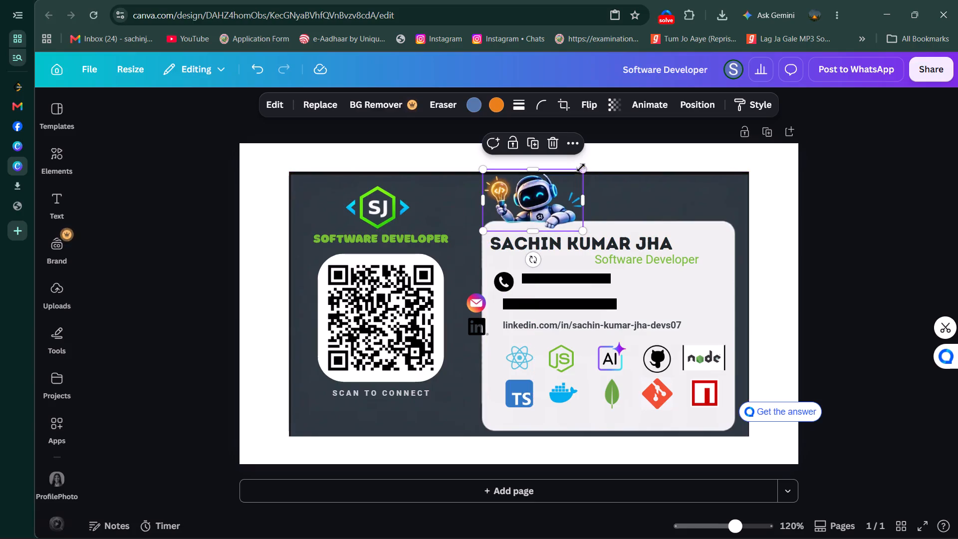
left_click_drag(580, 168, 577, 180)
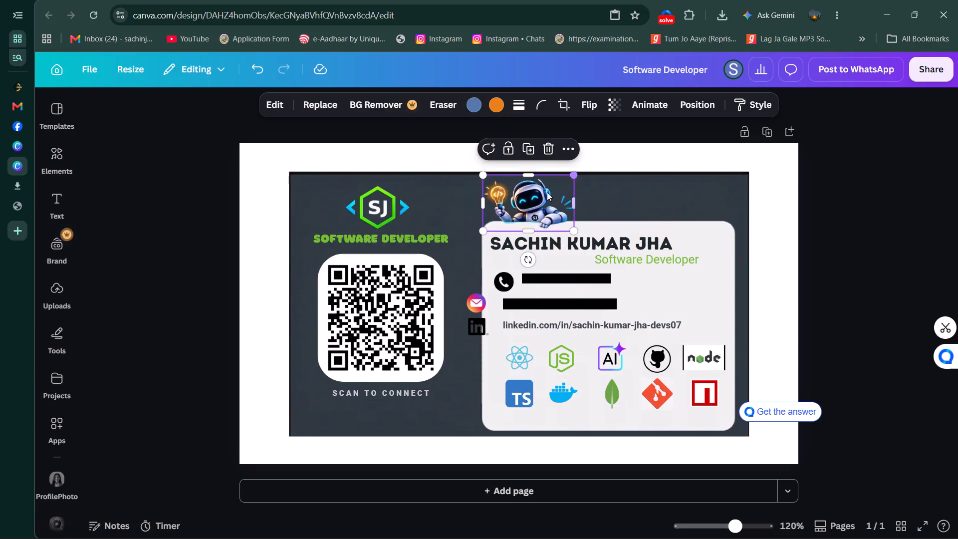
left_click_drag(538, 204, 527, 204)
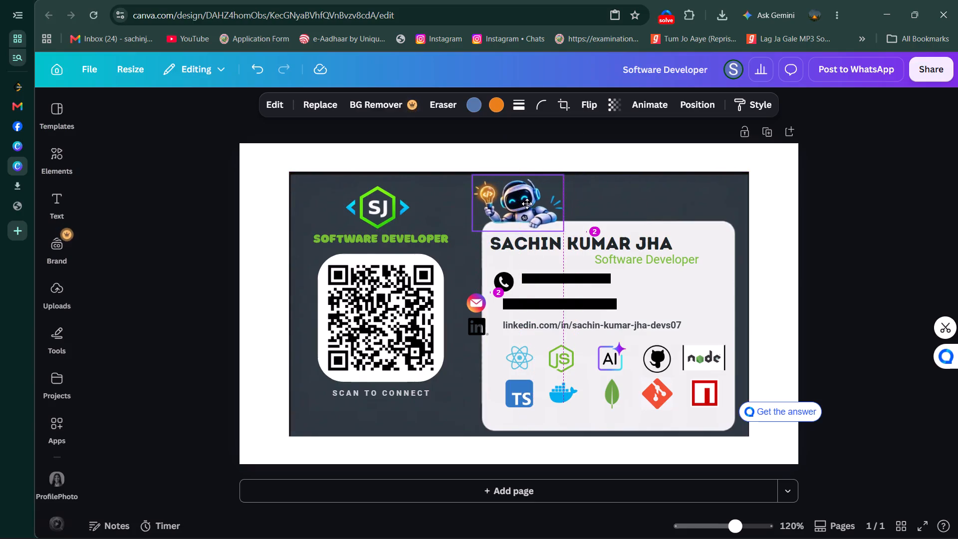
left_click_drag(527, 204, 532, 202)
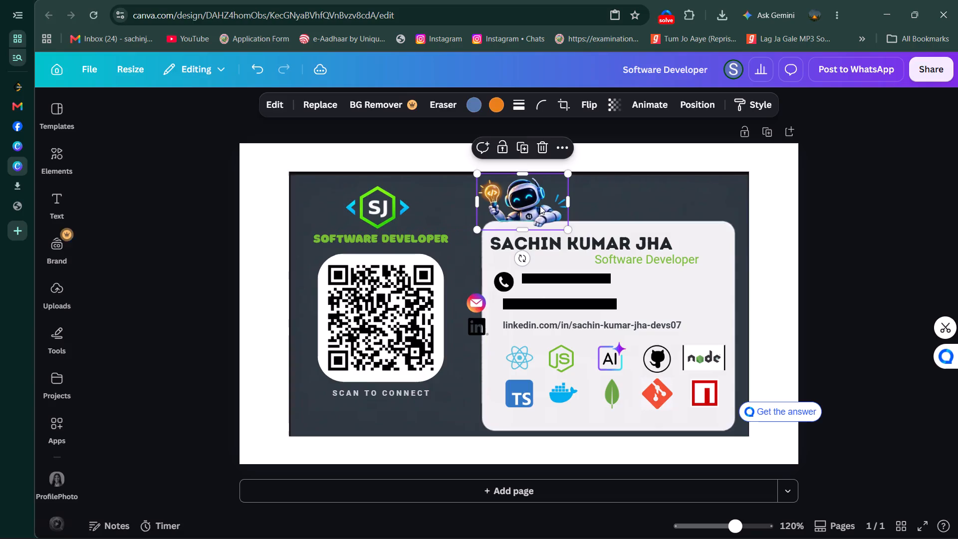
left_click(861, 258)
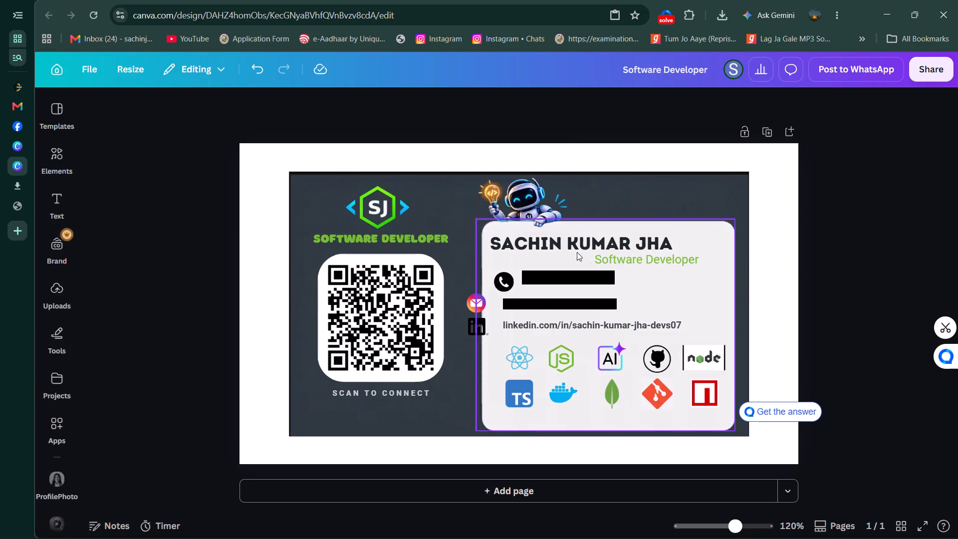
Shift the name and the Software Developer subtitle to the right within the light panel.
left_click_drag(568, 241, 590, 239)
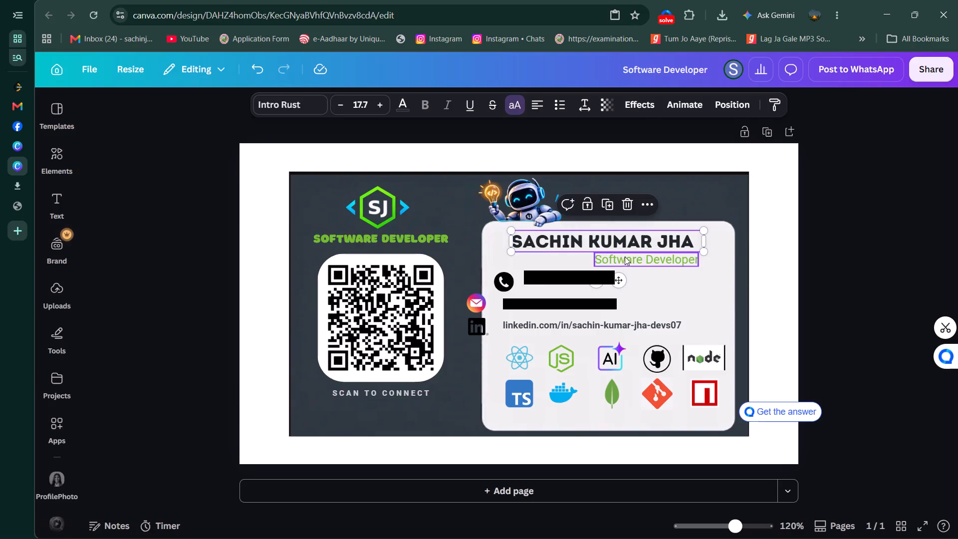
left_click_drag(649, 261, 653, 262)
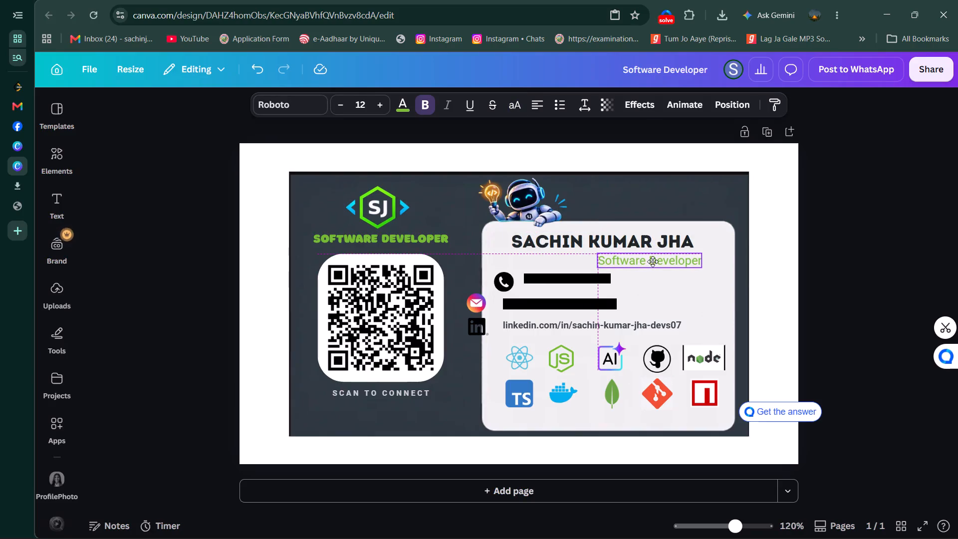
left_click_drag(653, 262, 662, 259)
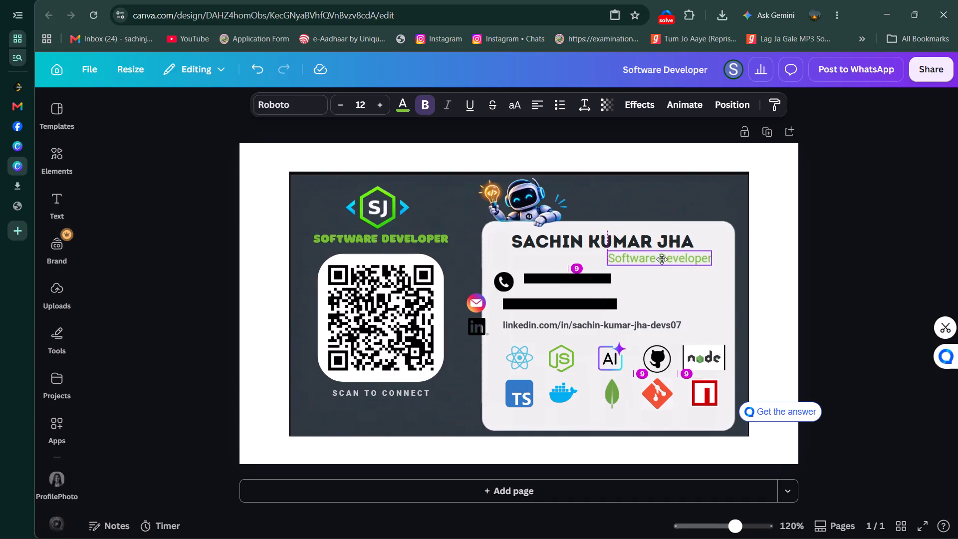
left_click_drag(662, 259, 662, 259)
Set the Software Developer subtitle's font size to 11 and underline it.
left_click(662, 259)
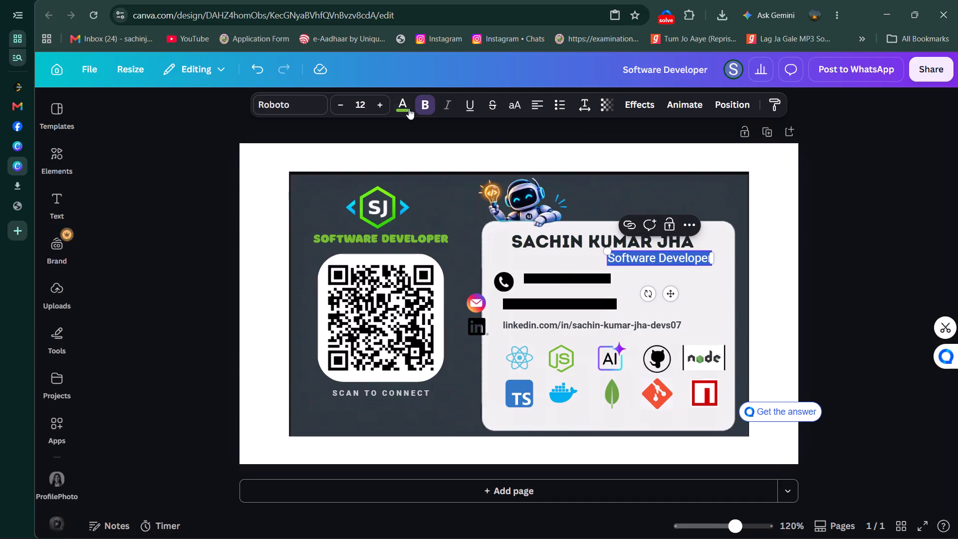
left_click(341, 103)
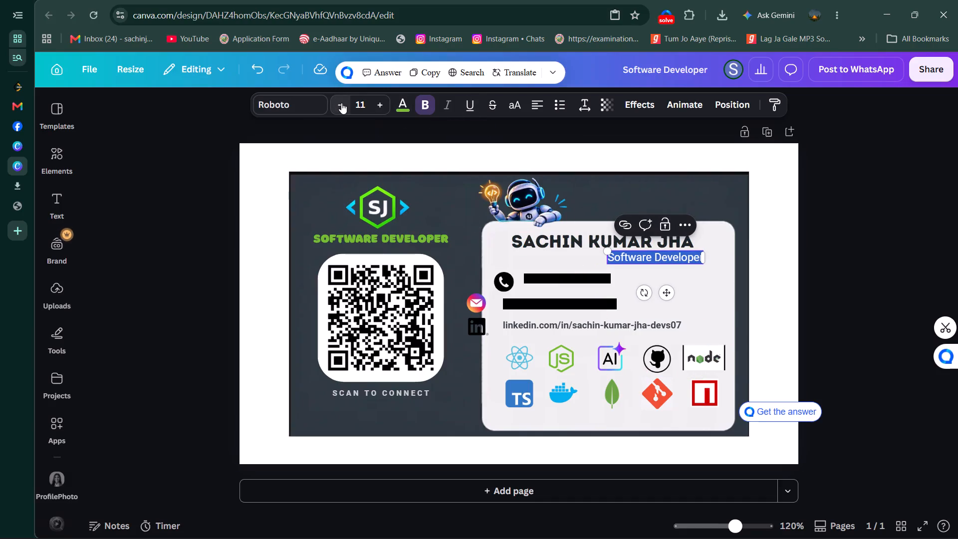
left_click(341, 103)
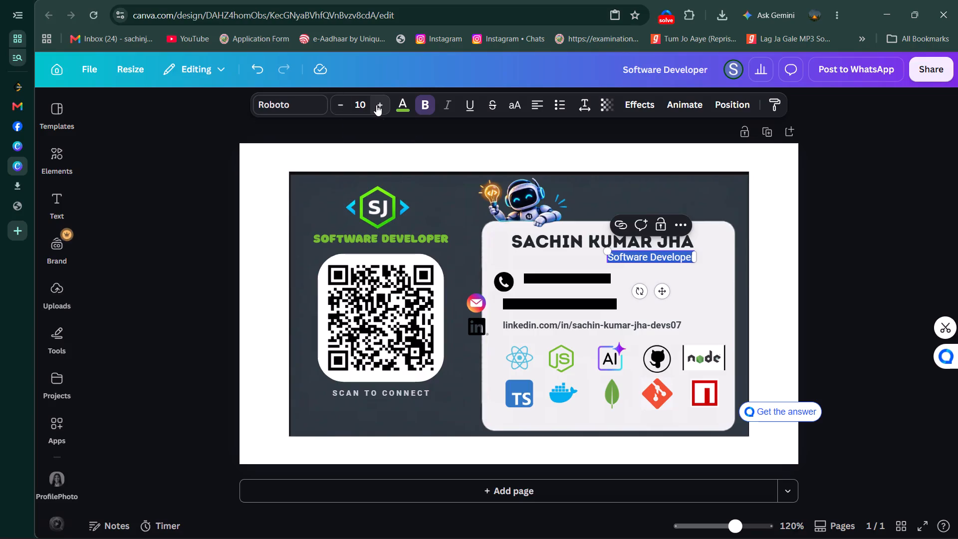
left_click(376, 105)
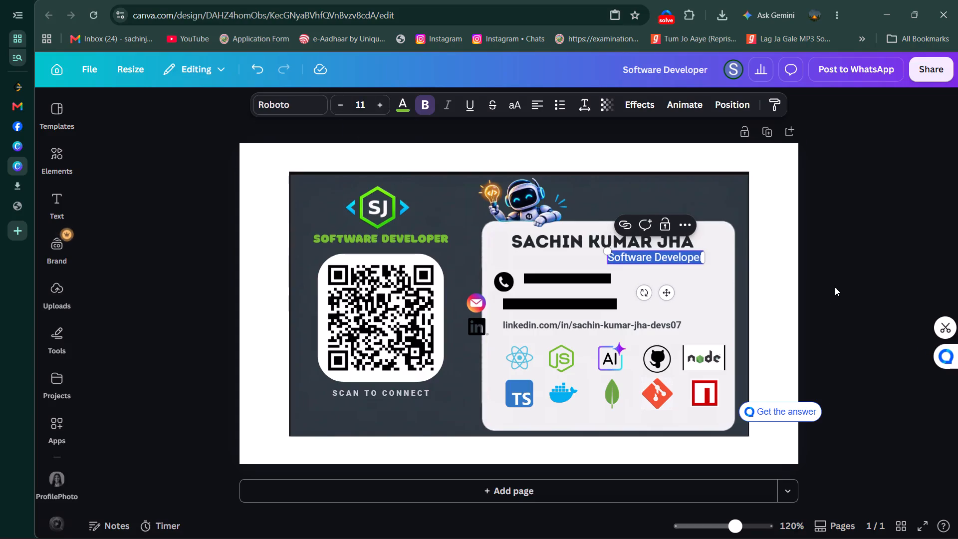
left_click(462, 110)
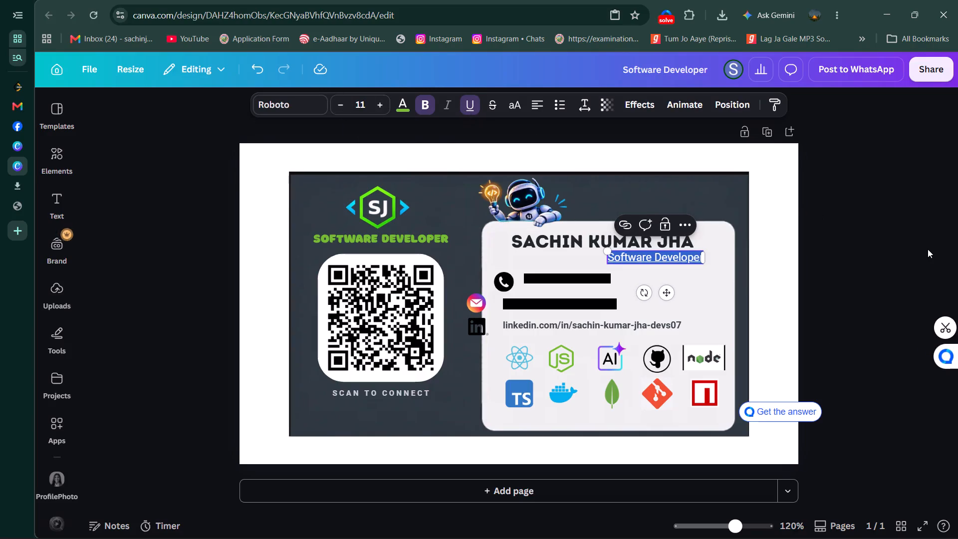
left_click(929, 250)
Move the underlined Software Developer subtitle further right, just beneath the end of the name.
left_click_drag(661, 256, 670, 254)
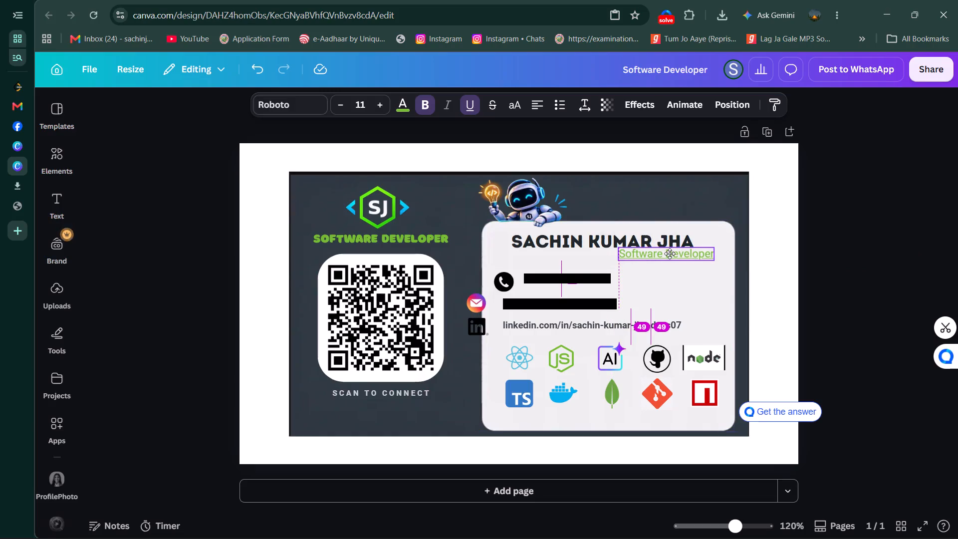
left_click_drag(670, 254, 671, 256)
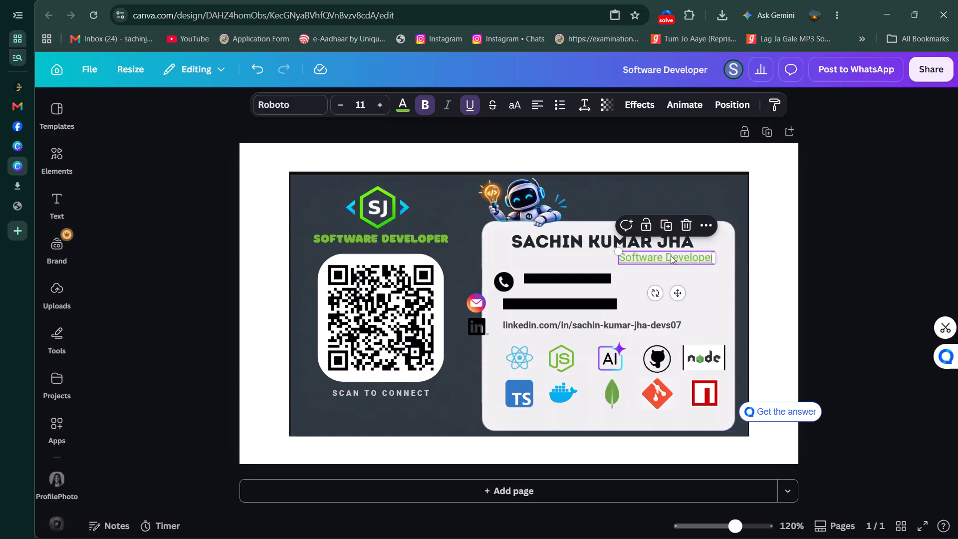
left_click(832, 258)
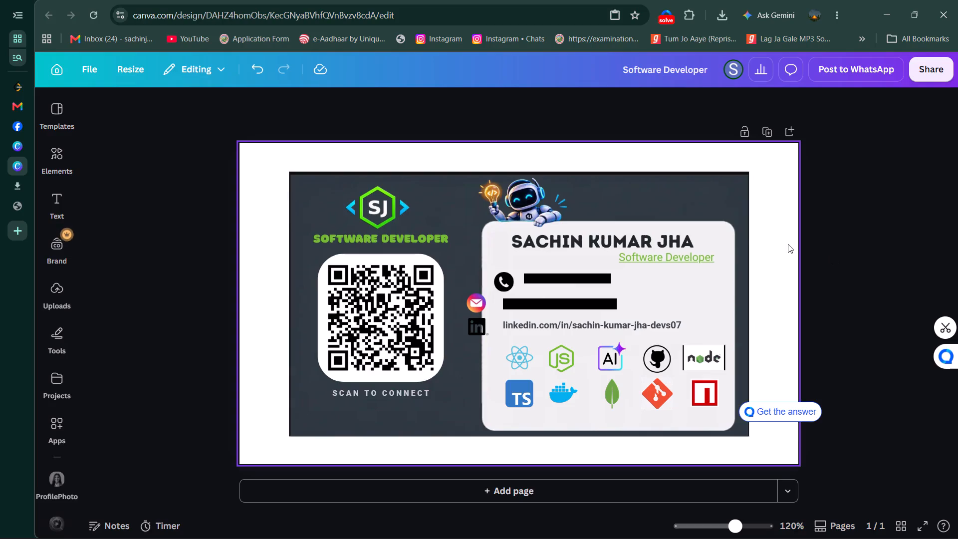
Move the LinkedIn address and its icon to the right so both sit inside the light panel below the email line.
left_click_drag(622, 323, 655, 325)
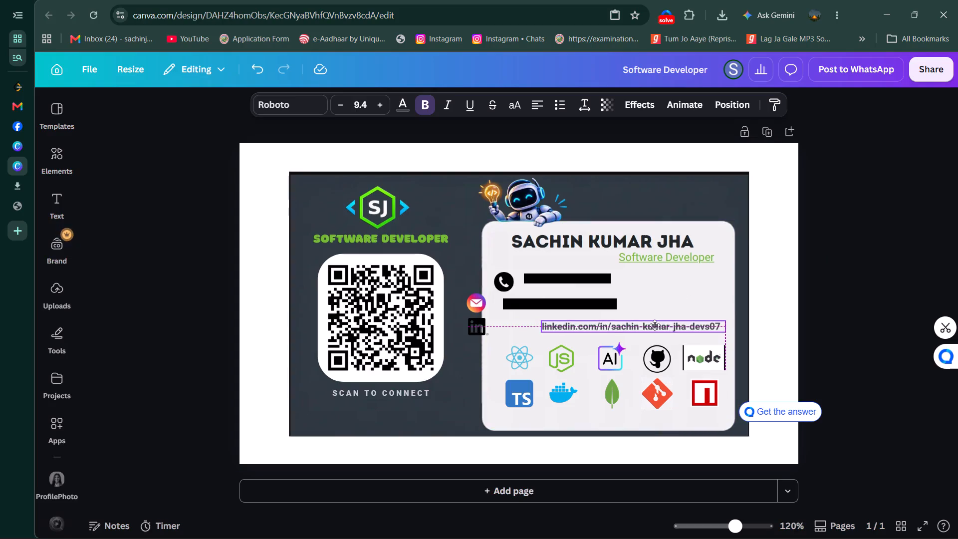
left_click_drag(655, 325, 643, 325)
left_click_drag(480, 324, 500, 325)
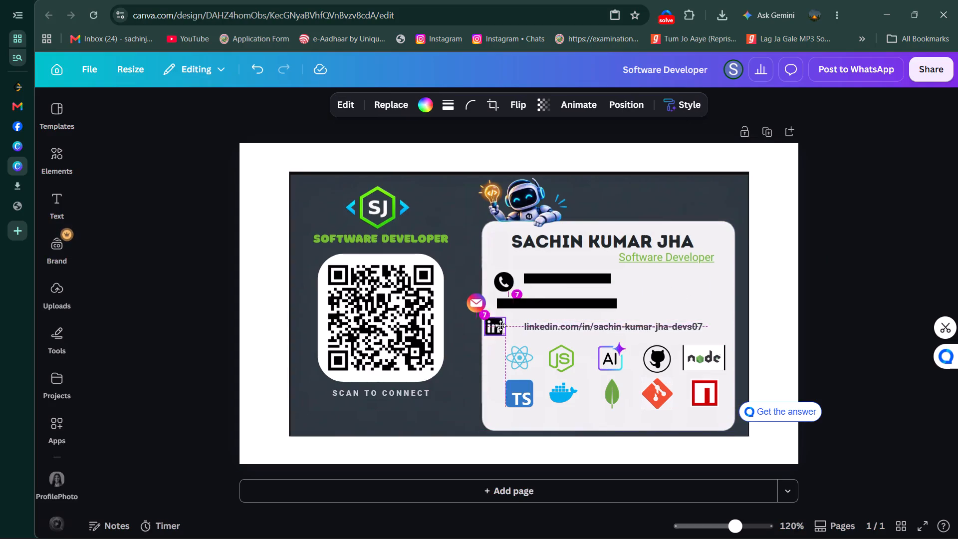
left_click_drag(500, 325, 508, 323)
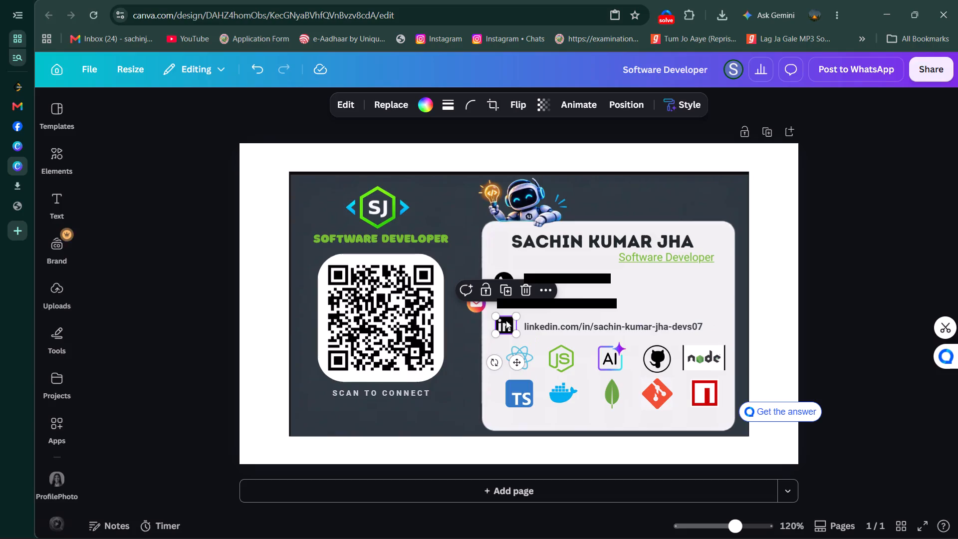
Move the email address and its icon to the right, lining them up between the phone and LinkedIn rows.
left_click(573, 298)
left_click_drag(581, 302, 624, 304)
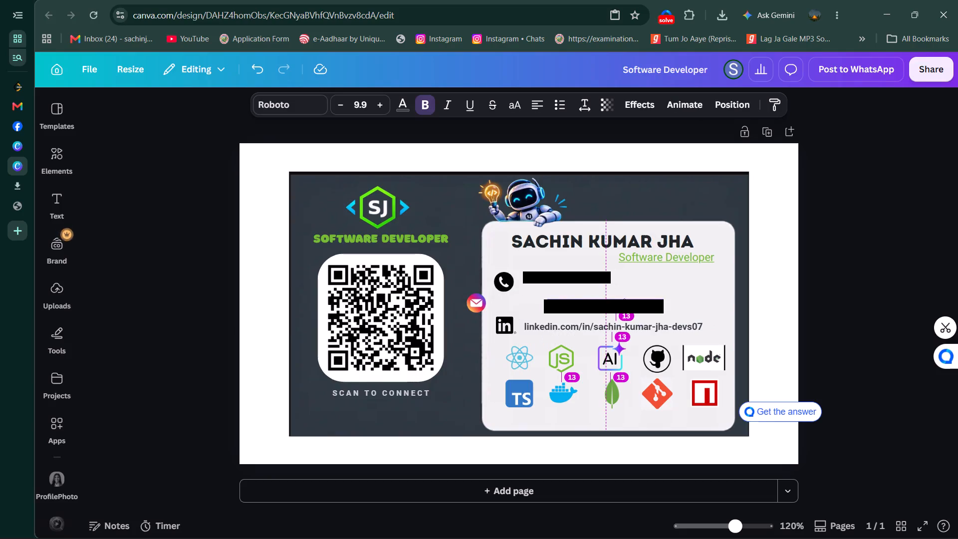
left_click_drag(624, 304, 603, 306)
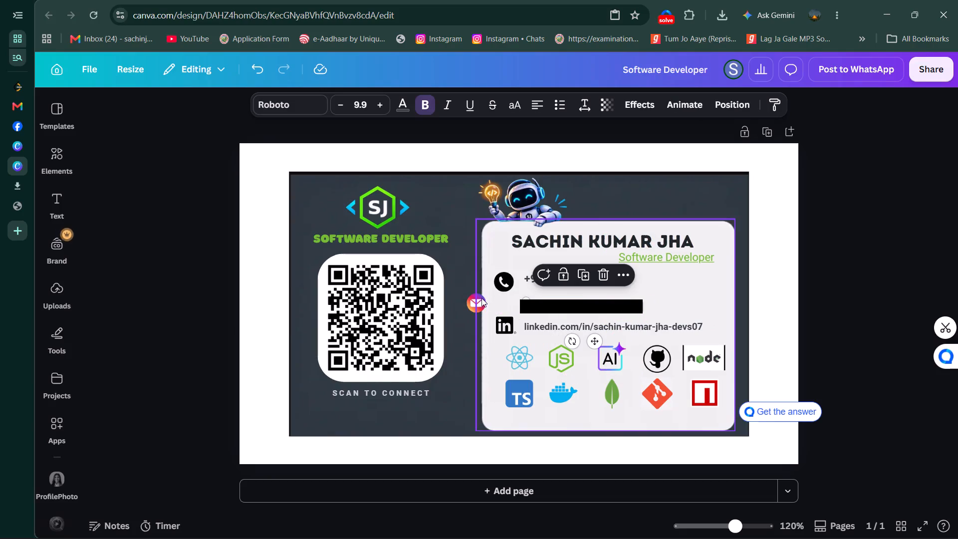
left_click_drag(480, 299, 506, 300)
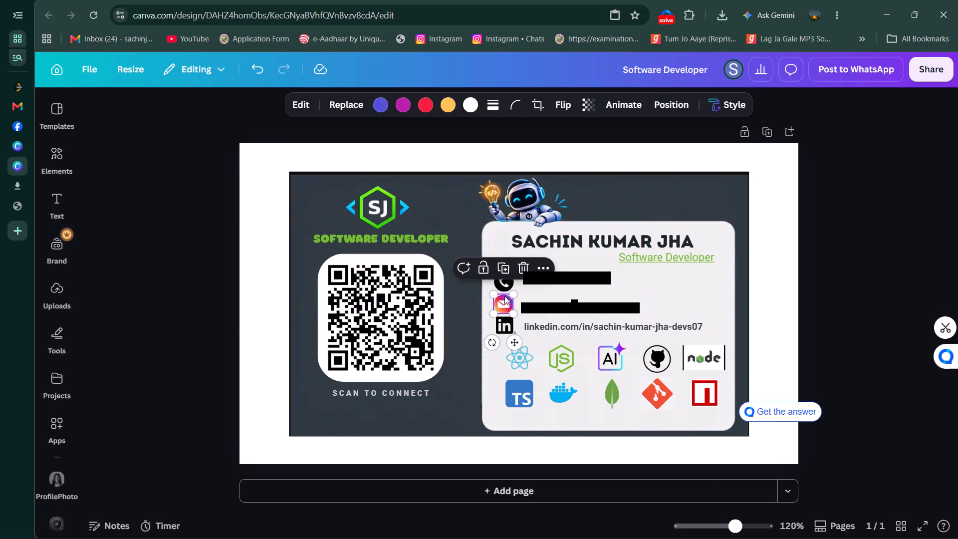
left_click(831, 284)
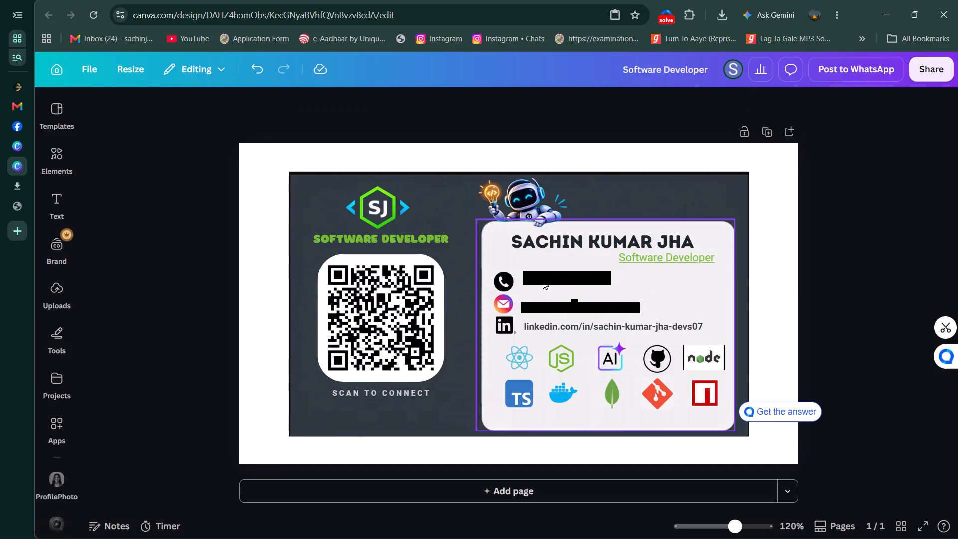
Nudge the phone number, email address and LinkedIn address so the three lines share a left edge and sit level with their icons.
left_click(546, 274)
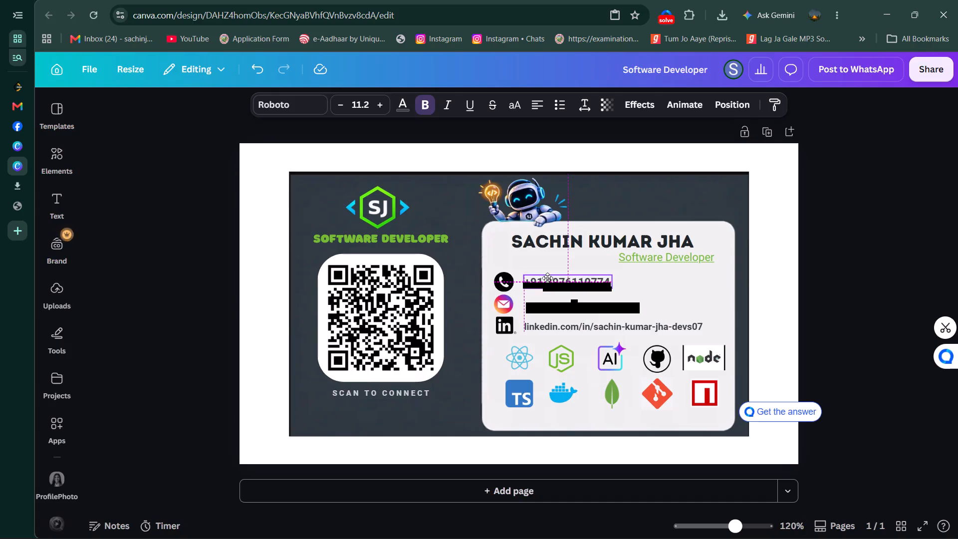
double_click(597, 305)
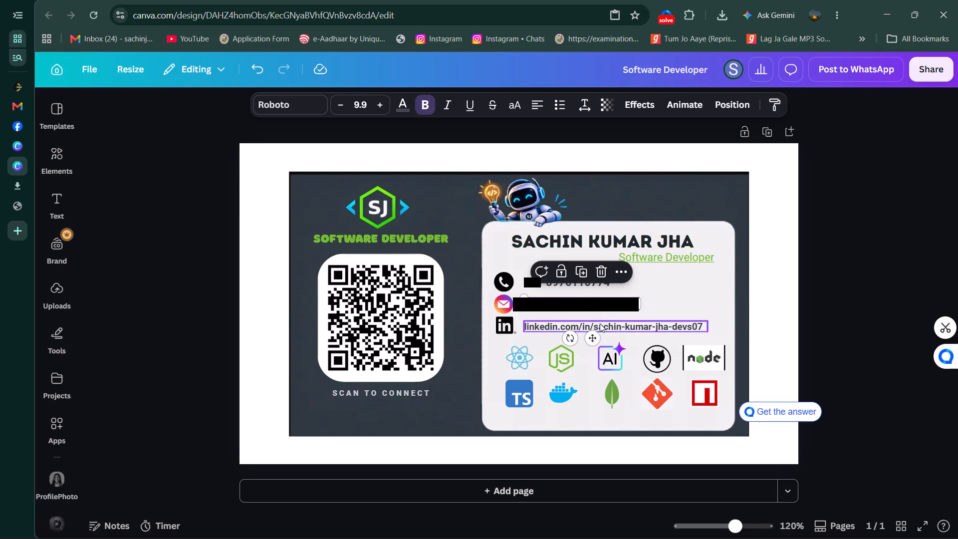
left_click(610, 324)
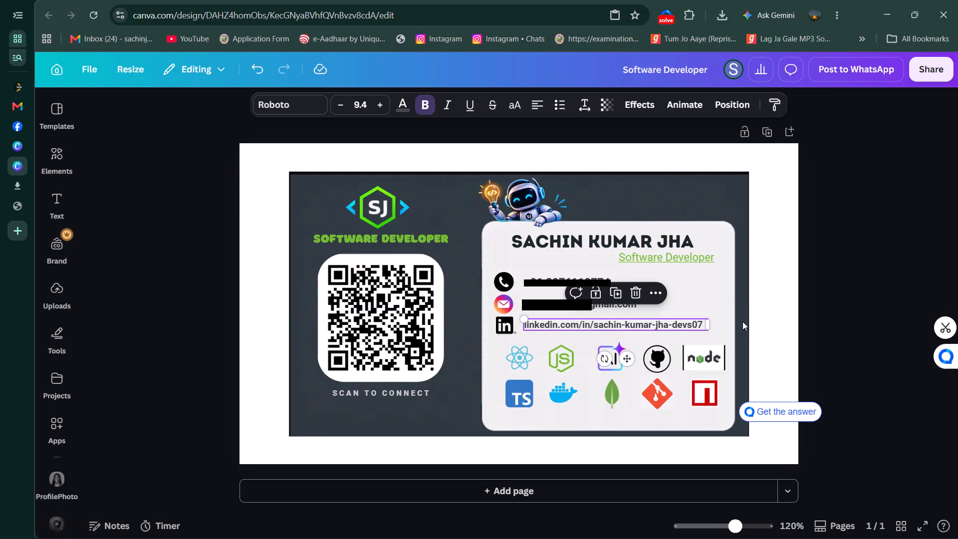
left_click(837, 313)
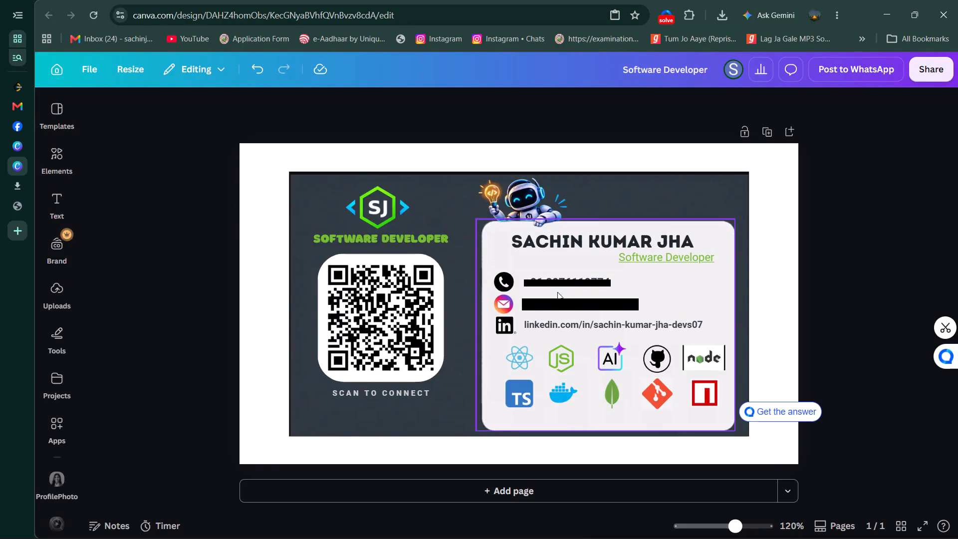
left_click(551, 280)
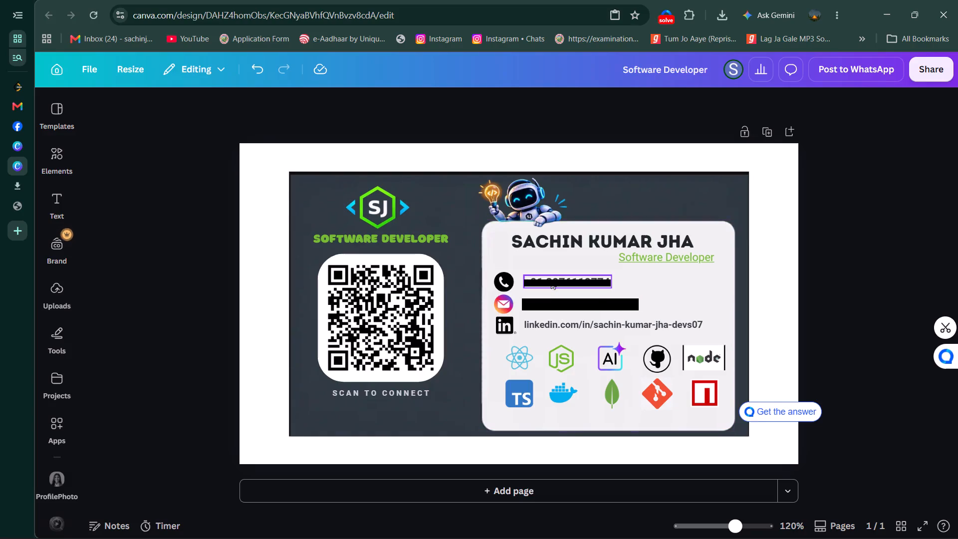
left_click(936, 285)
Shrink the phone, email and LinkedIn icons slightly, making the phone icon about 23 wide.
left_click(500, 281)
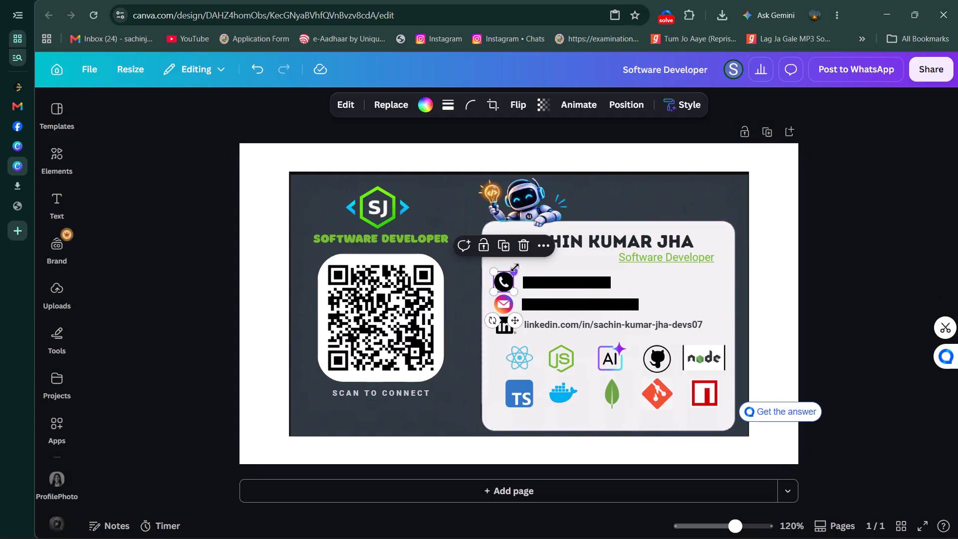
left_click(514, 271)
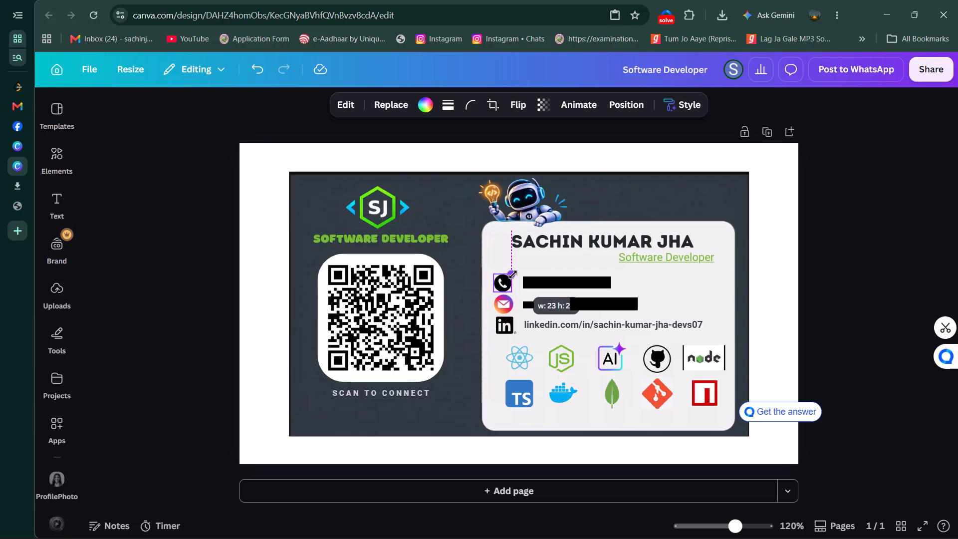
left_click(498, 303)
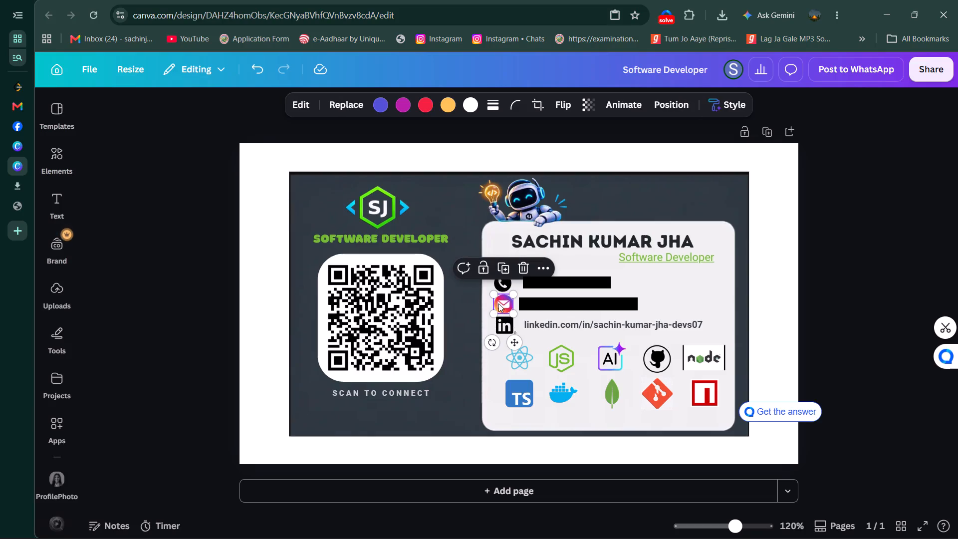
left_click_drag(515, 292, 511, 298)
left_click(509, 299)
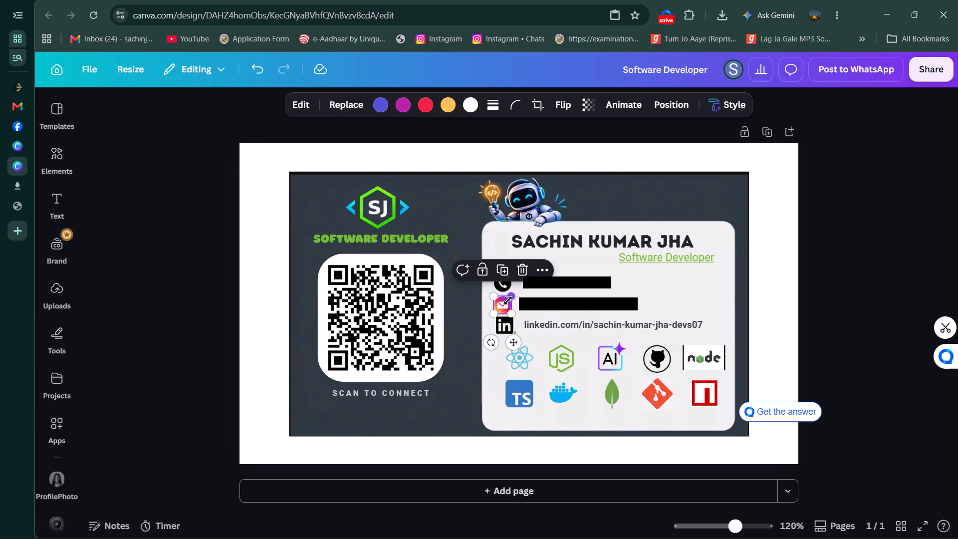
left_click(506, 305)
left_click(505, 322)
left_click(518, 315)
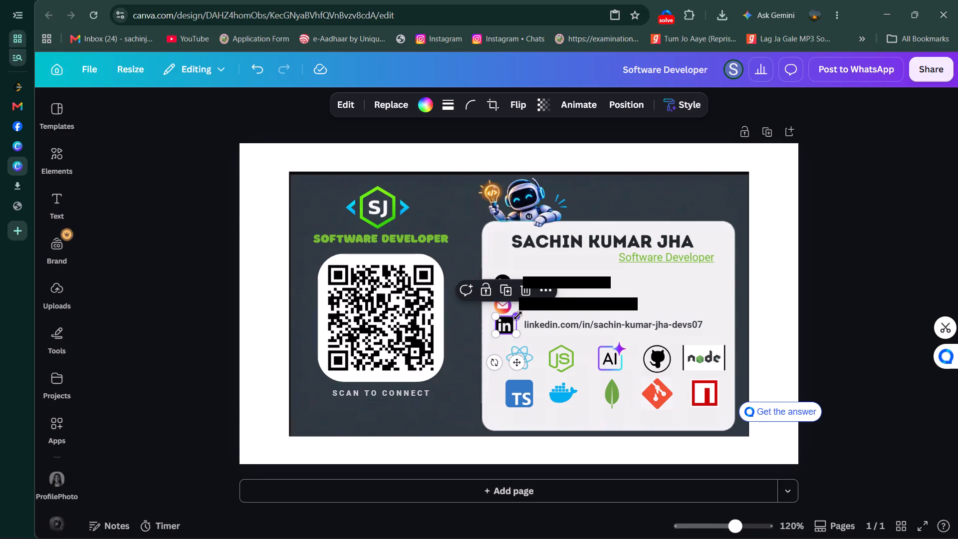
left_click(823, 290)
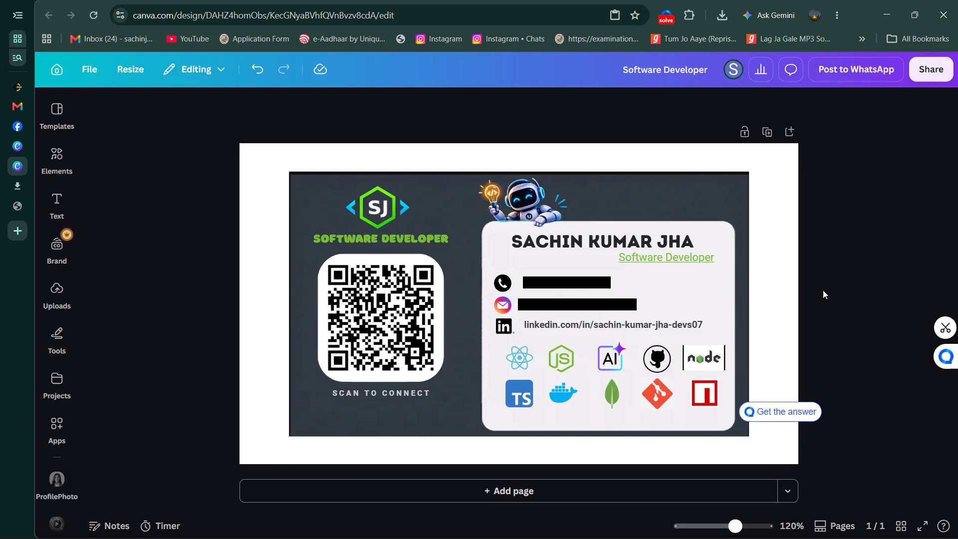
Shift the phone and email icons slightly right and adjust the LinkedIn icon so all three line up in one column.
left_click(503, 284)
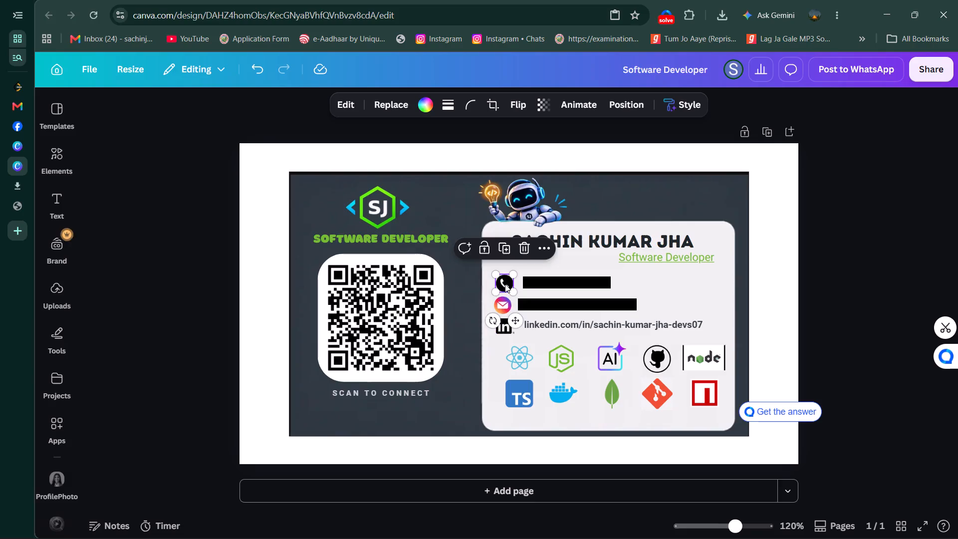
left_click(501, 304)
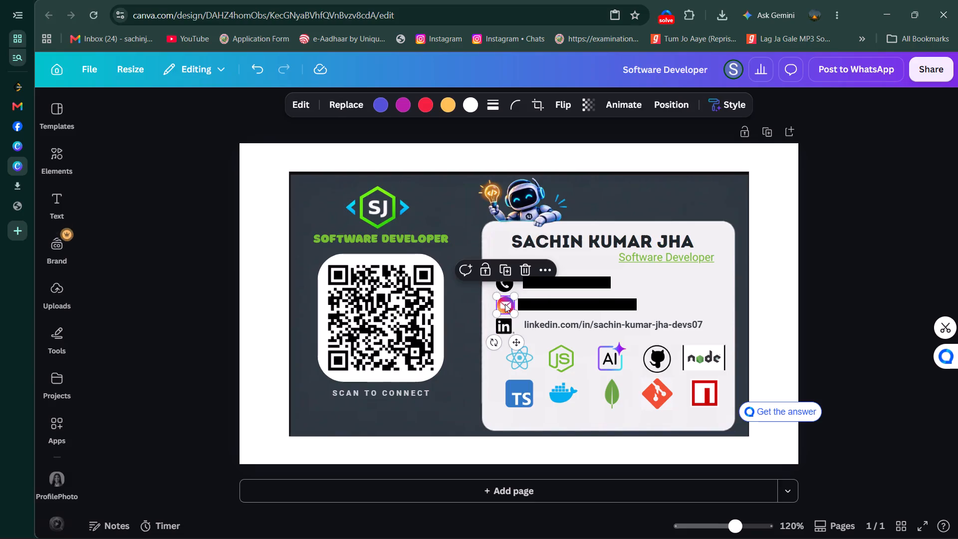
left_click(817, 264)
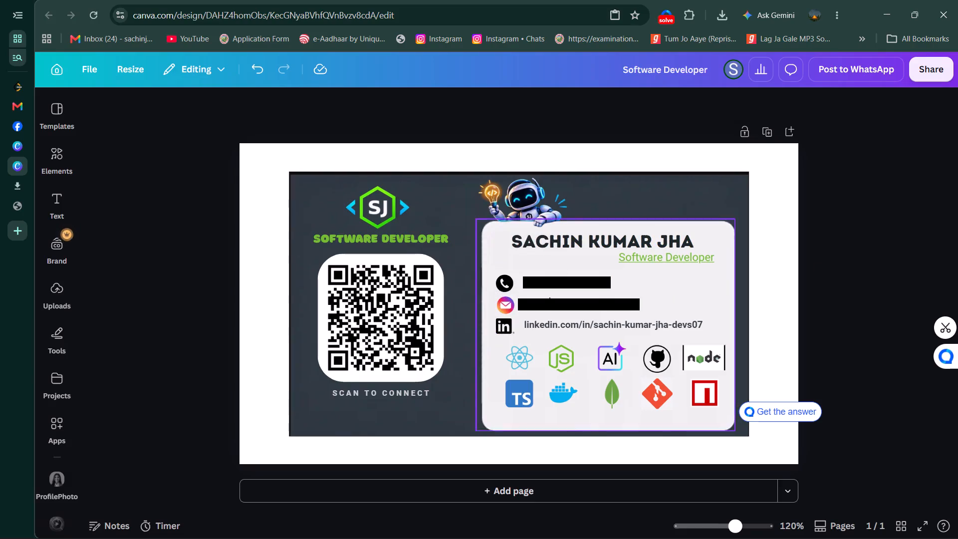
left_click(502, 323)
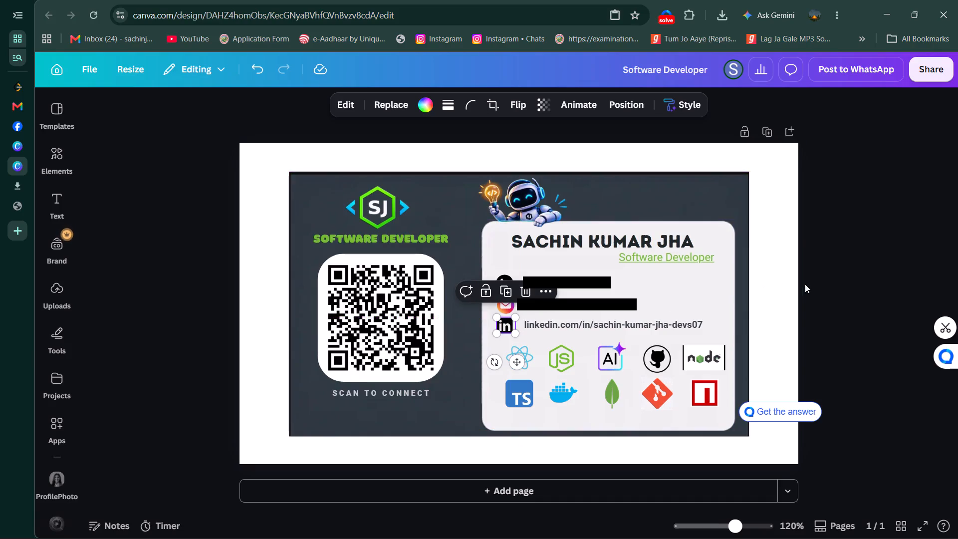
left_click(821, 284)
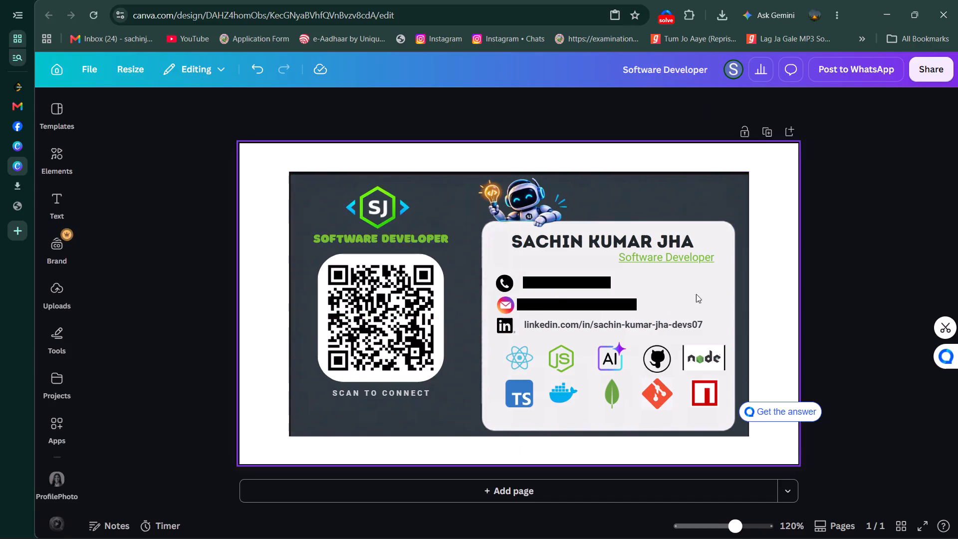
left_click(506, 324)
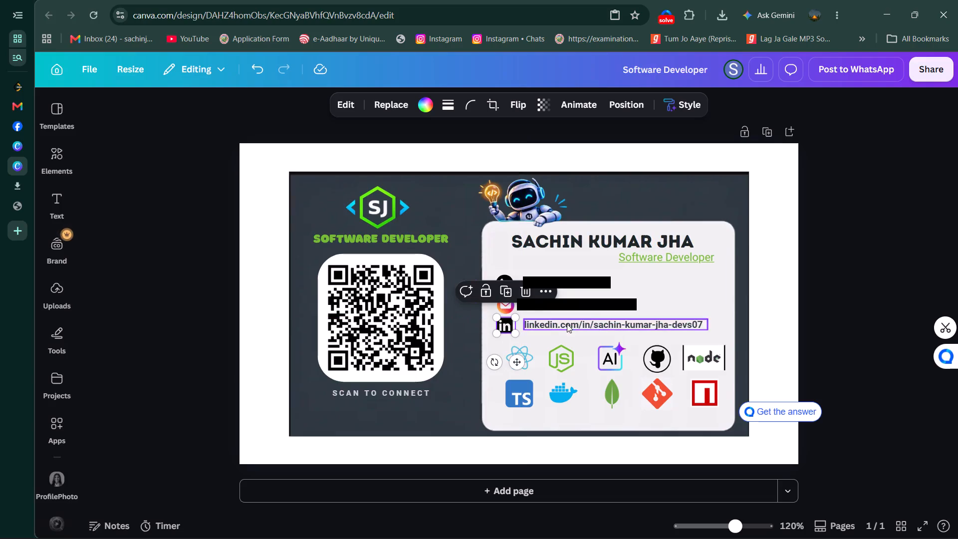
left_click(830, 296)
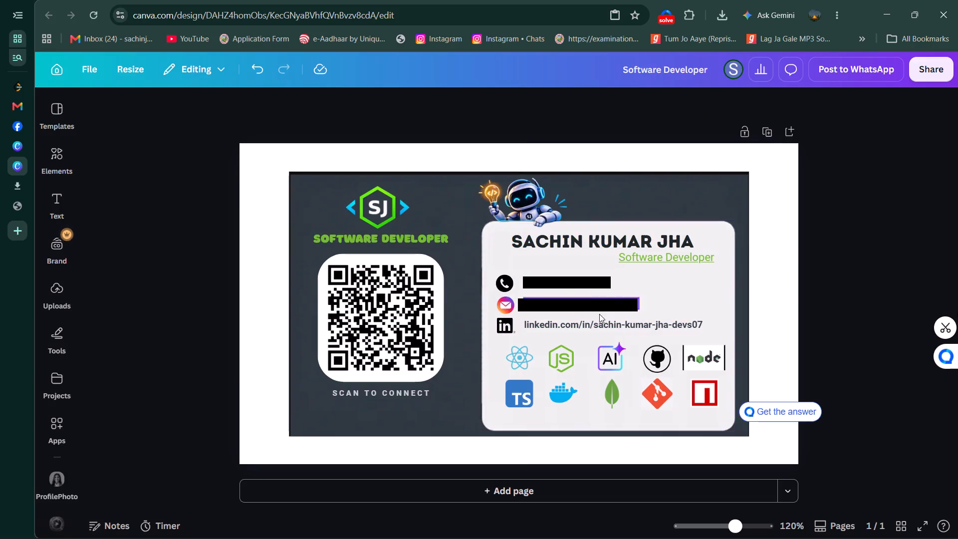
Nudge the email address and the phone number down slightly, keeping them left-aligned with the LinkedIn address and level with their icons.
left_click(569, 302)
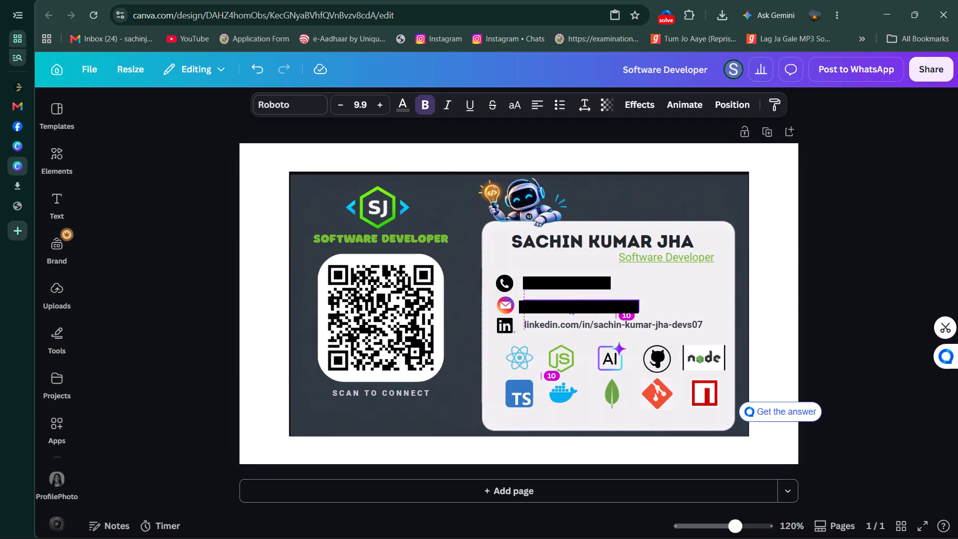
left_click(657, 276)
left_click(579, 280)
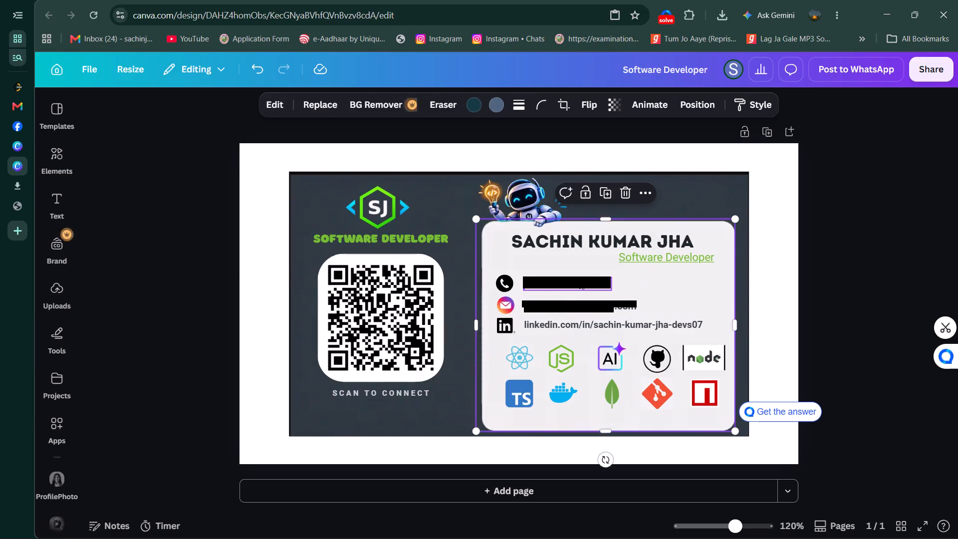
left_click(834, 260)
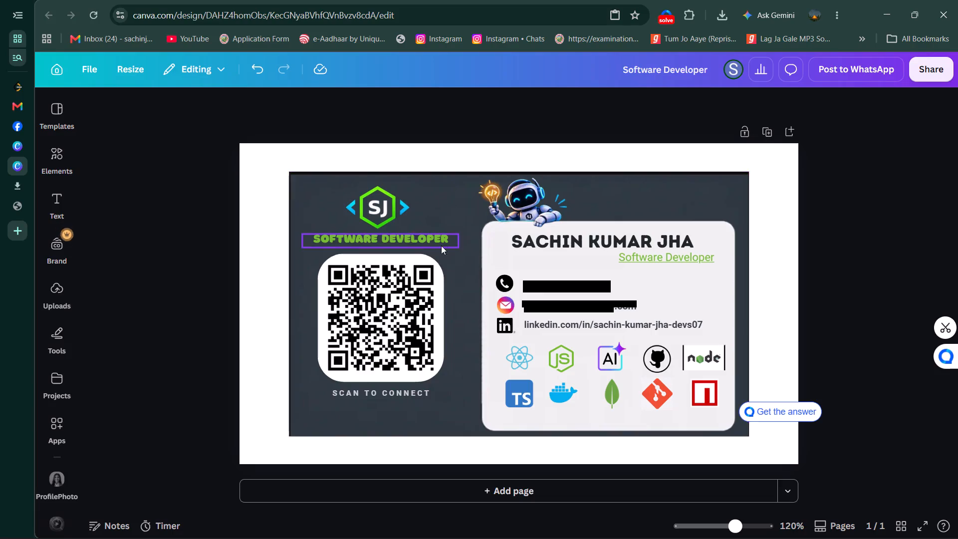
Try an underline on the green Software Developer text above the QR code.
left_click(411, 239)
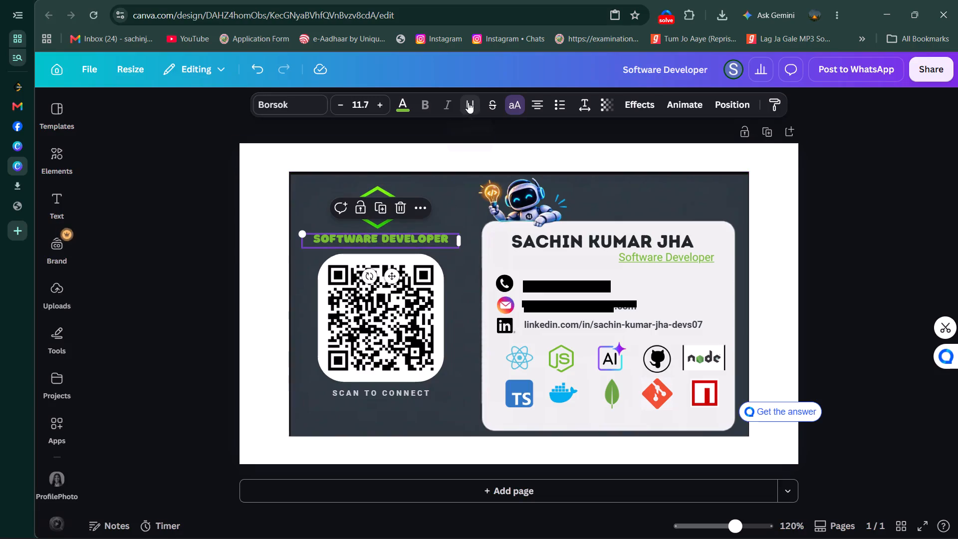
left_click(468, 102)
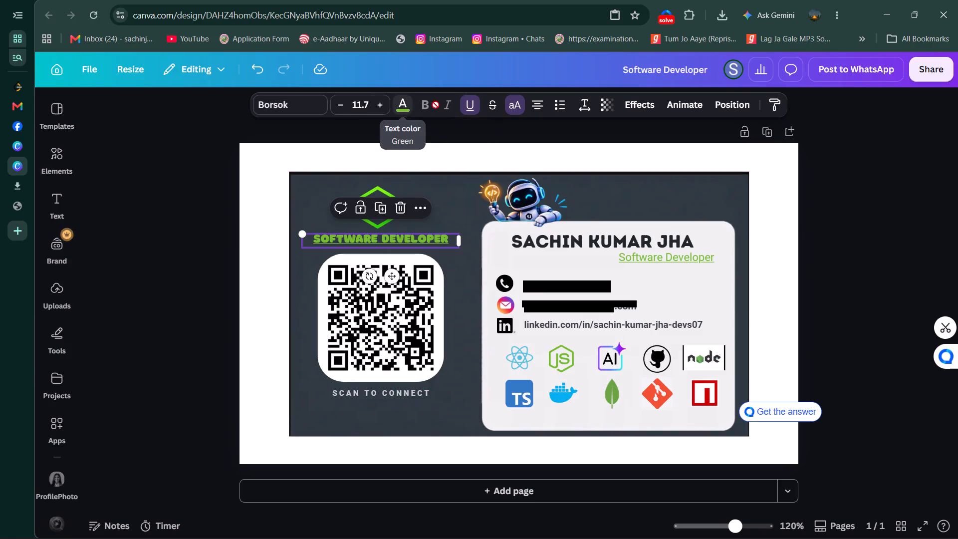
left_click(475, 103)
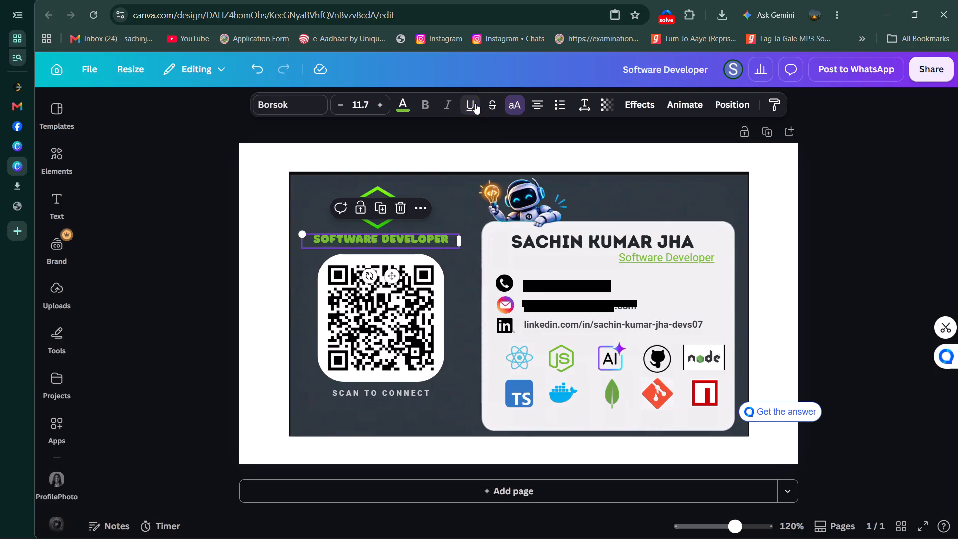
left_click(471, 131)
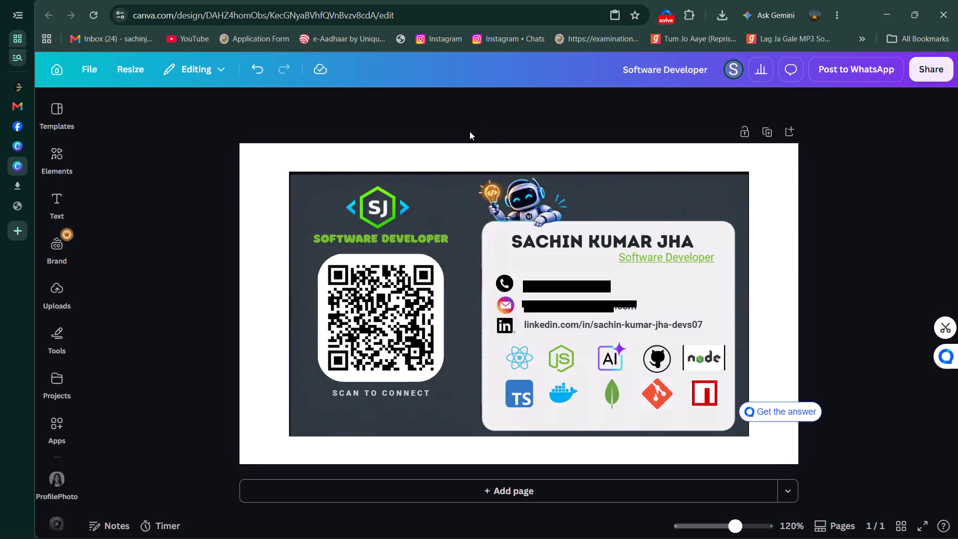
Search the elements for "line", browse the graphics results, and add the thin gold fading line to the card.
left_click(53, 157)
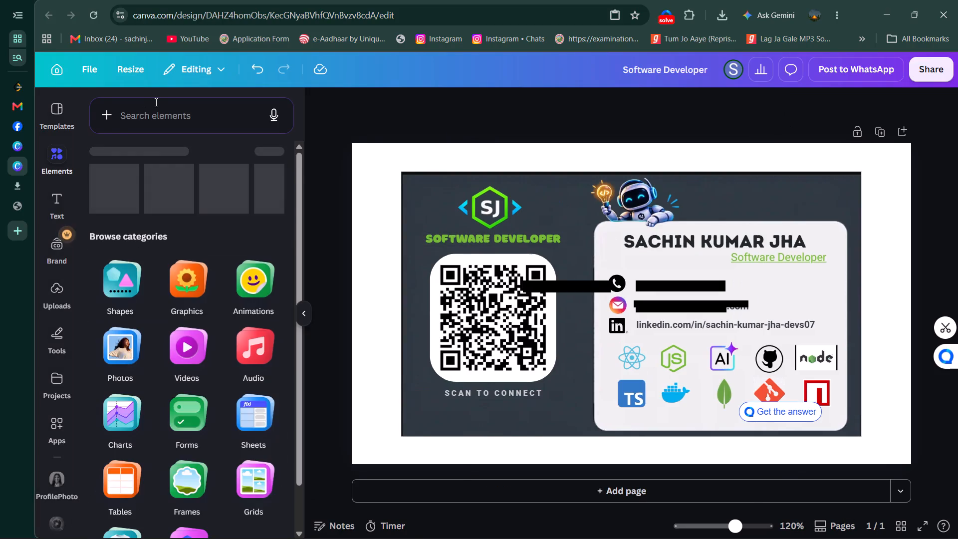
left_click(166, 117)
type("line")
key("Return")
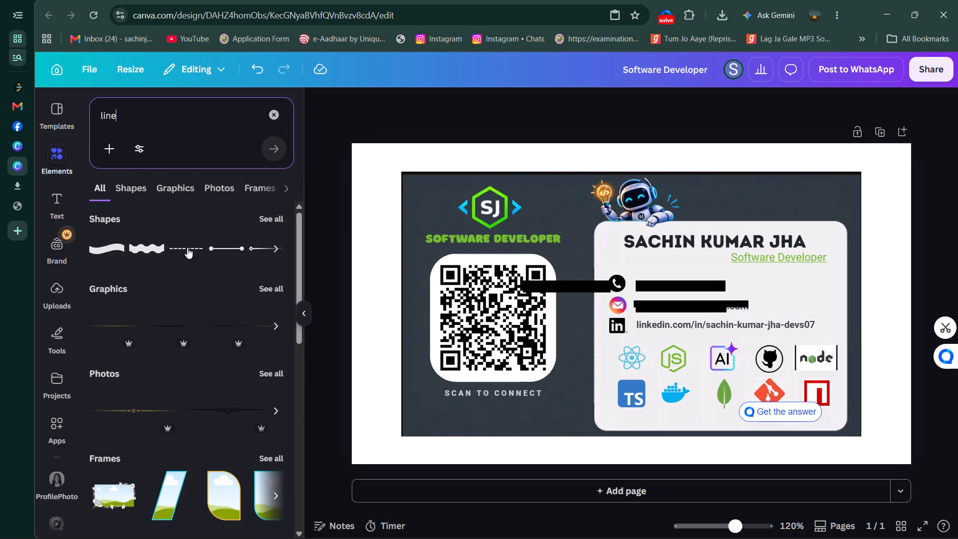
scroll(199, 359, "down", 2)
scroll(197, 335, "up", 3)
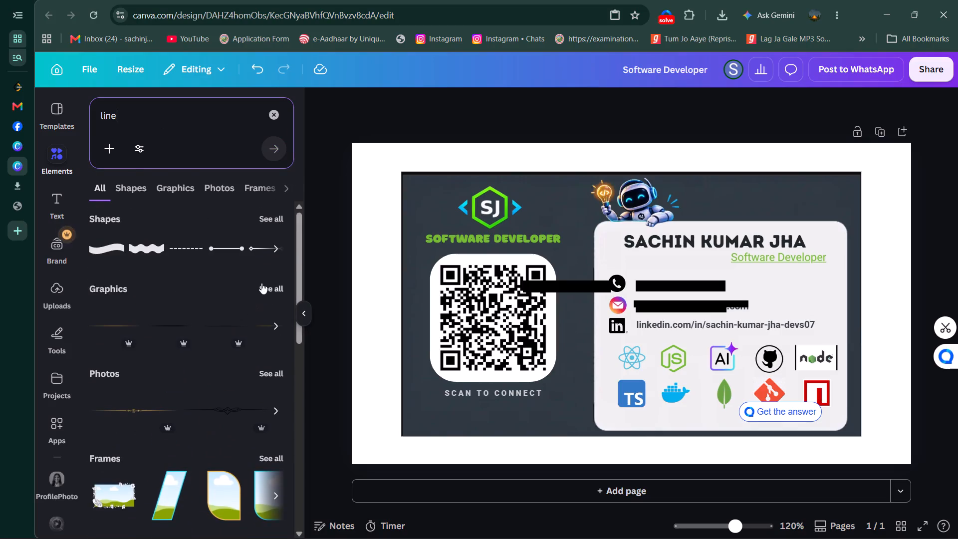
left_click(261, 283)
scroll(214, 323, "down", 2)
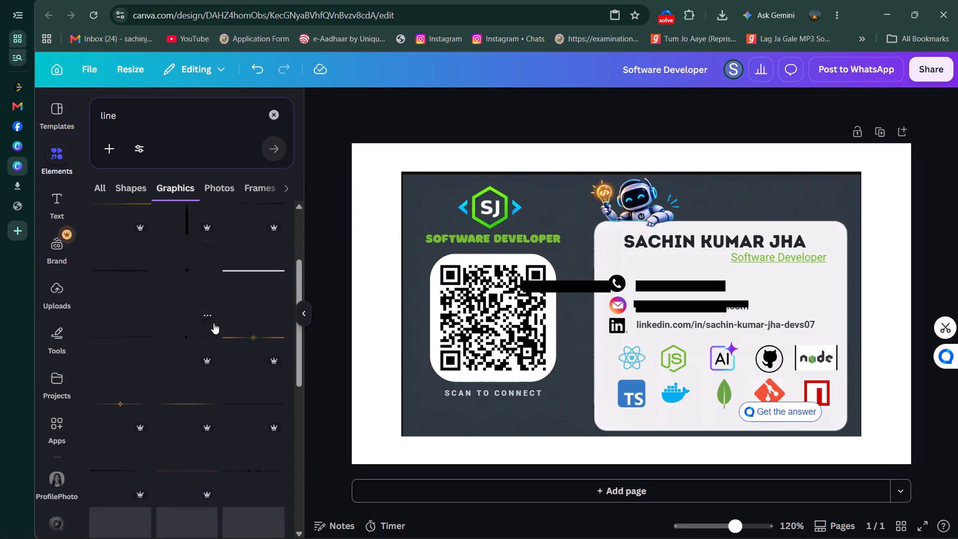
scroll(214, 323, "up", 2)
scroll(214, 323, "down", 1)
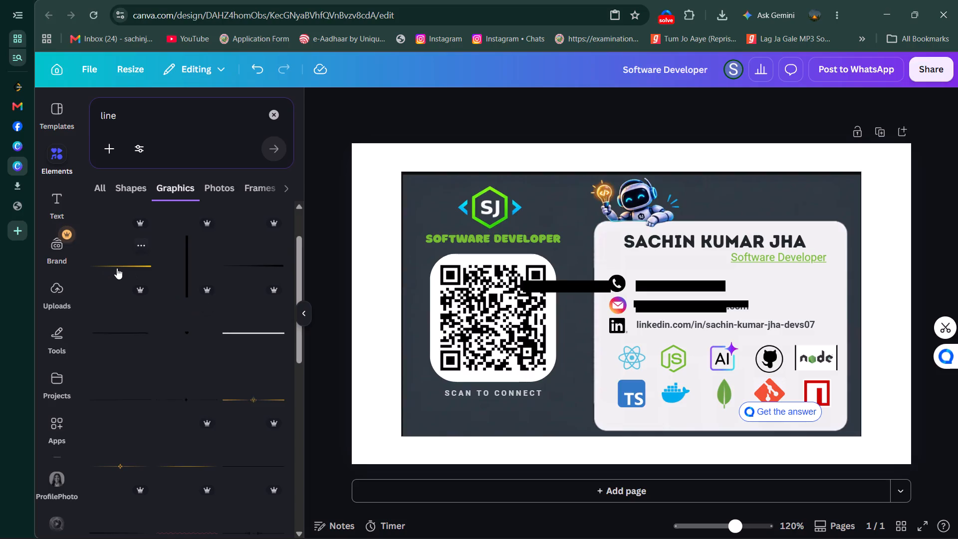
scroll(196, 394, "down", 2)
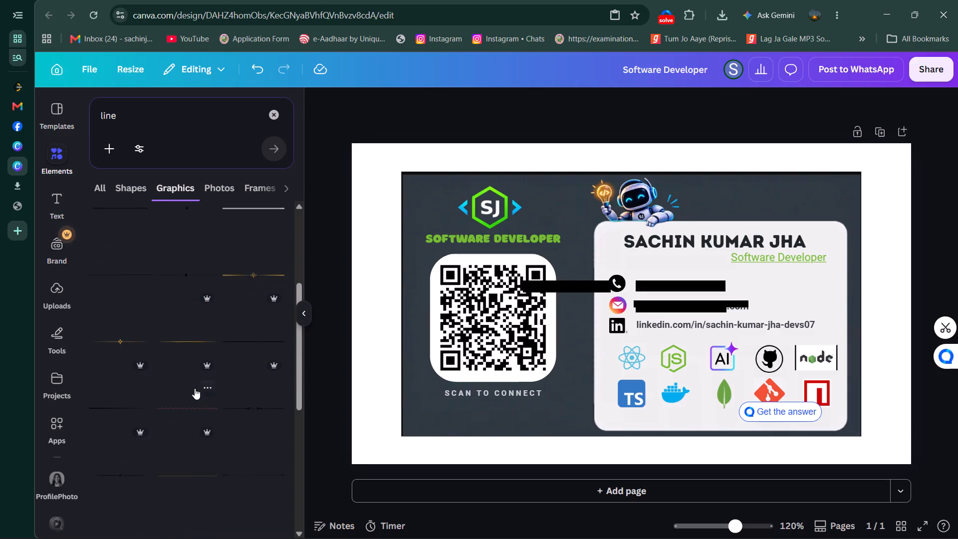
scroll(194, 386, "up", 3)
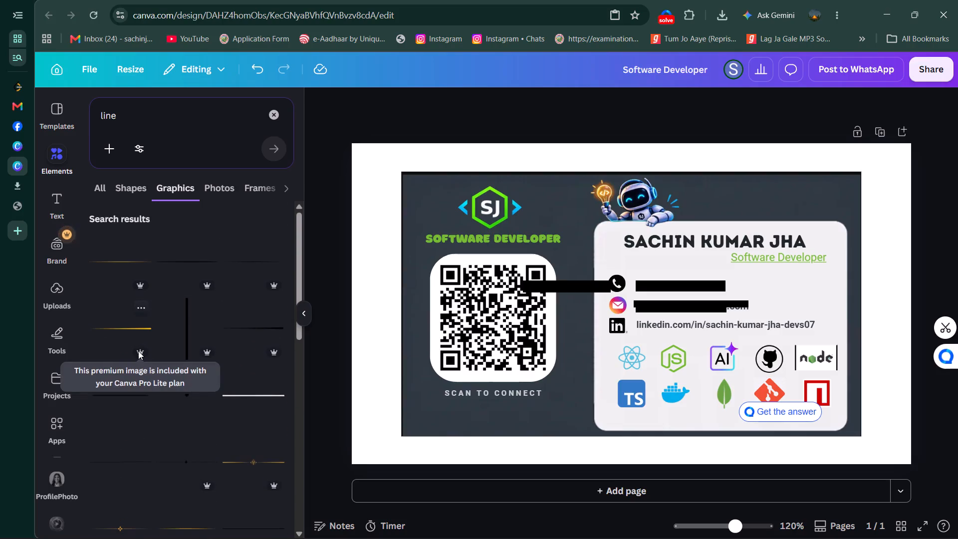
scroll(159, 352, "down", 4)
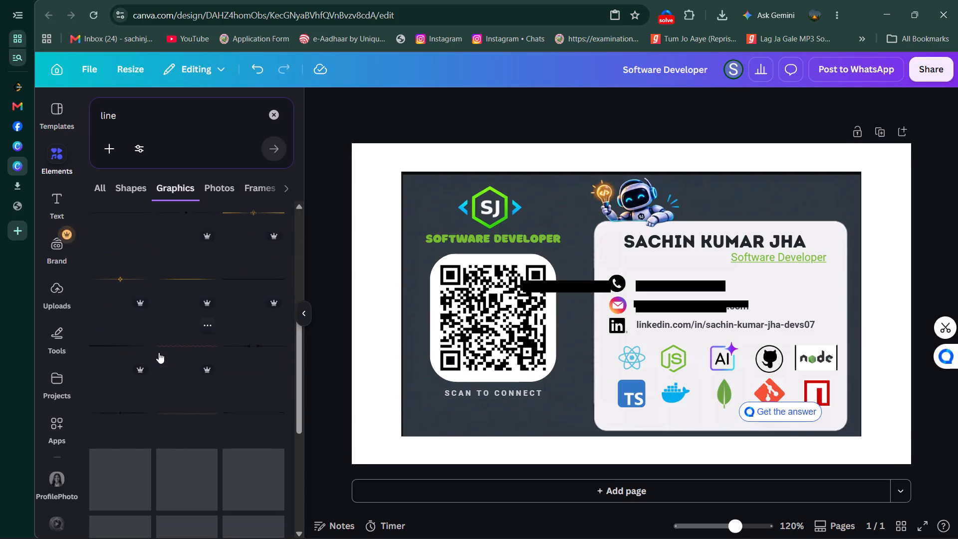
scroll(158, 351, "up", 5)
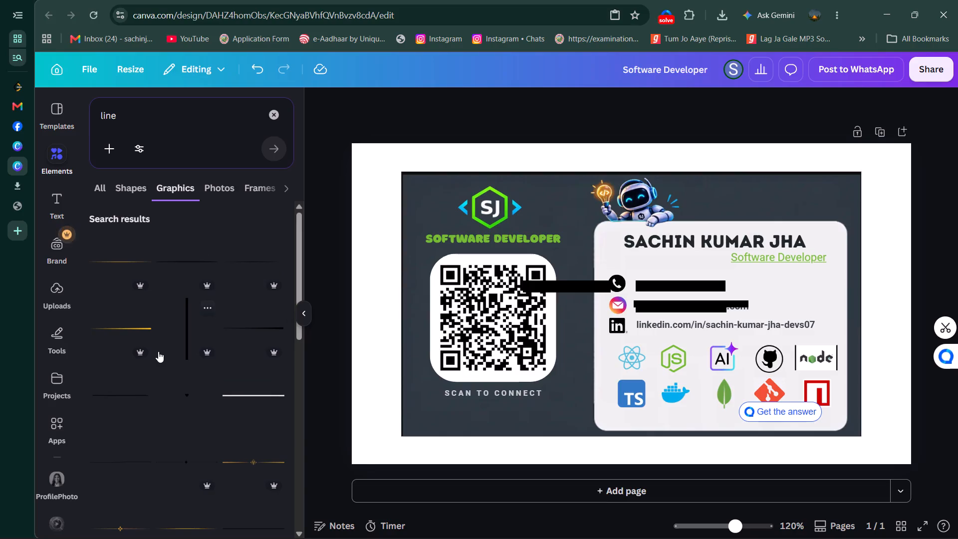
left_click(125, 260)
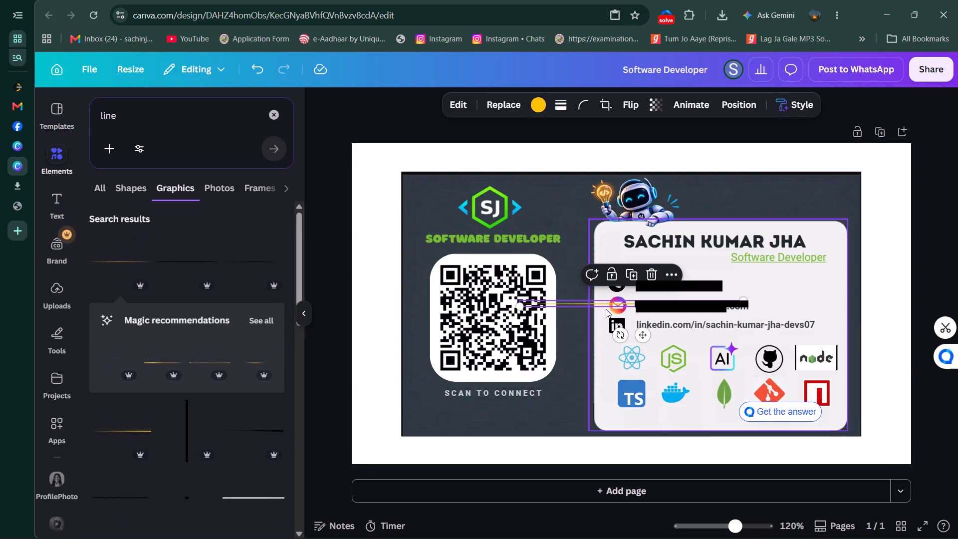
Move the gold line between the green Software Developer text and the QR code, and shrink it to about 267 wide.
left_click_drag(603, 302, 479, 249)
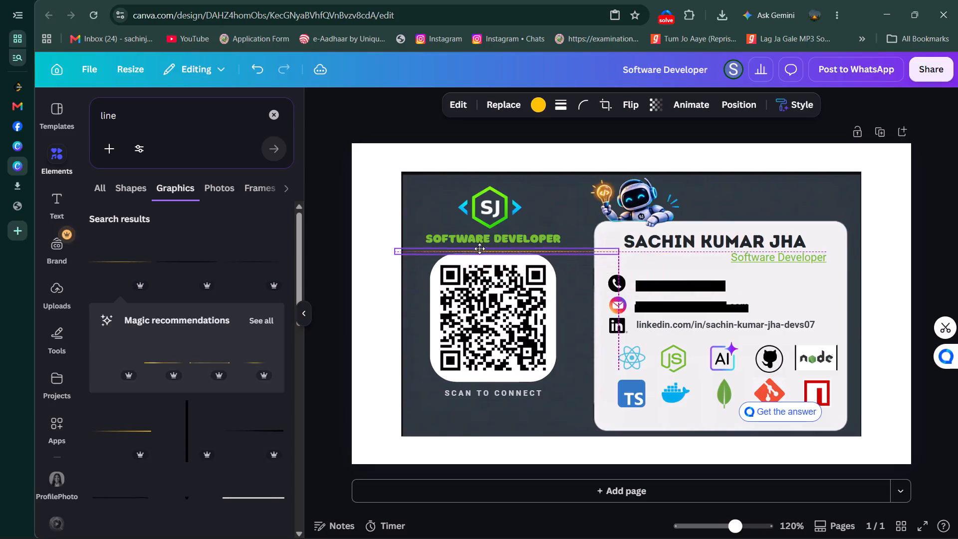
left_click_drag(479, 249, 479, 246)
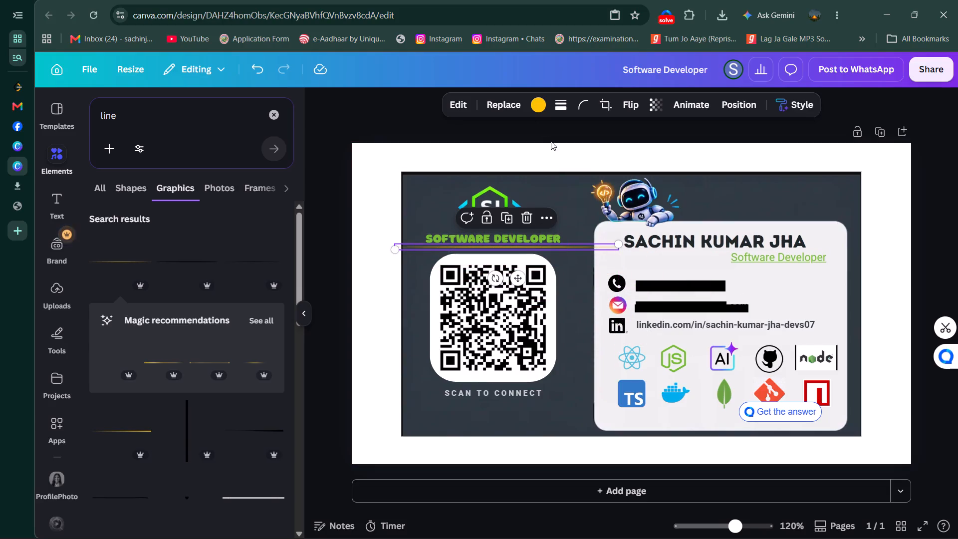
key("minus")
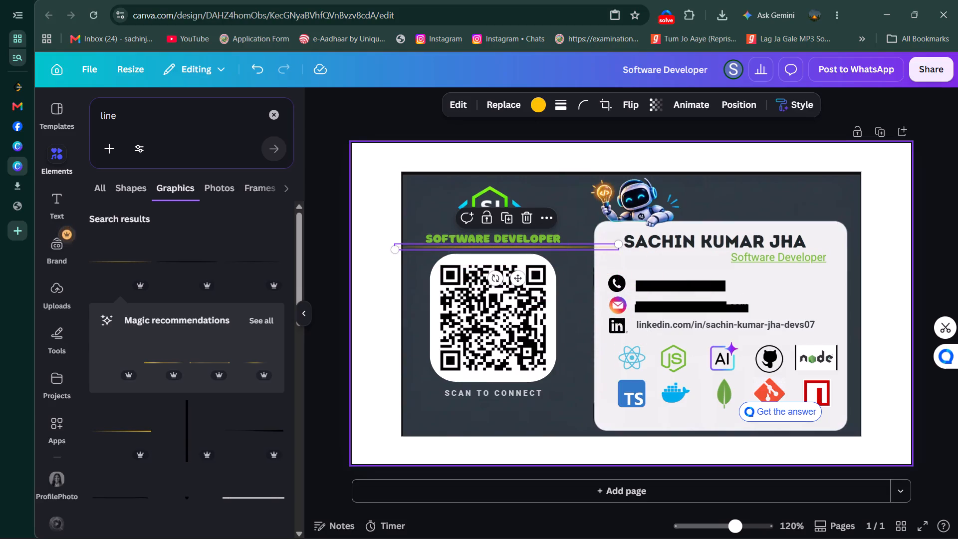
left_click_drag(618, 243, 613, 243)
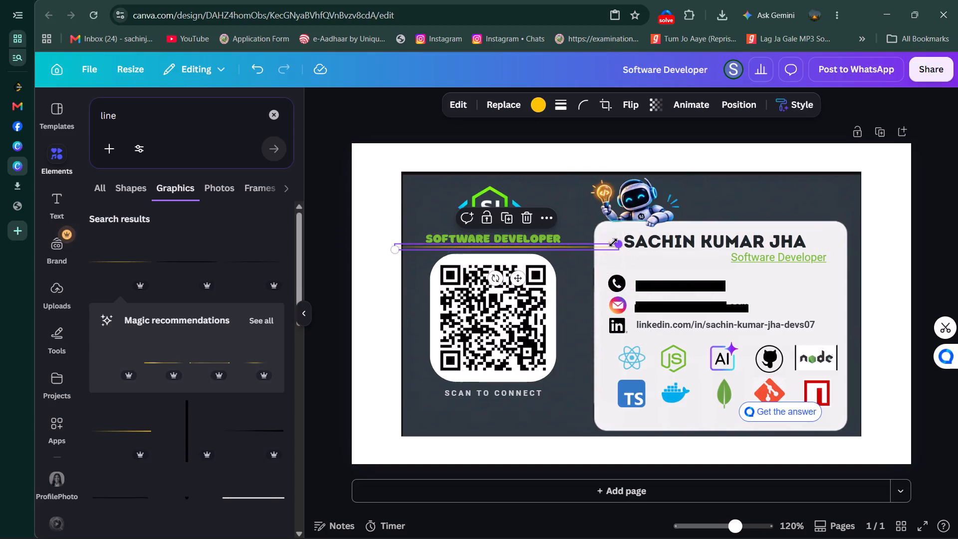
left_click_drag(613, 243, 549, 248)
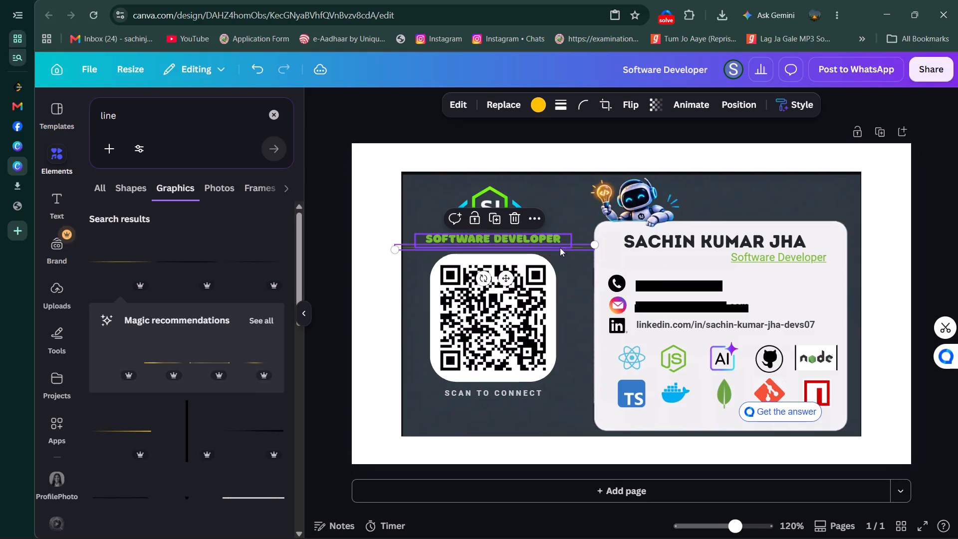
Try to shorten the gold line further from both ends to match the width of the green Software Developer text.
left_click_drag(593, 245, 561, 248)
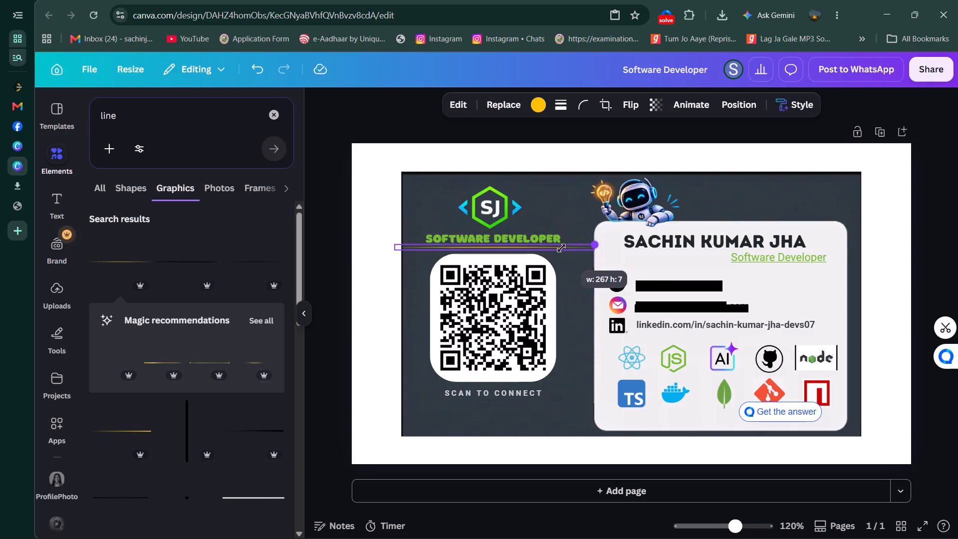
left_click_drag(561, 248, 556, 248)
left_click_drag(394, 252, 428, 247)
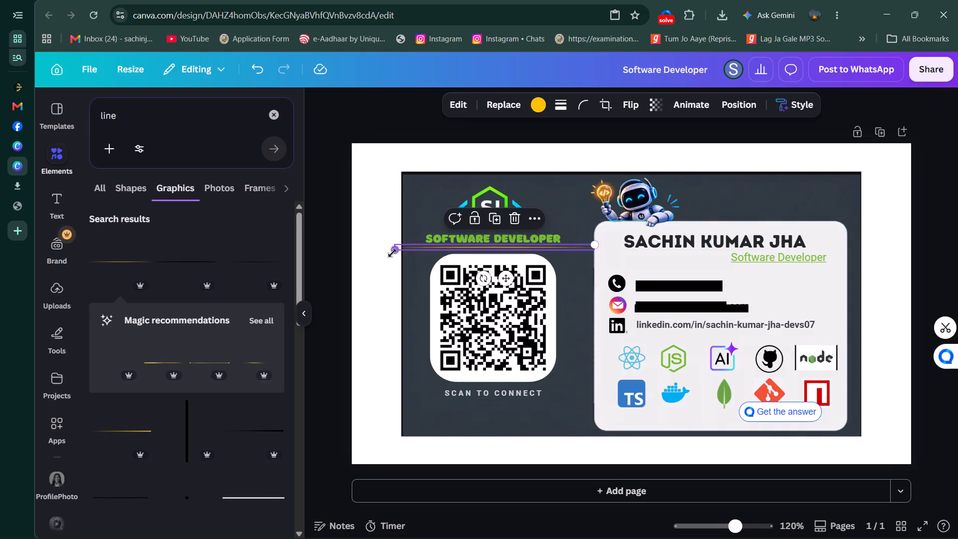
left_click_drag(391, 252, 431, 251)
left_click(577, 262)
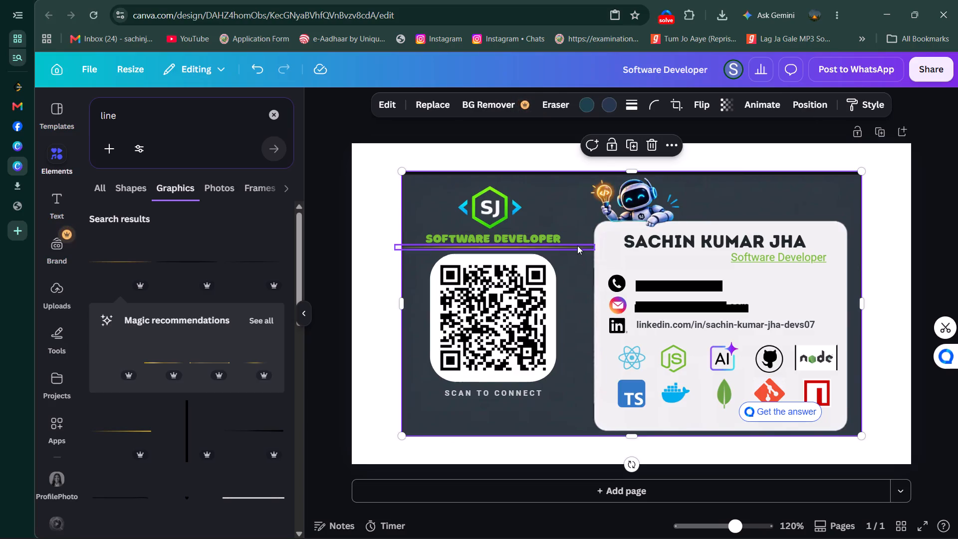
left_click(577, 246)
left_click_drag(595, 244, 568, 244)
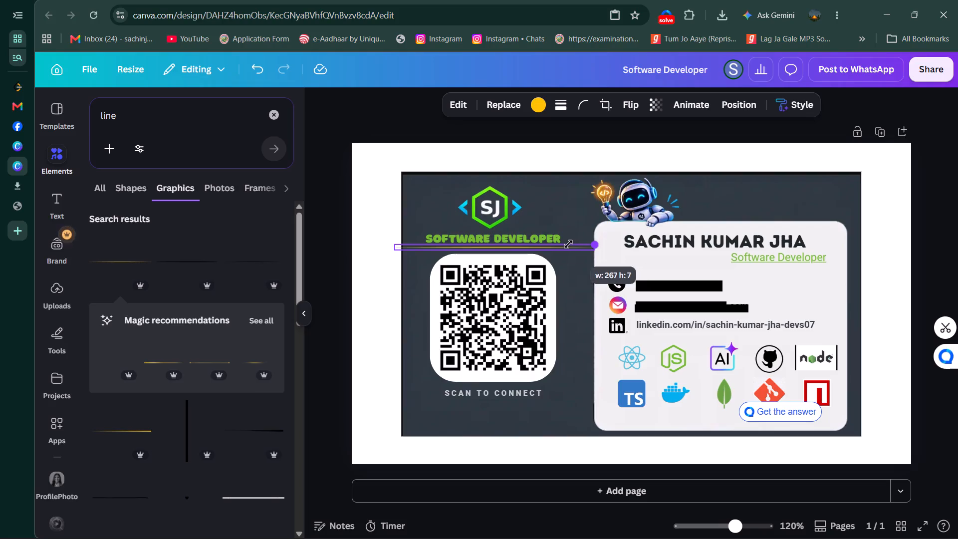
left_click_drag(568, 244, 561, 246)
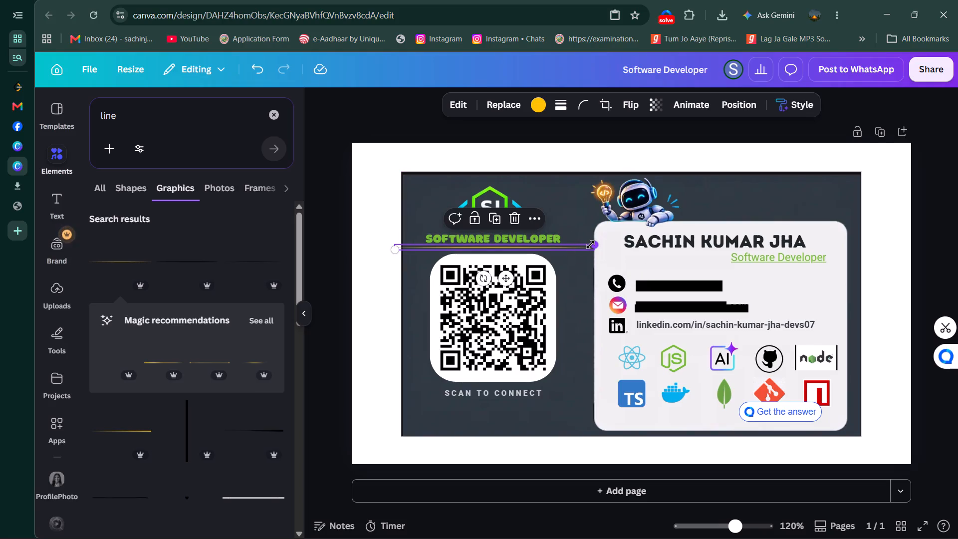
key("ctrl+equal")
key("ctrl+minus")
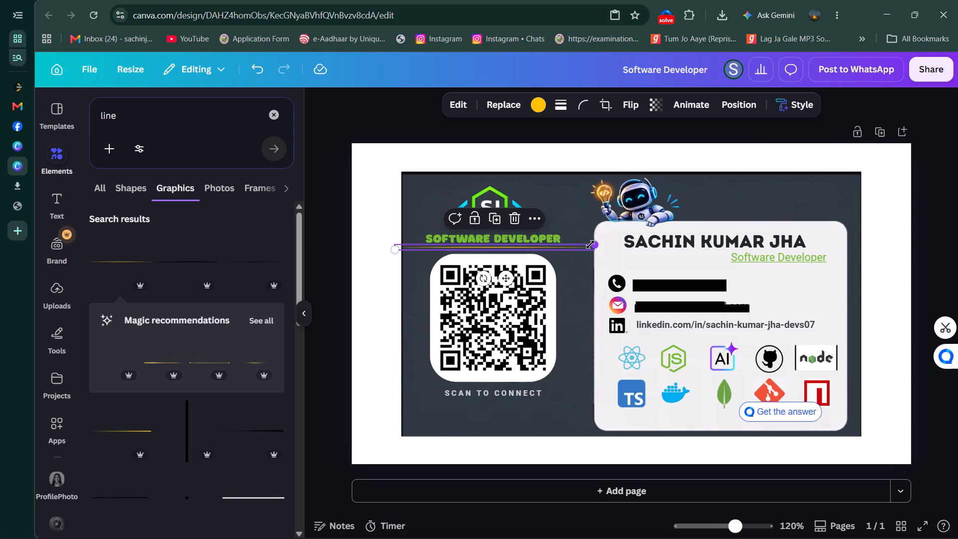
Crop the left end off the gold line so it spans roughly the width of the green Software Developer text.
left_click(577, 248)
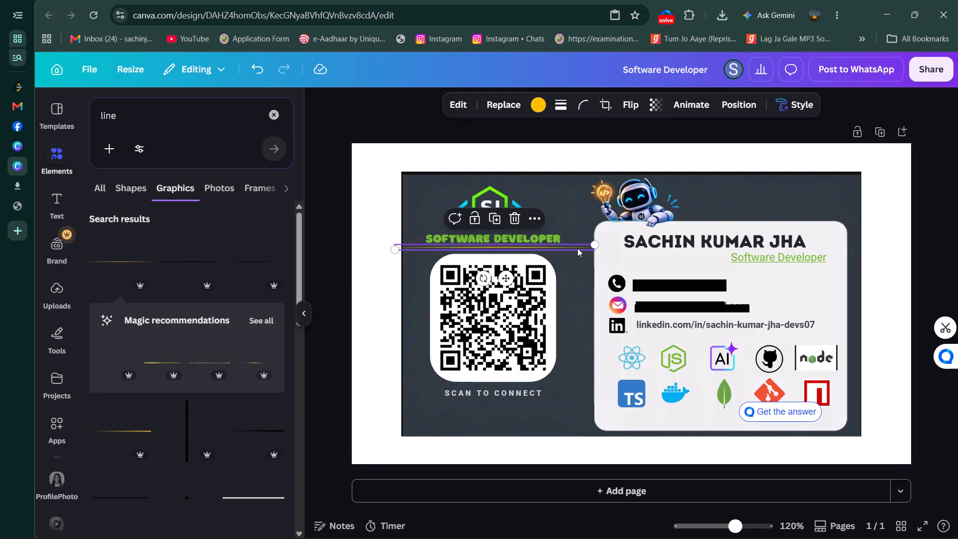
double_click(577, 248)
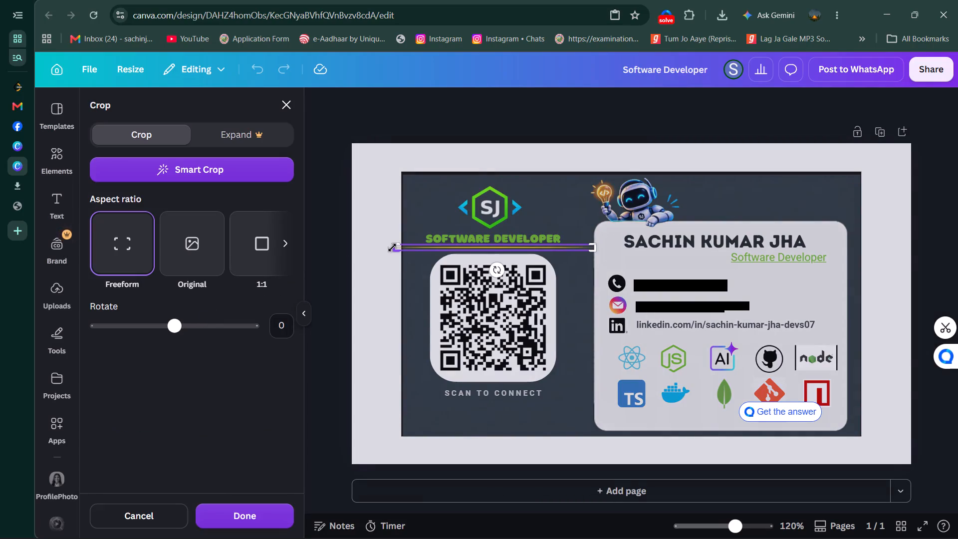
left_click_drag(392, 248, 441, 247)
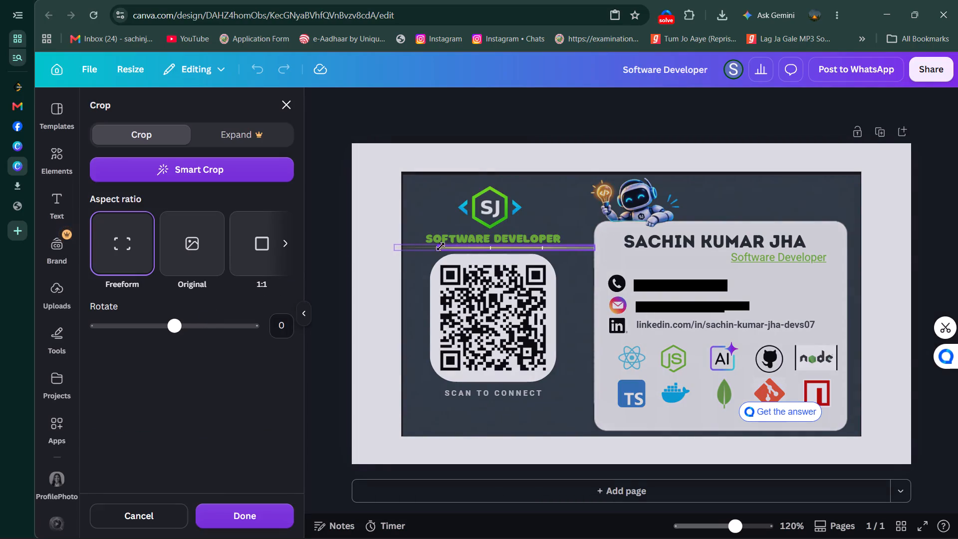
left_click_drag(441, 247, 446, 247)
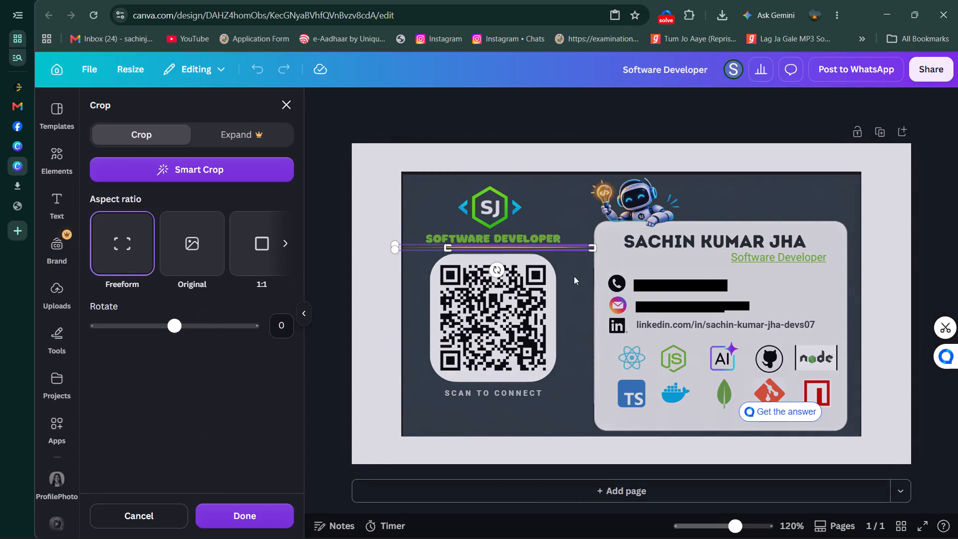
left_click(574, 277)
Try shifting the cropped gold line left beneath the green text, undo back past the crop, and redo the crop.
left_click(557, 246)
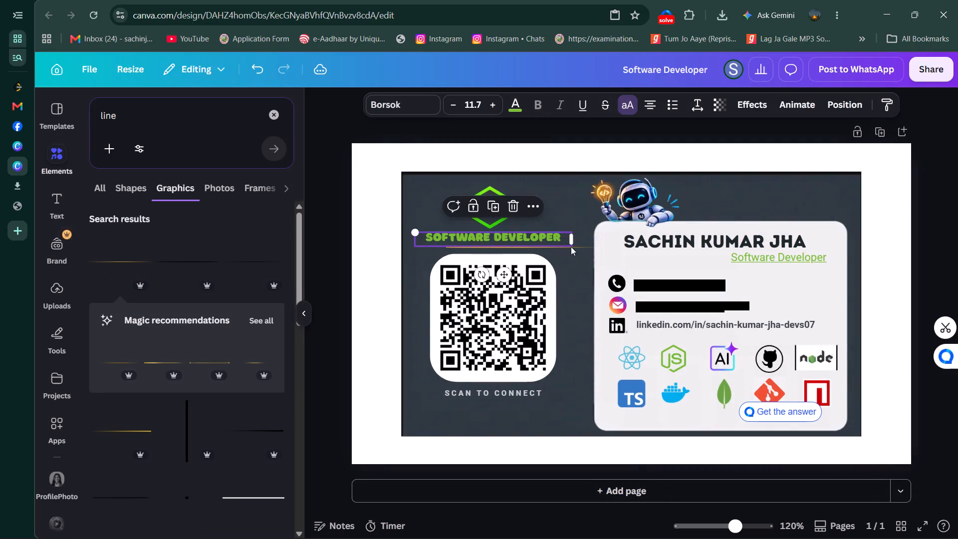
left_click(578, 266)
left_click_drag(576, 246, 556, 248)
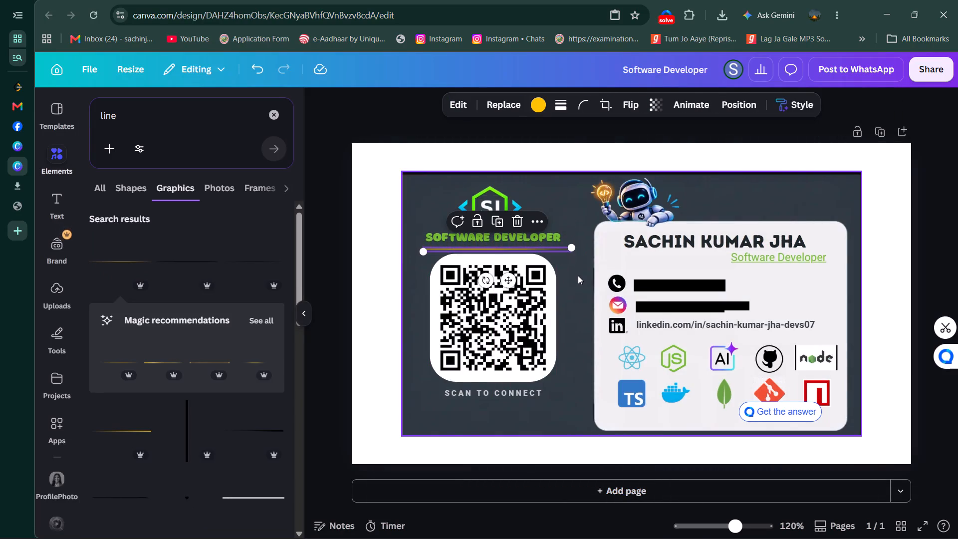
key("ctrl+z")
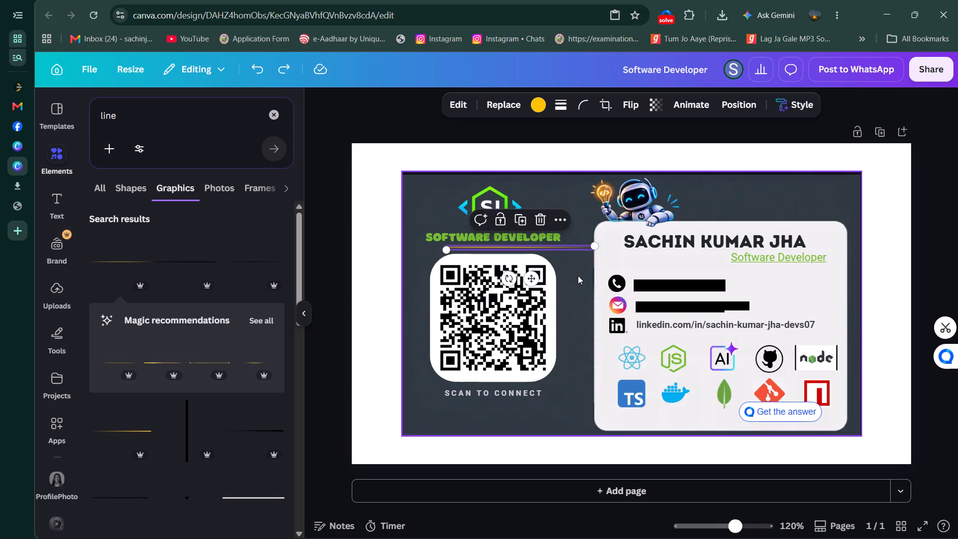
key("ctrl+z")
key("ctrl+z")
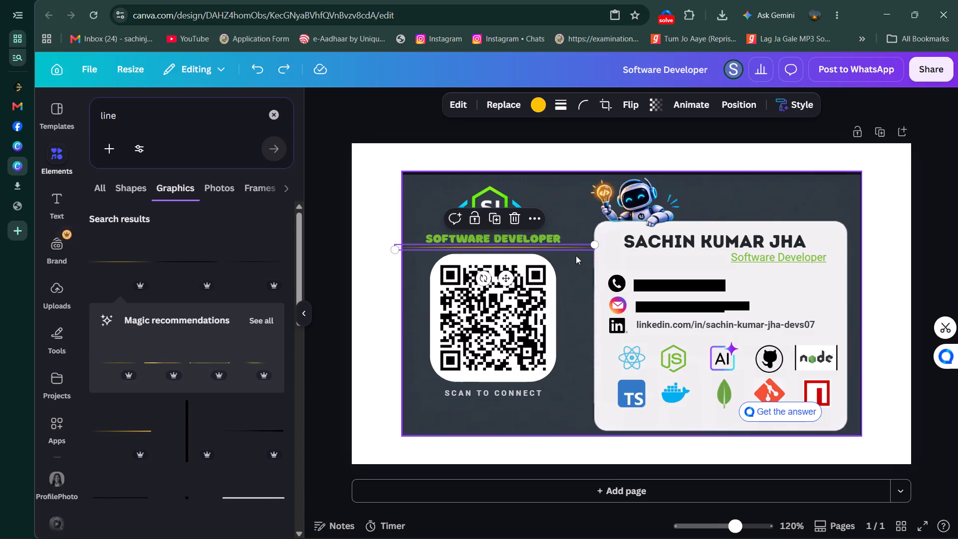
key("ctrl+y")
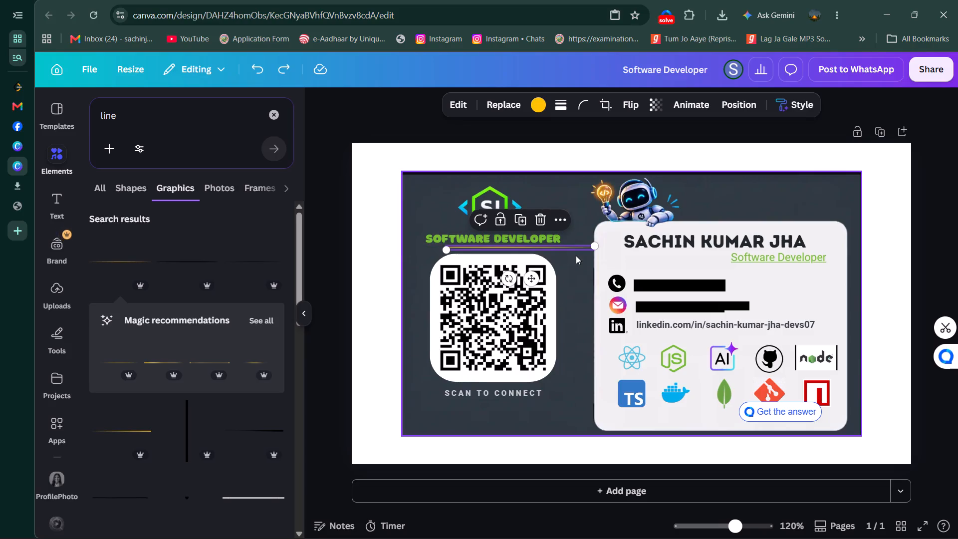
Shift the cropped gold line left and fine-tune it directly beneath the green Software Developer text, roughly centred above the QR code.
left_click(571, 249)
left_click(577, 268)
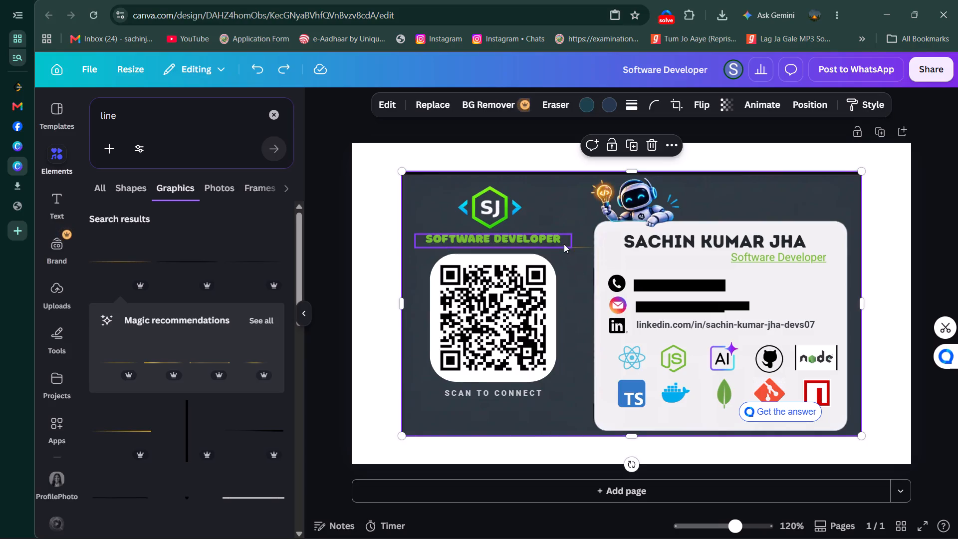
left_click_drag(583, 248, 567, 248)
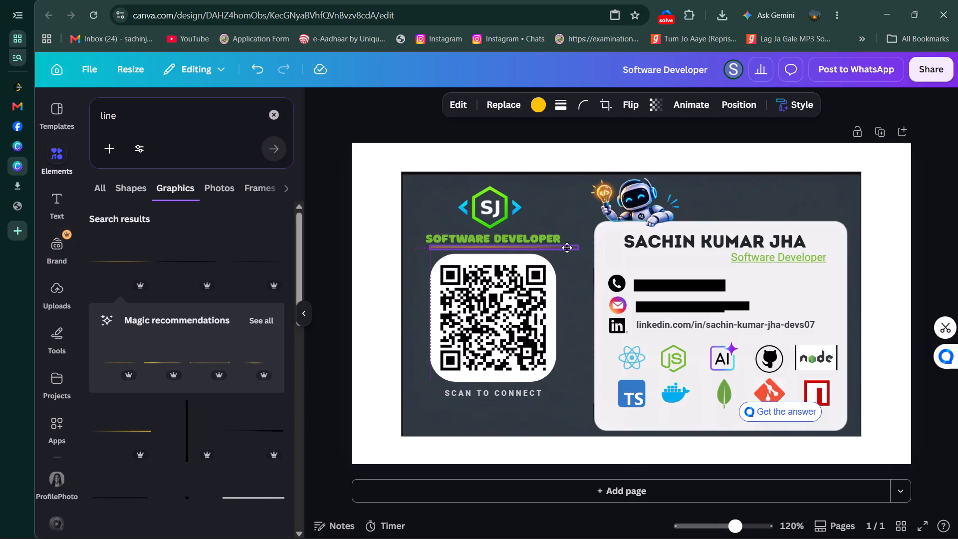
left_click_drag(567, 248, 557, 248)
left_click(583, 278)
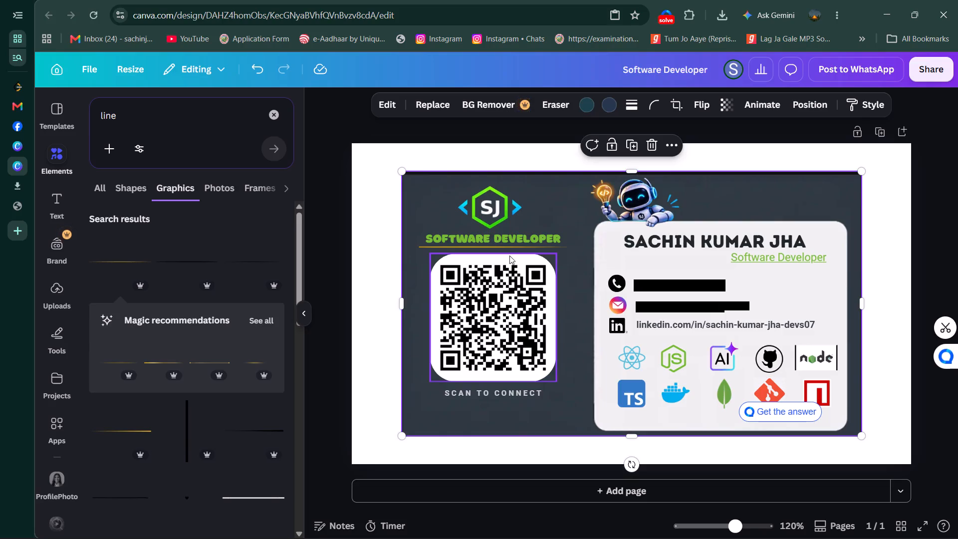
left_click(502, 246)
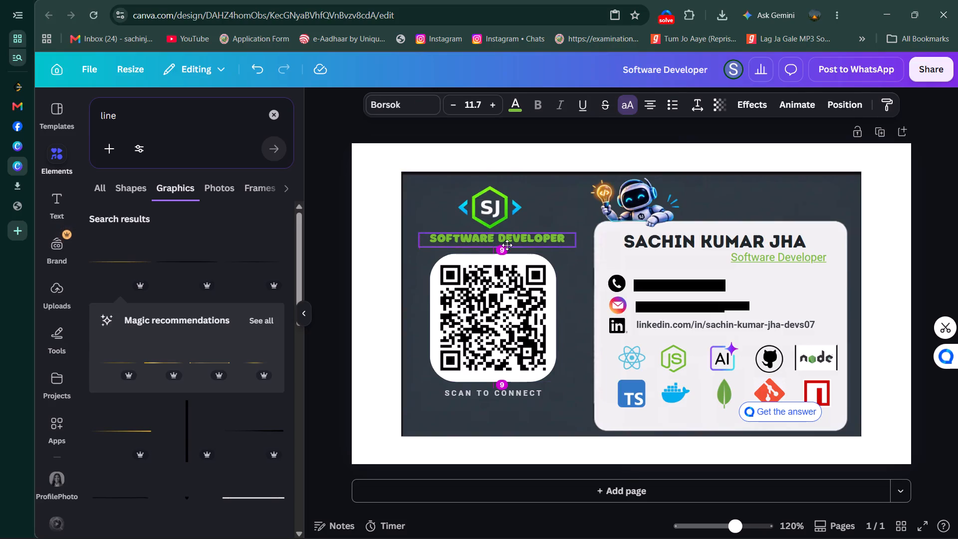
left_click(579, 263)
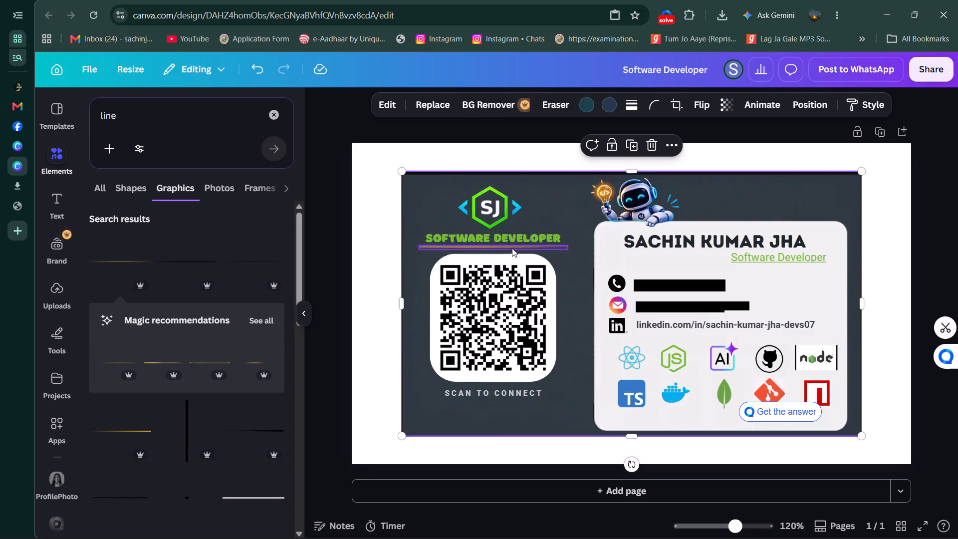
left_click_drag(510, 249, 513, 249)
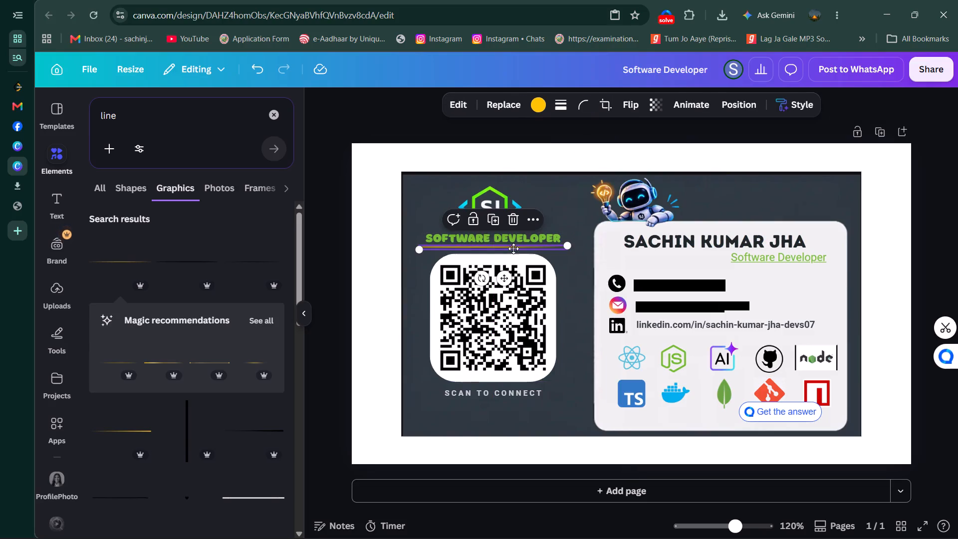
left_click_drag(513, 249, 520, 249)
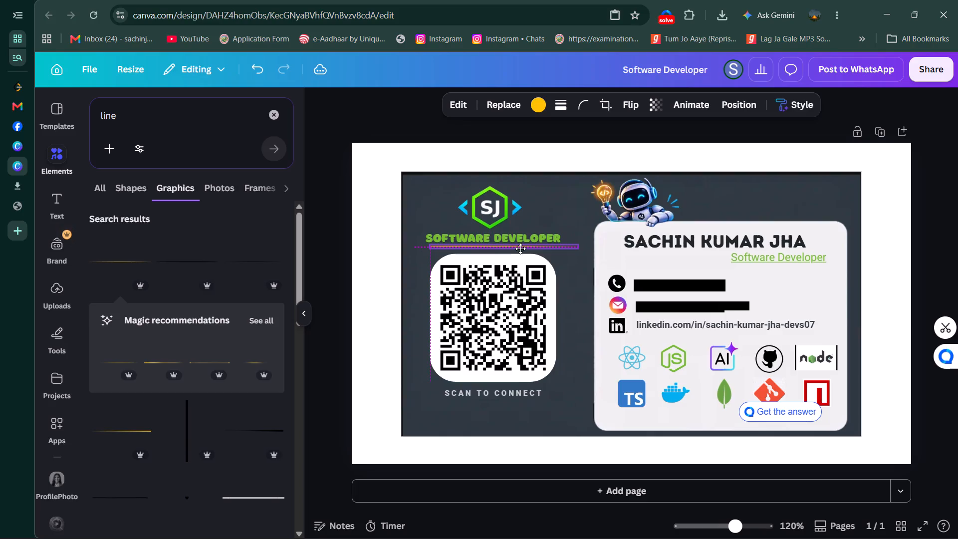
left_click_drag(520, 249, 515, 250)
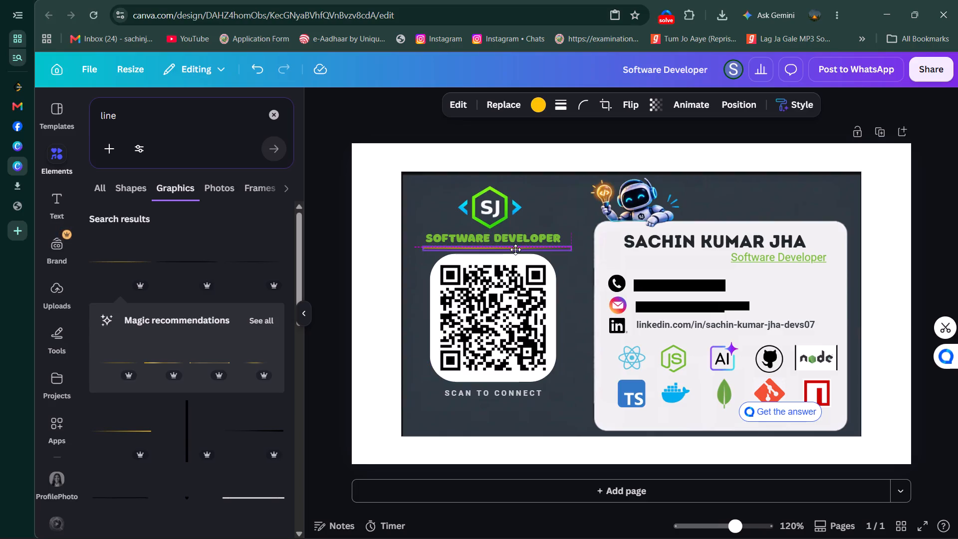
left_click_drag(515, 250, 515, 248)
left_click(575, 262)
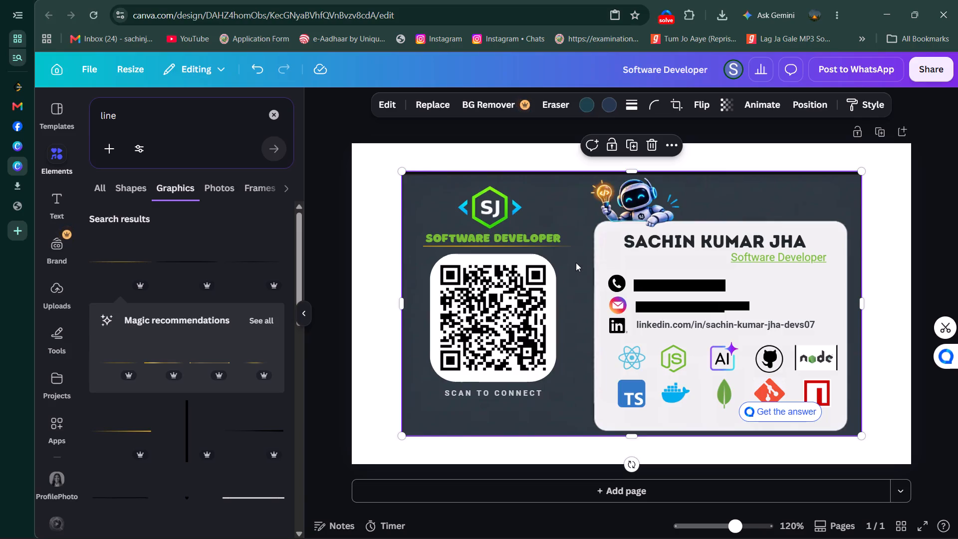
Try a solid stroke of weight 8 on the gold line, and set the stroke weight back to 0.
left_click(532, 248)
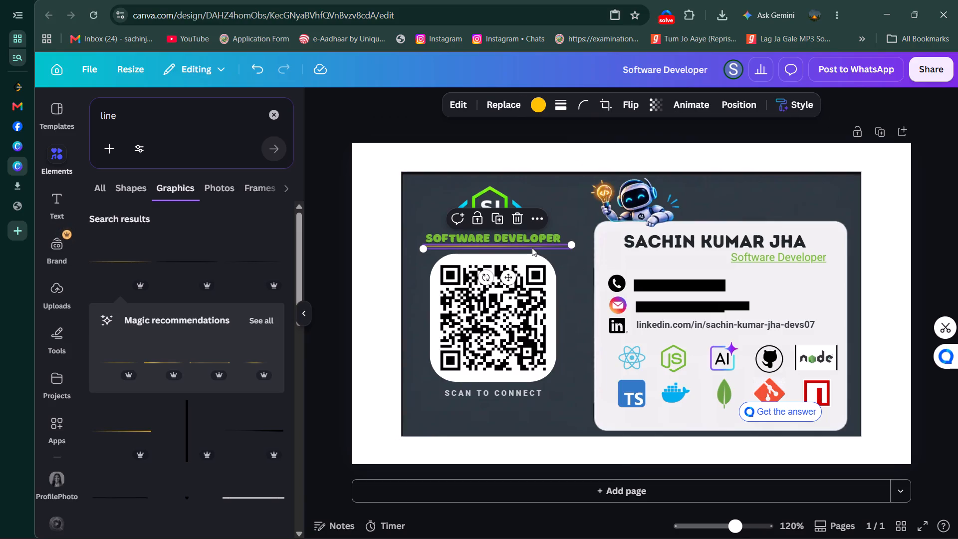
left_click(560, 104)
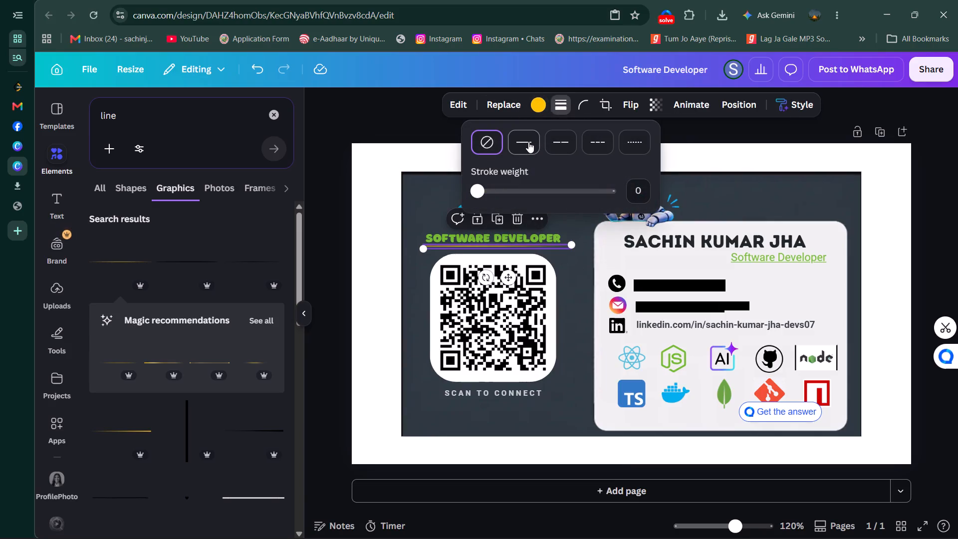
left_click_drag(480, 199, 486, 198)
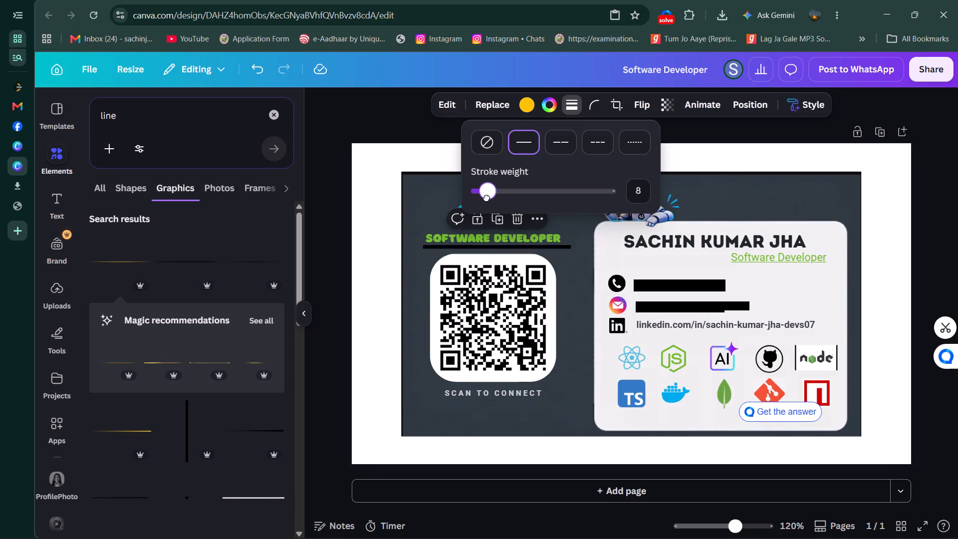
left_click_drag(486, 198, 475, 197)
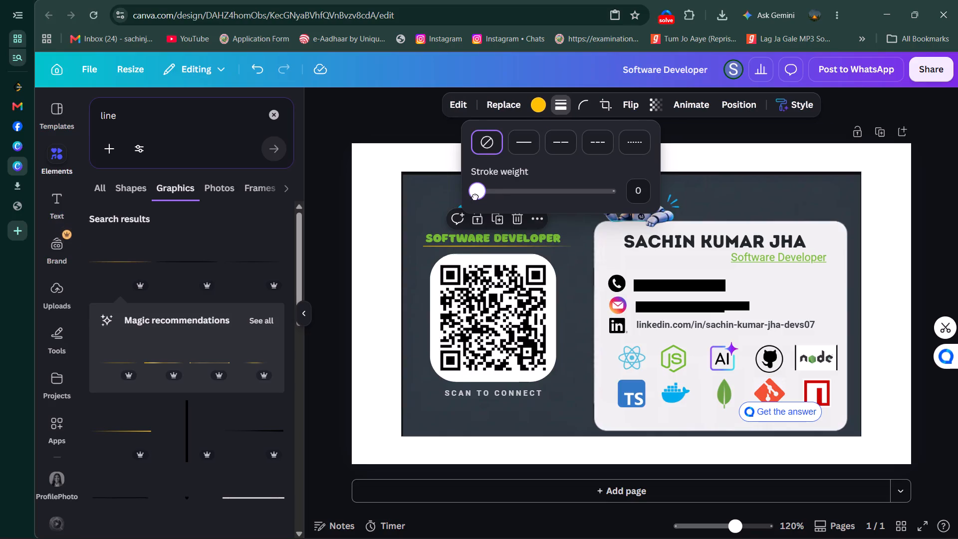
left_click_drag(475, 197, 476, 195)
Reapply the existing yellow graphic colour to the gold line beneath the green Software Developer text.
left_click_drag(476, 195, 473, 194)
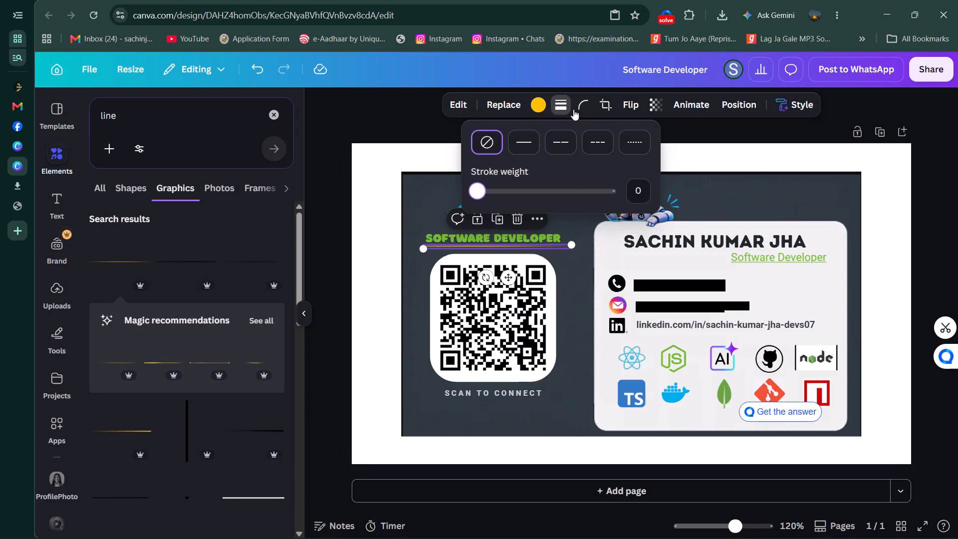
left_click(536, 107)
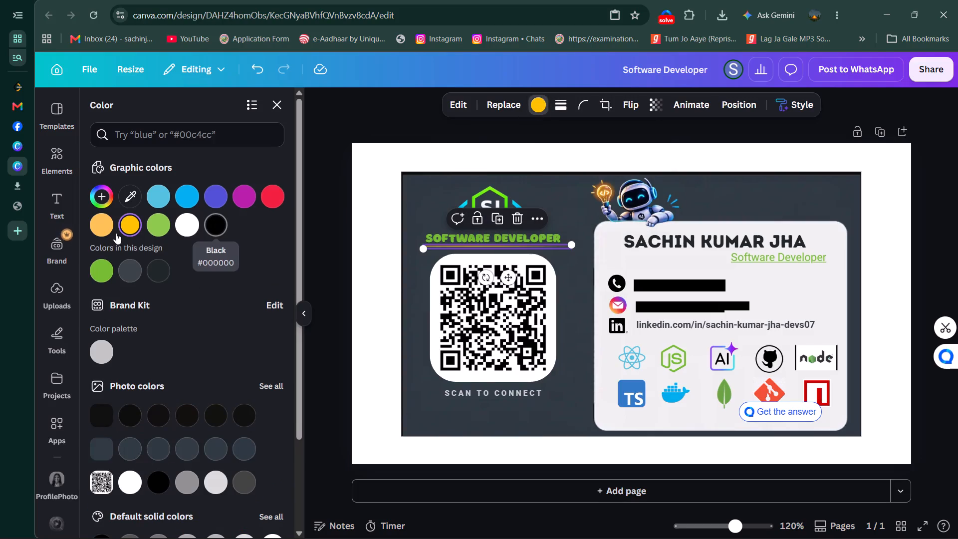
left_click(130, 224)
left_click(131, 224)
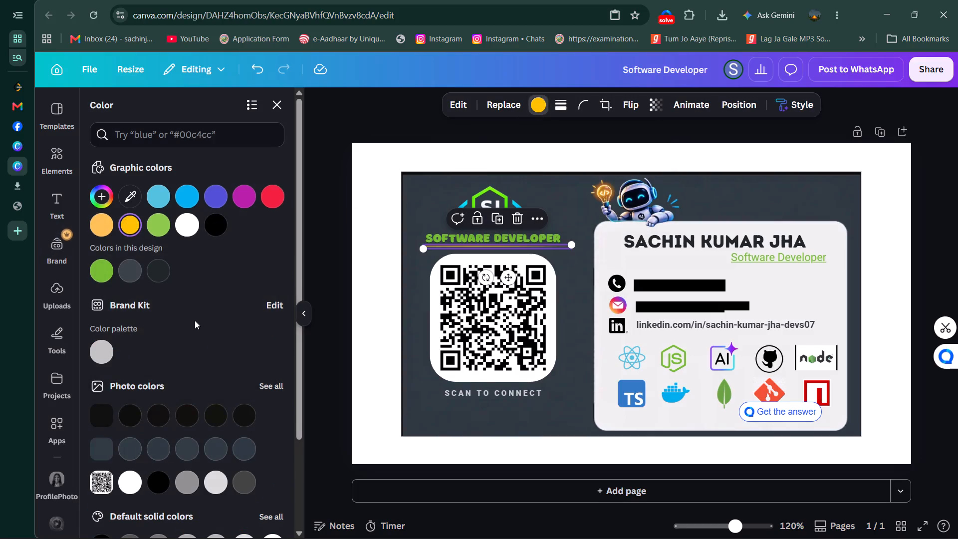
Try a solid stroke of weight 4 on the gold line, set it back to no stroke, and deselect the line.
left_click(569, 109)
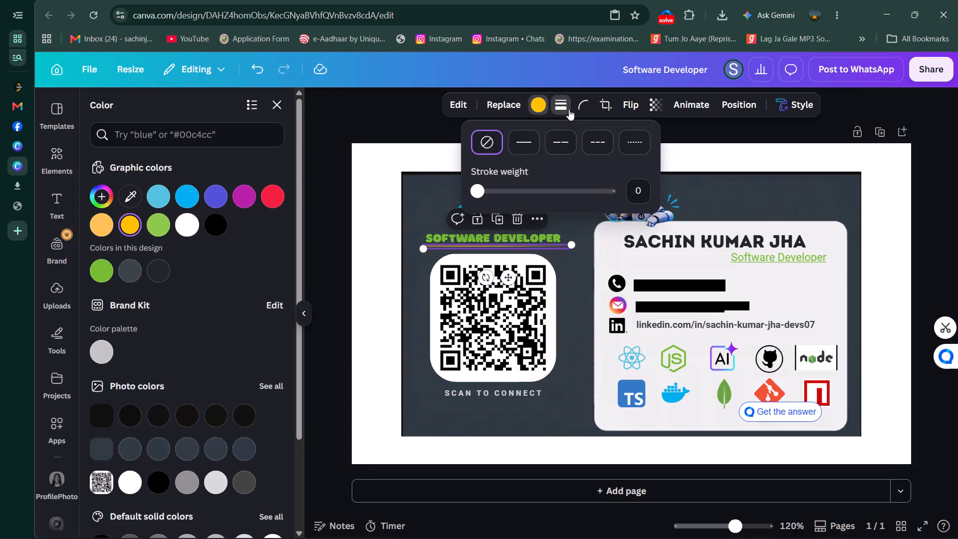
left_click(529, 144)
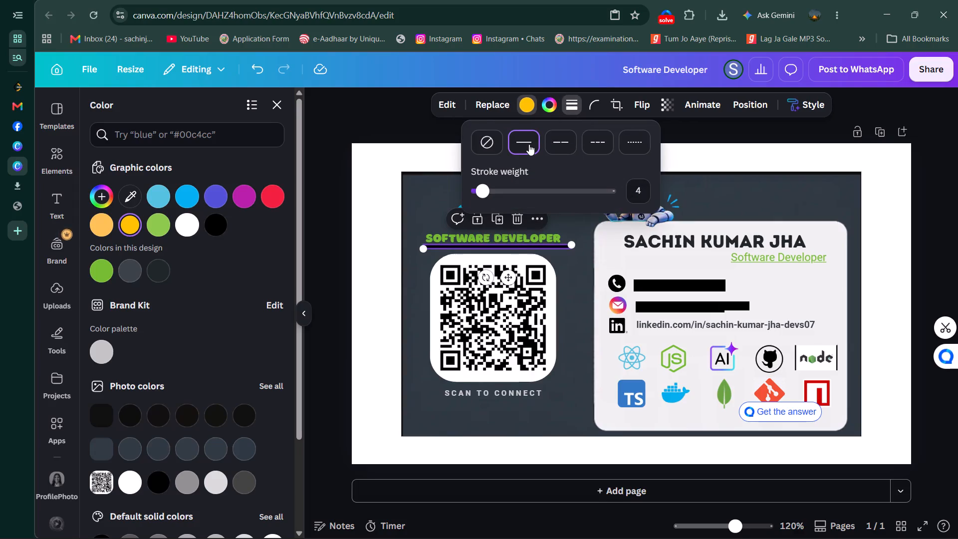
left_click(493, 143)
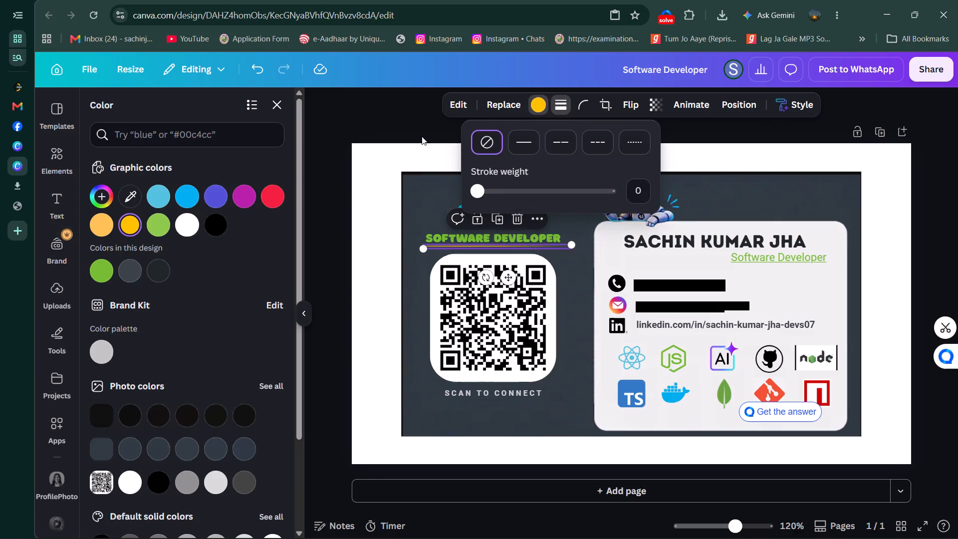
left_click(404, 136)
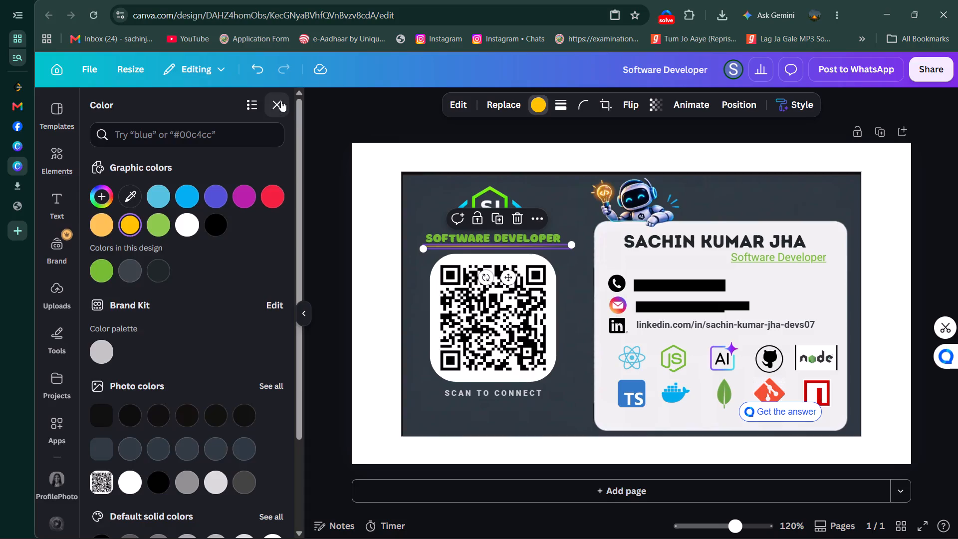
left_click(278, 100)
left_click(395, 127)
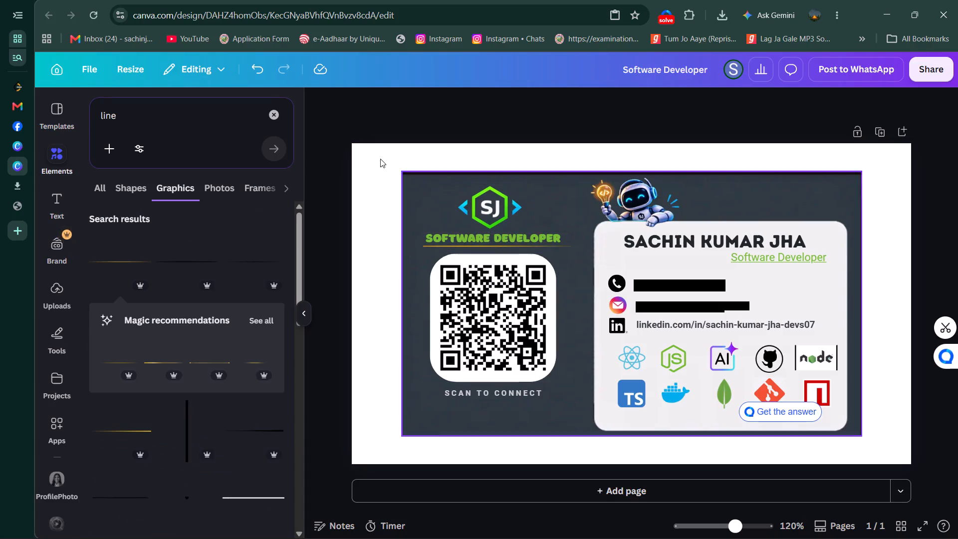
Browse the graphics search results for "line" to look for other decorative lines for the card.
scroll(188, 349, "down", 1)
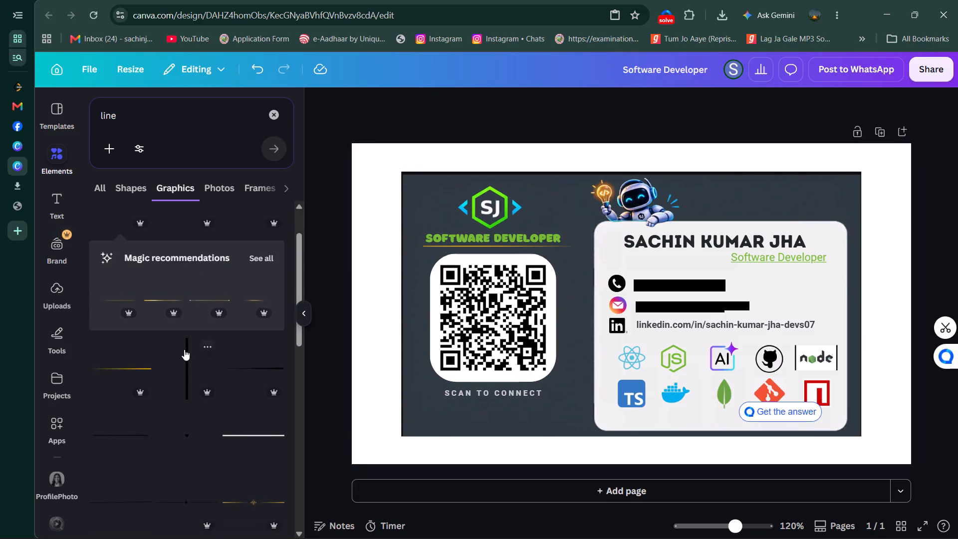
scroll(184, 345, "down", 2)
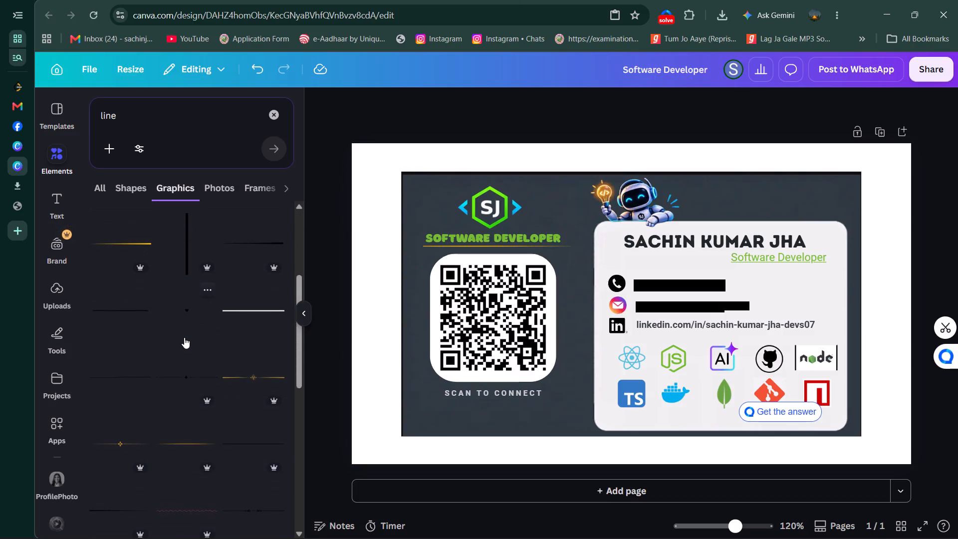
scroll(184, 334, "down", 6)
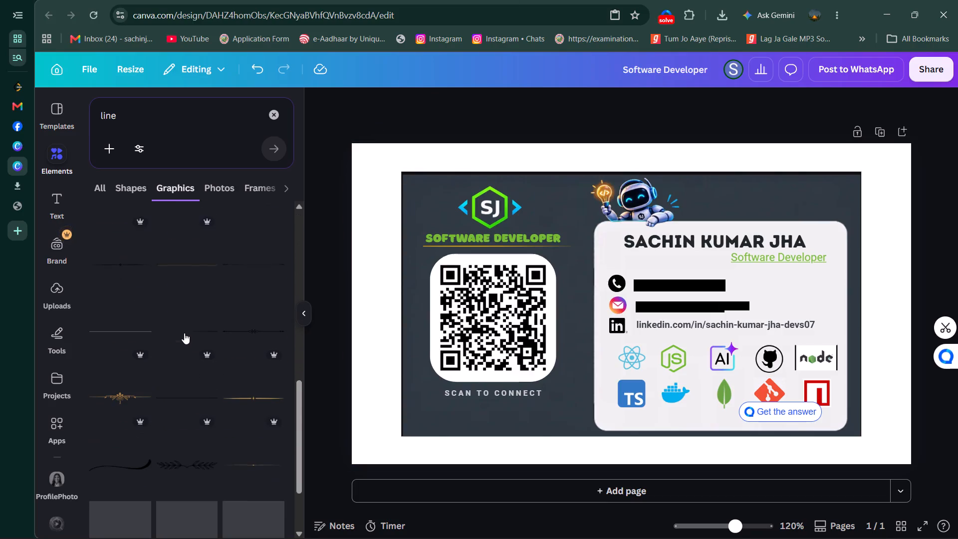
scroll(184, 333, "down", 5)
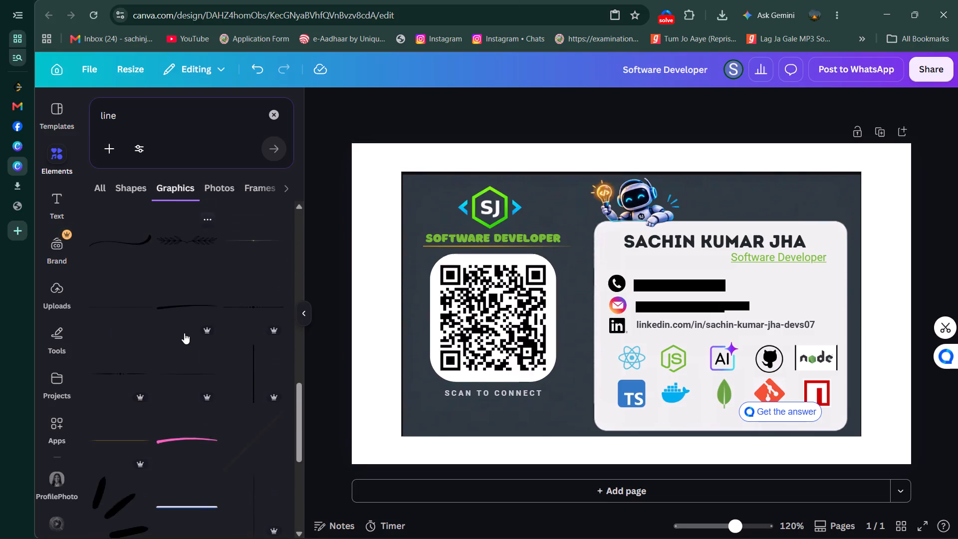
scroll(184, 333, "down", 4)
scroll(184, 332, "up", 2)
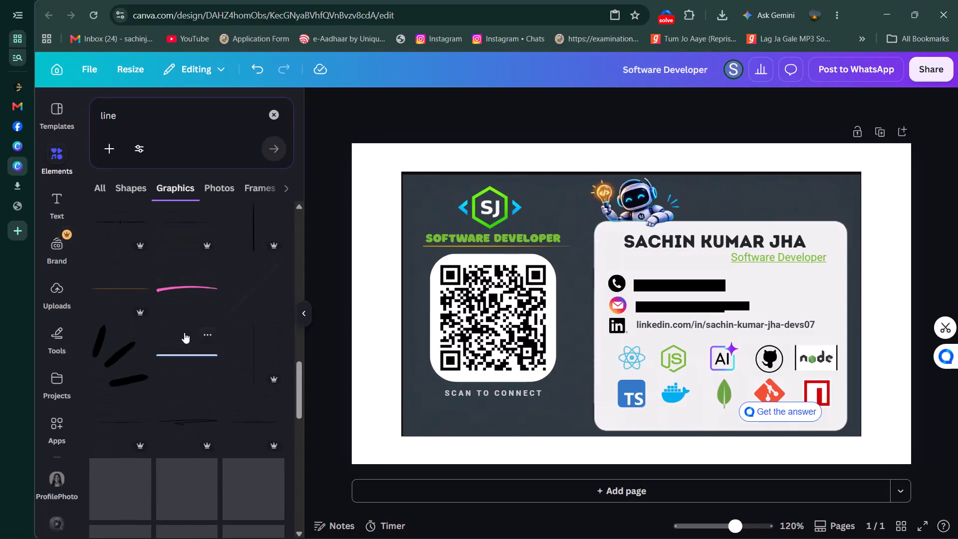
scroll(184, 332, "down", 2)
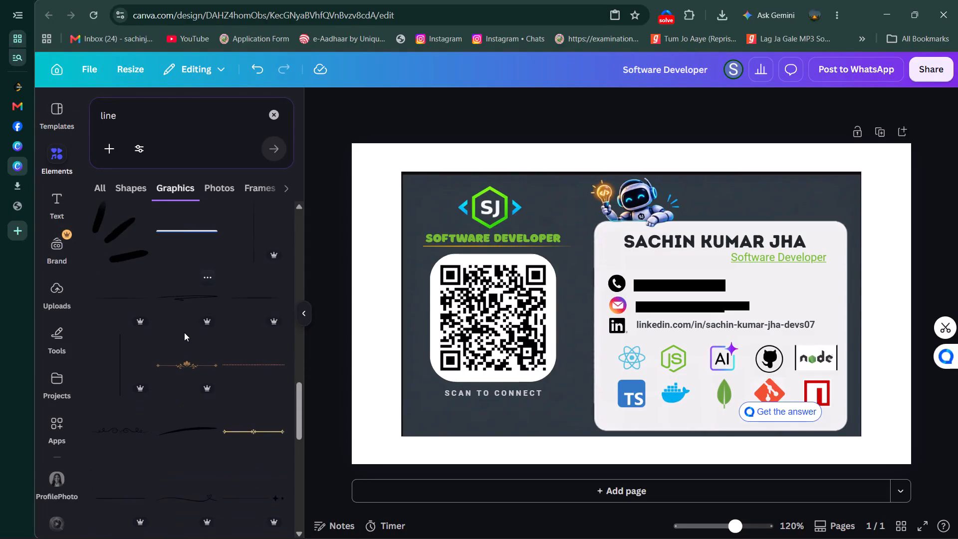
scroll(184, 332, "down", 7)
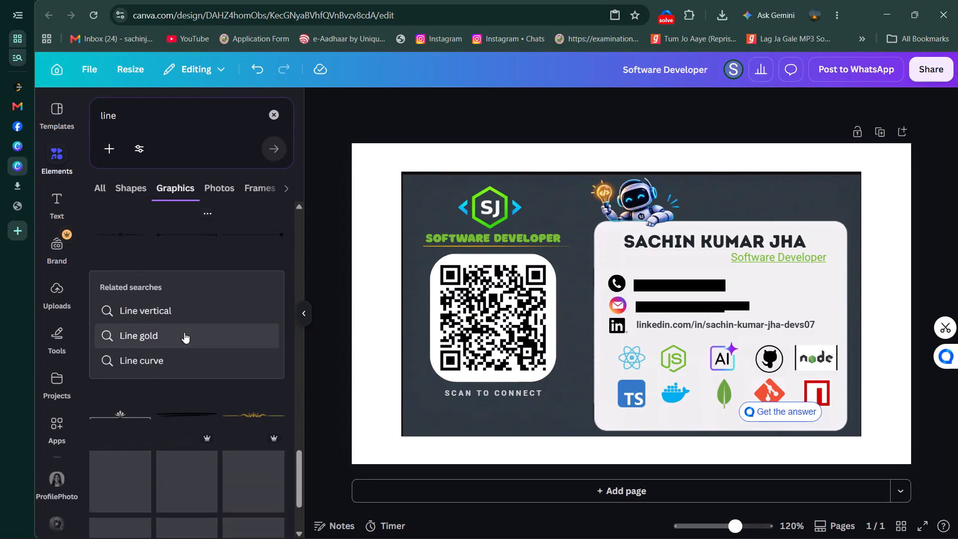
scroll(184, 331, "down", 6)
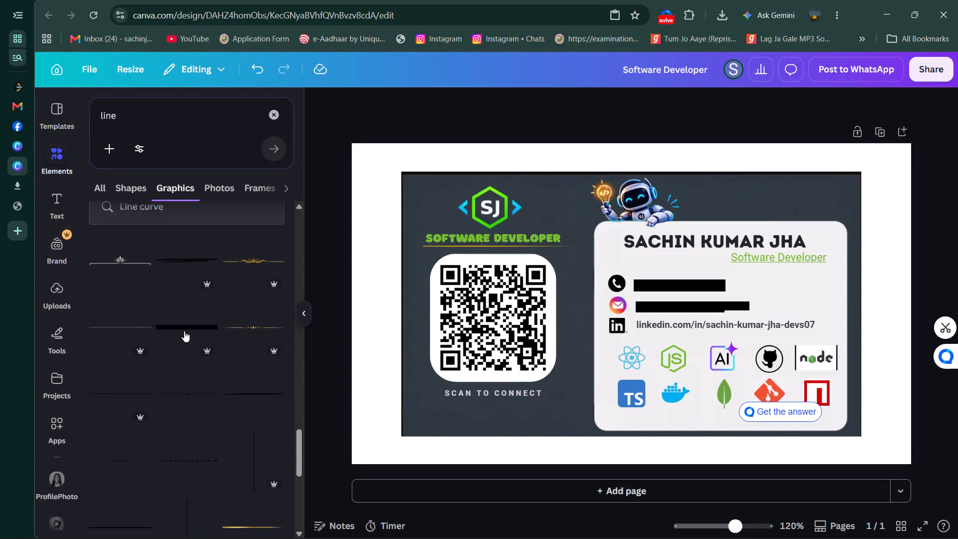
scroll(184, 331, "down", 5)
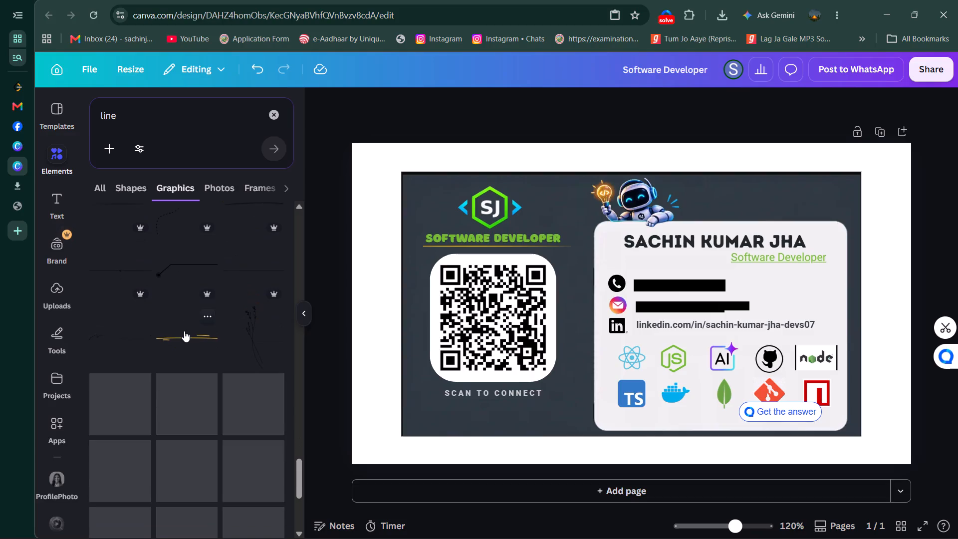
scroll(184, 331, "down", 1)
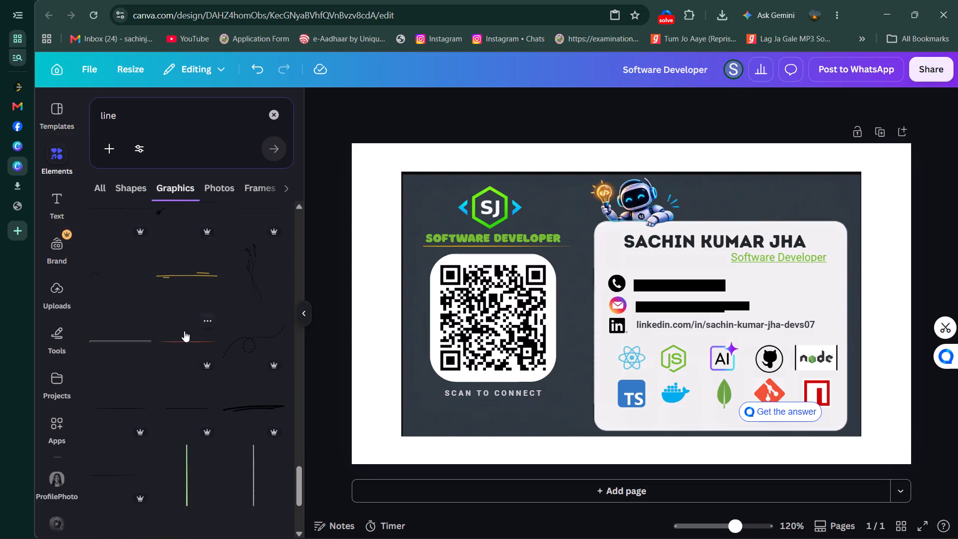
scroll(184, 331, "down", 3)
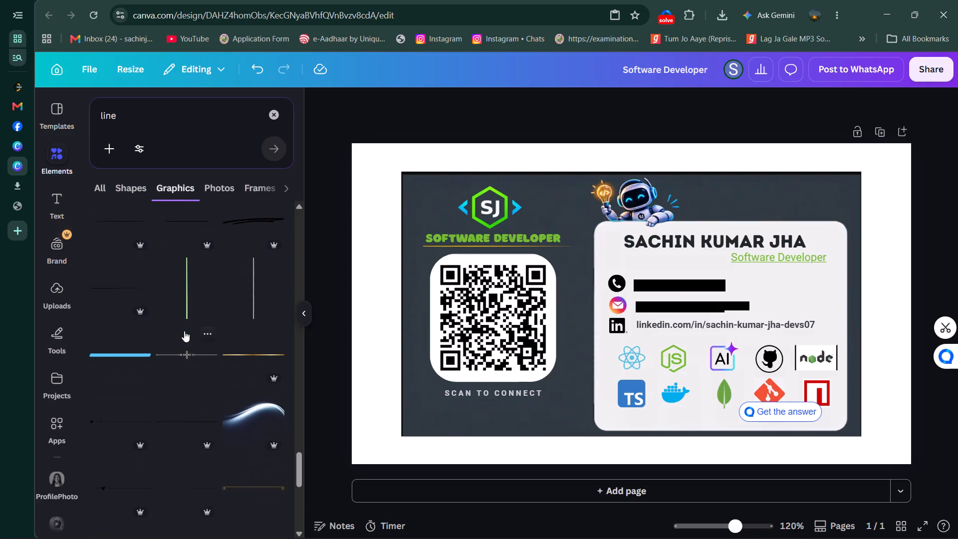
scroll(184, 331, "down", 7)
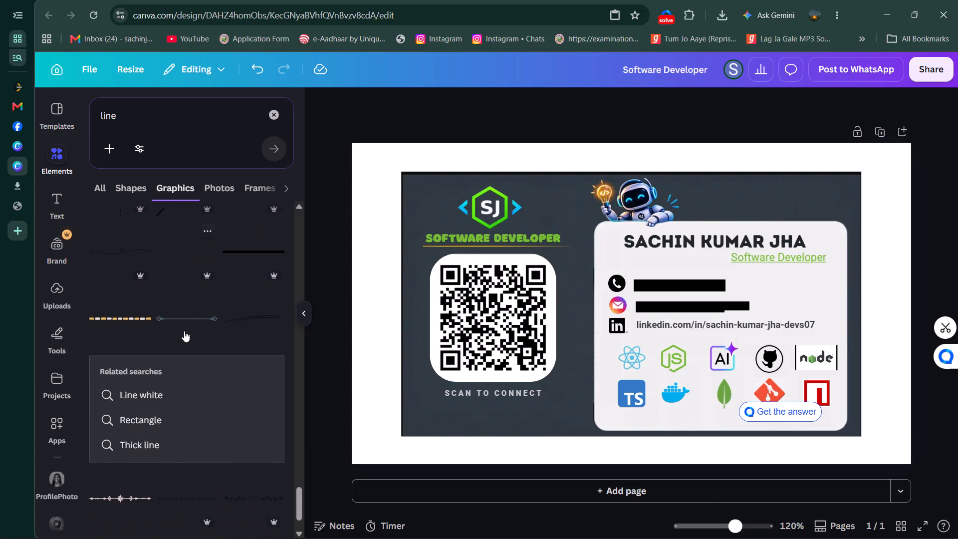
scroll(184, 331, "down", 10)
scroll(184, 331, "up", 3)
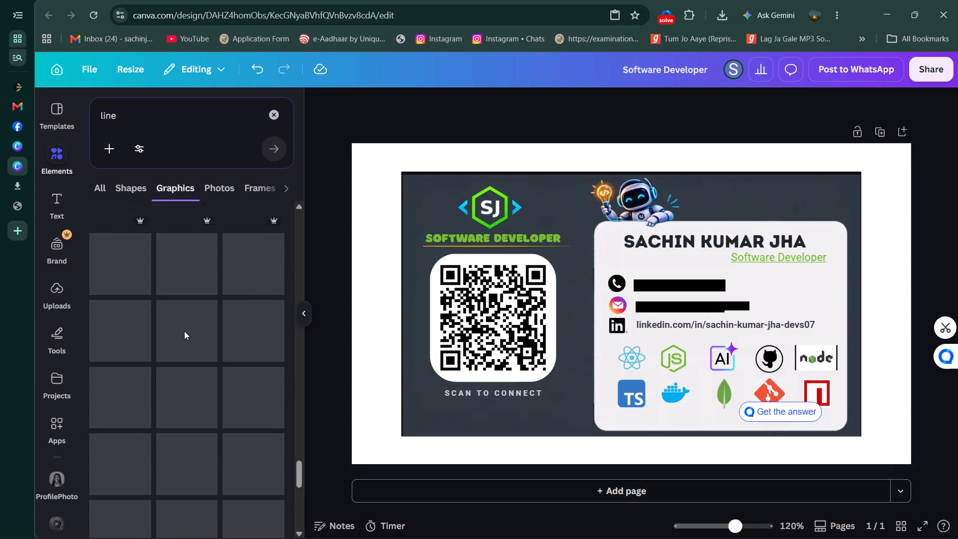
scroll(184, 331, "down", 2)
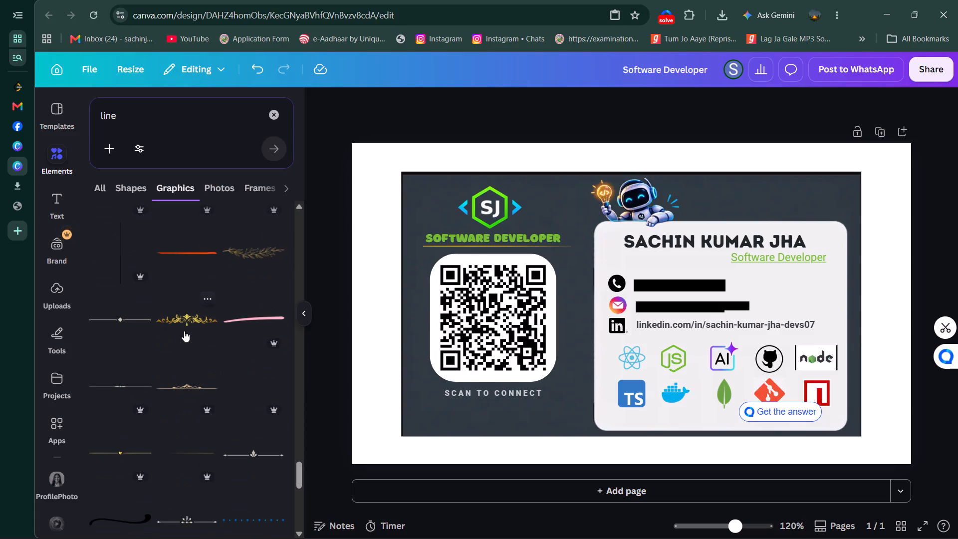
scroll(184, 331, "down", 4)
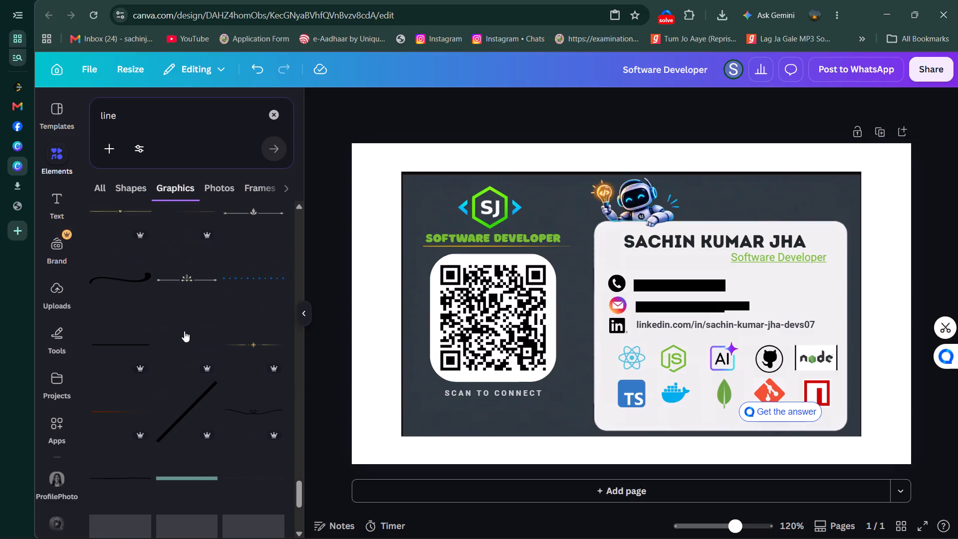
scroll(184, 331, "down", 1)
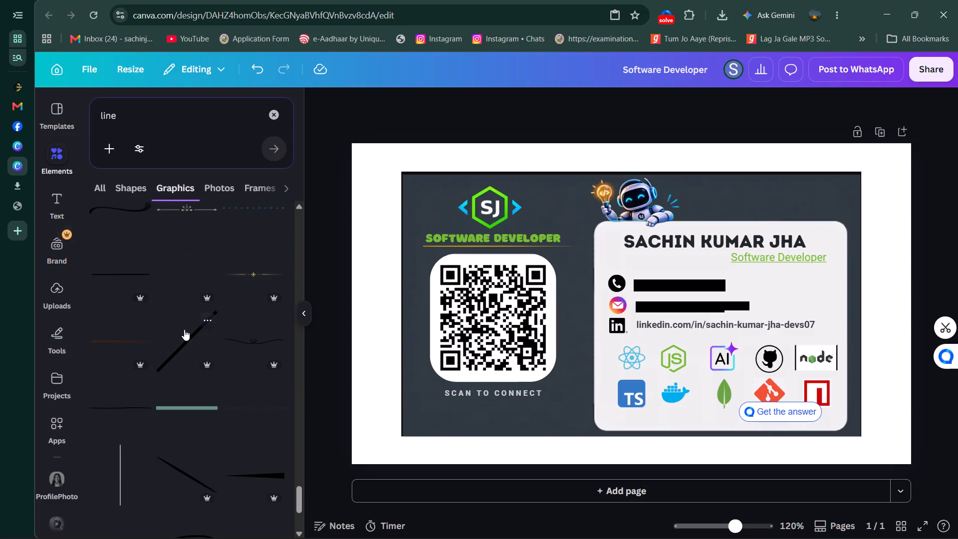
scroll(184, 329, "down", 2)
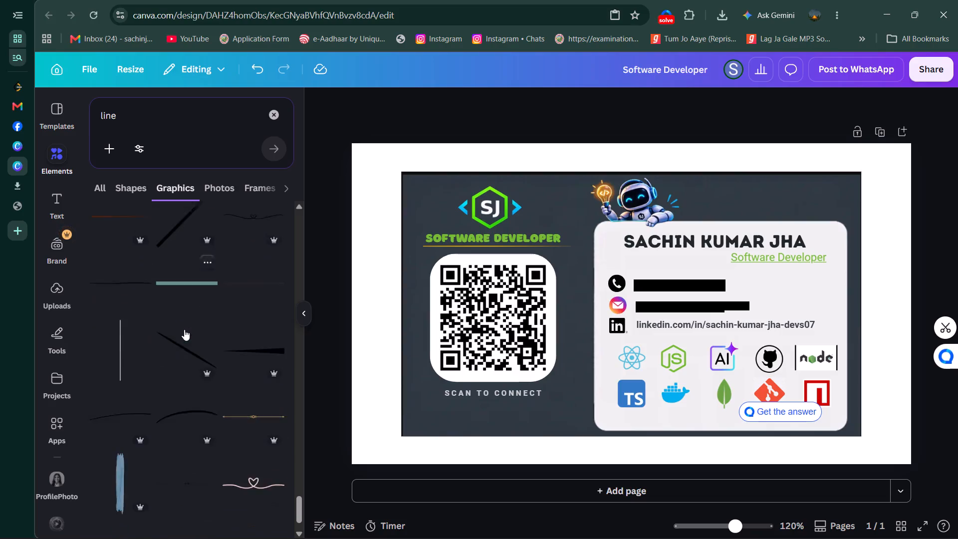
scroll(184, 329, "down", 4)
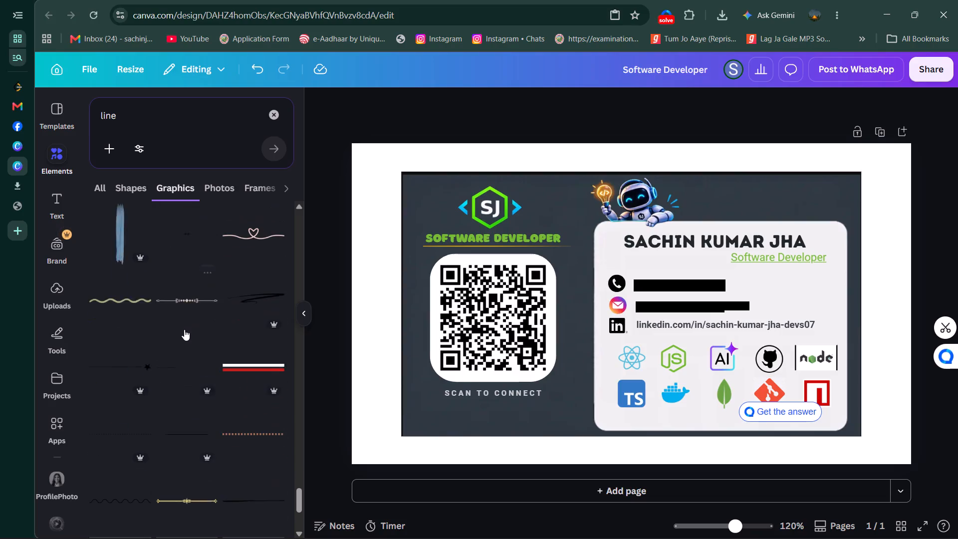
scroll(184, 329, "down", 6)
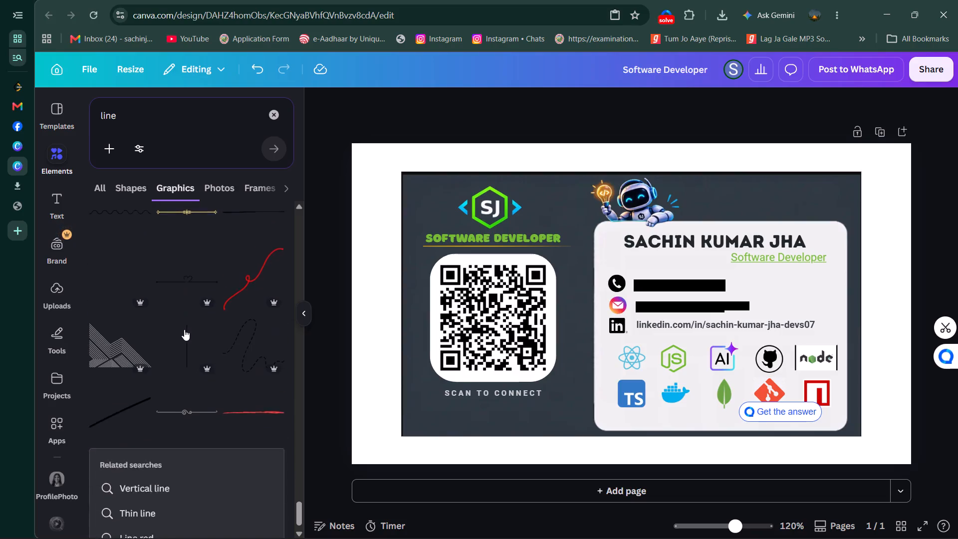
scroll(184, 329, "down", 7)
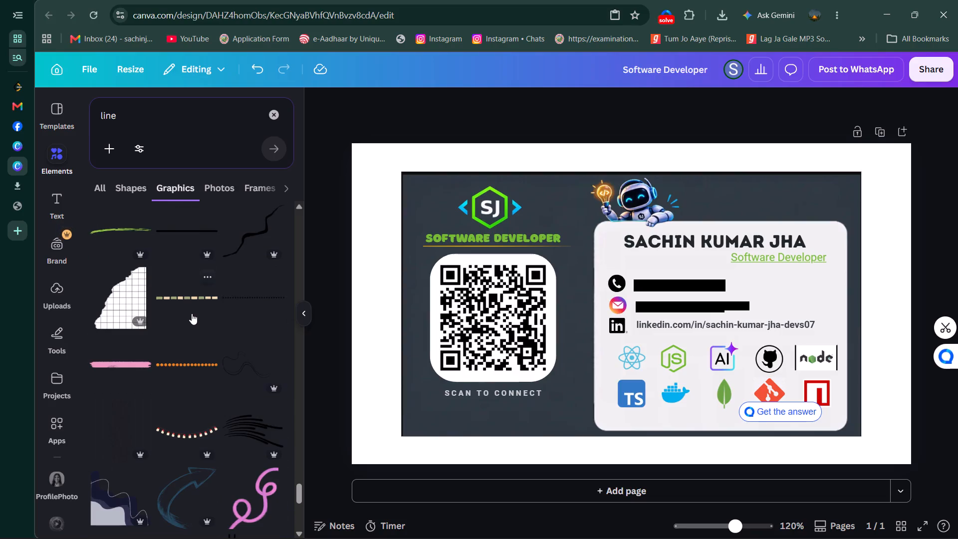
scroll(192, 313, "down", 8)
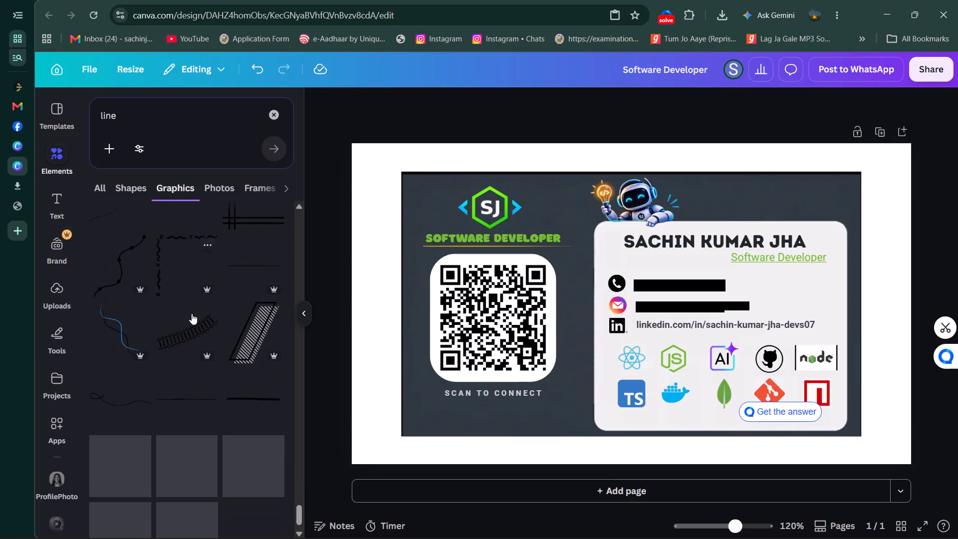
scroll(192, 312, "up", 4)
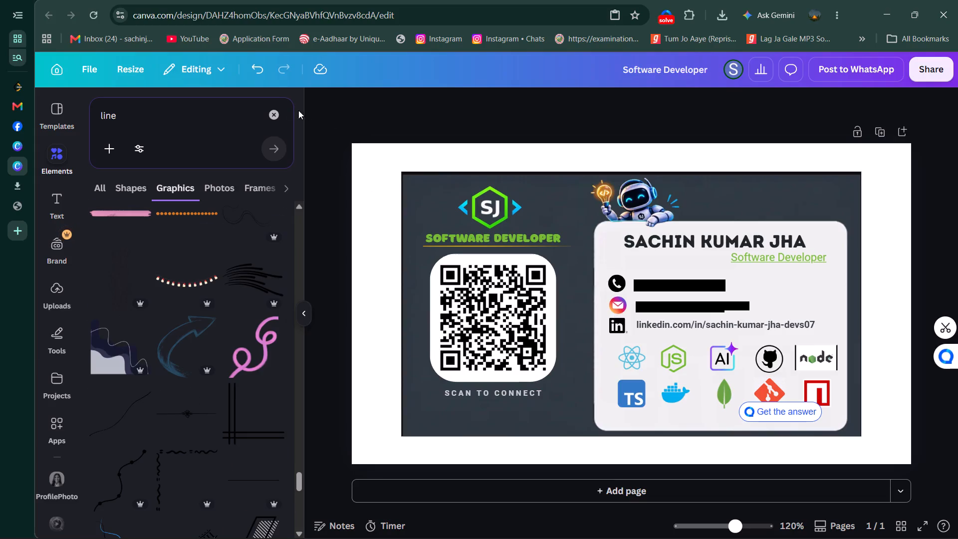
Clear the "line" element search and look through the recently used elements.
left_click(272, 110)
left_click(353, 106)
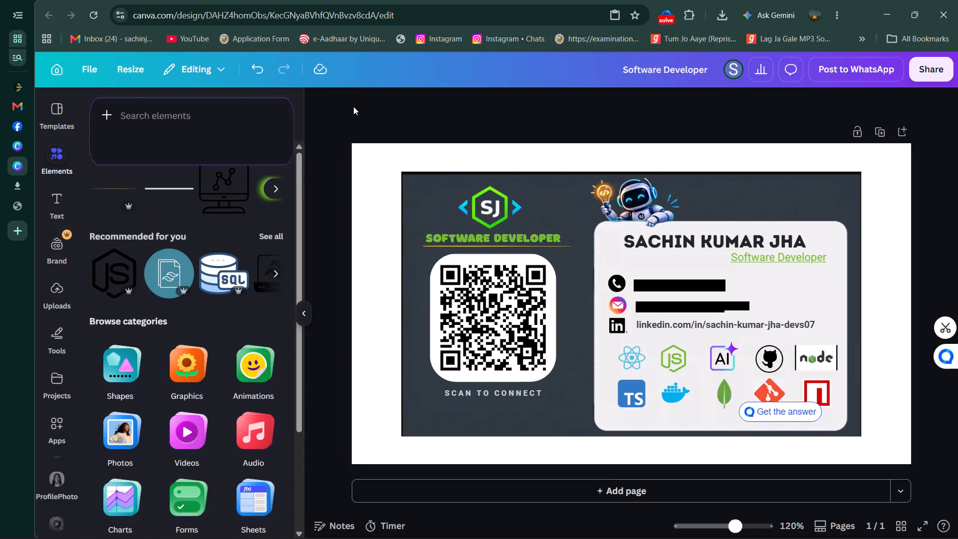
left_click(278, 186)
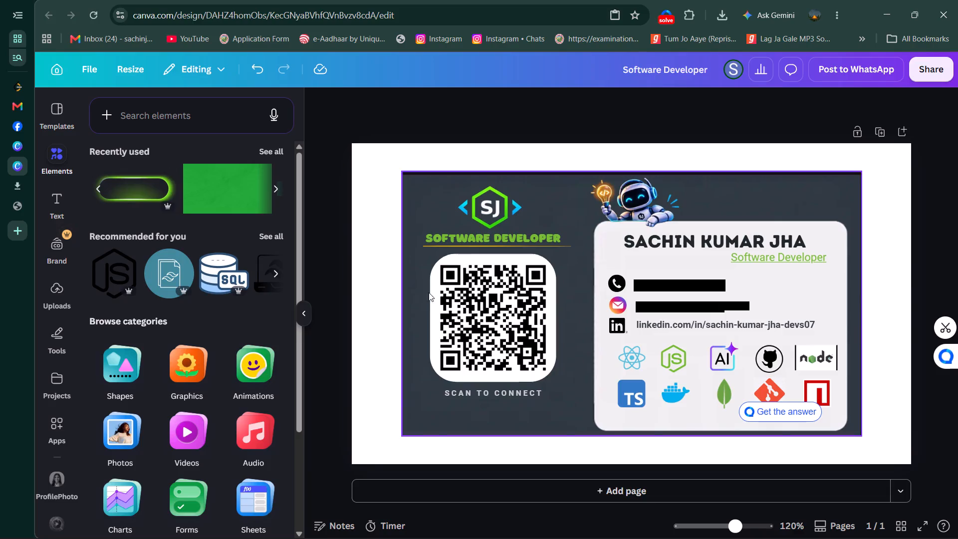
Look through the QR code image's corner rounding, editing tools, filters and shadow effects.
left_click(516, 329)
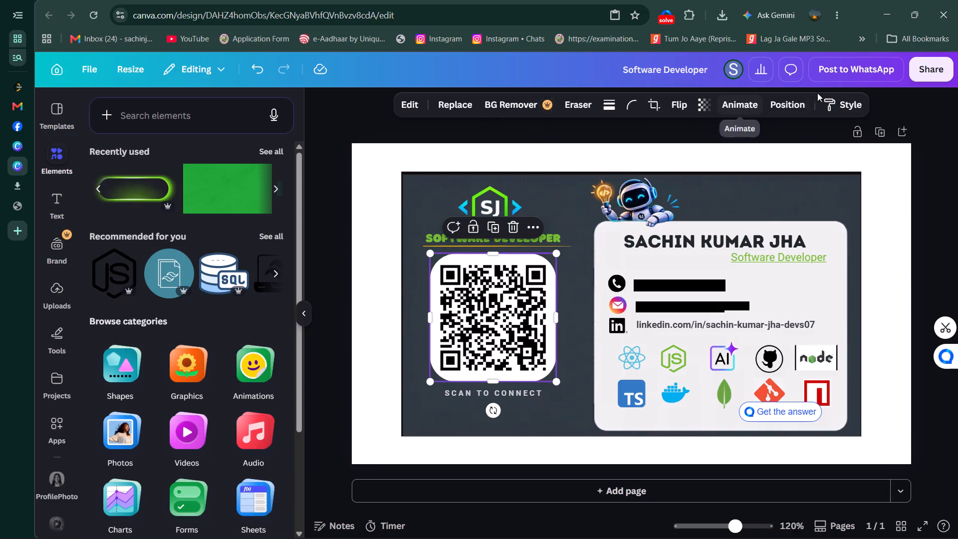
left_click(830, 110)
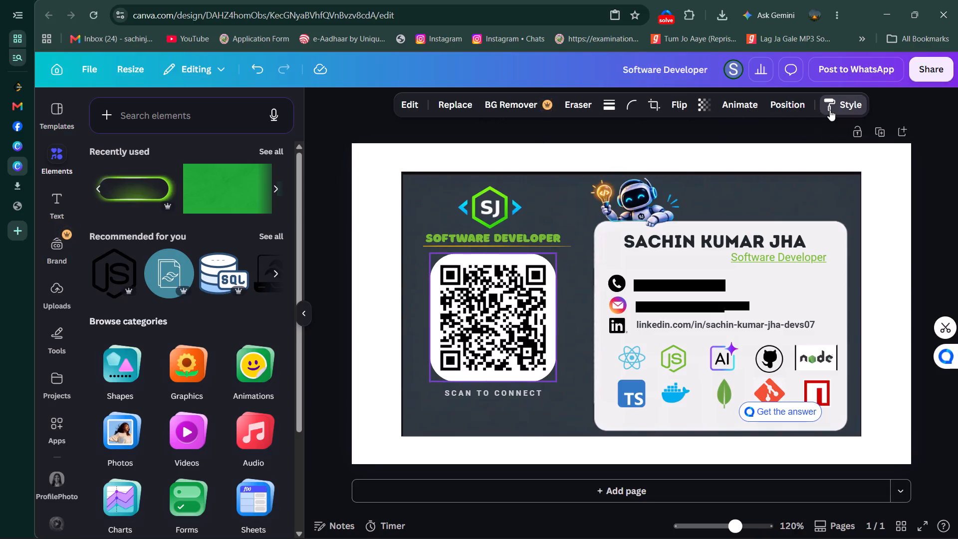
left_click(830, 109)
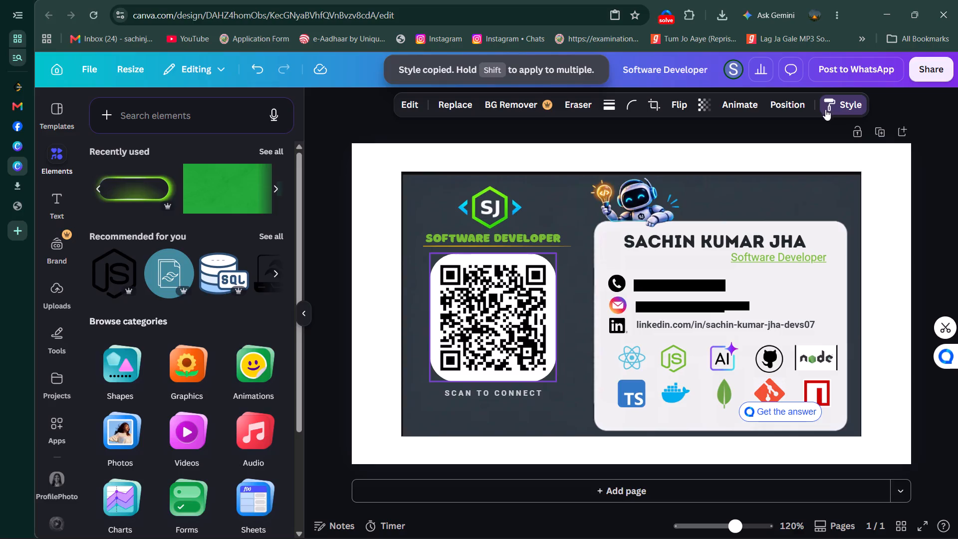
left_click(635, 103)
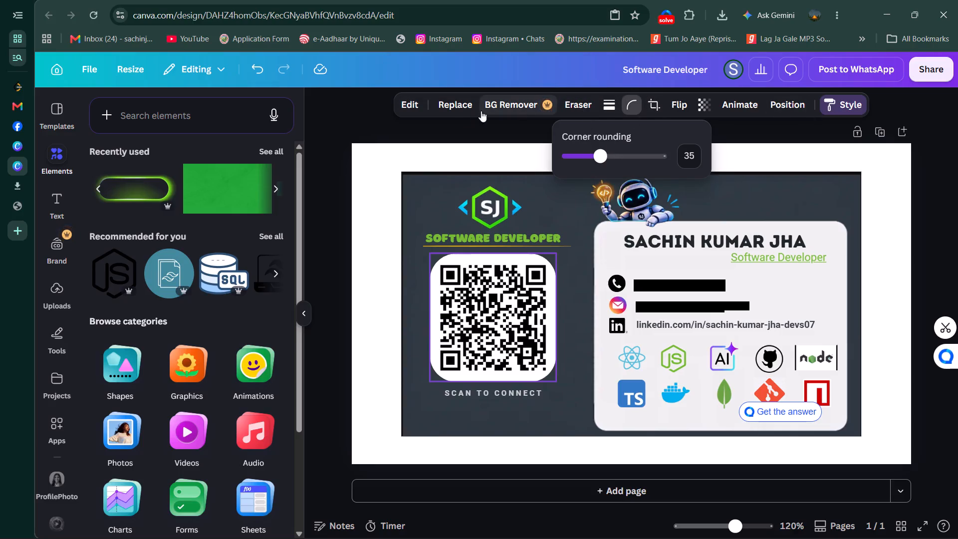
left_click(417, 107)
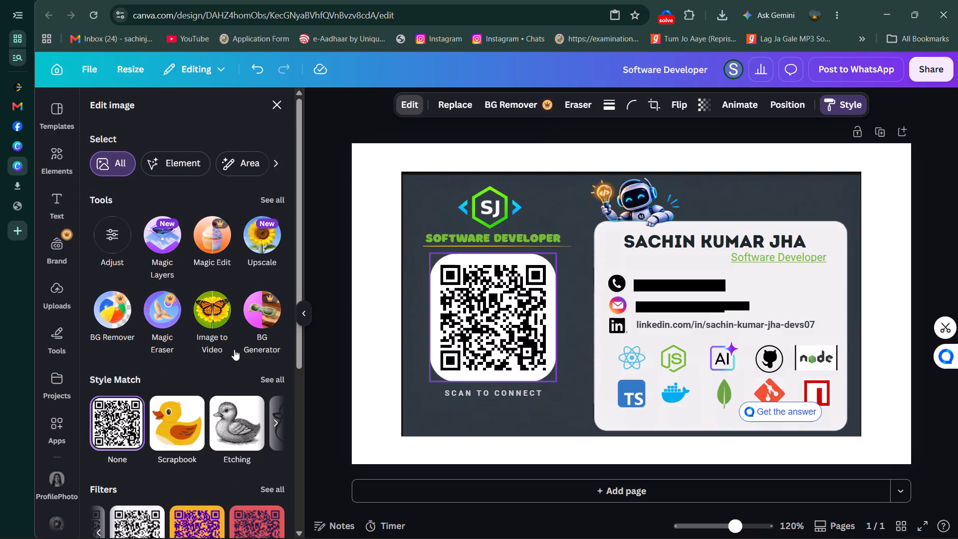
scroll(234, 349, "down", 3)
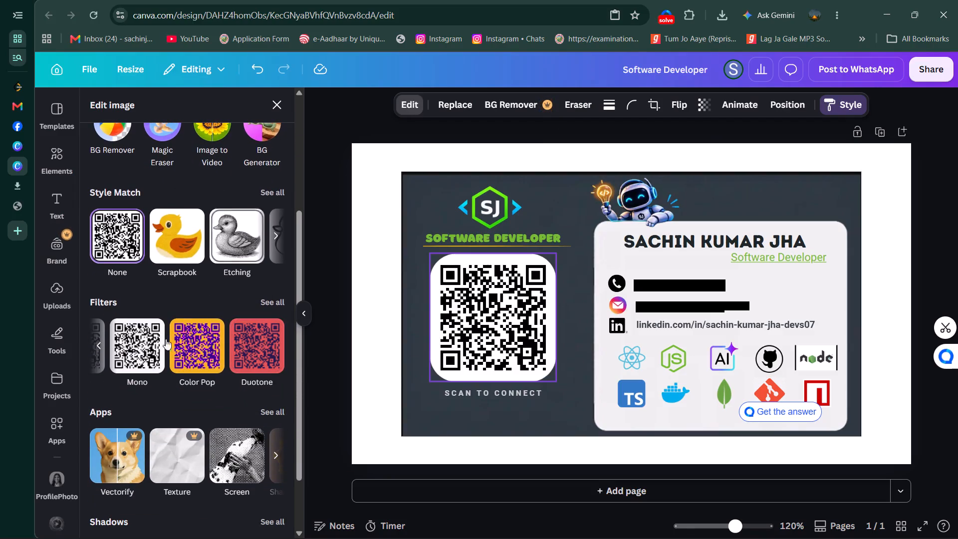
left_click(96, 339)
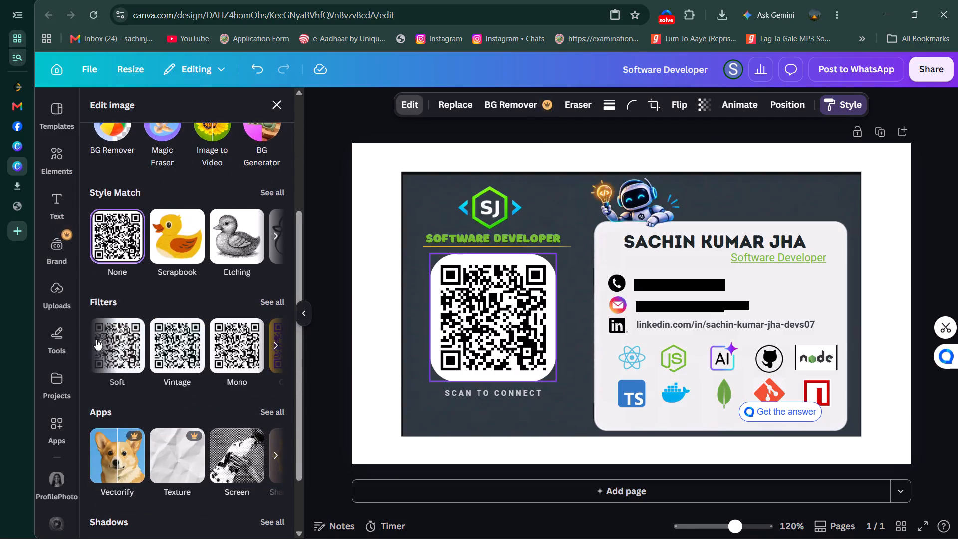
left_click(96, 339)
scroll(177, 392, "down", 3)
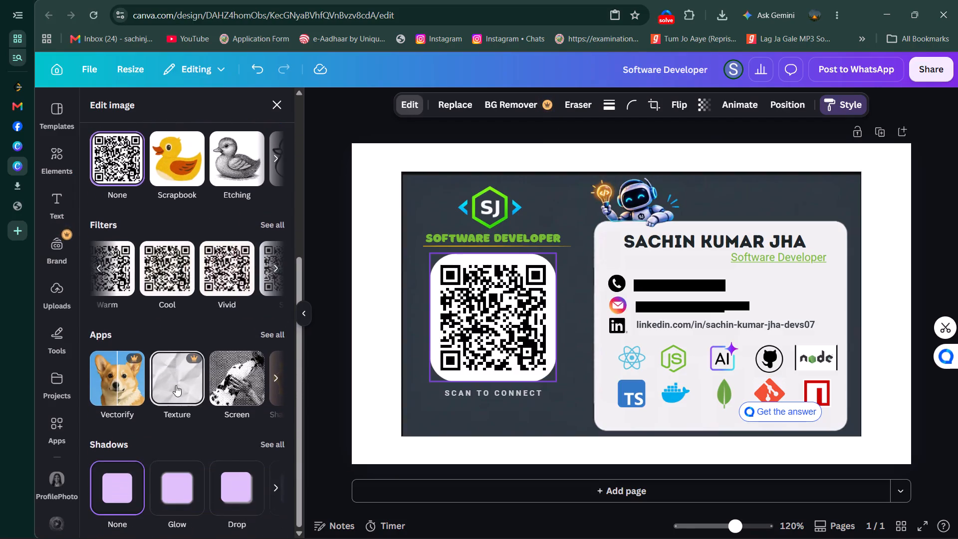
scroll(176, 385, "down", 5)
Try the Glow and Drop shadows on the QR code, choose Glow, and open its settings.
left_click(168, 492)
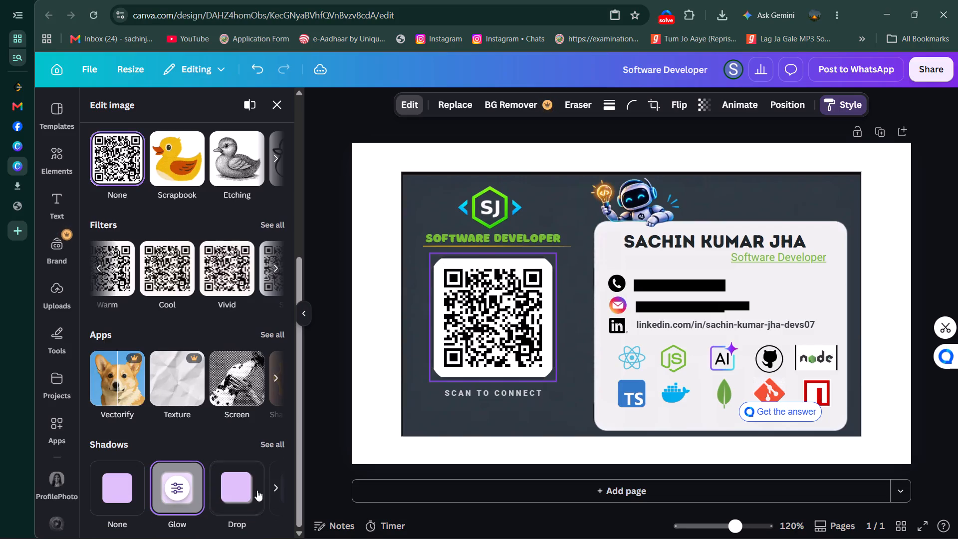
left_click(235, 492)
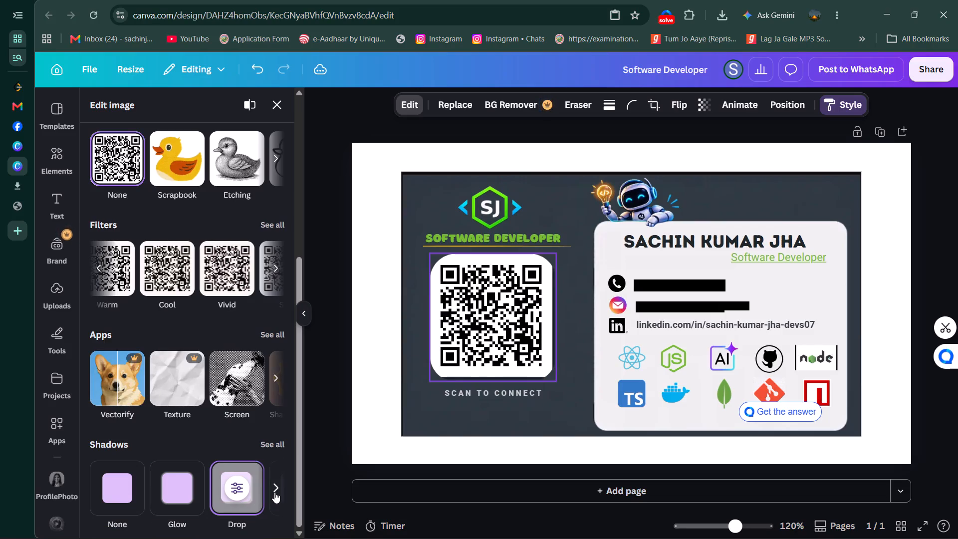
left_click(273, 492)
left_click(96, 491)
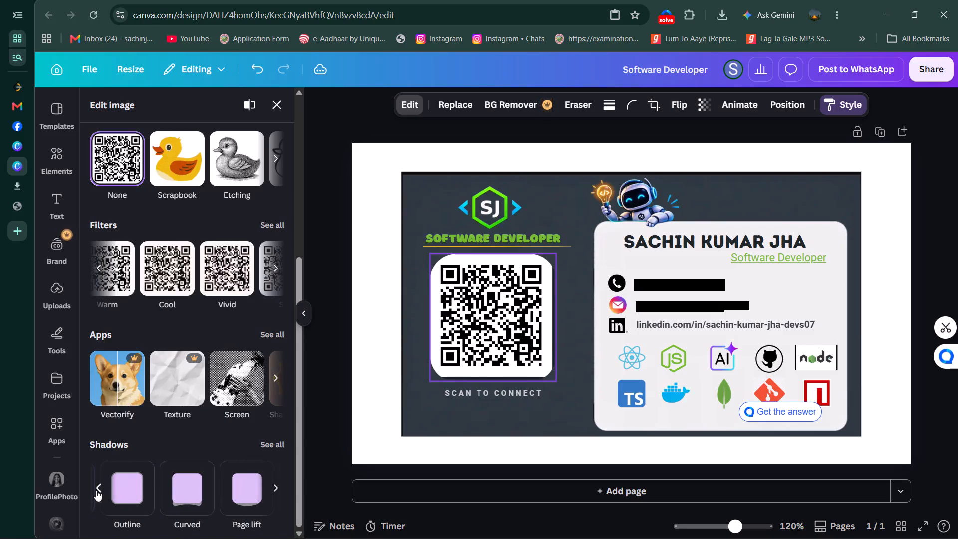
left_click(176, 491)
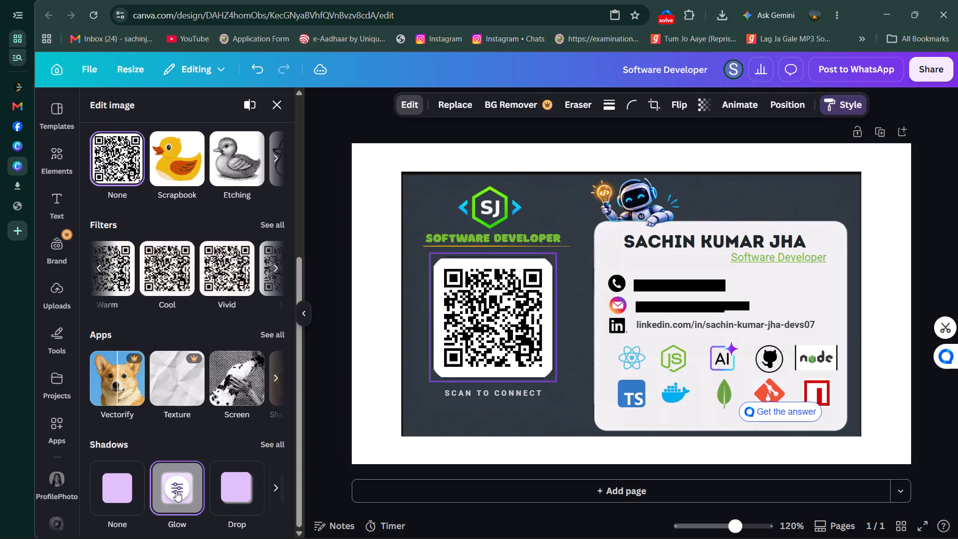
left_click(177, 491)
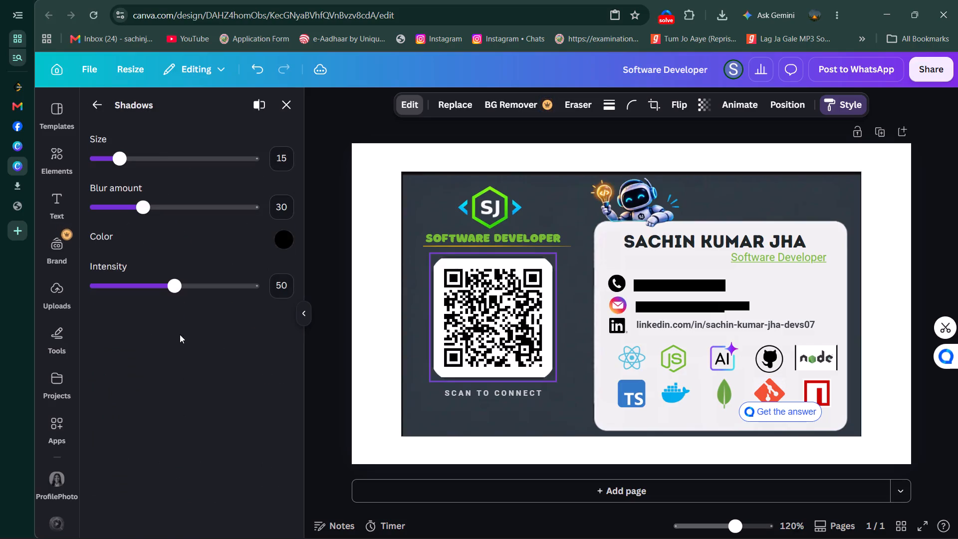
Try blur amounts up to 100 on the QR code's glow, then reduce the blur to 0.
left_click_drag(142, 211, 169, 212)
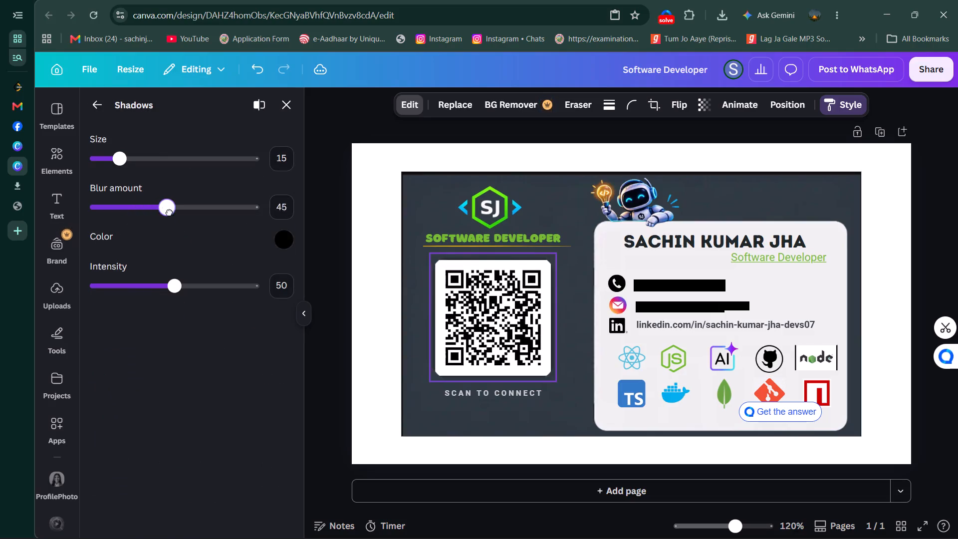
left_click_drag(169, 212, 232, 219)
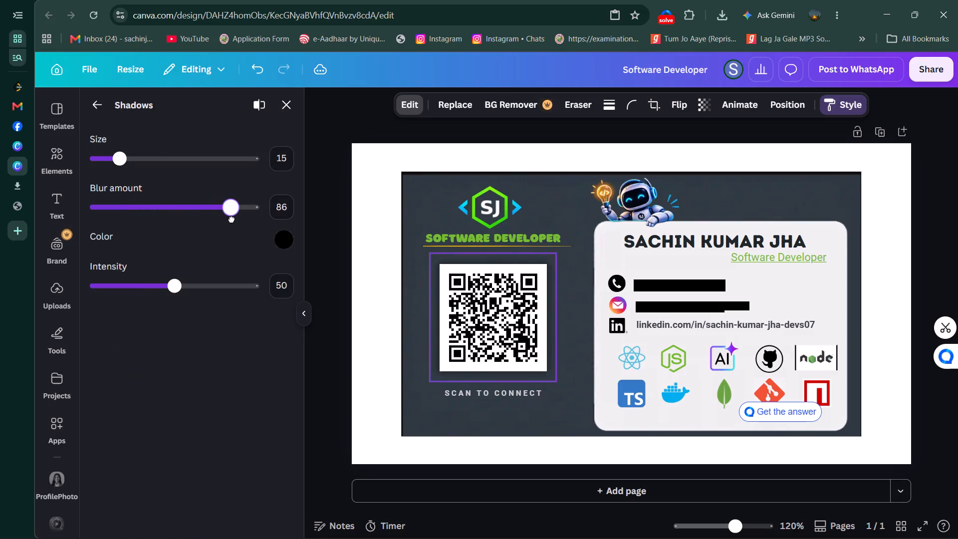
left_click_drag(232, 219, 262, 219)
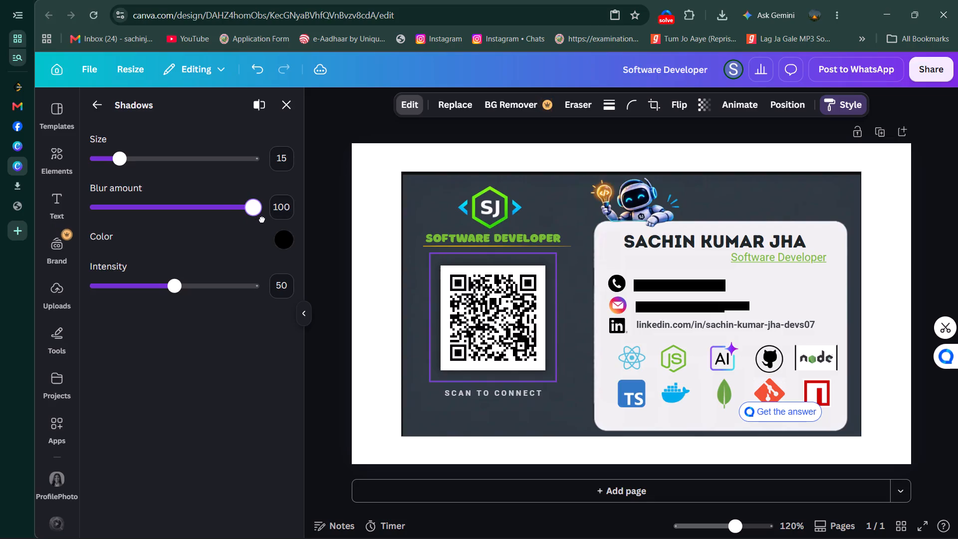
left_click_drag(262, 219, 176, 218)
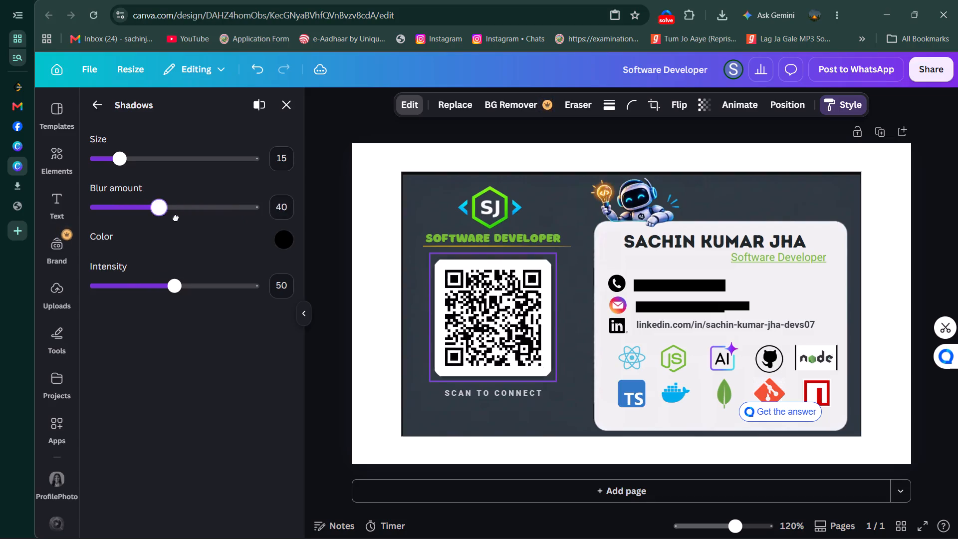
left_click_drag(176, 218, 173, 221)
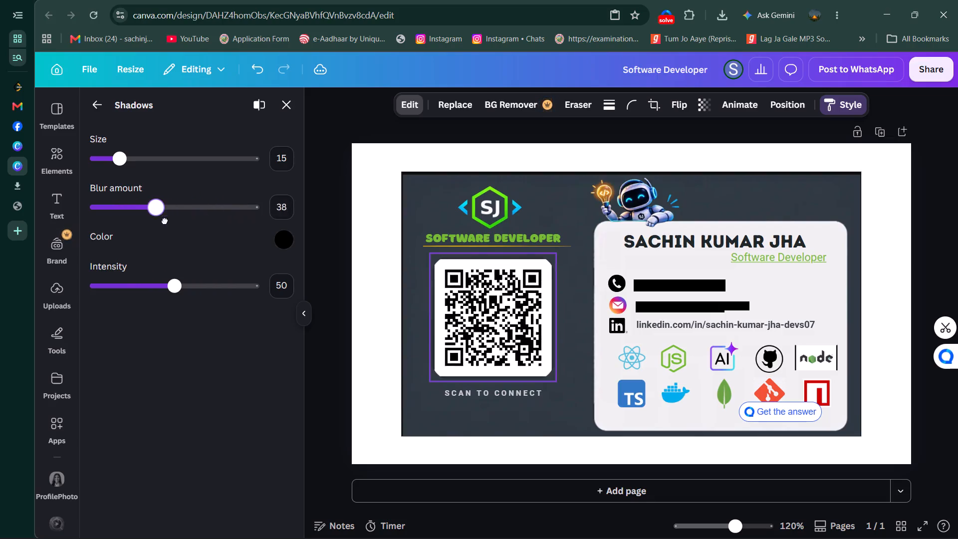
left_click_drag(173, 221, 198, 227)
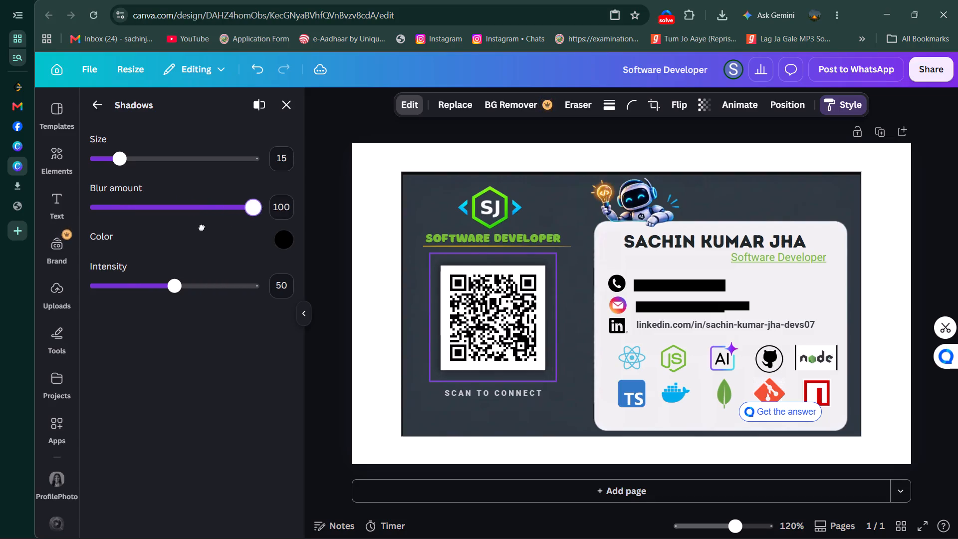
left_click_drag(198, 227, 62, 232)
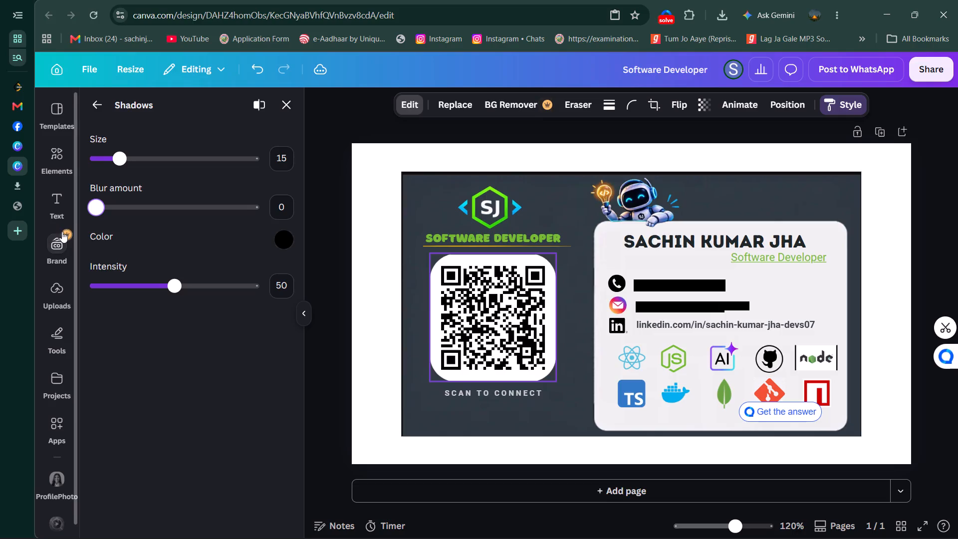
Set the intensity of the QR code's glow to 45.
left_click_drag(177, 287, 180, 289)
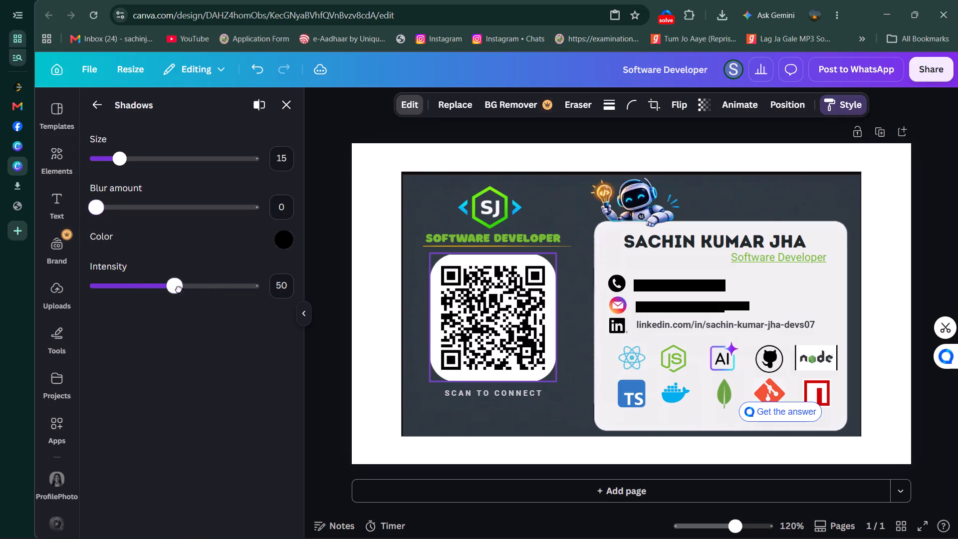
left_click_drag(180, 289, 166, 298)
left_click_drag(166, 298, 166, 298)
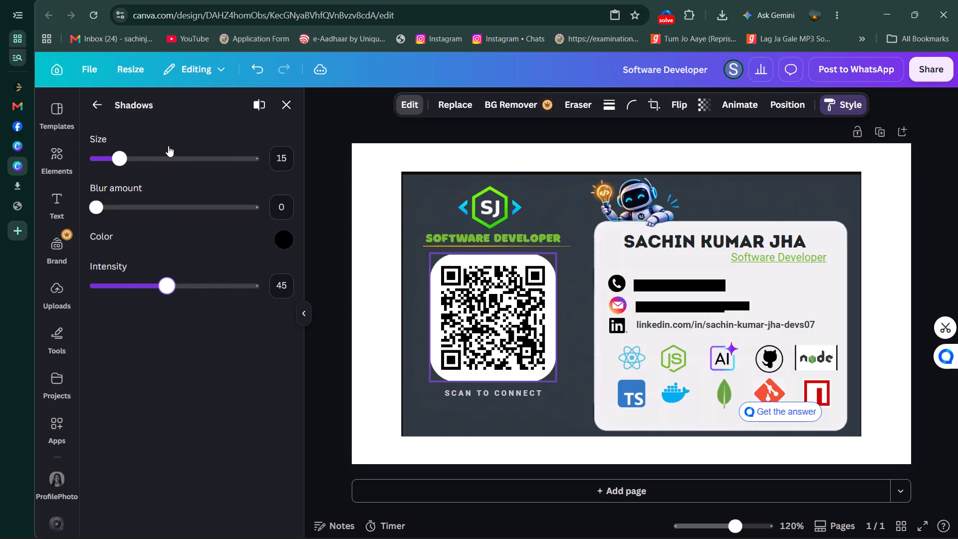
Change the QR code's glow colour to a bright, saturated green.
left_click(283, 240)
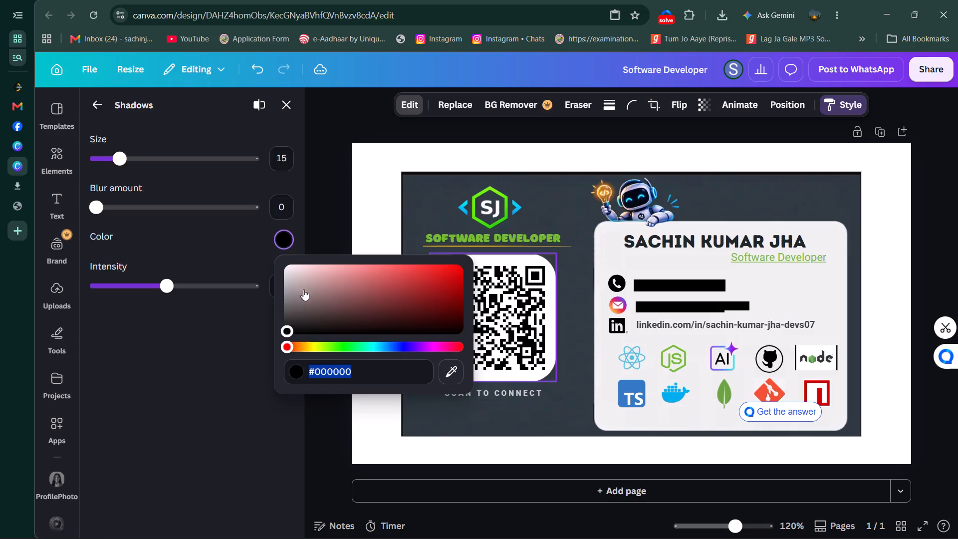
left_click_drag(285, 330, 348, 319)
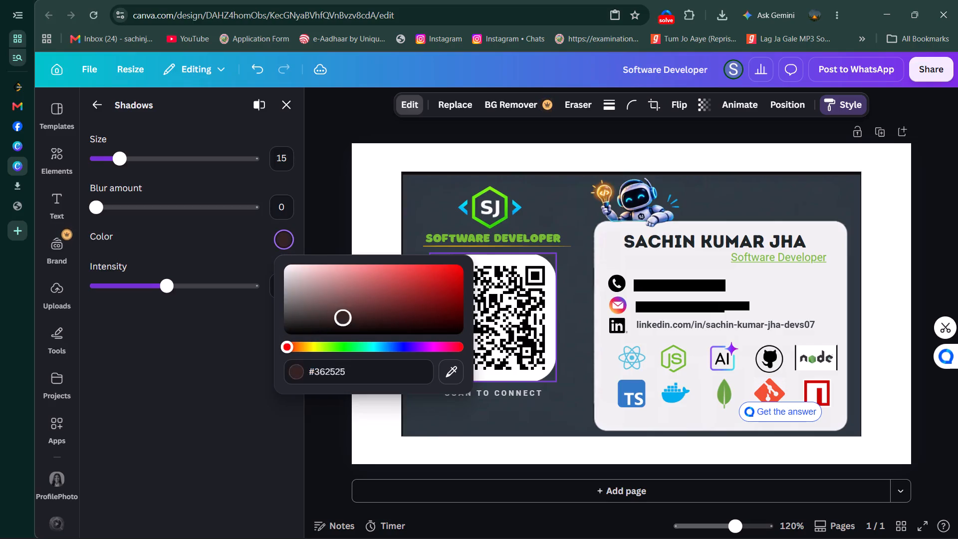
left_click_drag(348, 319, 391, 312)
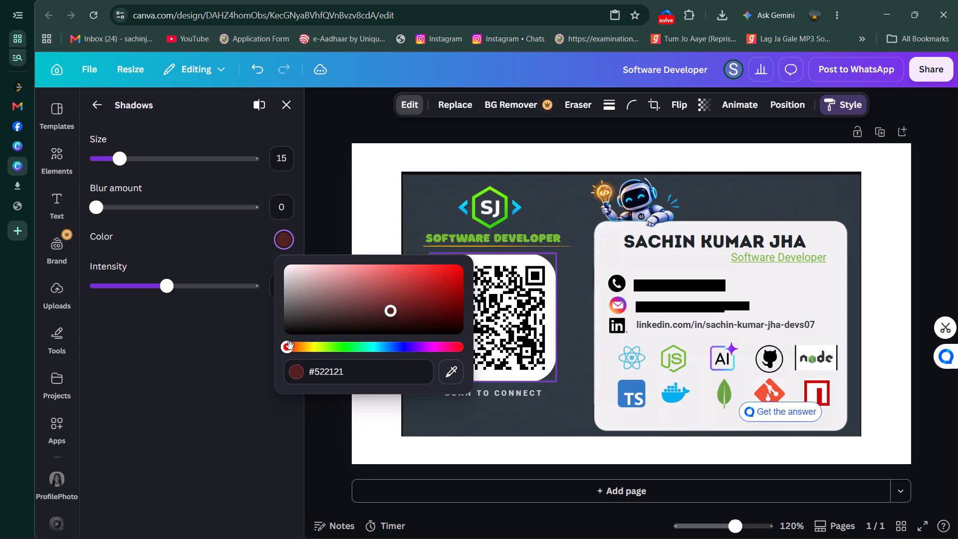
left_click_drag(287, 347, 355, 350)
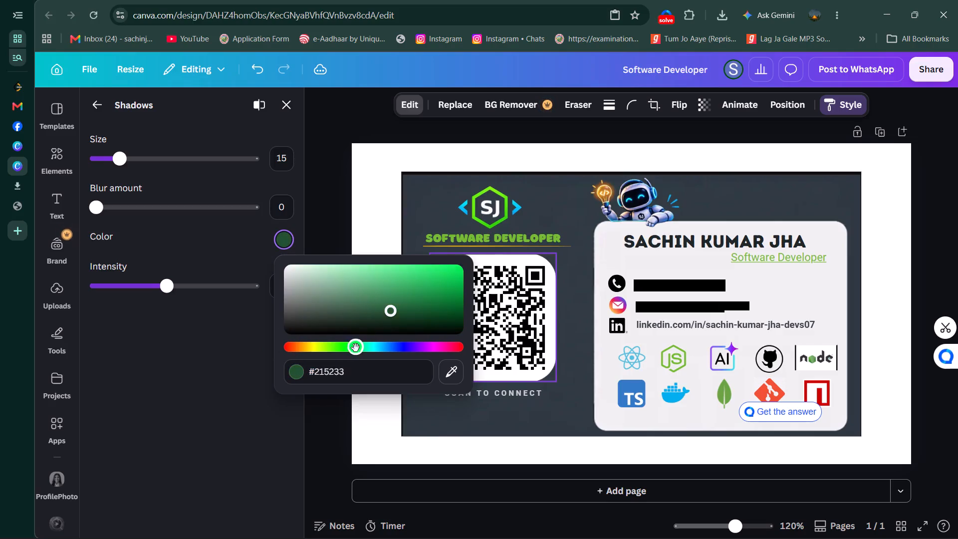
left_click_drag(391, 308, 452, 275)
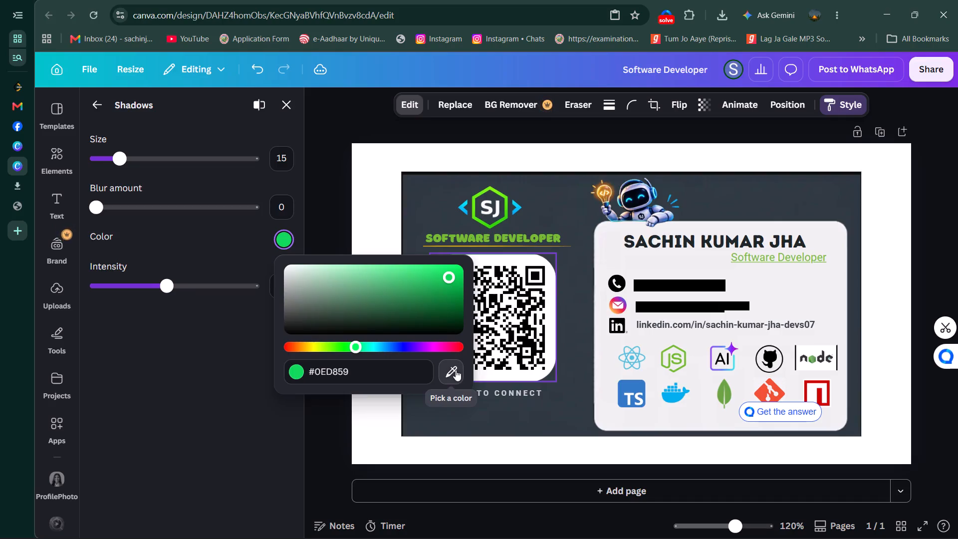
left_click_drag(355, 354, 345, 354)
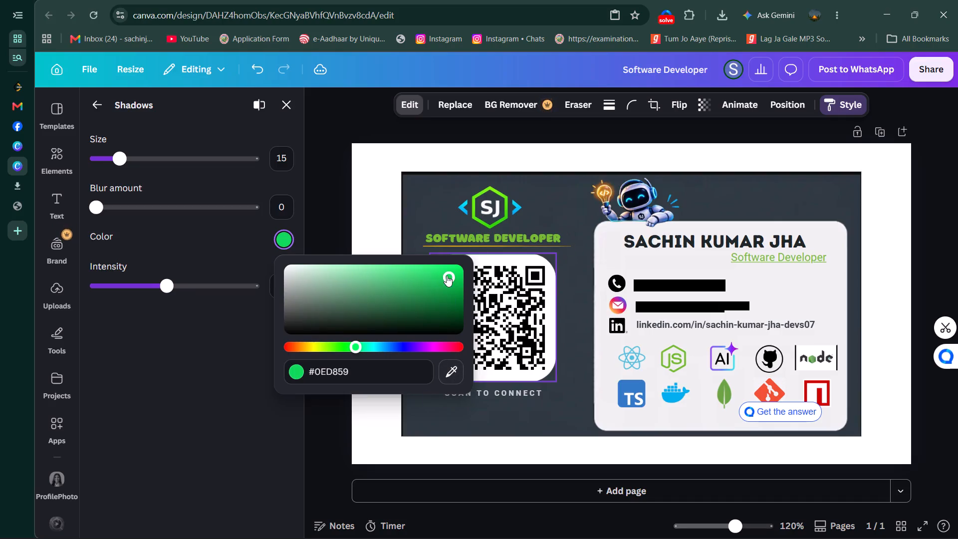
left_click_drag(447, 275, 465, 270)
left_click(190, 333)
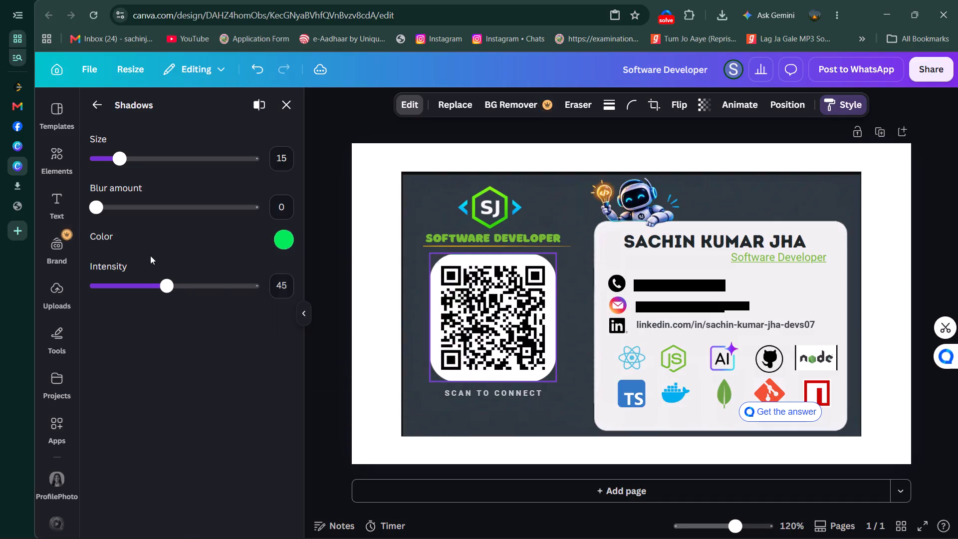
Set the QR code glow's blur amount to 98 and its size to 100.
left_click_drag(96, 208, 191, 210)
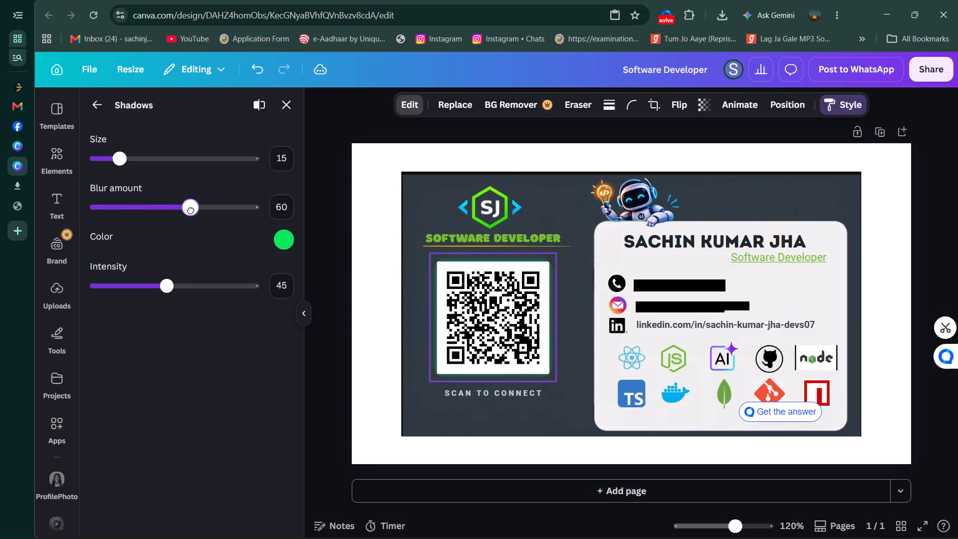
left_click_drag(191, 210, 243, 204)
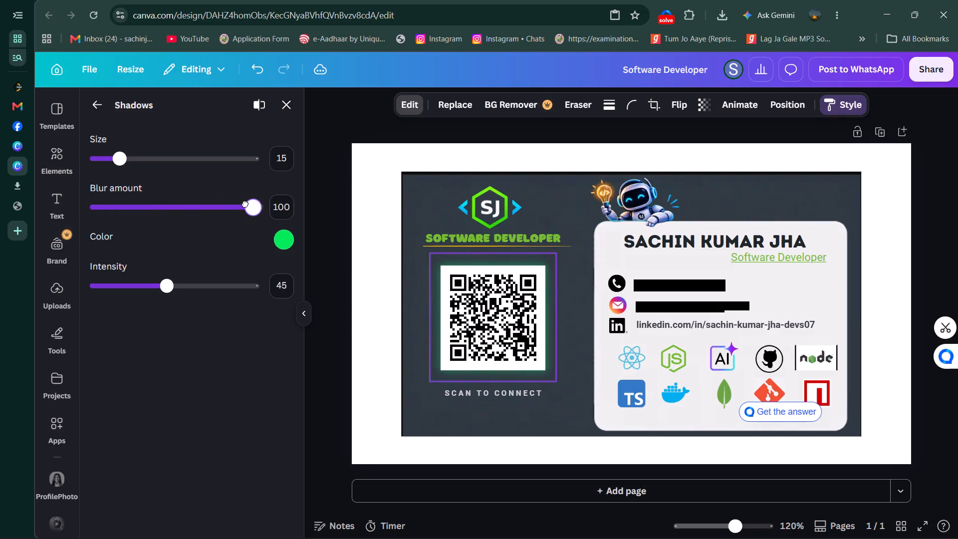
left_click_drag(243, 204, 251, 203)
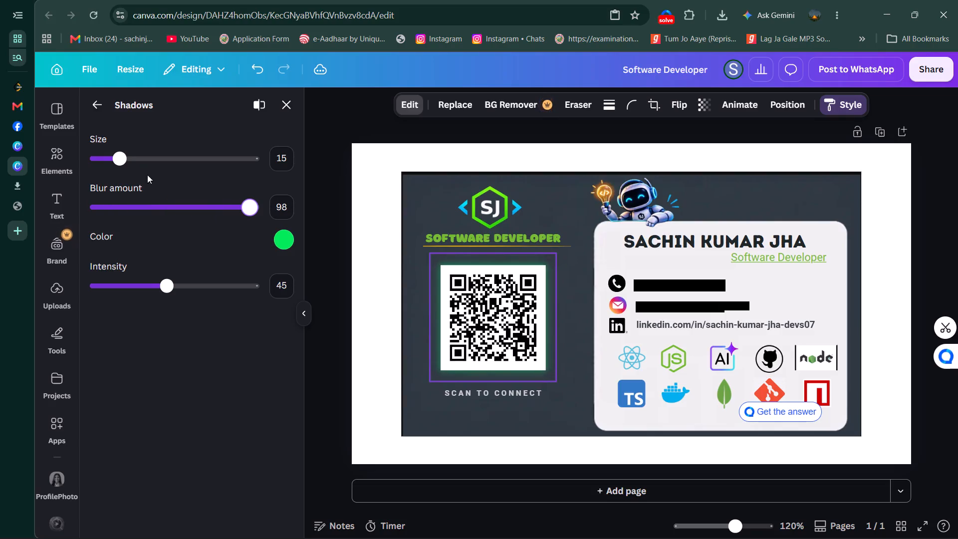
left_click_drag(121, 163, 206, 166)
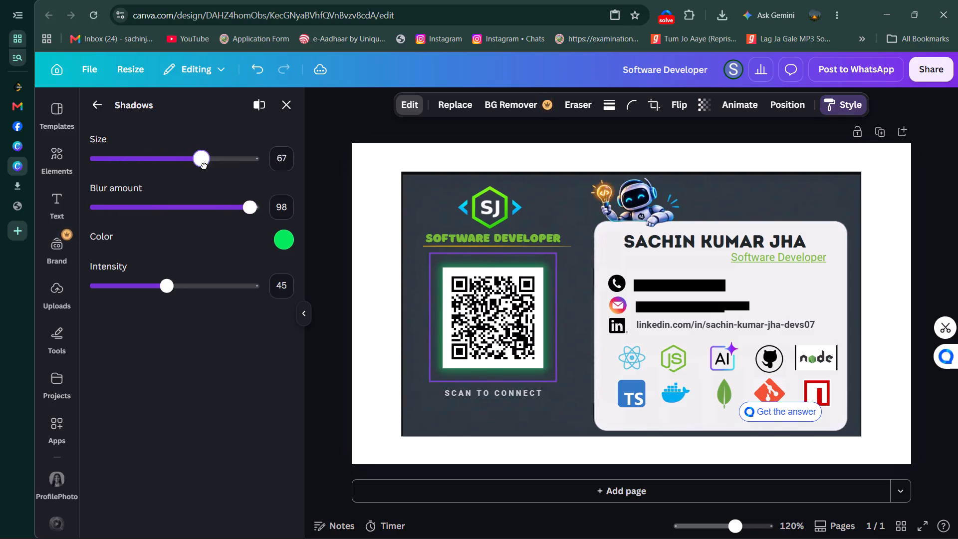
left_click_drag(206, 166, 253, 168)
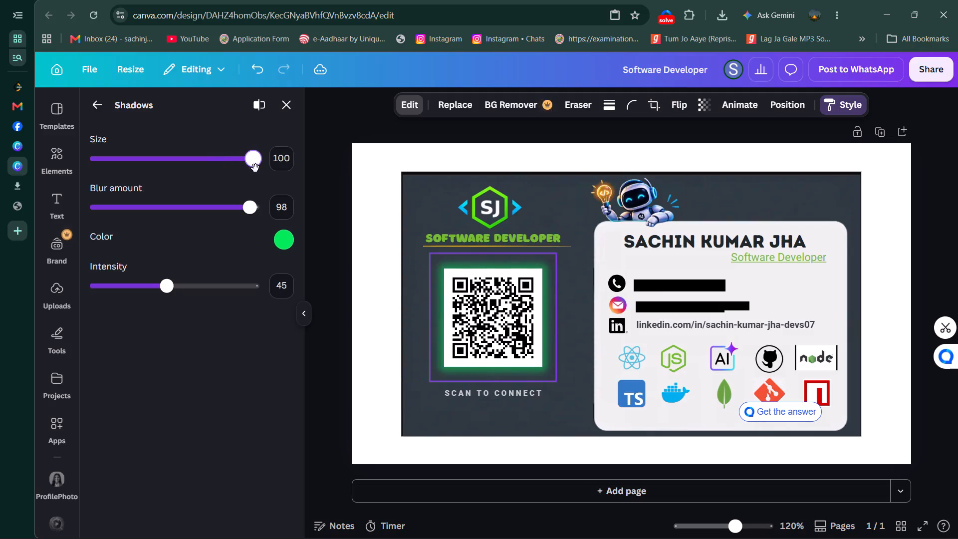
Adjust the QR code's glow to size 21, blur amount 0 and intensity 21.
left_click_drag(250, 210, 127, 210)
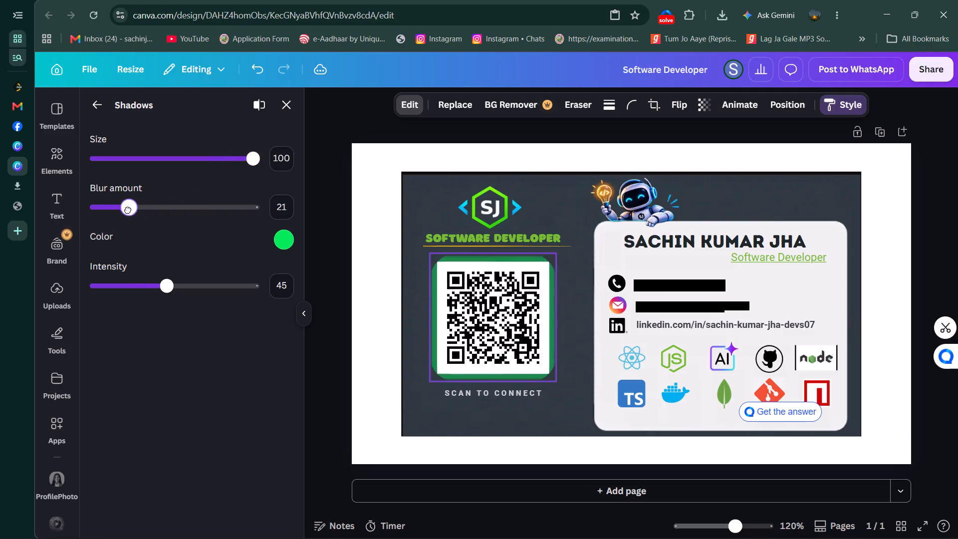
left_click_drag(127, 210, 69, 210)
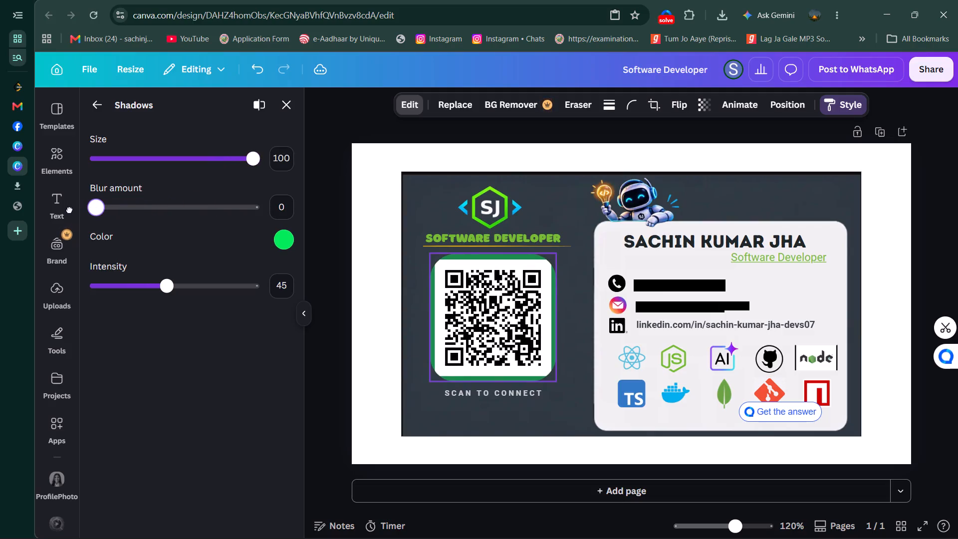
left_click_drag(69, 210, 134, 215)
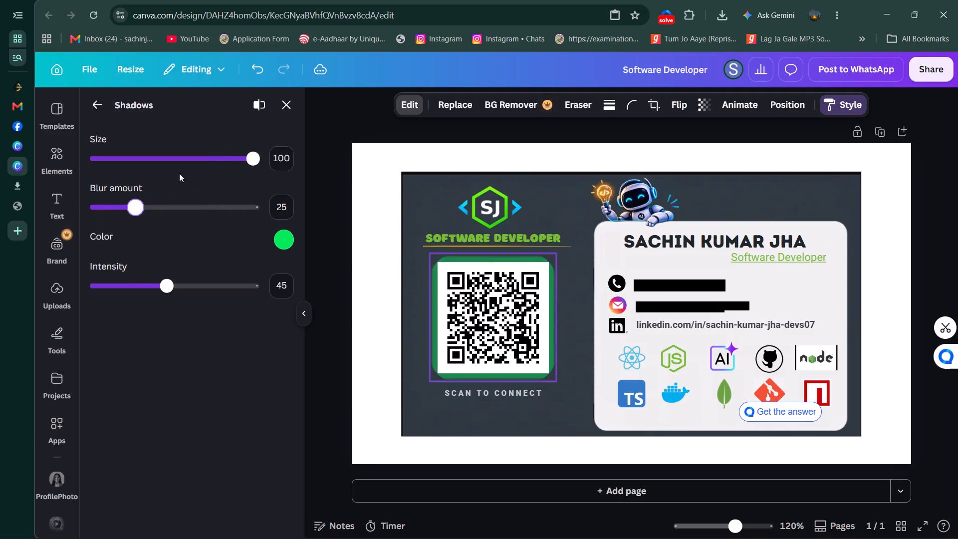
left_click_drag(246, 158, 174, 158)
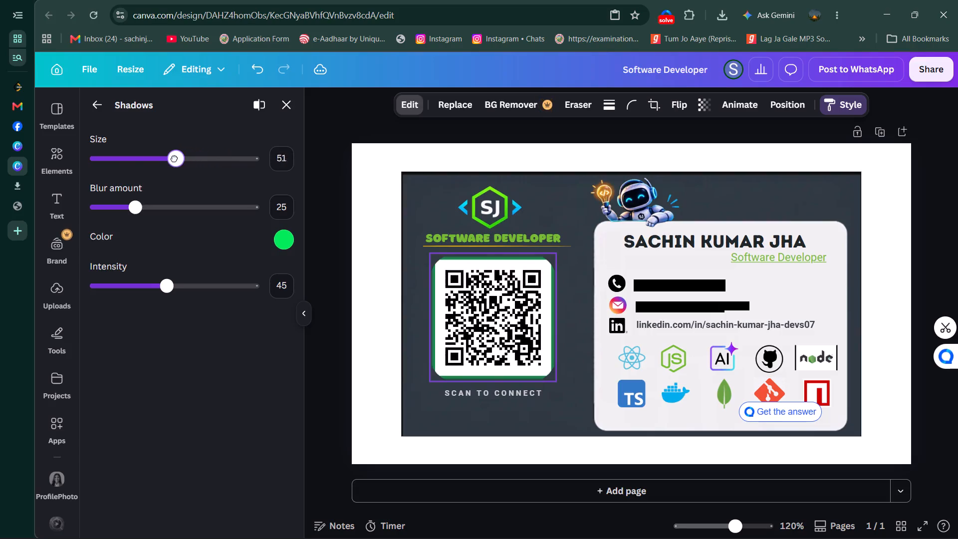
left_click_drag(174, 158, 109, 163)
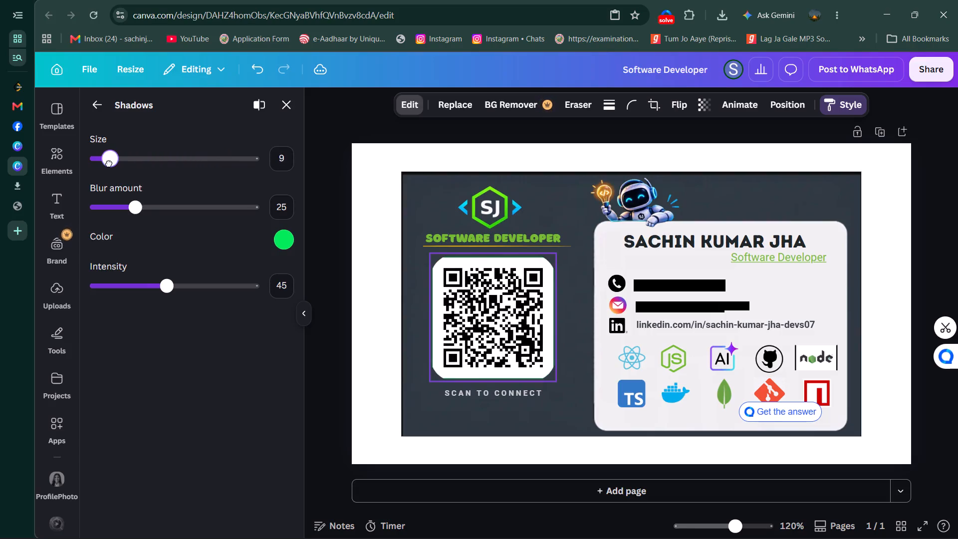
left_click_drag(109, 163, 118, 164)
left_click_drag(167, 285, 164, 285)
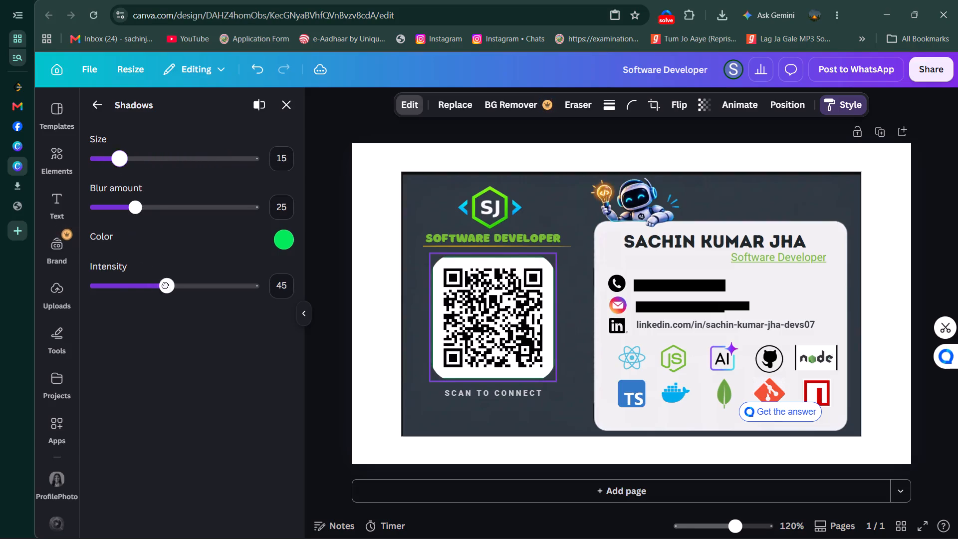
left_click_drag(164, 285, 128, 283)
left_click_drag(119, 163, 168, 170)
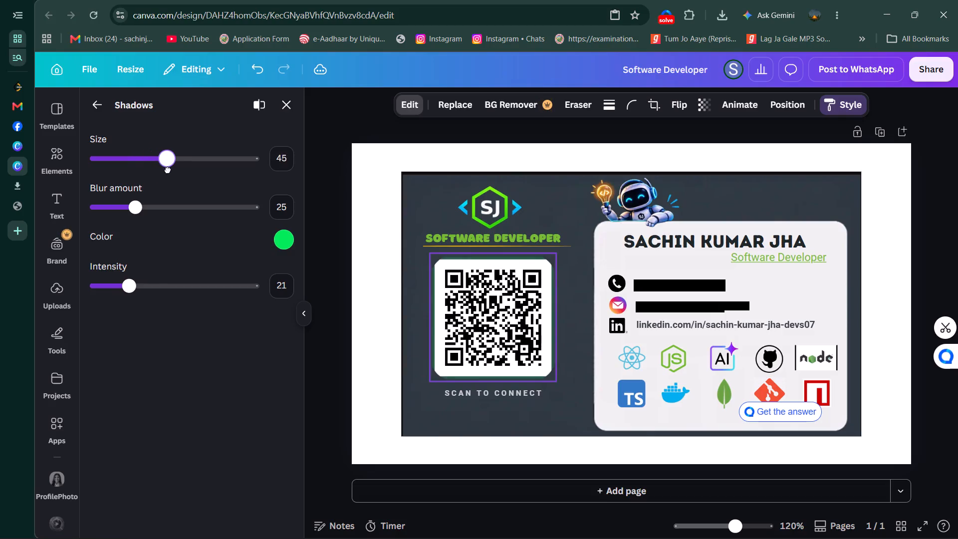
left_click_drag(168, 170, 129, 180)
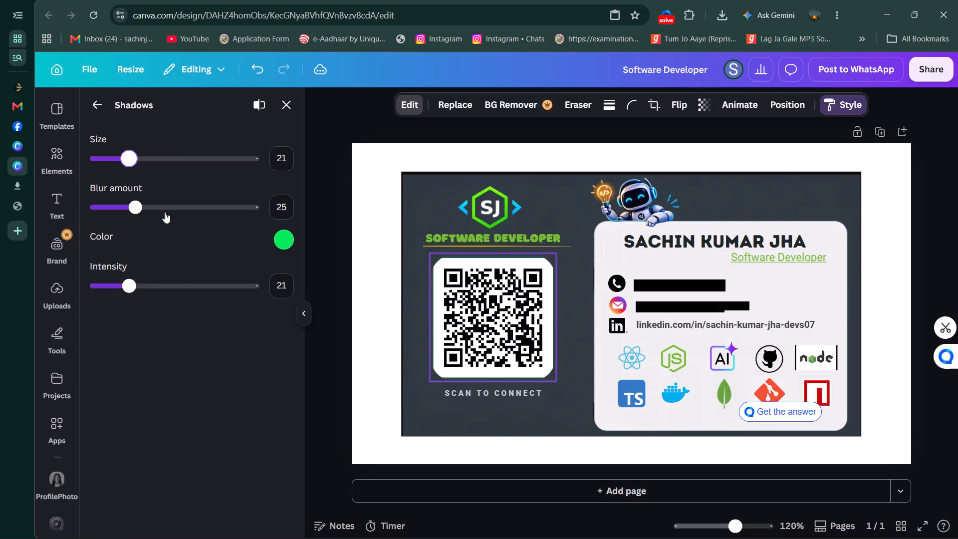
left_click_drag(138, 210, 124, 212)
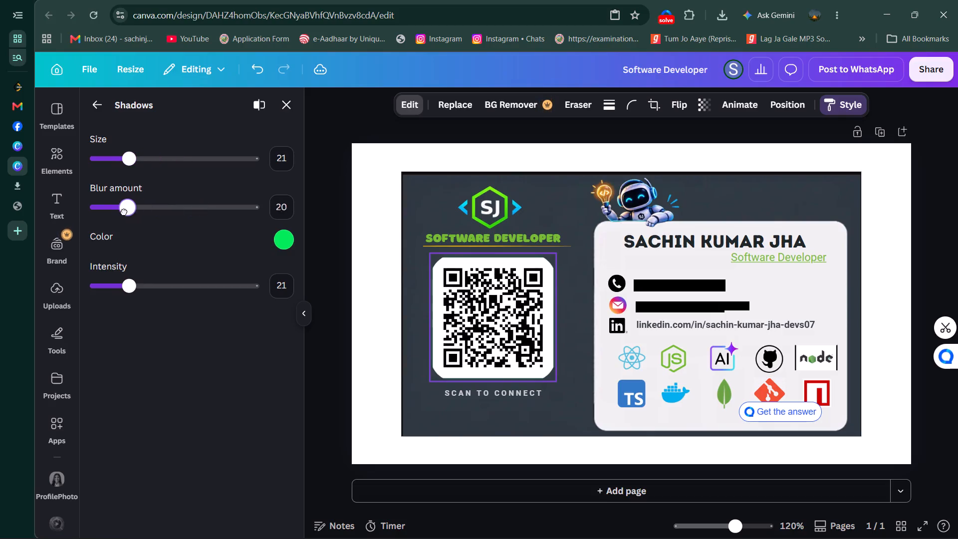
left_click_drag(124, 212, 74, 217)
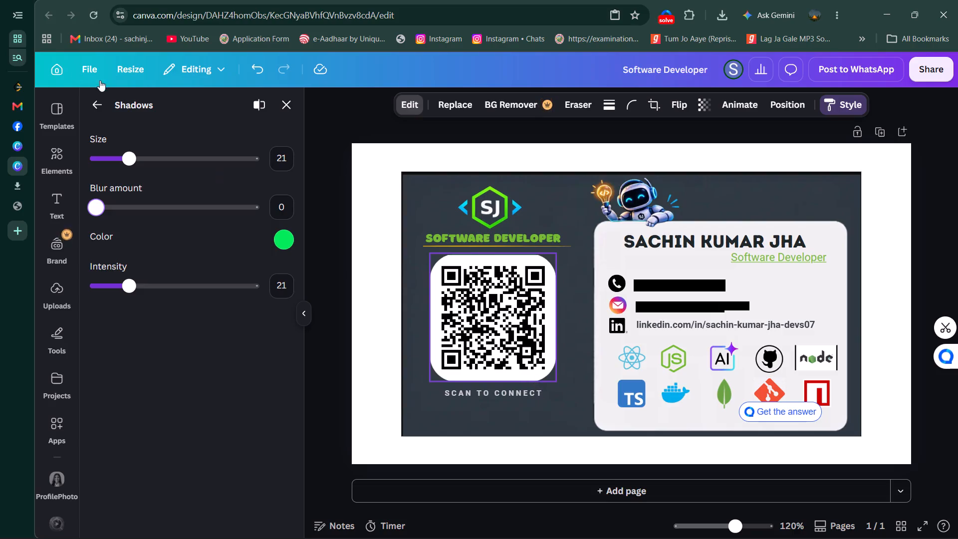
Browse the Style Match styles and the image effect apps for options suited to the QR code.
left_click(101, 102)
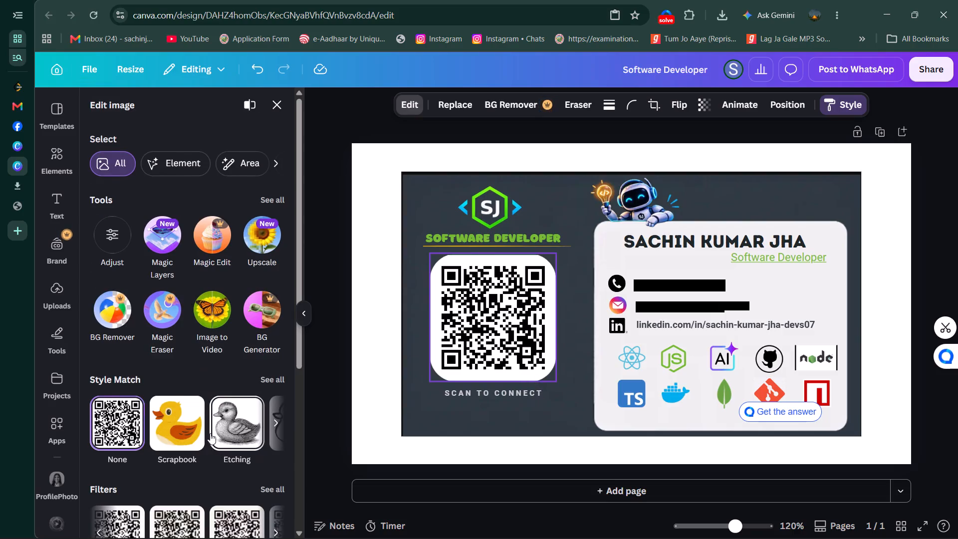
scroll(210, 433, "down", 2)
left_click(268, 251)
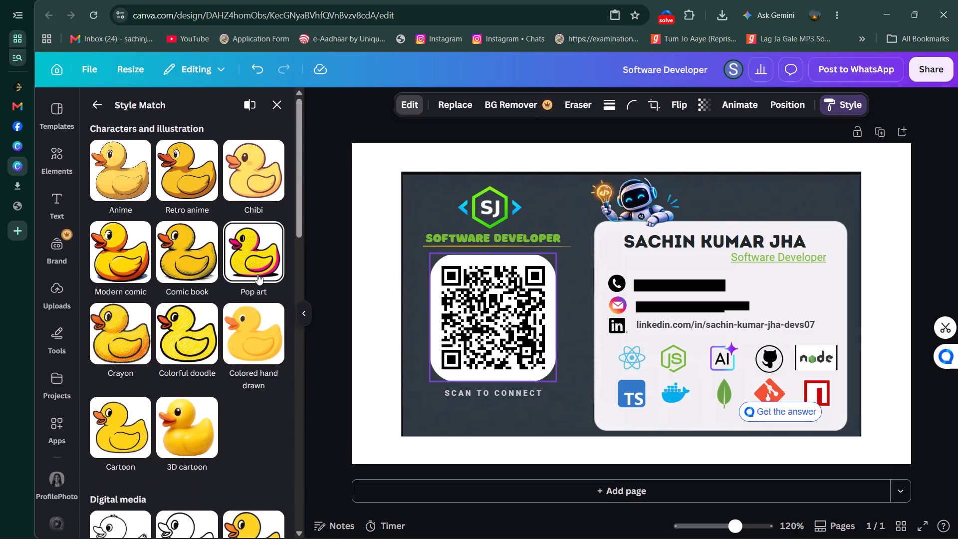
scroll(212, 389, "down", 11)
scroll(186, 328, "up", 4)
scroll(213, 255, "up", 1)
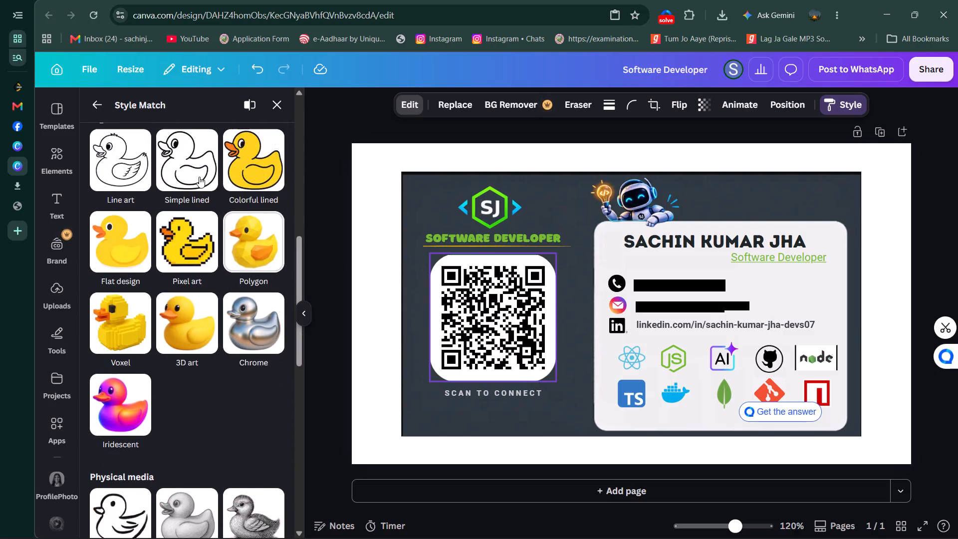
left_click(96, 109)
scroll(232, 385, "down", 7)
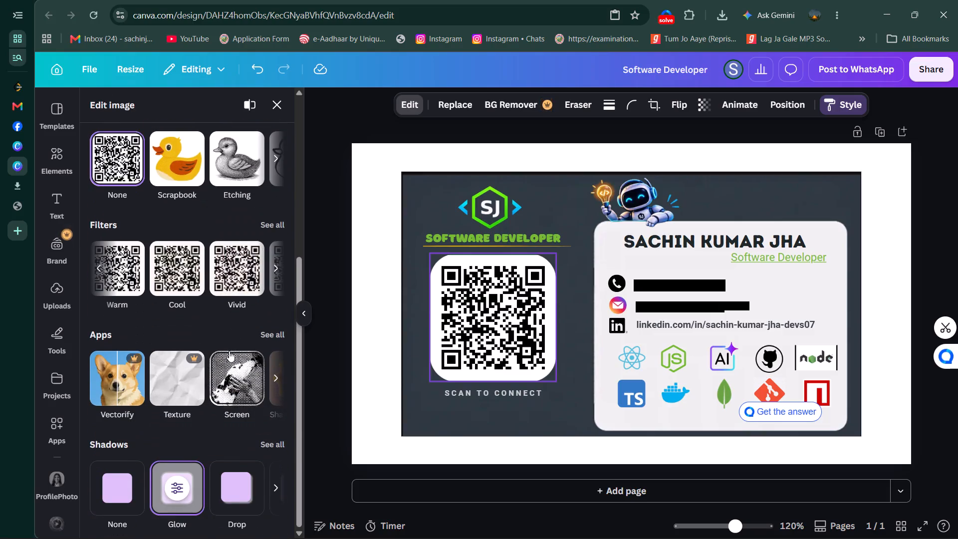
left_click(276, 372)
left_click(276, 372)
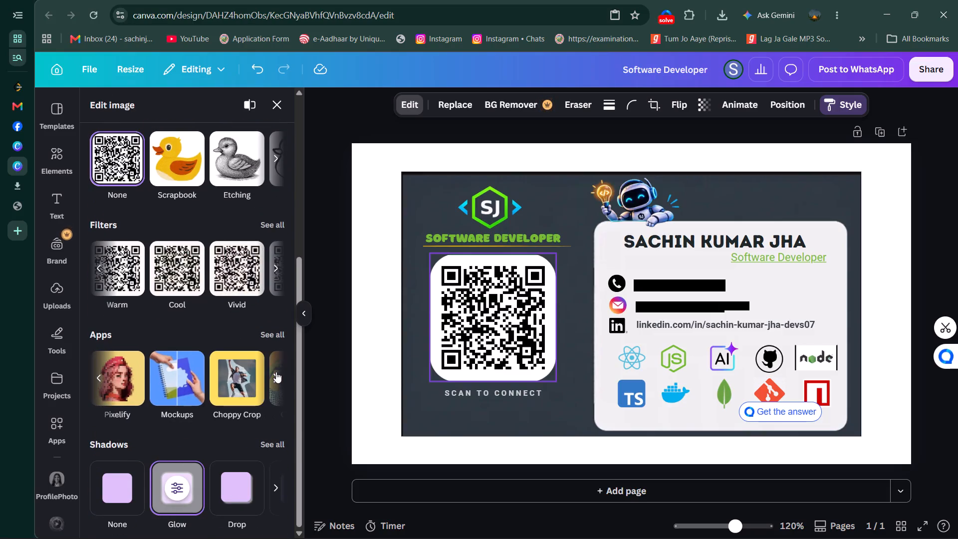
left_click(276, 372)
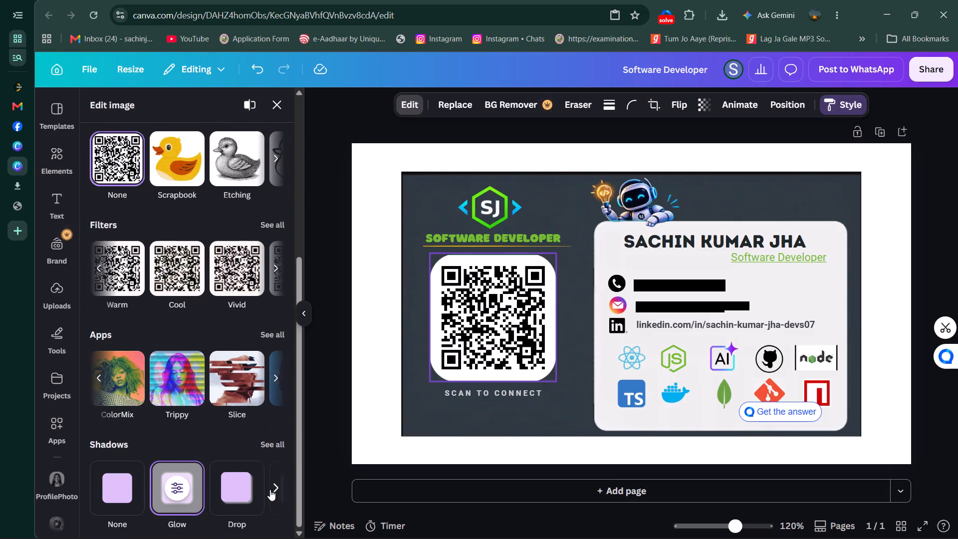
Look through all the shadow types and apply the Outline shadow to the QR code.
left_click(270, 489)
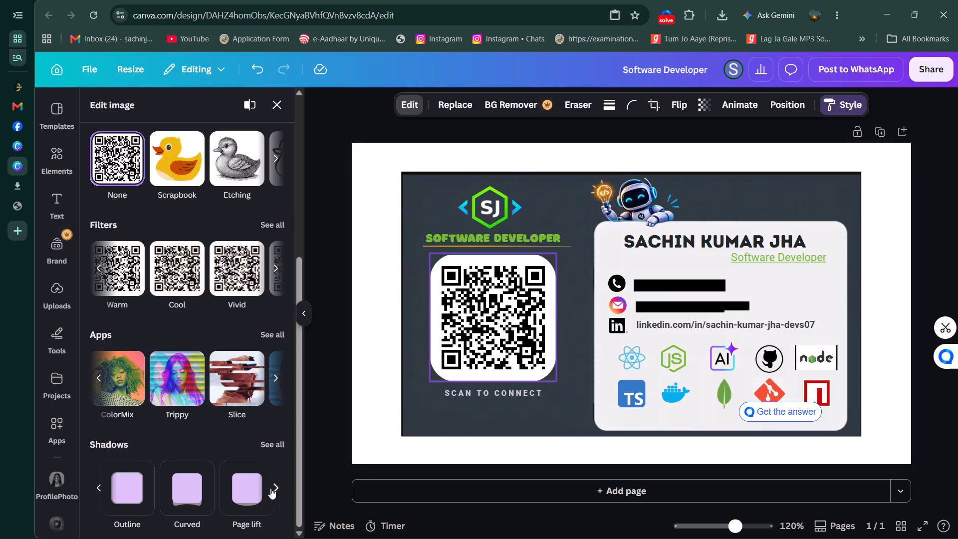
left_click(270, 488)
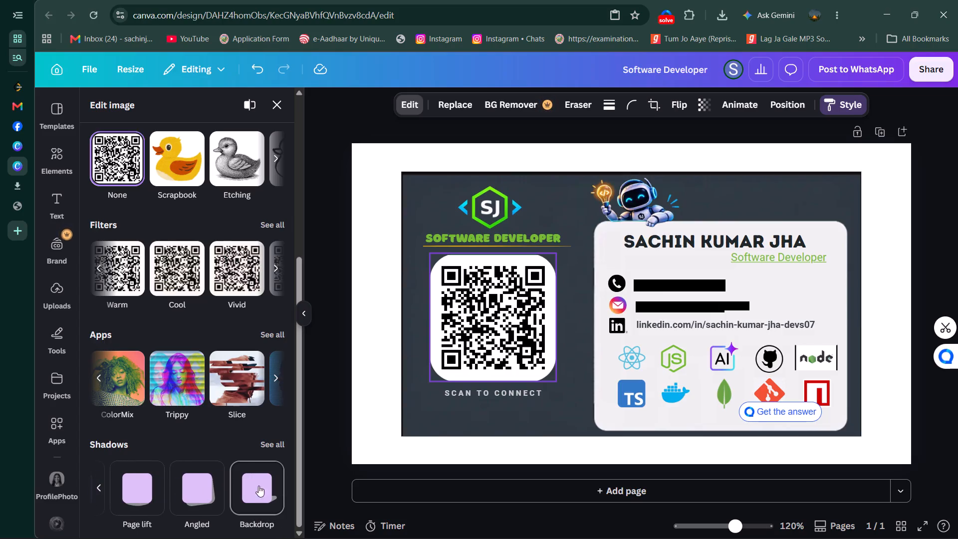
left_click(266, 444)
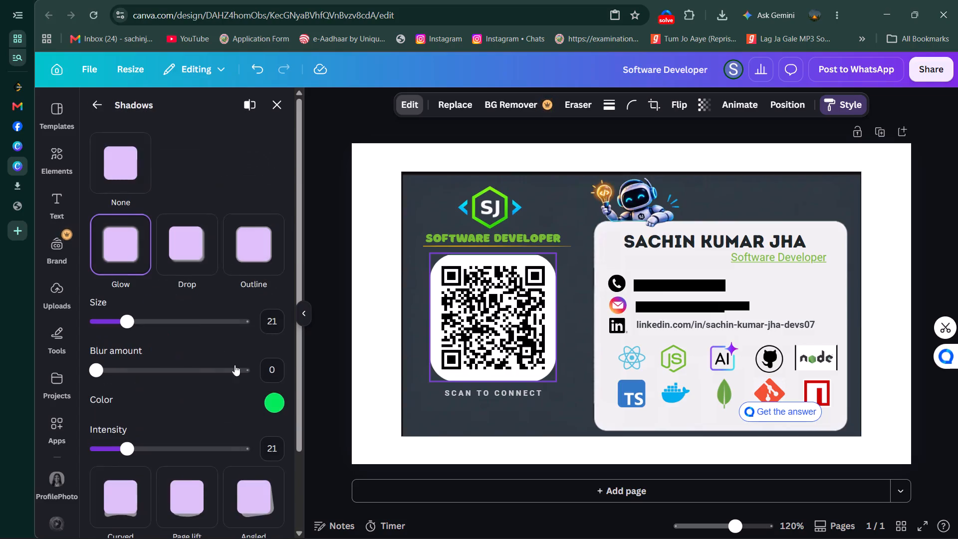
scroll(195, 289, "down", 4)
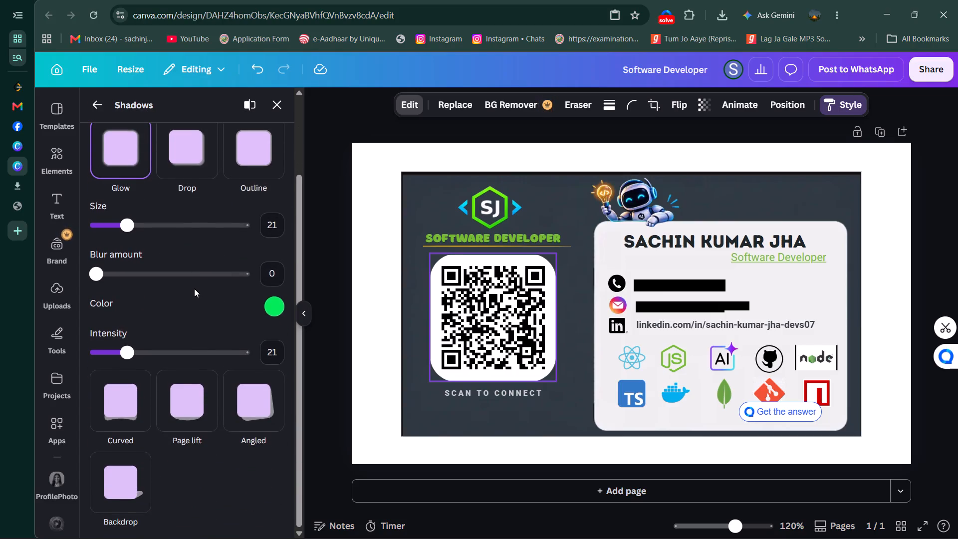
scroll(194, 288, "down", 4)
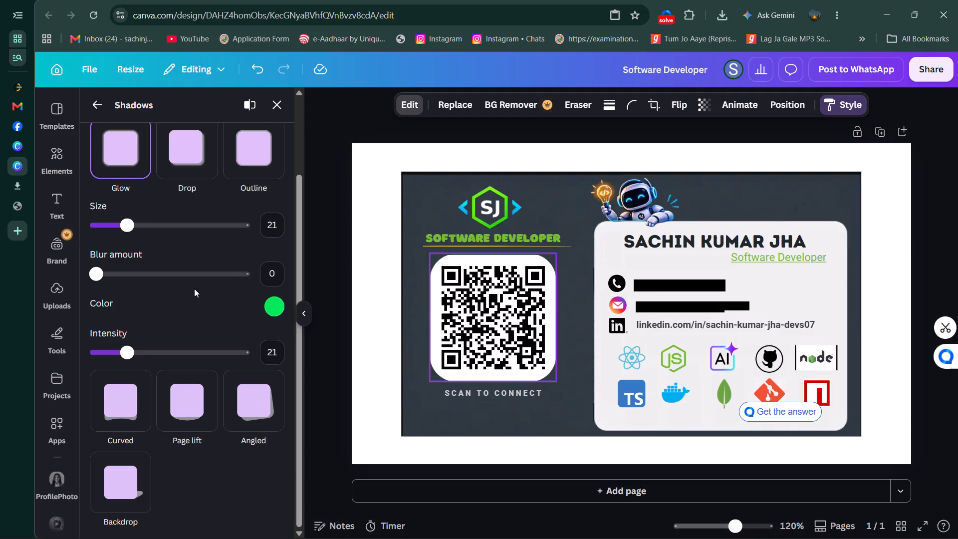
scroll(194, 288, "up", 2)
scroll(194, 288, "down", 1)
scroll(186, 174, "up", 5)
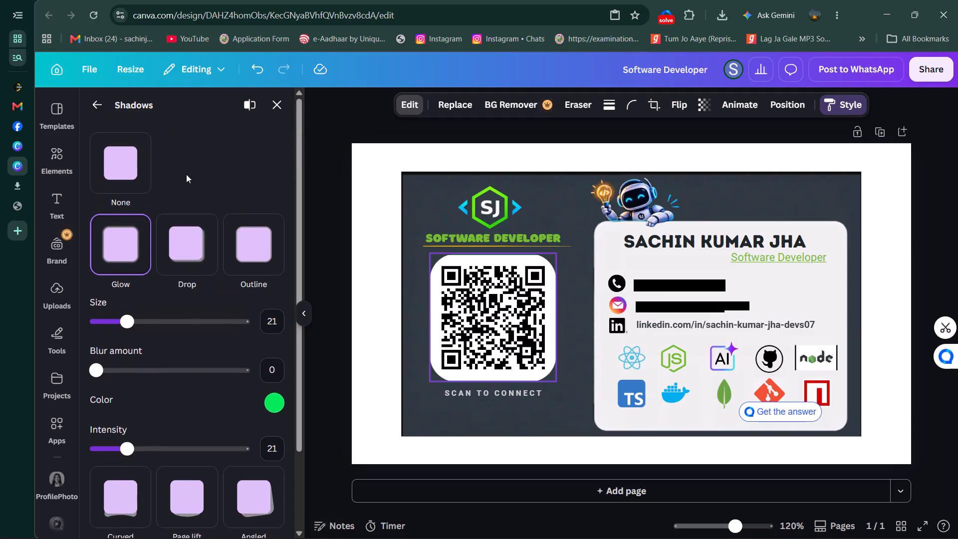
left_click(242, 258)
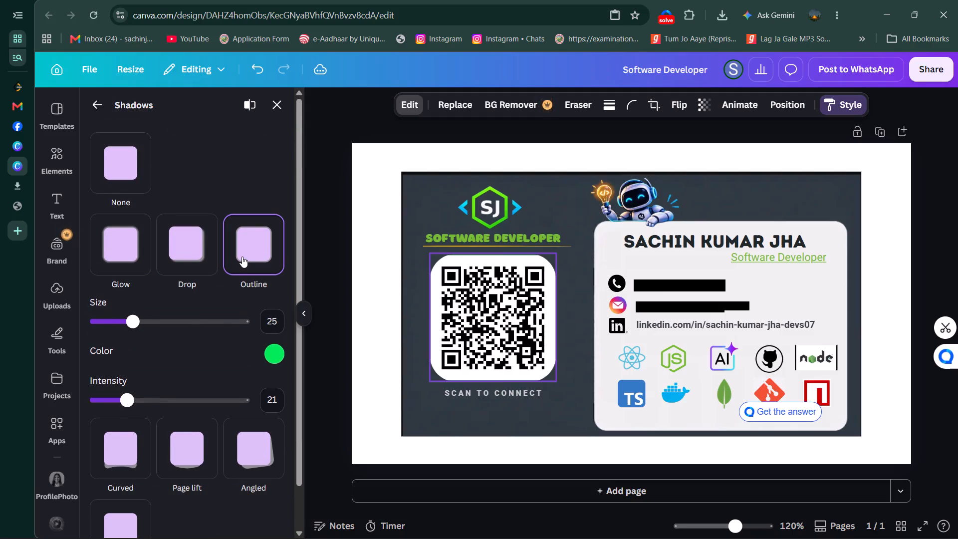
left_click(241, 256)
triple_click(241, 256)
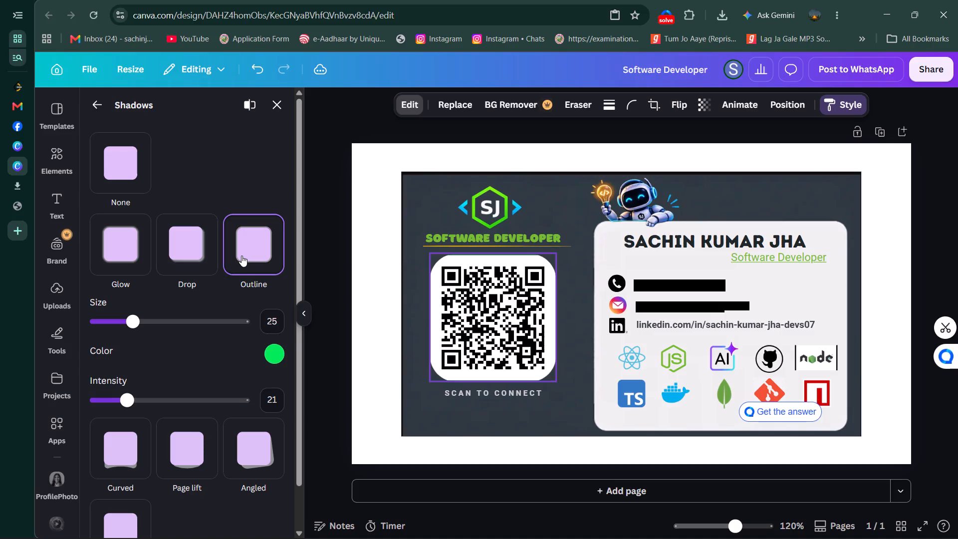
triple_click(241, 256)
left_click(241, 256)
triple_click(241, 256)
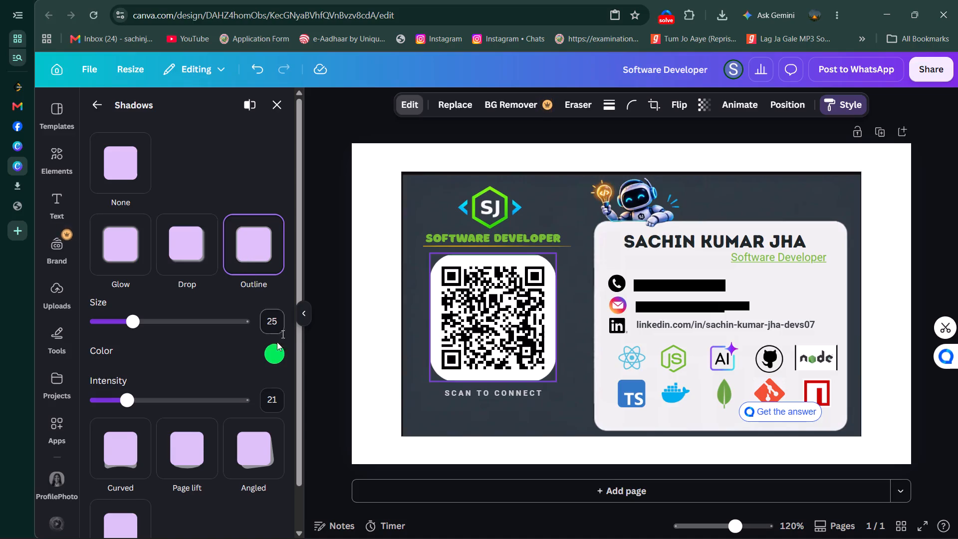
scroll(203, 368, "down", 3)
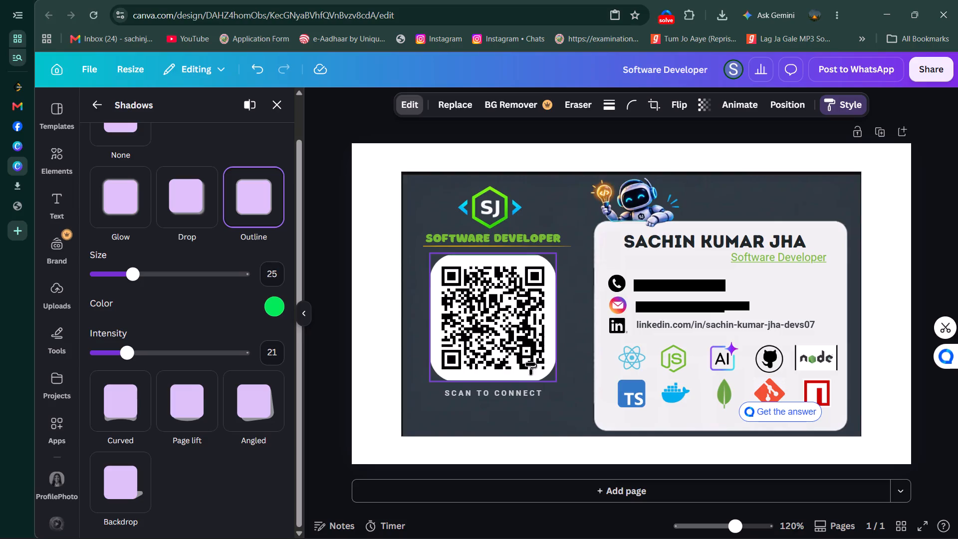
Move the SCAN TO CONNECT caption down towards the card's lower edge, leaving more room for the QR code.
left_click(475, 303)
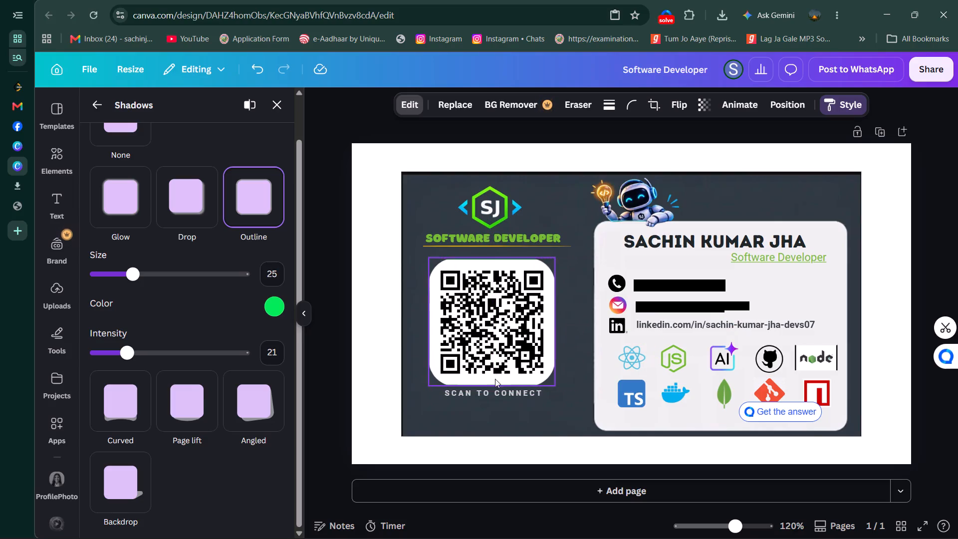
left_click(495, 418)
left_click_drag(494, 389, 496, 401)
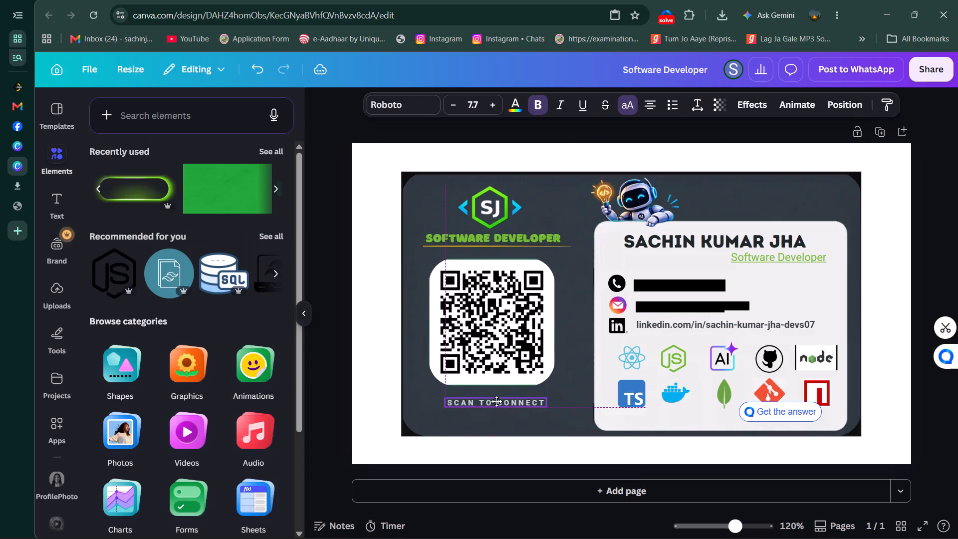
left_click_drag(496, 401, 496, 413)
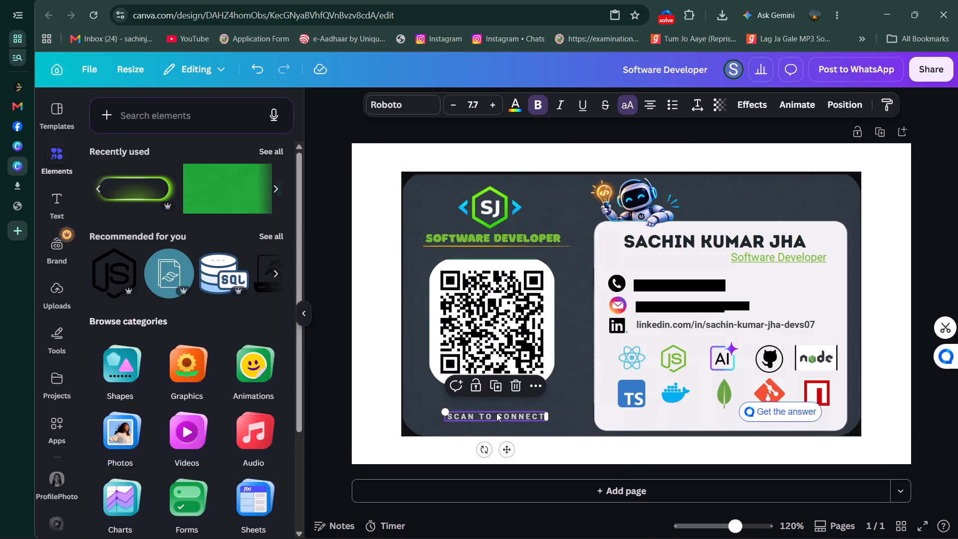
Move the QR code down, shrink it slightly and centre it just above the SCAN TO CONNECT caption.
left_click_drag(497, 308, 497, 330)
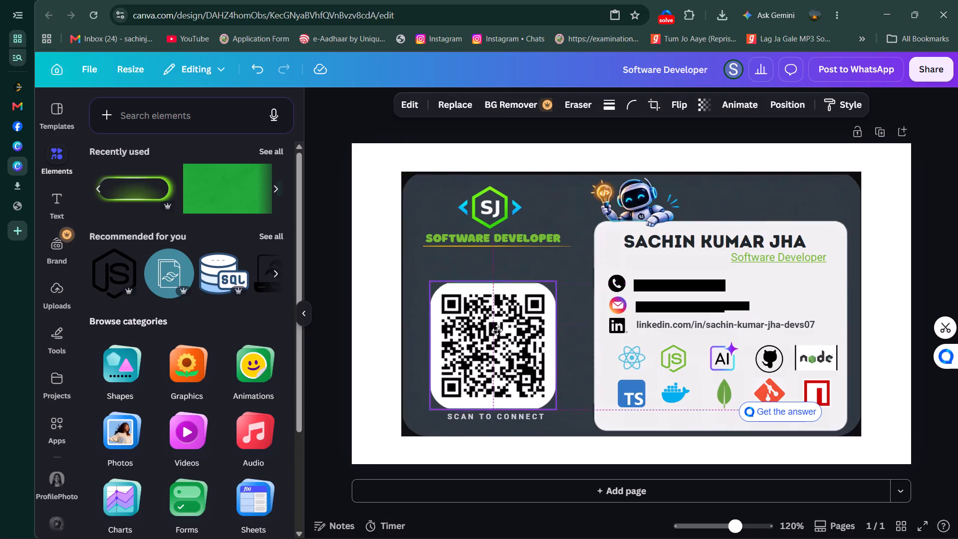
left_click_drag(497, 330, 497, 329)
left_click_drag(553, 278, 536, 312)
left_click_drag(487, 346, 506, 346)
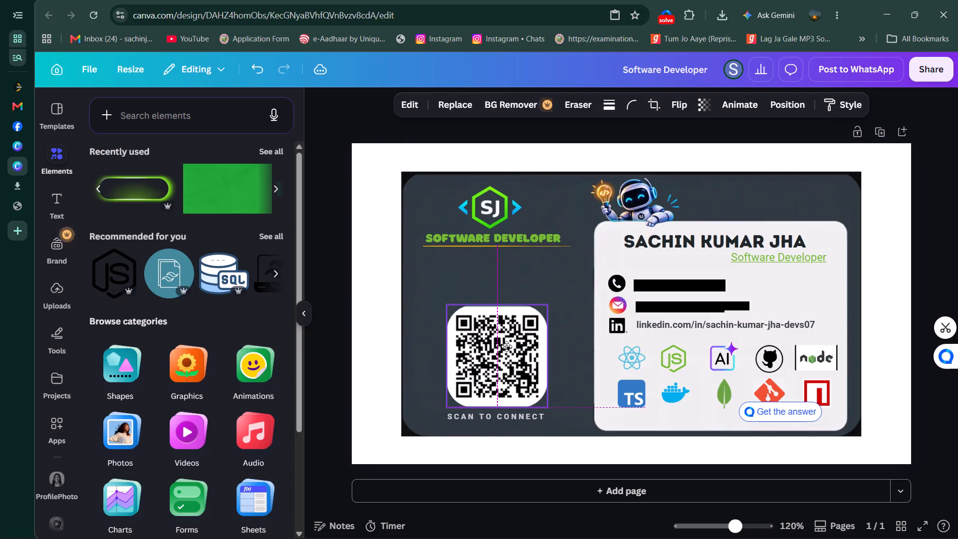
left_click_drag(506, 346, 504, 346)
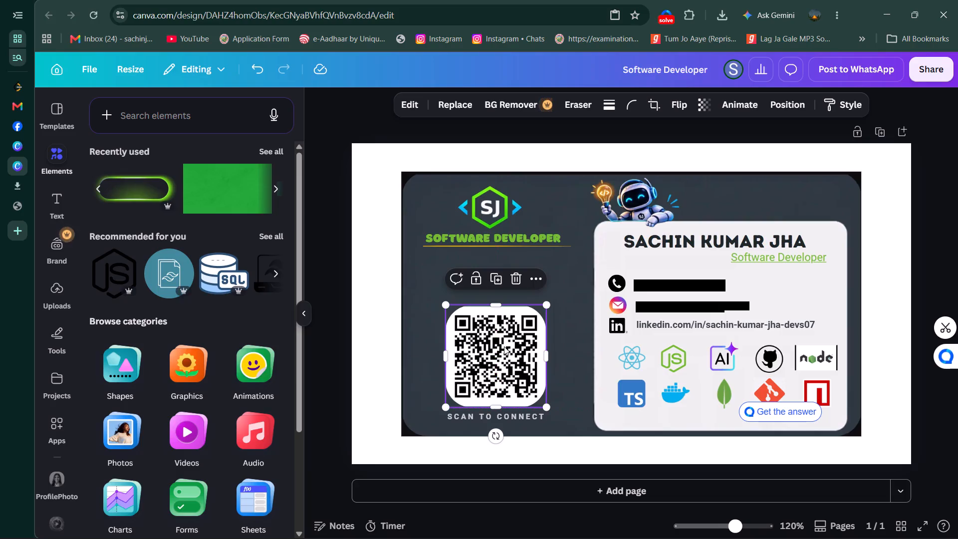
left_click(330, 177)
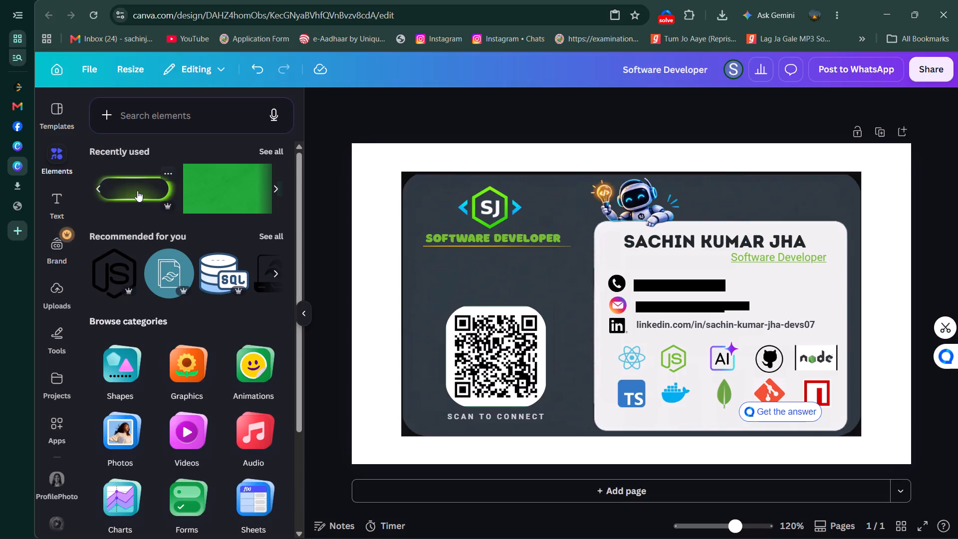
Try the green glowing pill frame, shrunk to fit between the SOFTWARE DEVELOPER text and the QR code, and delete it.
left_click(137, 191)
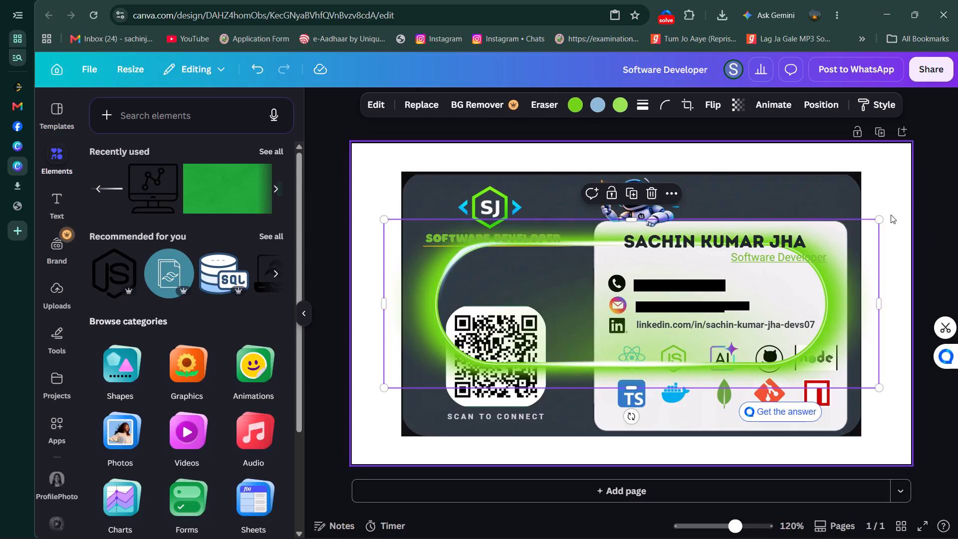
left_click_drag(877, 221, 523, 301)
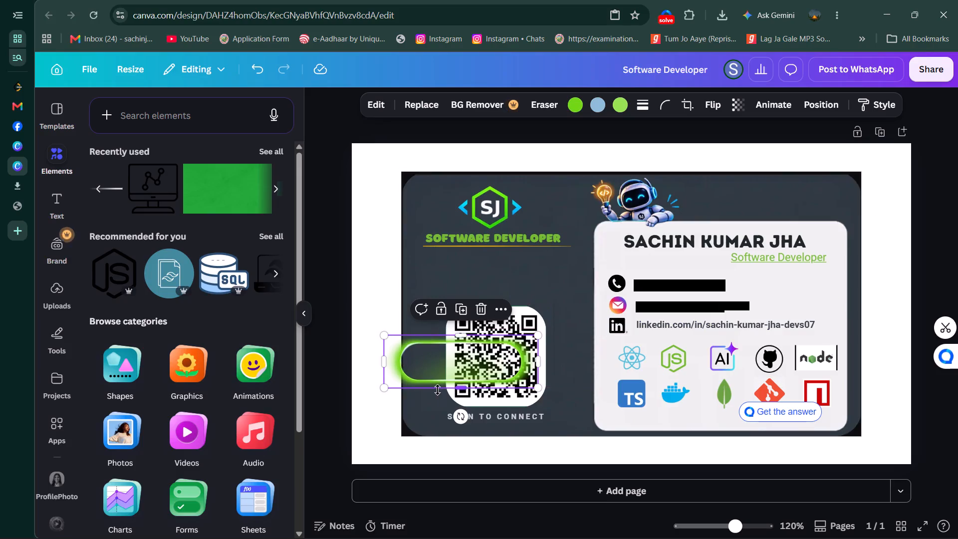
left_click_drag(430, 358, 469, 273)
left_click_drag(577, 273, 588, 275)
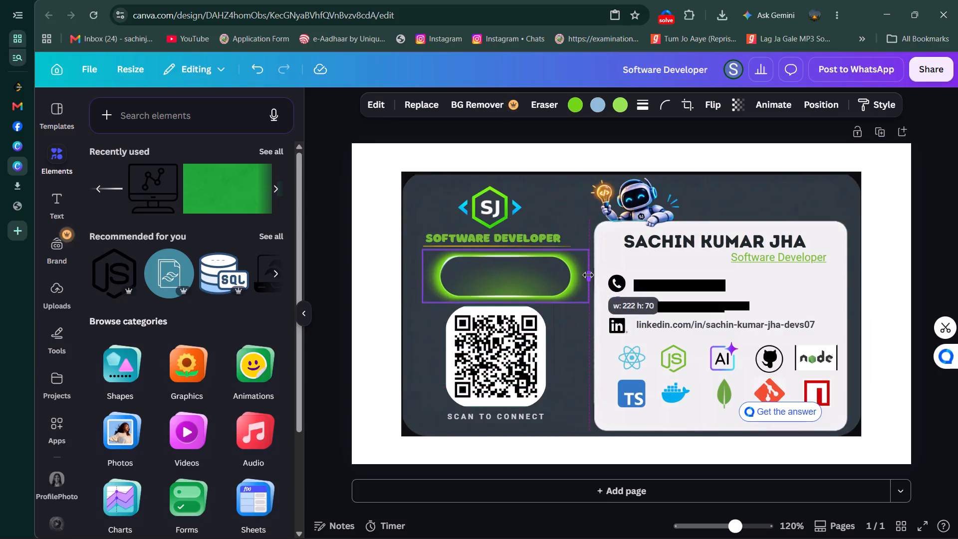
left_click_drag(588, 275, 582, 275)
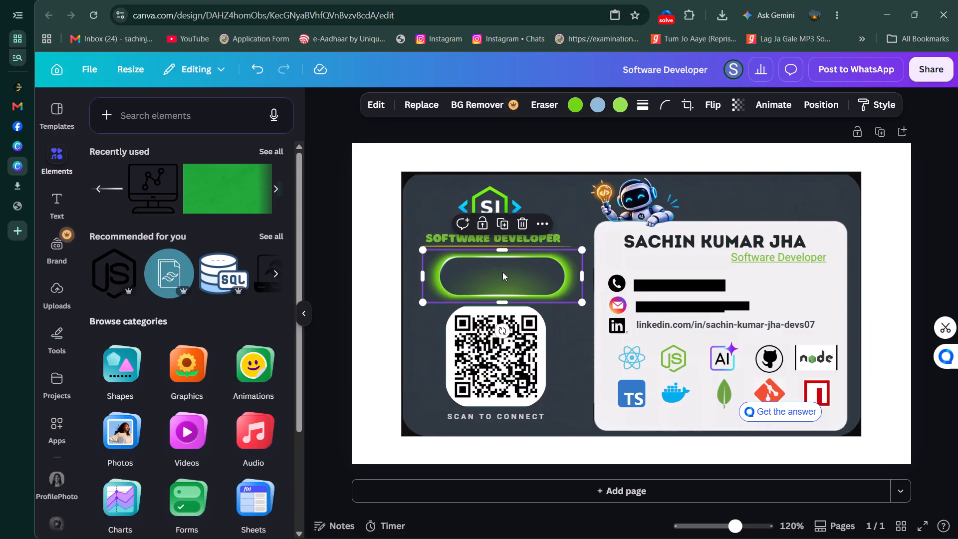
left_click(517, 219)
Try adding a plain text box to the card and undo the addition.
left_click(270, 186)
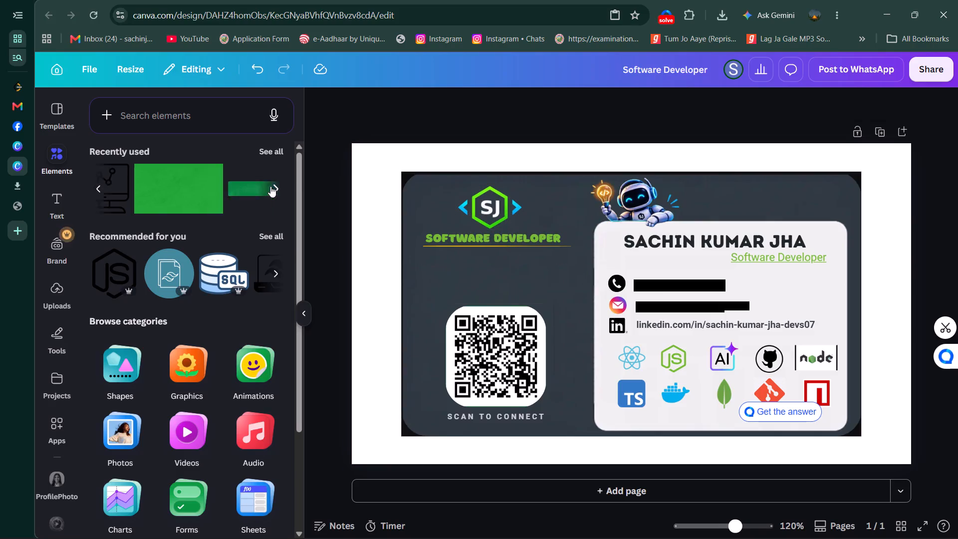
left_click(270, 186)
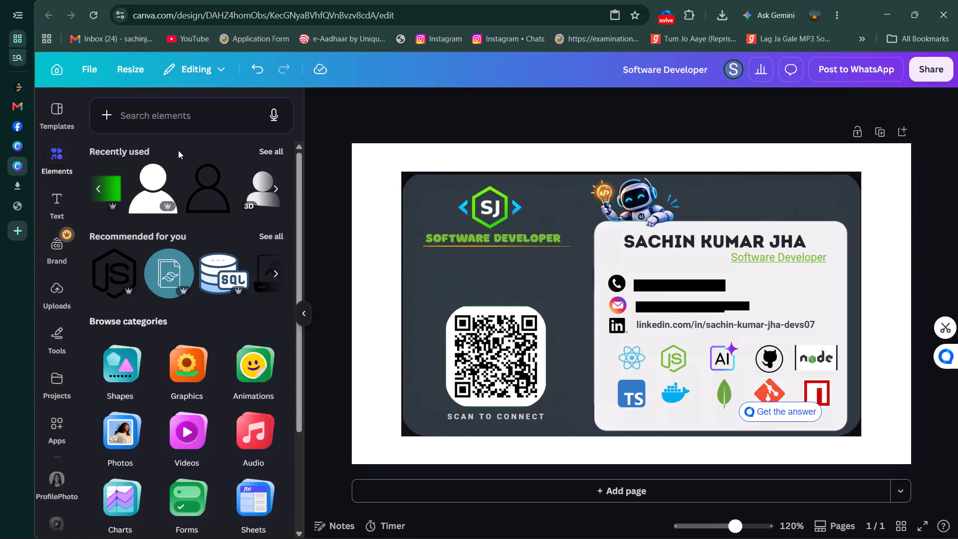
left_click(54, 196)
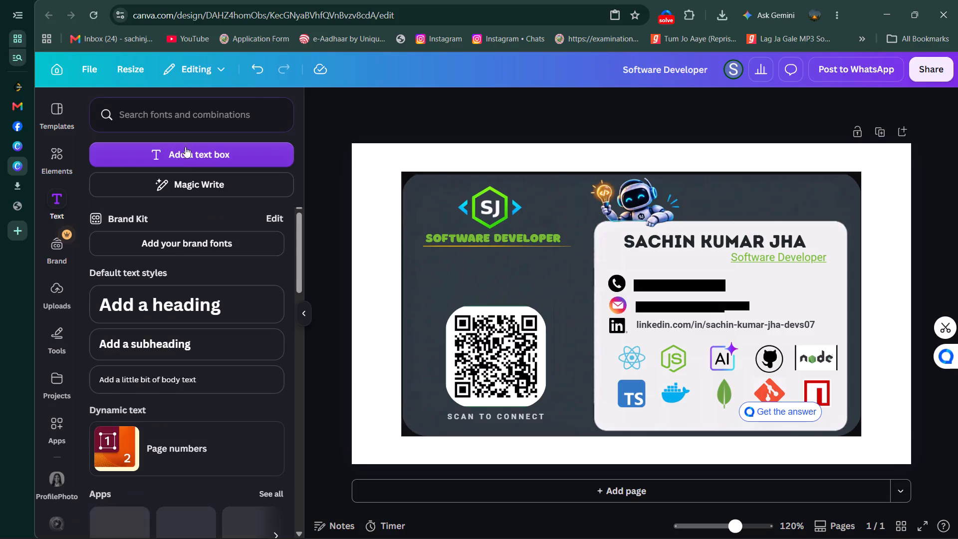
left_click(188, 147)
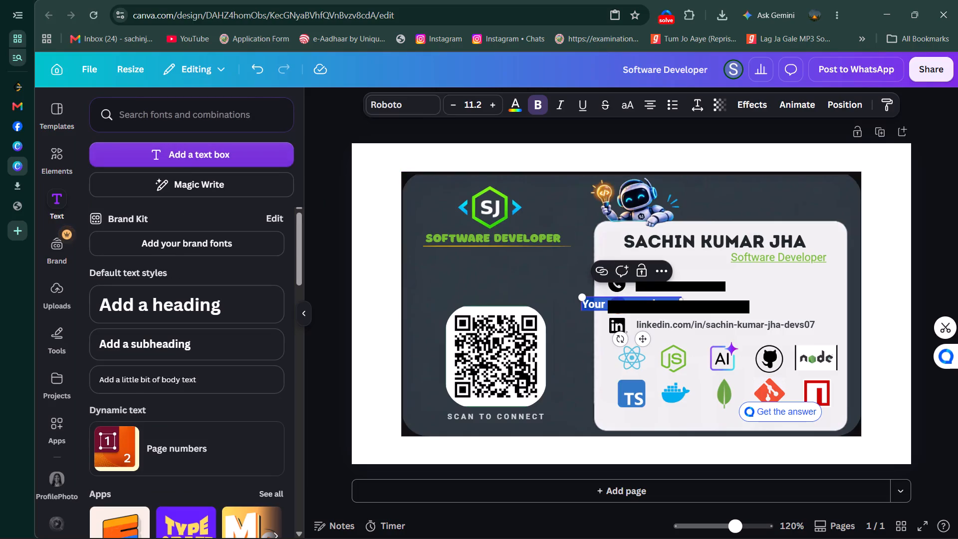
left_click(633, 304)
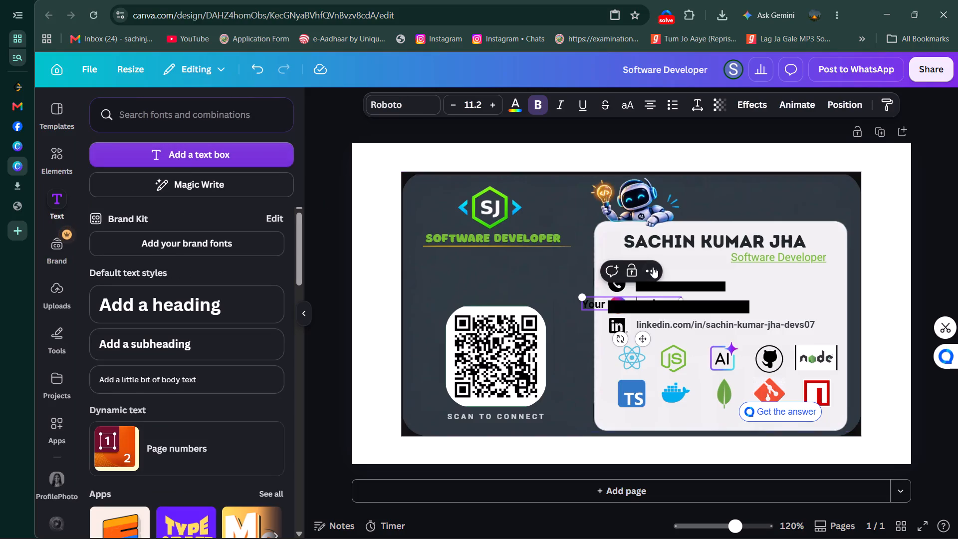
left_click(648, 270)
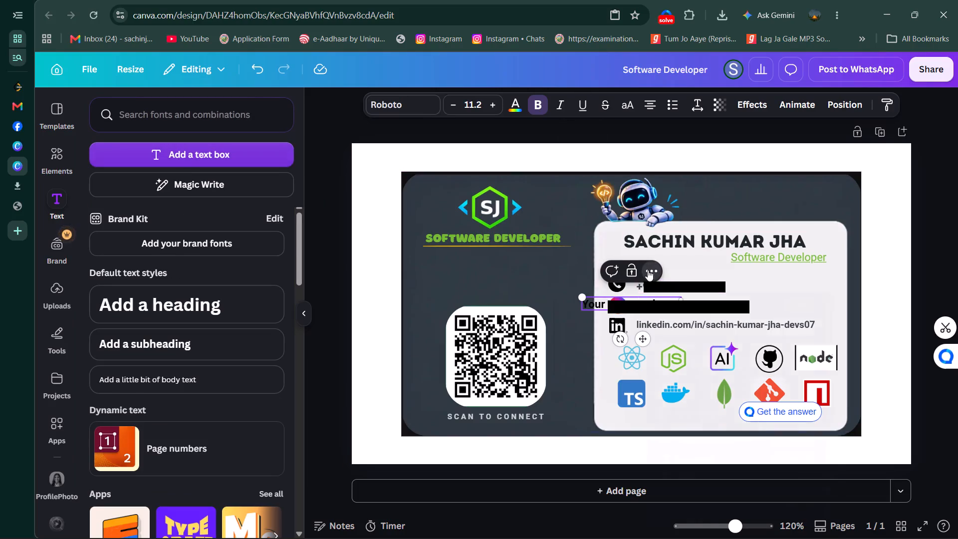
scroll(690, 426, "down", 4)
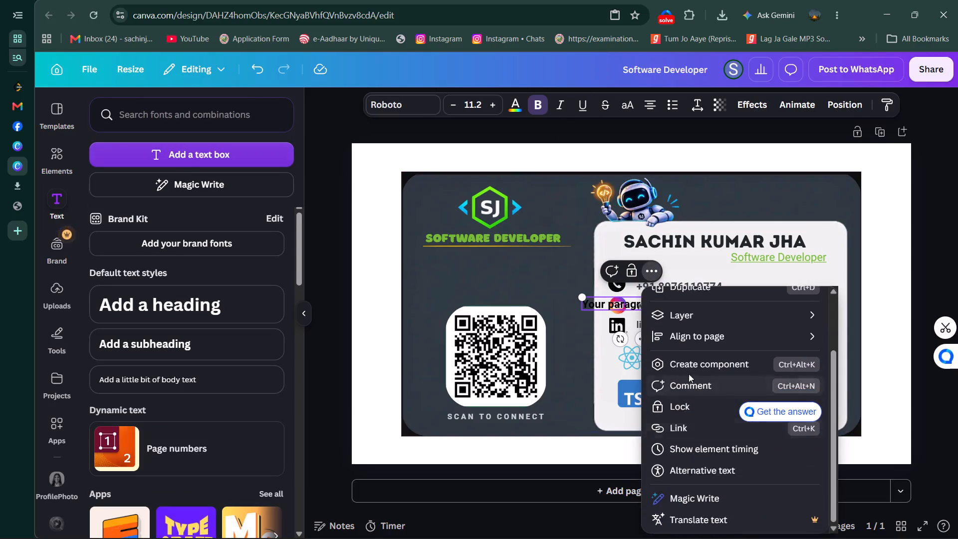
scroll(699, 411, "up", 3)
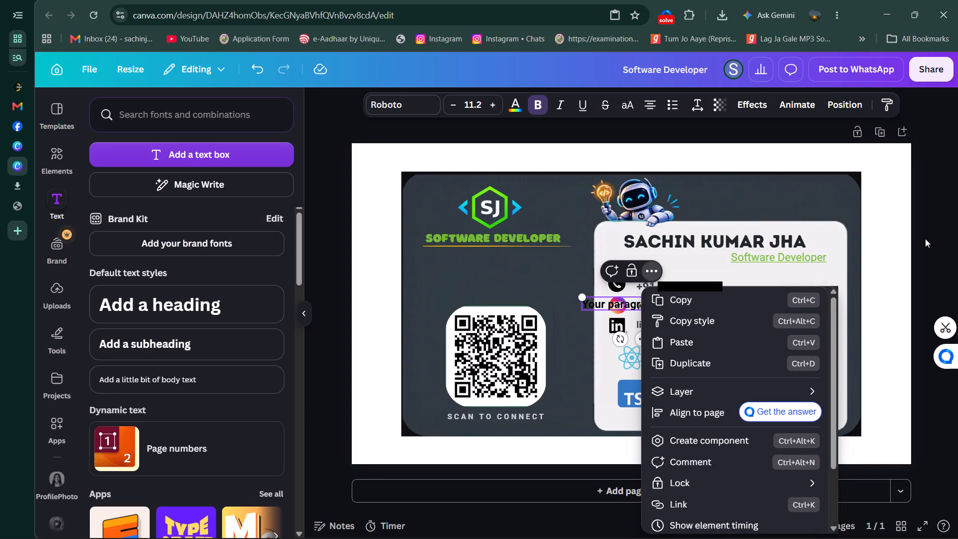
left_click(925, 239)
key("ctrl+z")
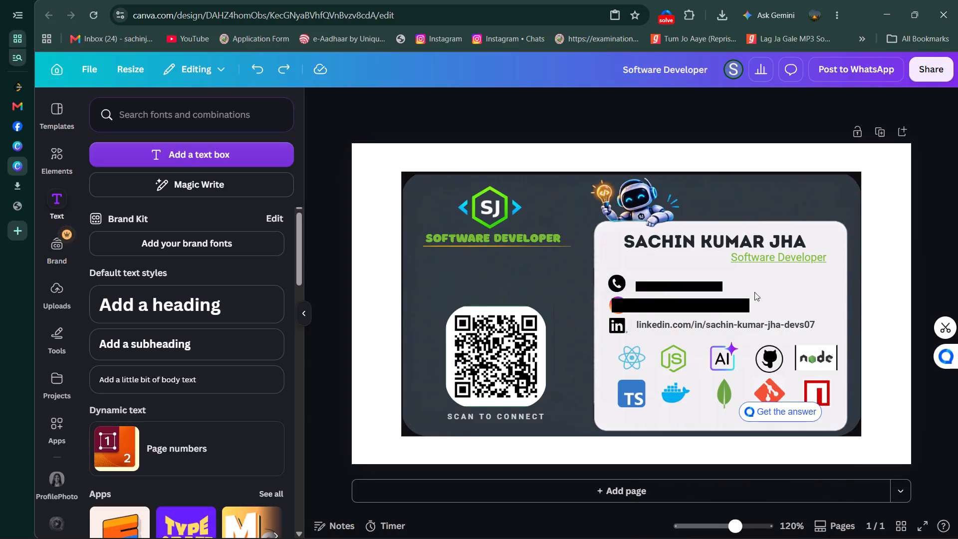
Search the element library for "text".
left_click(459, 272)
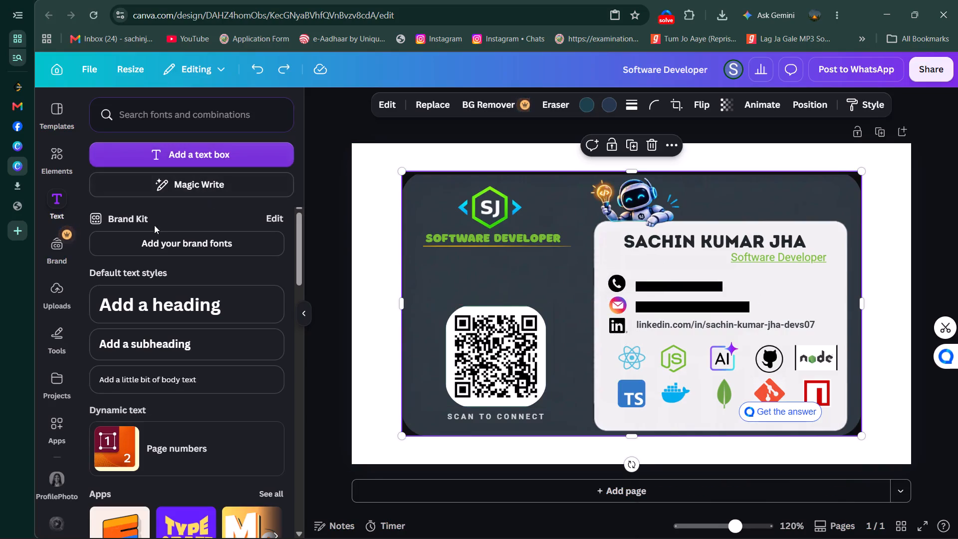
left_click(56, 155)
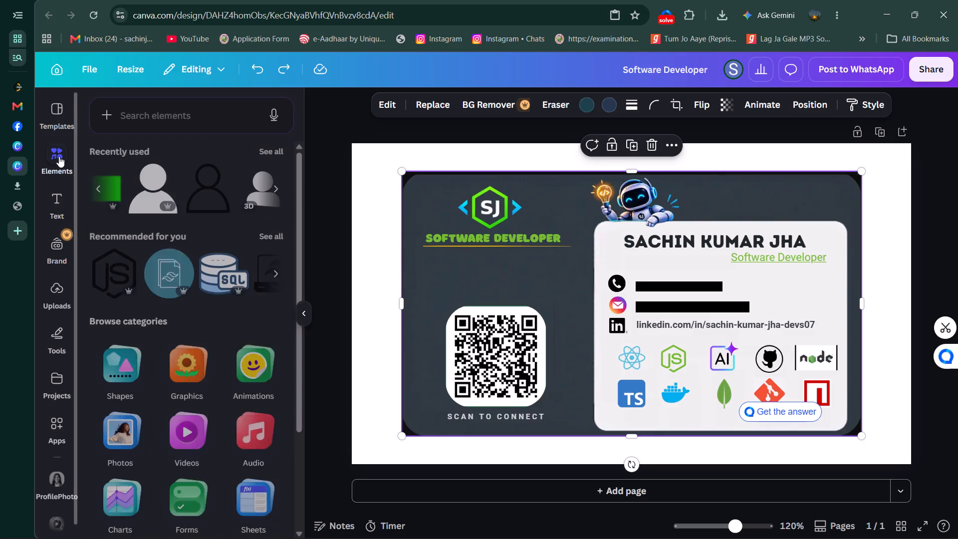
left_click(144, 106)
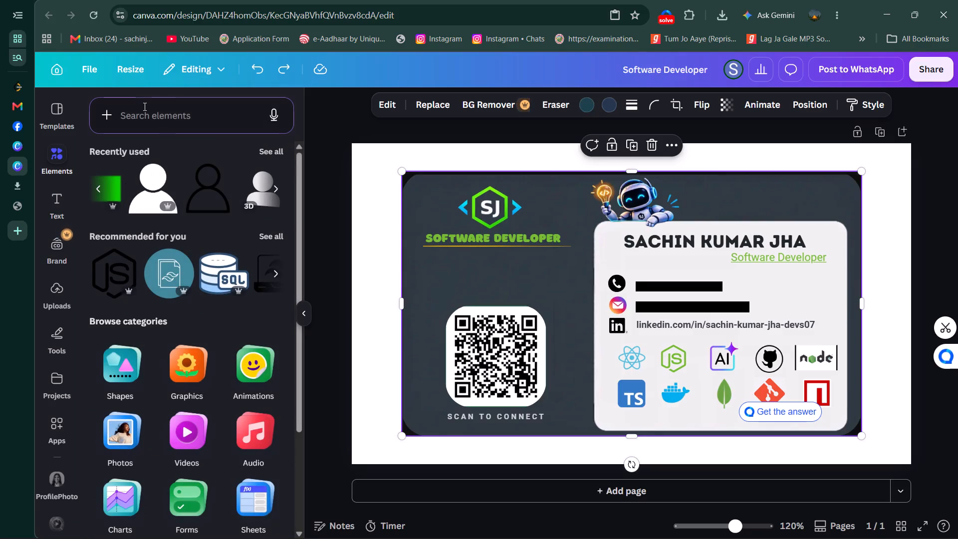
left_click(144, 106)
left_click(141, 121)
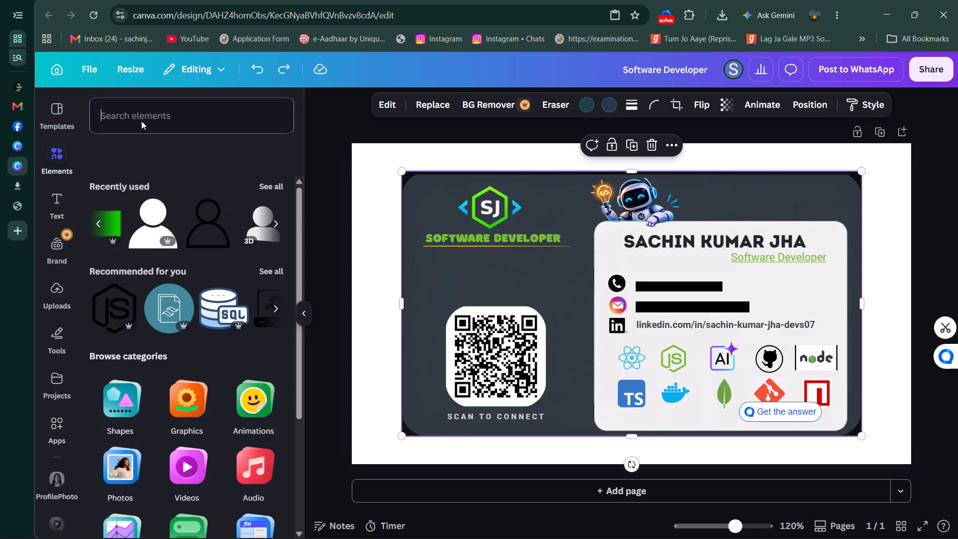
type("text")
key("space")
left_click(172, 208)
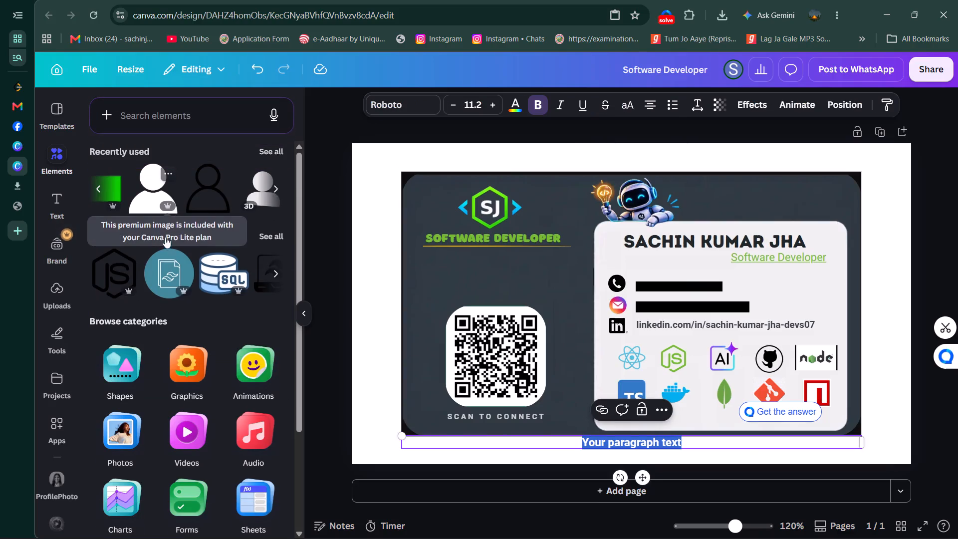
Look through the recently used elements and the browse categories in the element library.
scroll(165, 248, "up", 7)
scroll(165, 248, "right", 7)
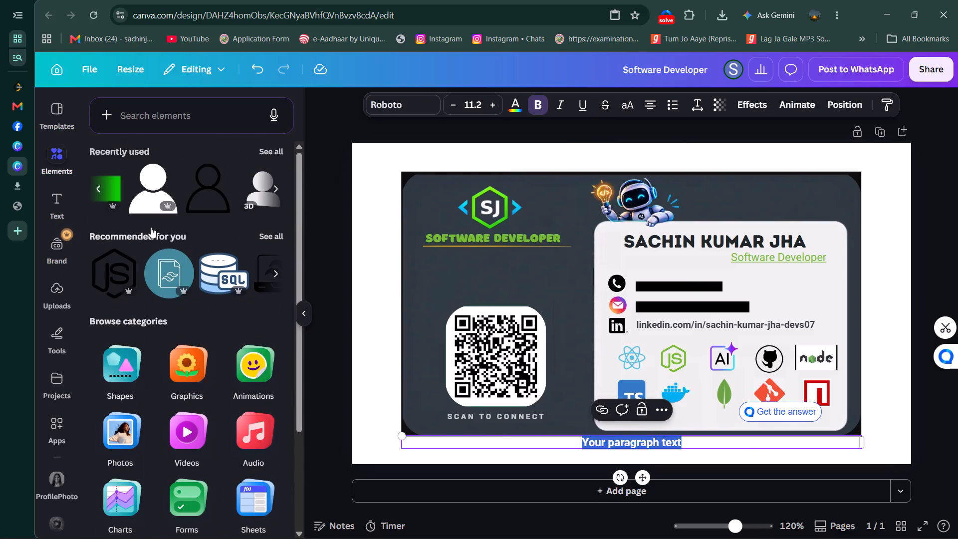
scroll(130, 208, "right", 6)
scroll(130, 208, "down", 4)
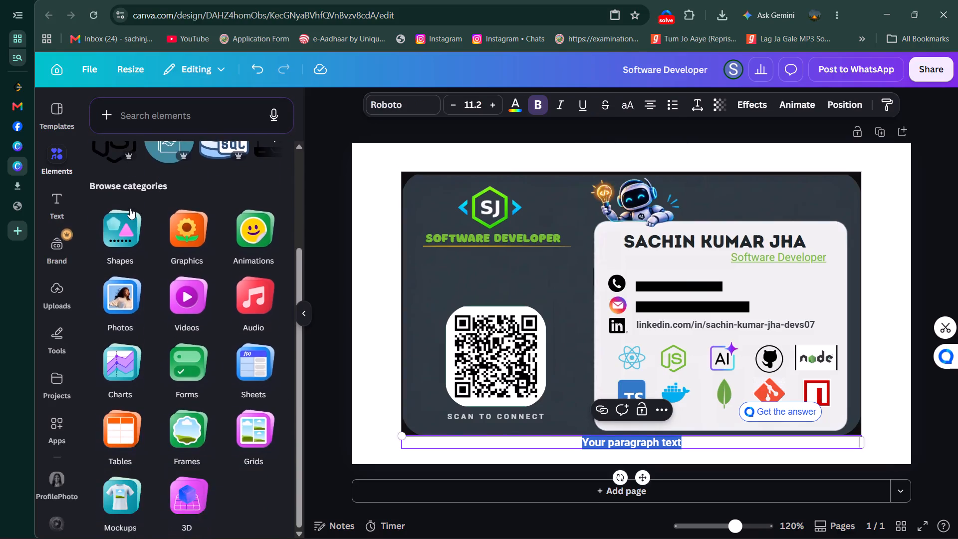
scroll(130, 208, "up", 6)
scroll(130, 208, "down", 6)
scroll(130, 208, "up", 8)
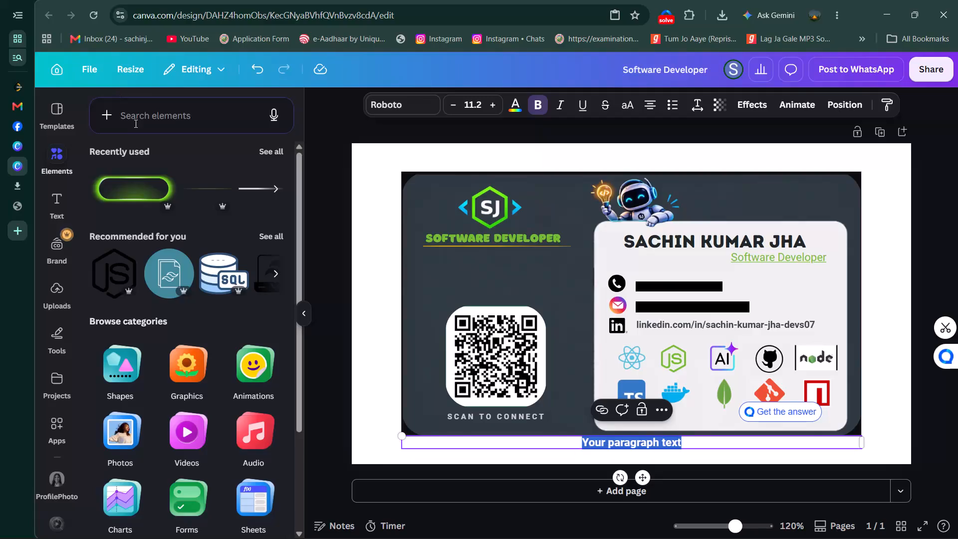
left_click(134, 125)
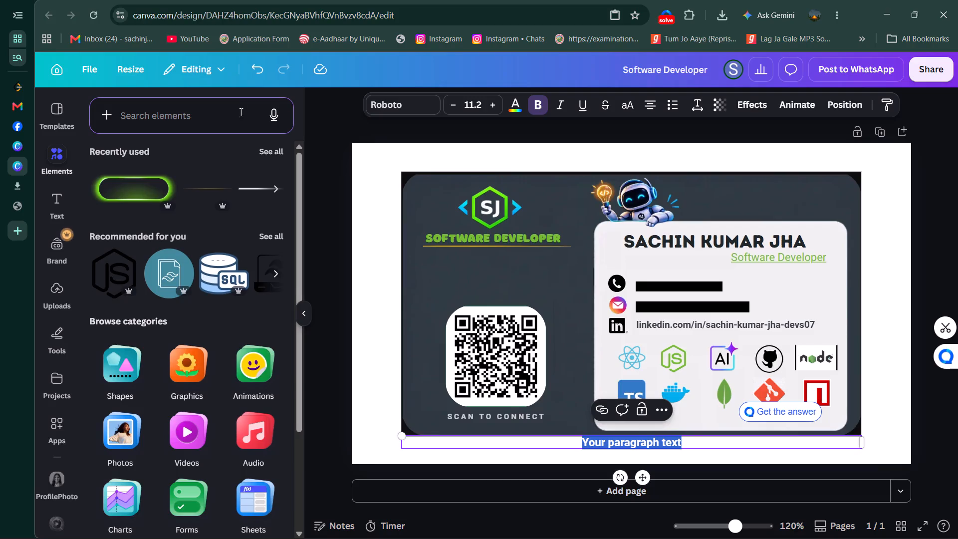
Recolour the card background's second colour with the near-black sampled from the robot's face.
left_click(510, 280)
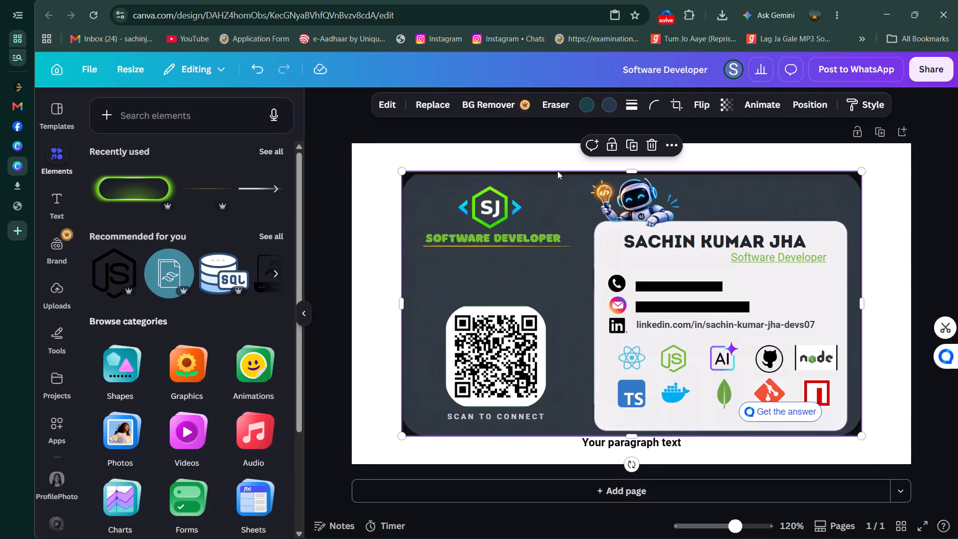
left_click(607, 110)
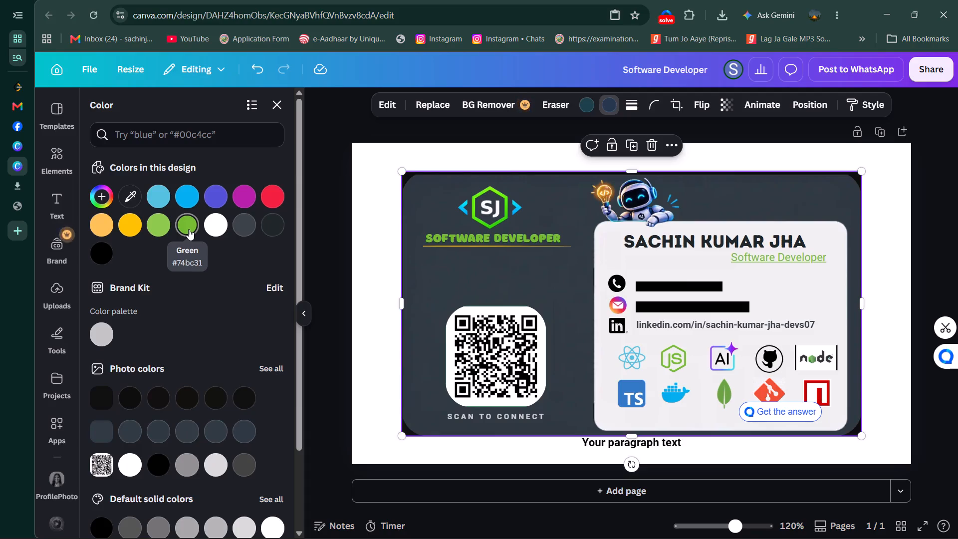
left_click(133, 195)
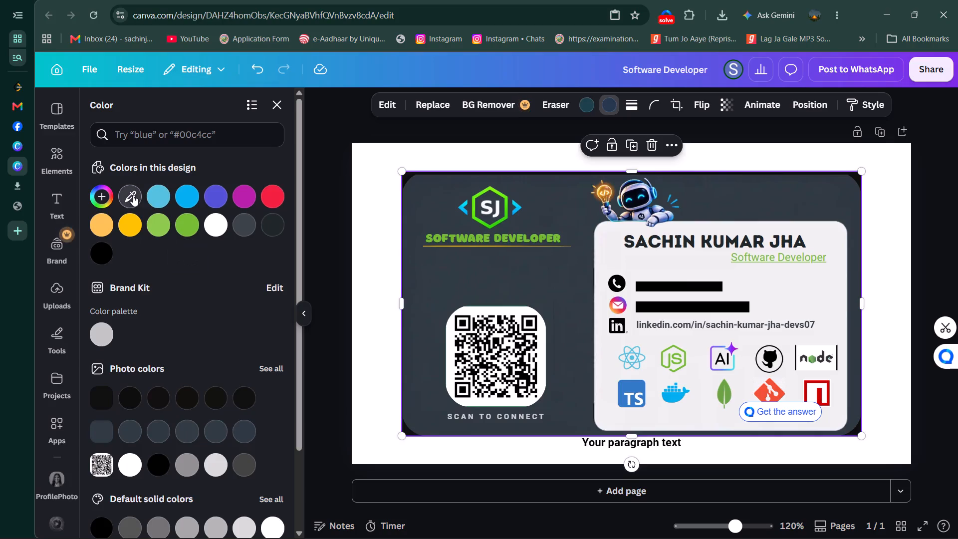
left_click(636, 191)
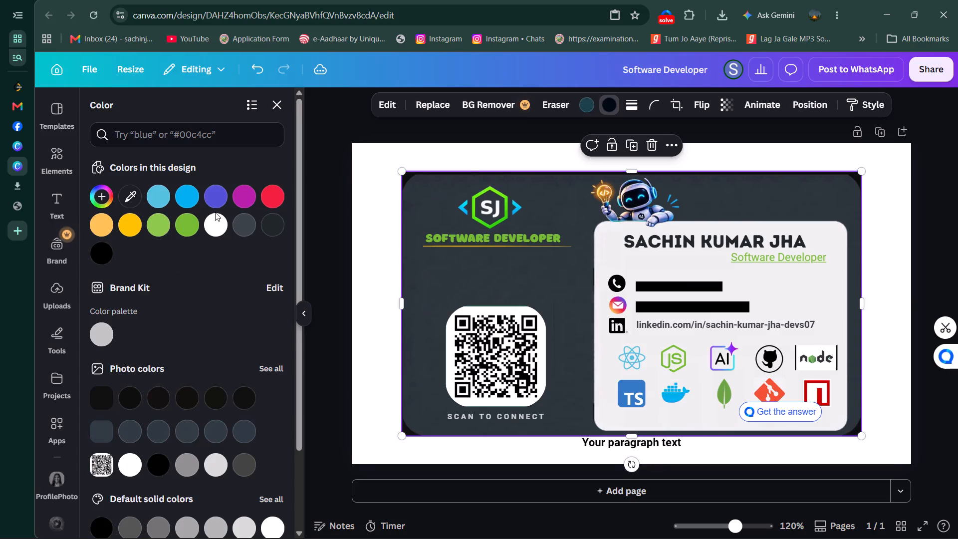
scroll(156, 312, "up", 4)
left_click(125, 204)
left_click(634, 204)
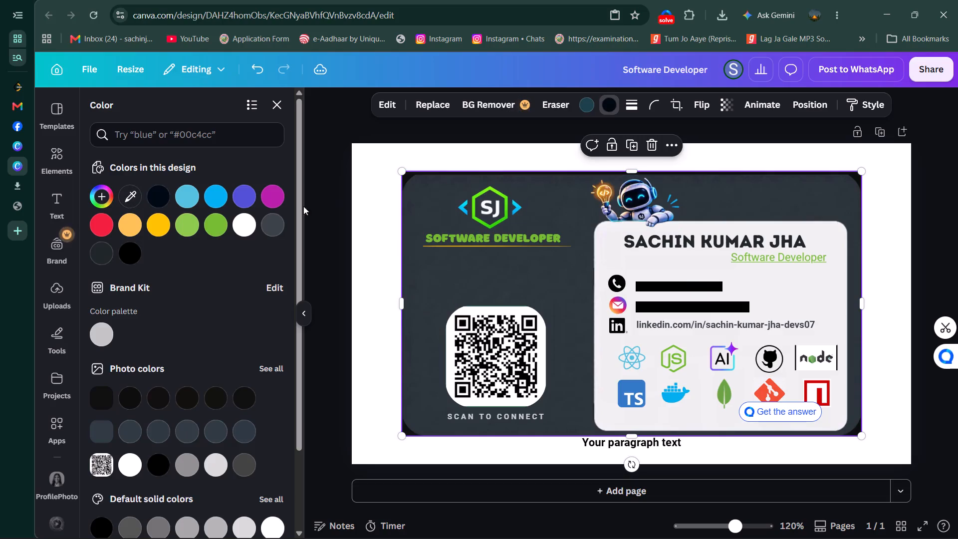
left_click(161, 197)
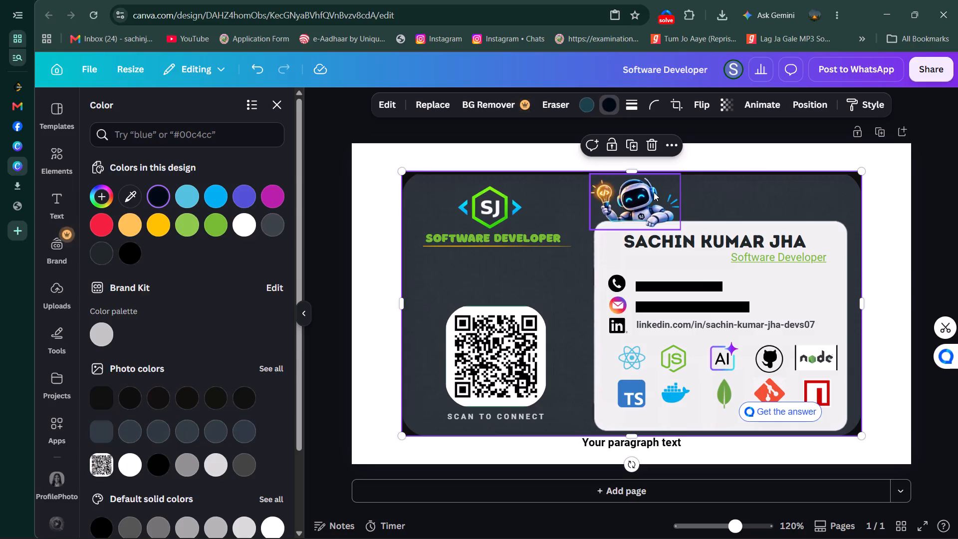
Recolour the card background's second colour with the blue sampled from the side of the robot's head.
left_click(128, 185)
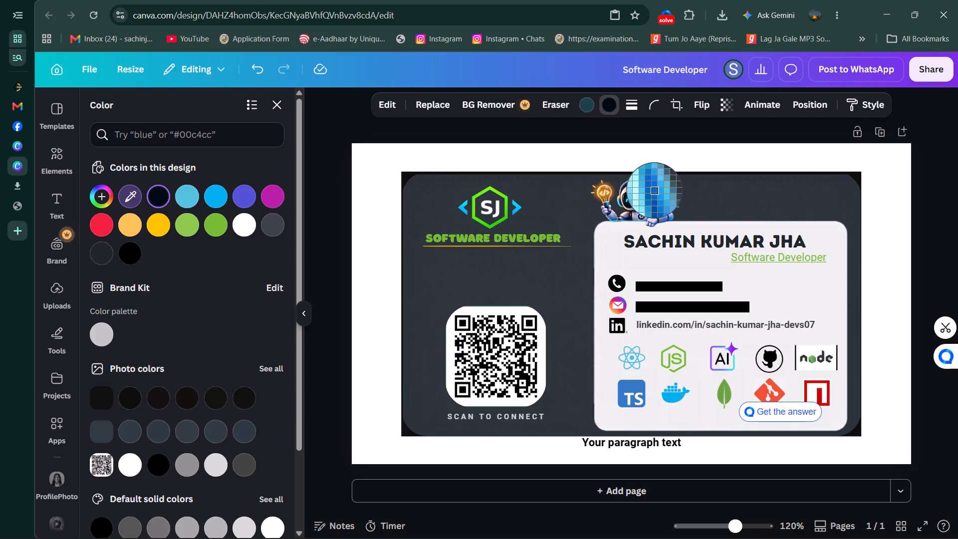
left_click(655, 191)
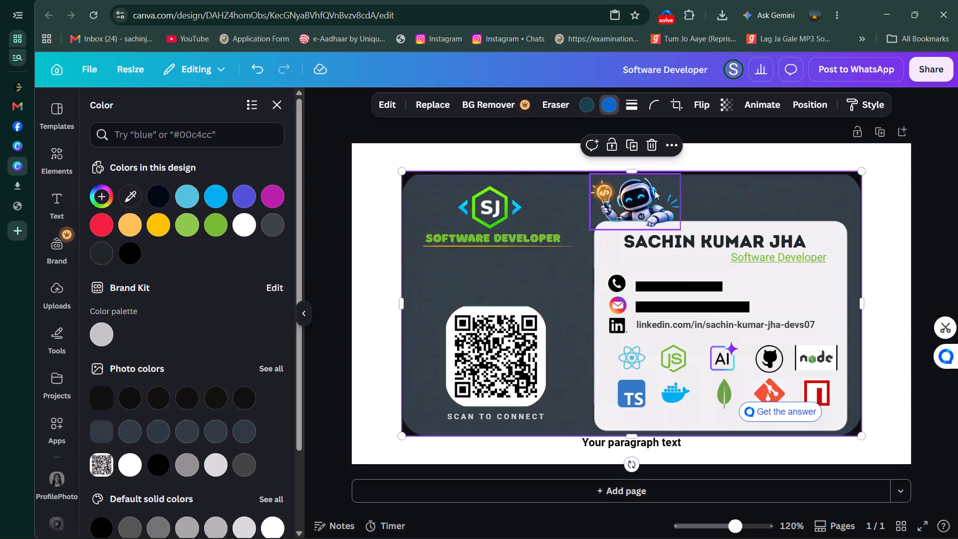
left_click(538, 281)
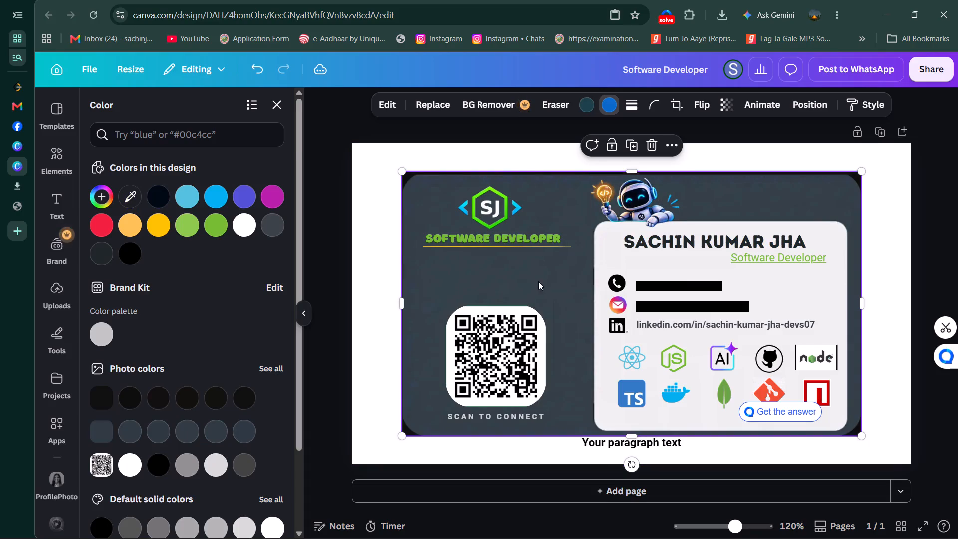
left_click(735, 190)
left_click(740, 197)
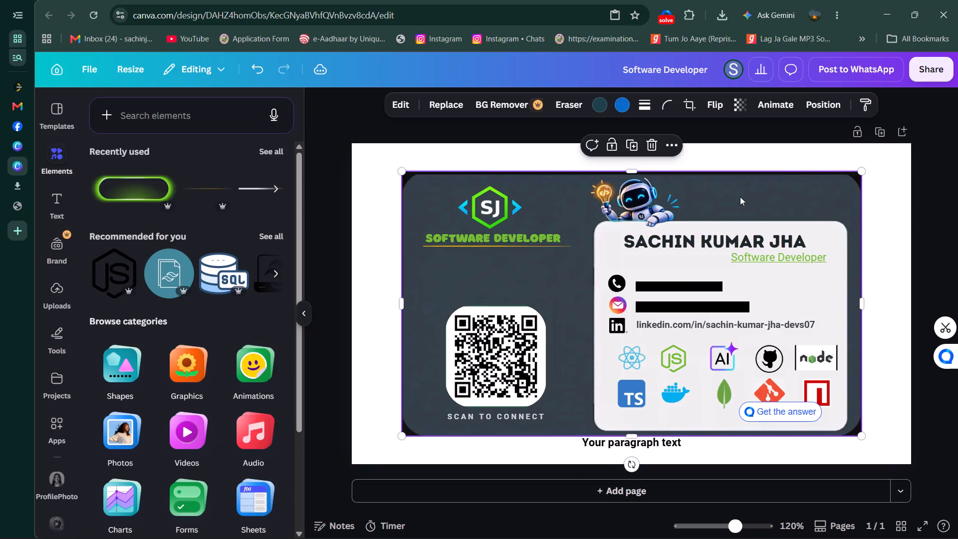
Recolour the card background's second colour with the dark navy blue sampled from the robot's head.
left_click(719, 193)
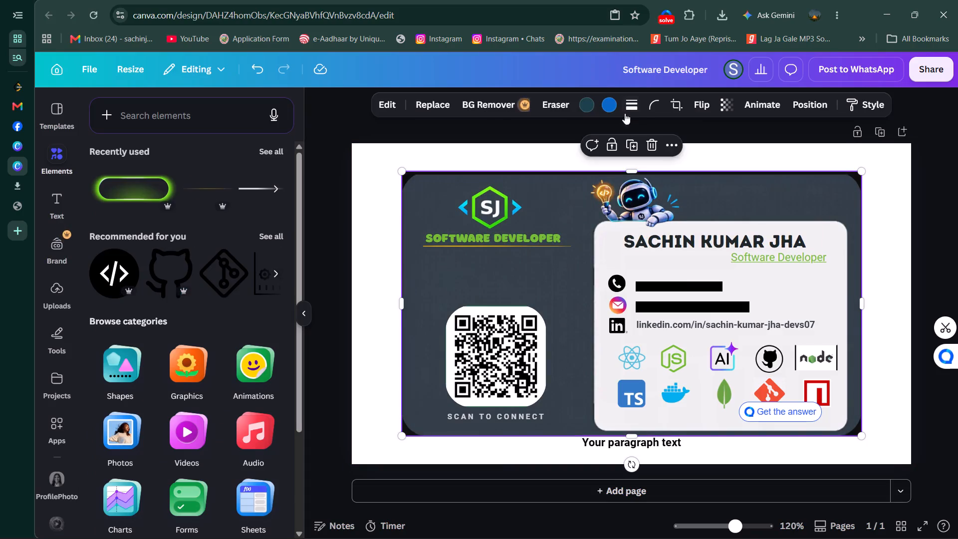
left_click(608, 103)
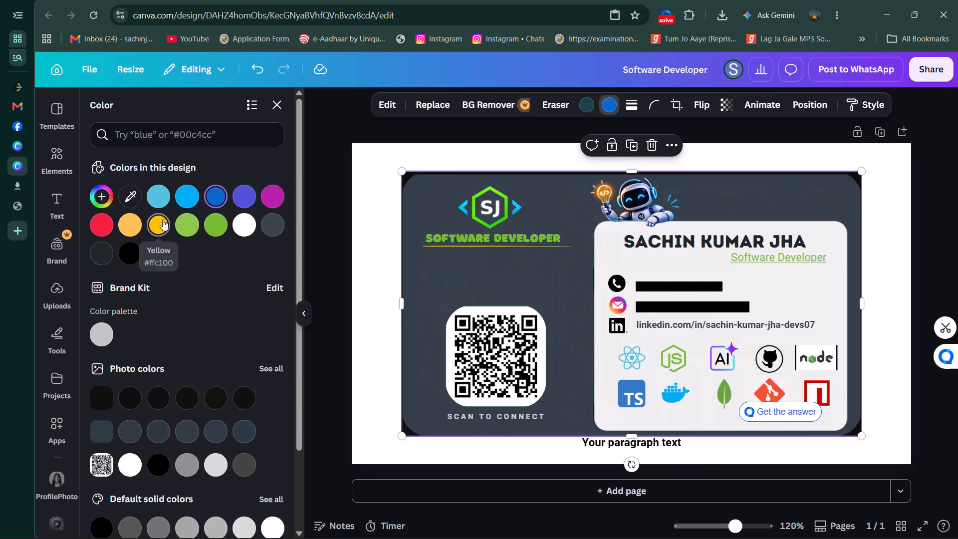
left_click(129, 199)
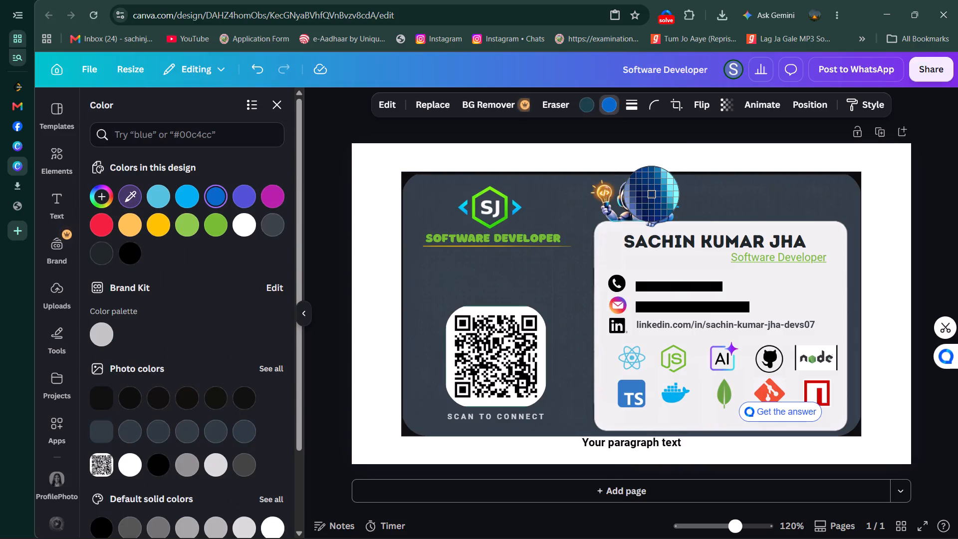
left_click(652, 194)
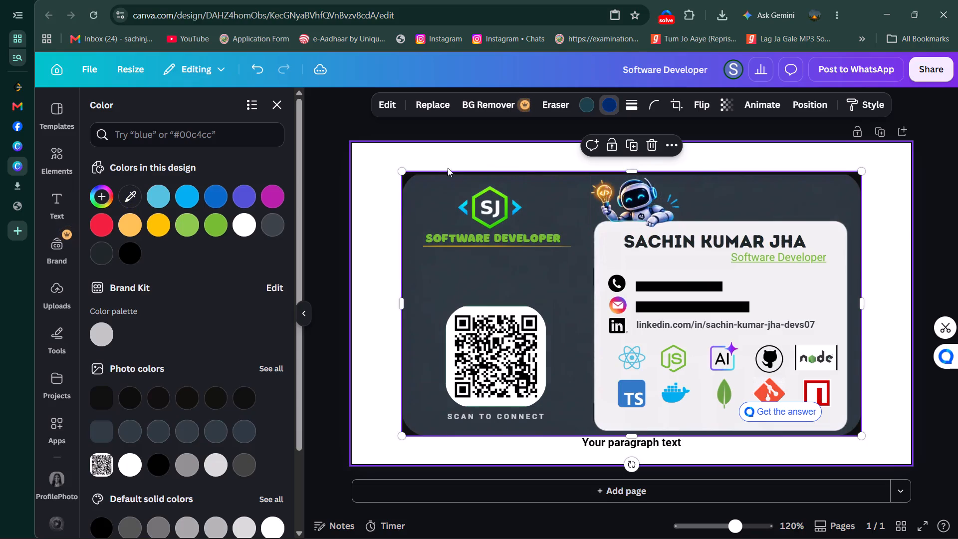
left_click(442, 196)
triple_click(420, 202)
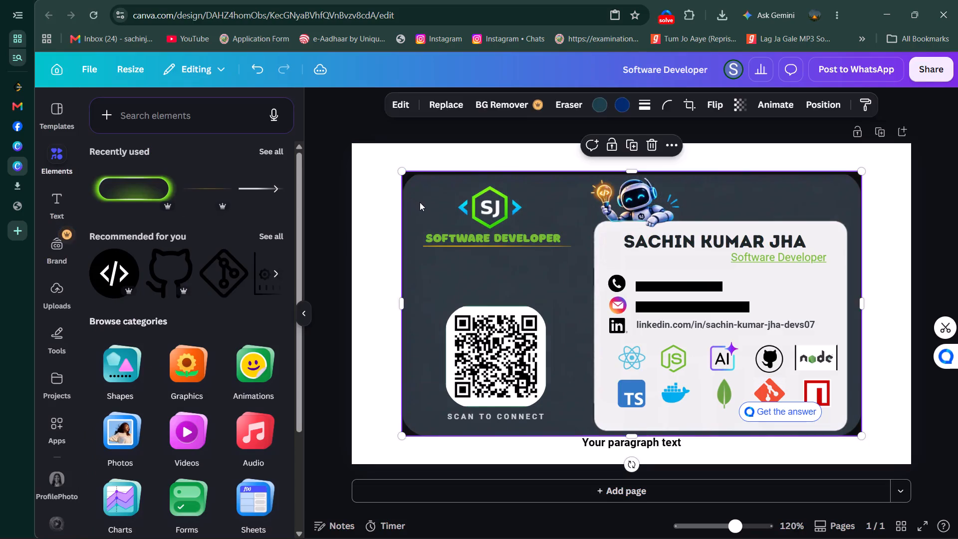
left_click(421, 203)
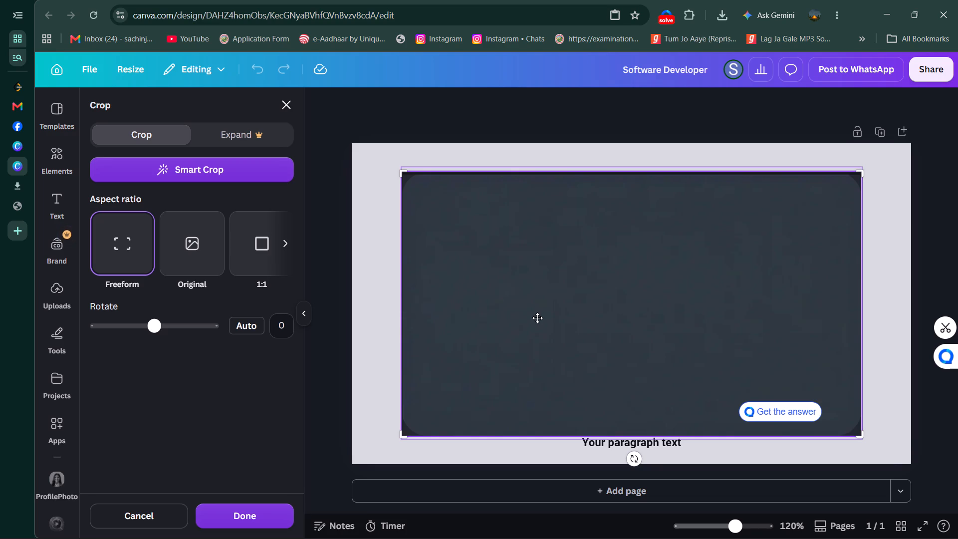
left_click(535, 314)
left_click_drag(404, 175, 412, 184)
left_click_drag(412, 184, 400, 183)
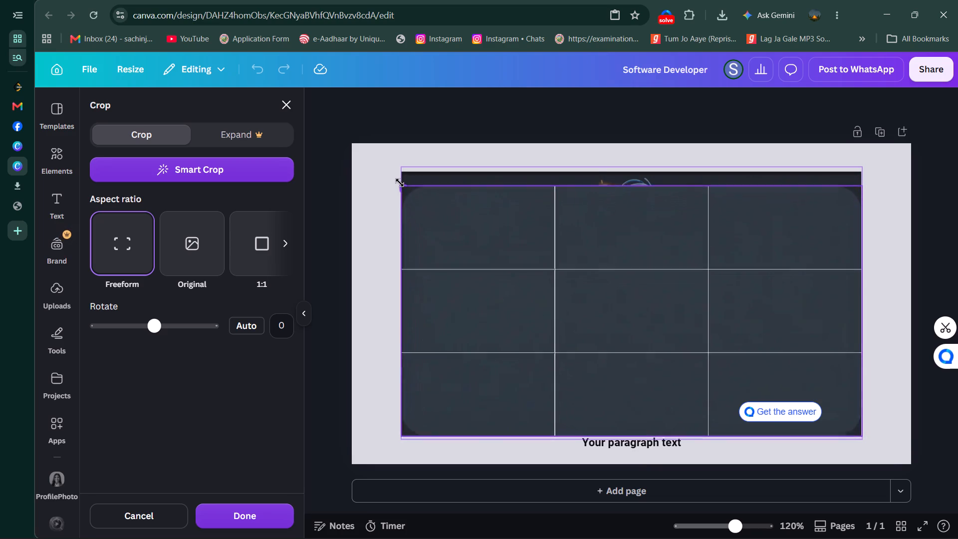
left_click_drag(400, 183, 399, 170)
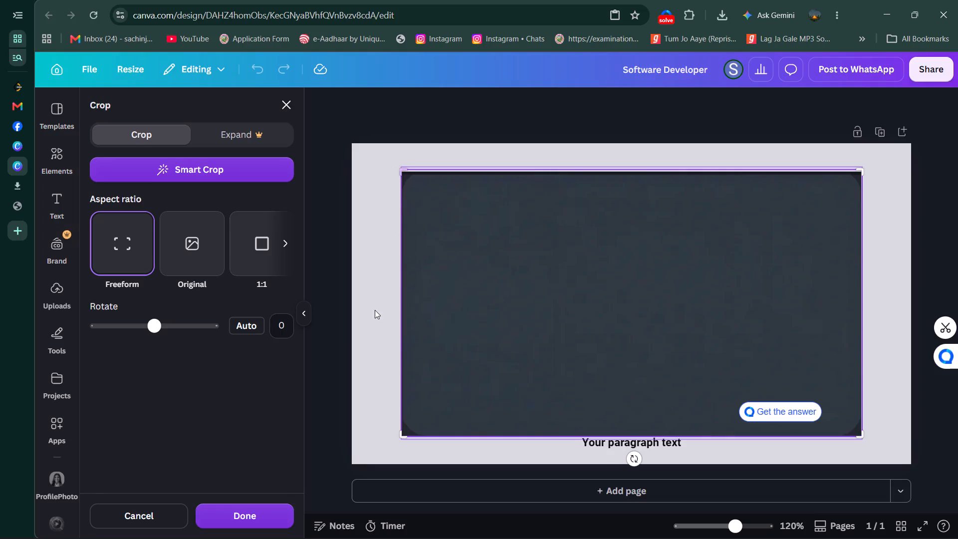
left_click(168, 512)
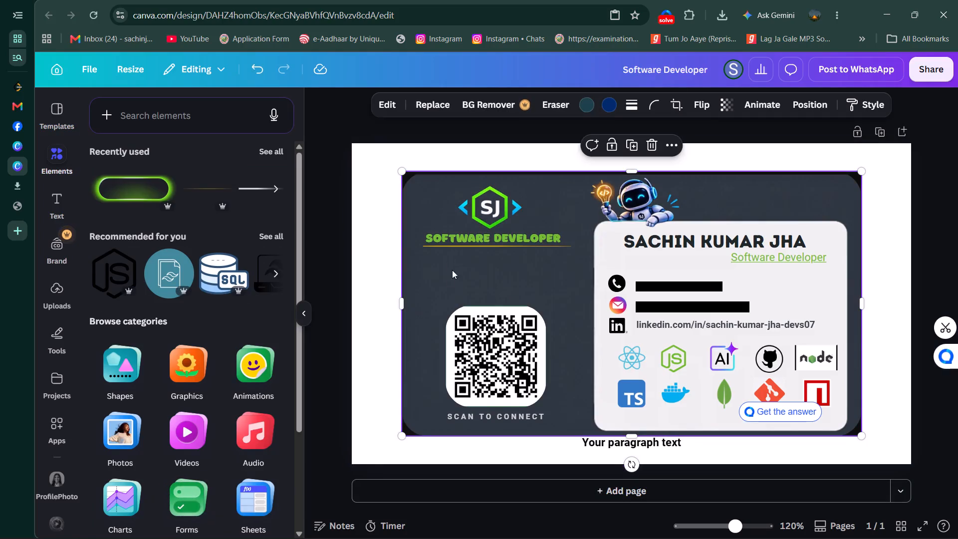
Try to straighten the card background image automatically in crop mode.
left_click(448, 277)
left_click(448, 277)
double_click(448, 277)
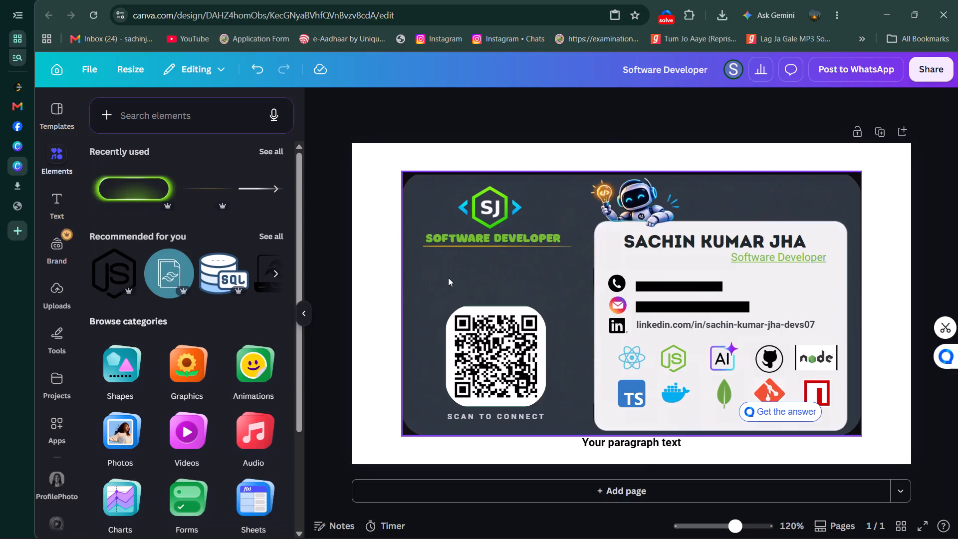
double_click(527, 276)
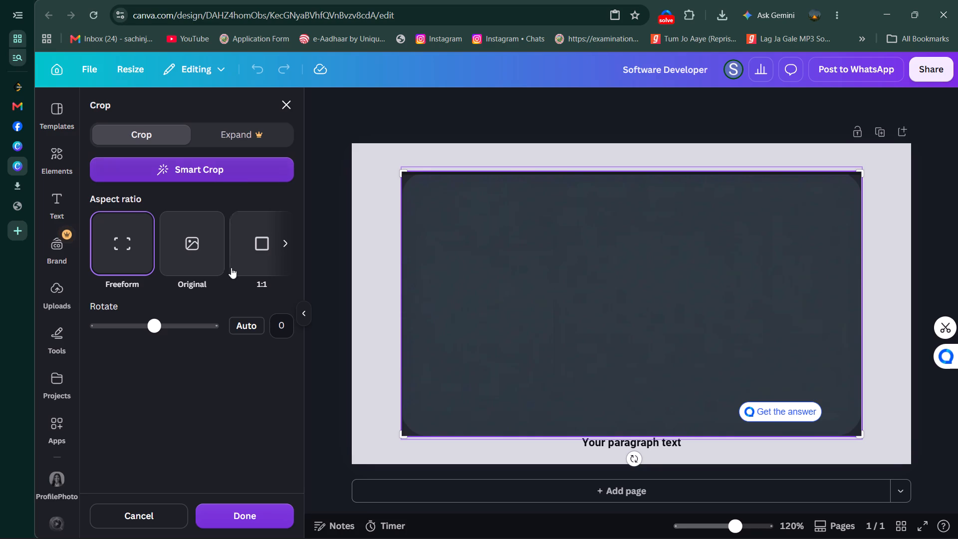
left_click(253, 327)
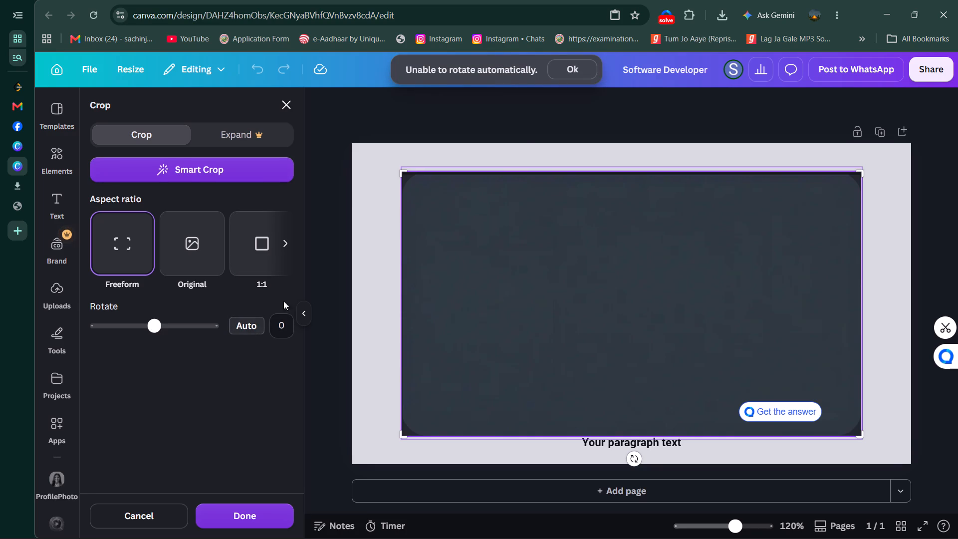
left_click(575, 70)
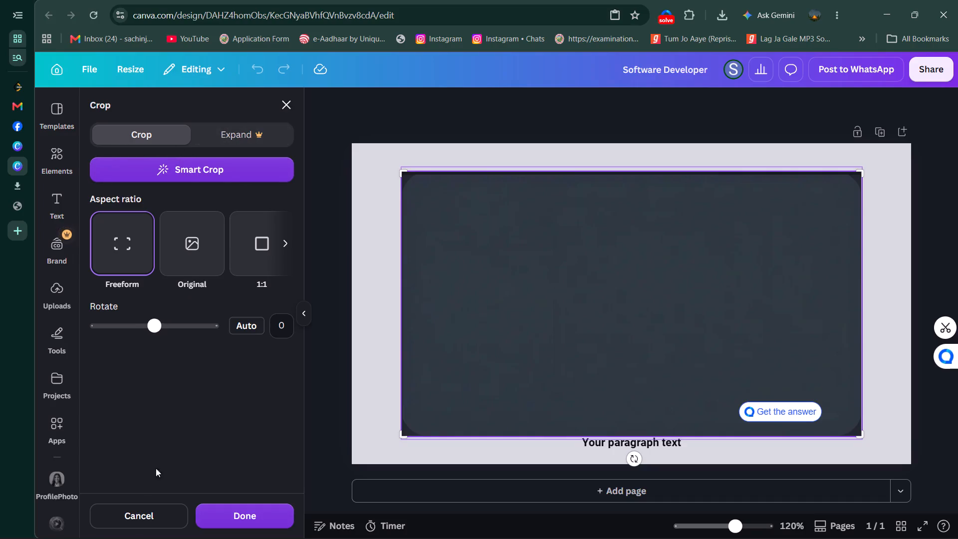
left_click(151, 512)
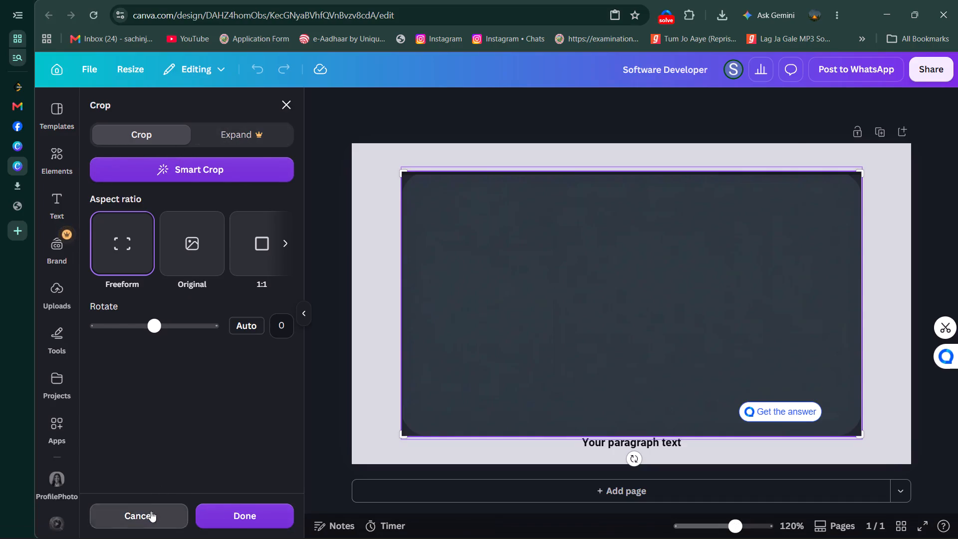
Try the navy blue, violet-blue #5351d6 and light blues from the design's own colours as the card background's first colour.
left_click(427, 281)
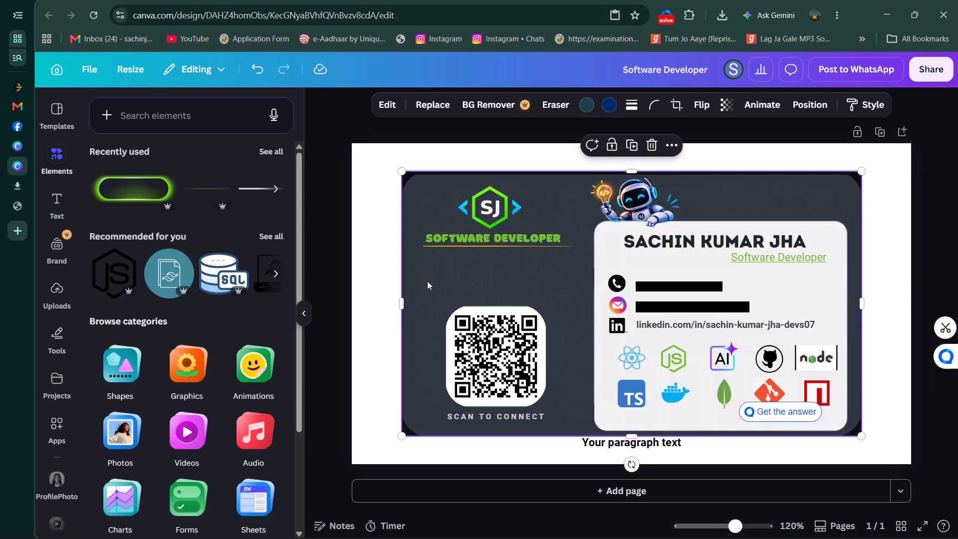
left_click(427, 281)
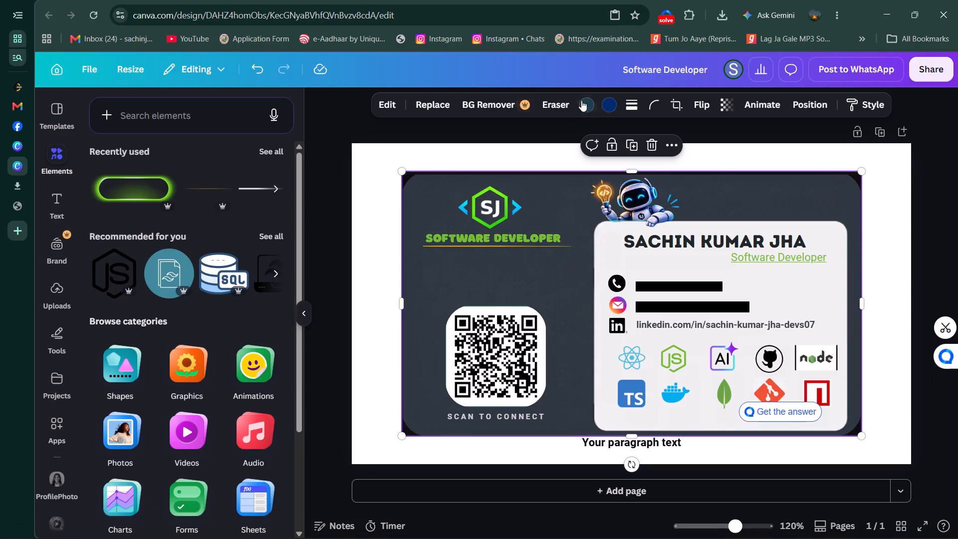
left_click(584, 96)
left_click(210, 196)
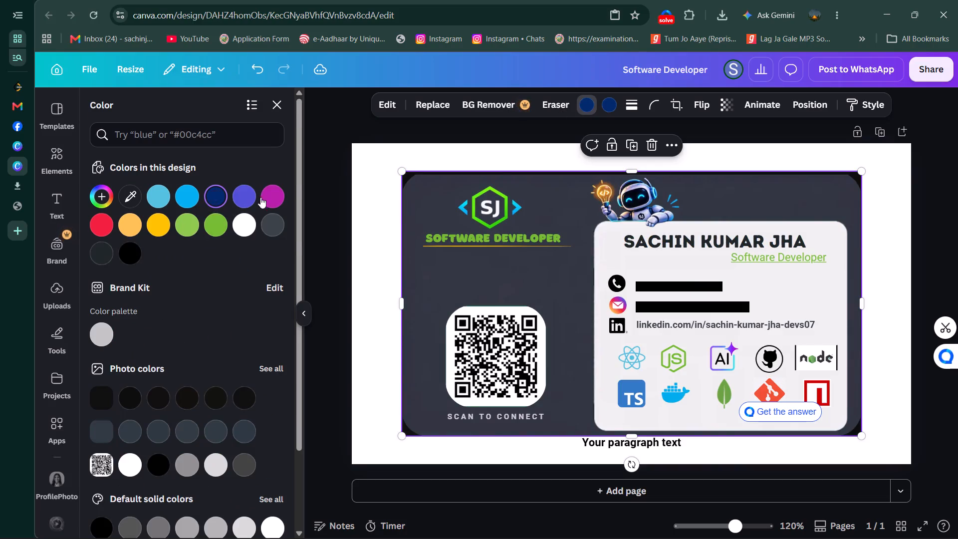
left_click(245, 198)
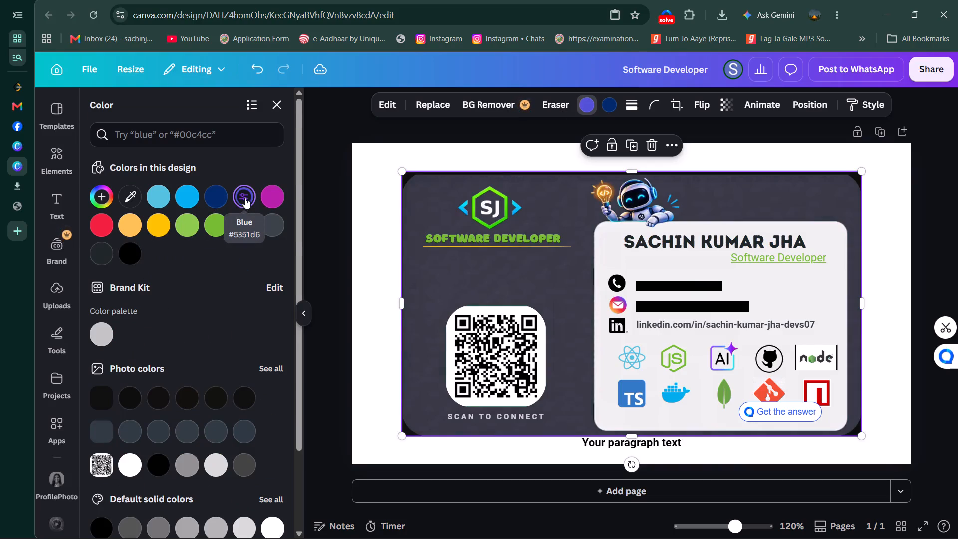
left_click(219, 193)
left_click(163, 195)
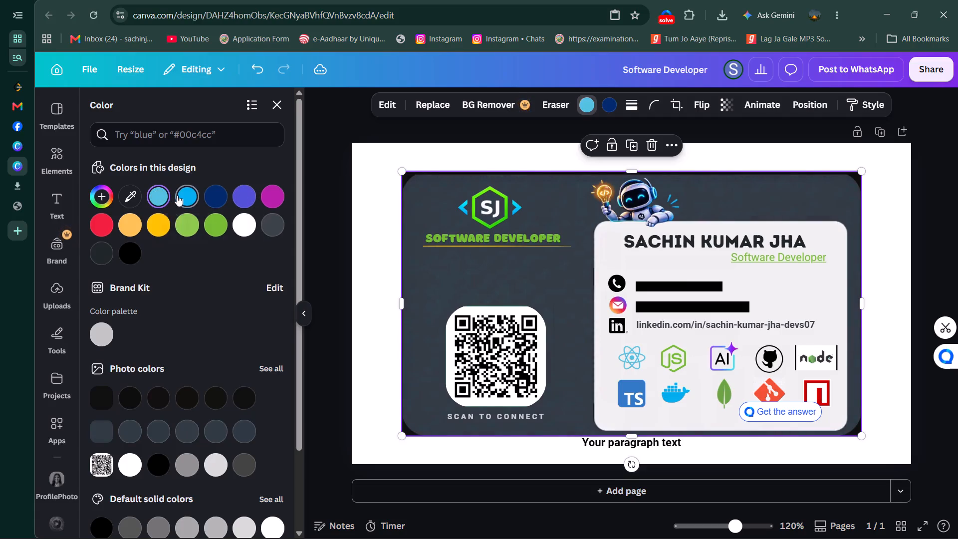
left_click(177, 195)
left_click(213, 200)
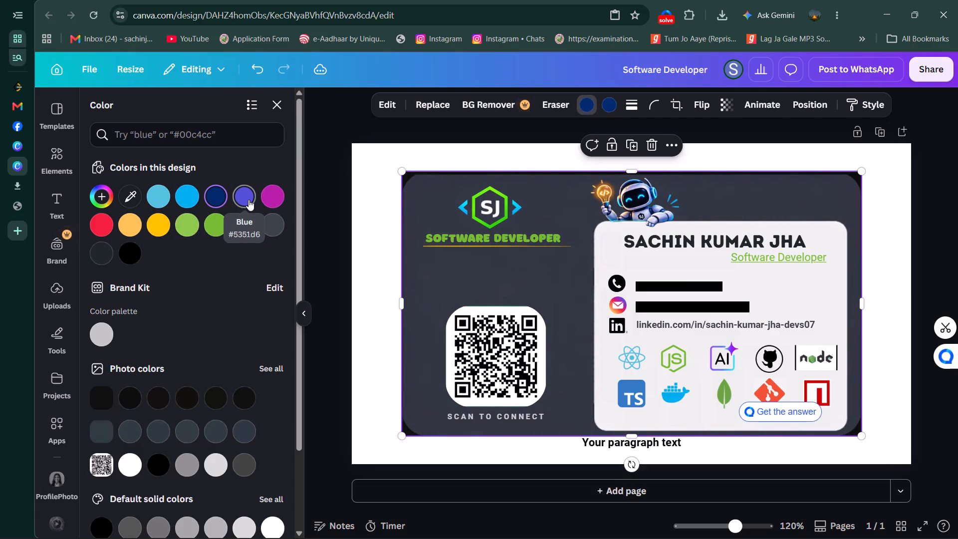
Set the card background's first colour to the strong blue beside the indigo in the default solid colours.
scroll(176, 275, "down", 8)
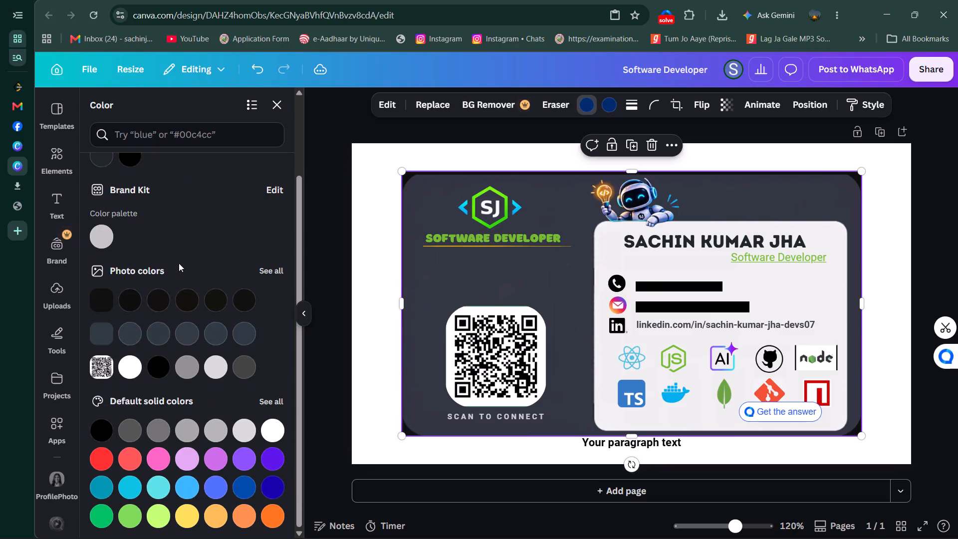
scroll(179, 263, "down", 1)
left_click(252, 482)
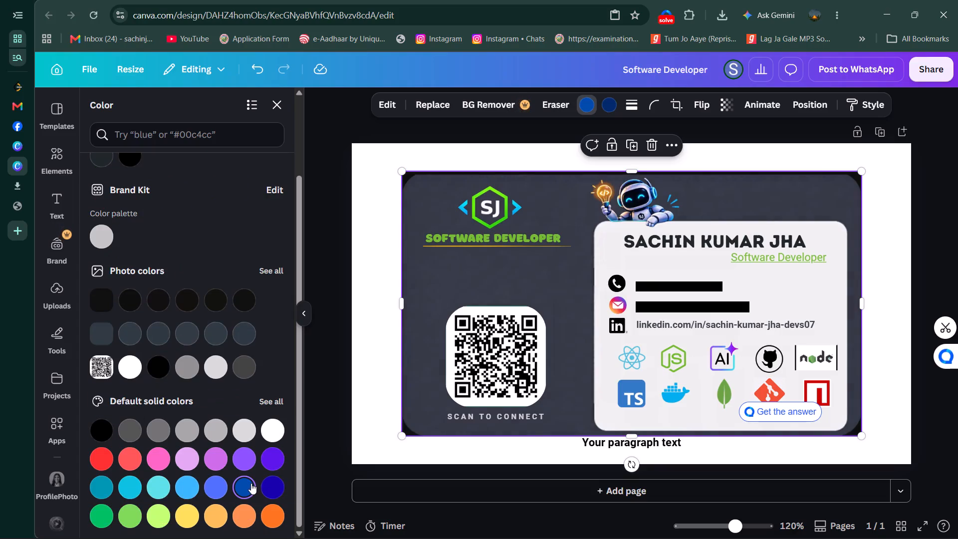
left_click(248, 491)
left_click(261, 493)
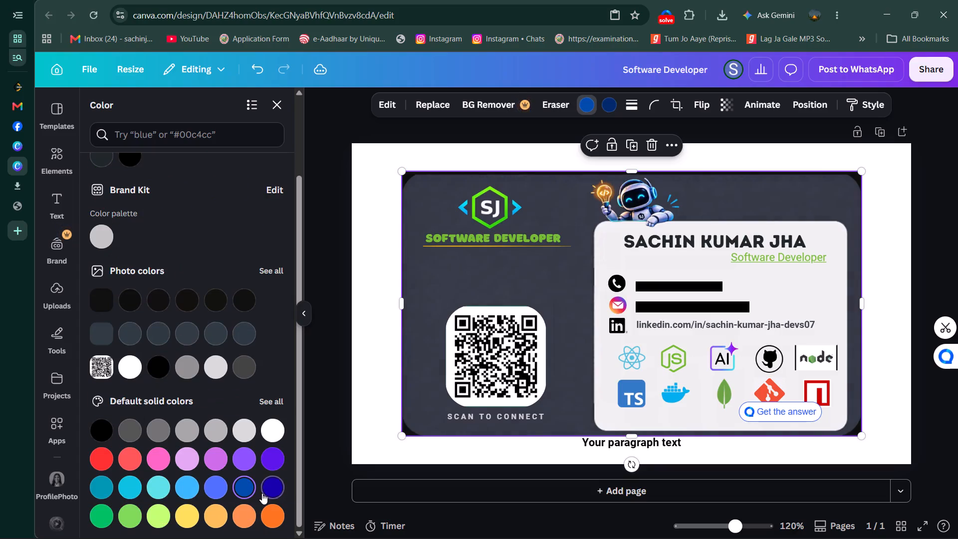
left_click(264, 492)
left_click(238, 486)
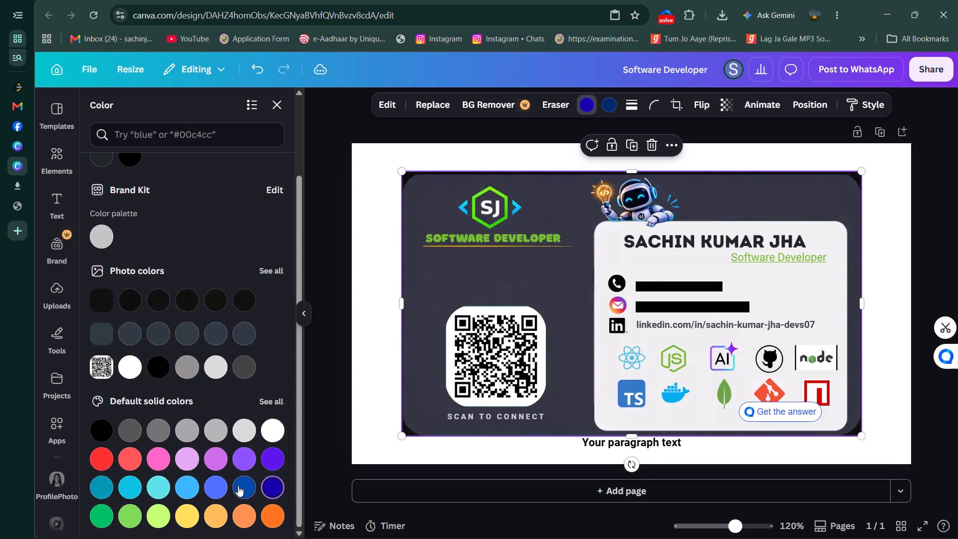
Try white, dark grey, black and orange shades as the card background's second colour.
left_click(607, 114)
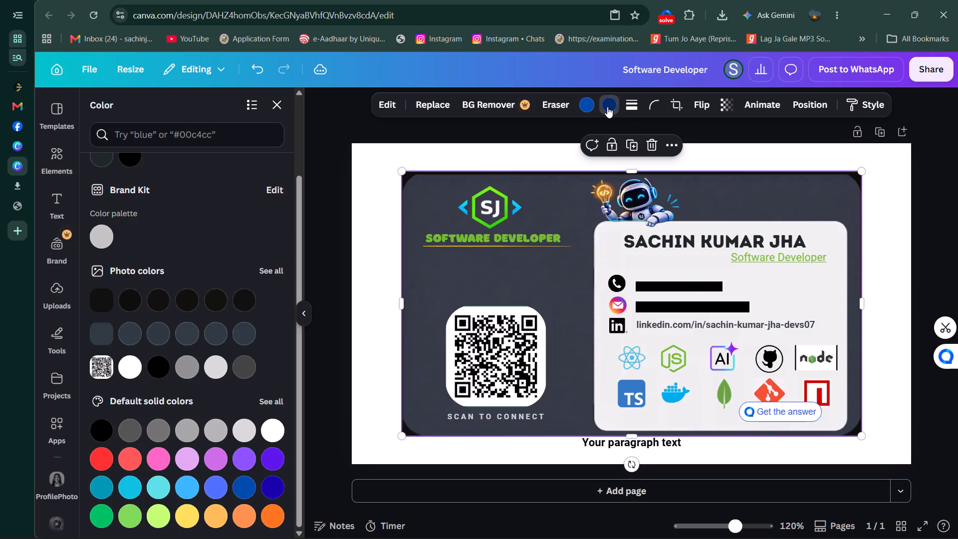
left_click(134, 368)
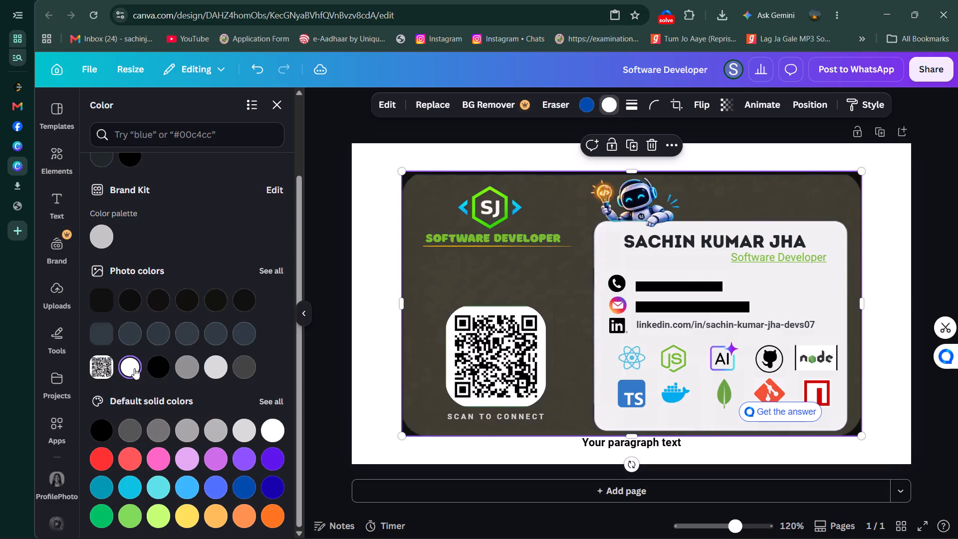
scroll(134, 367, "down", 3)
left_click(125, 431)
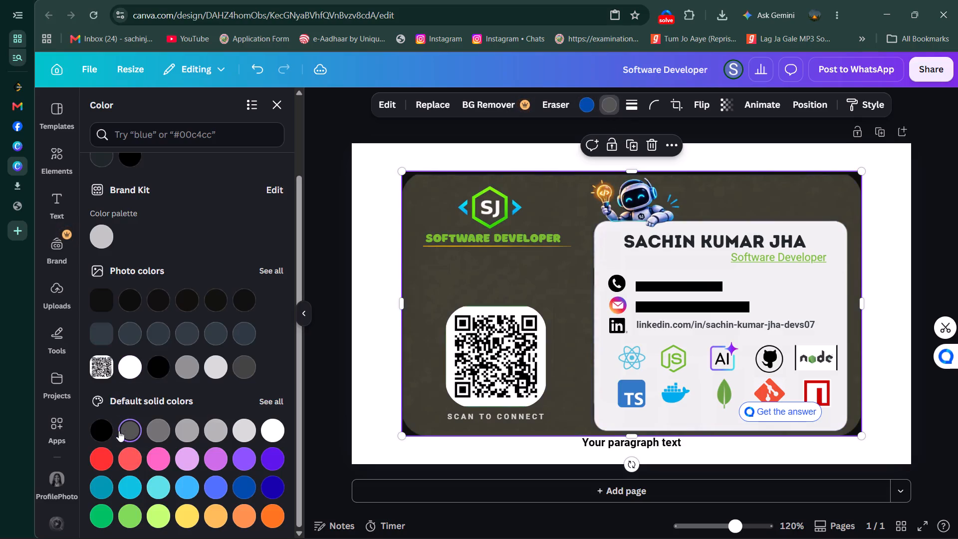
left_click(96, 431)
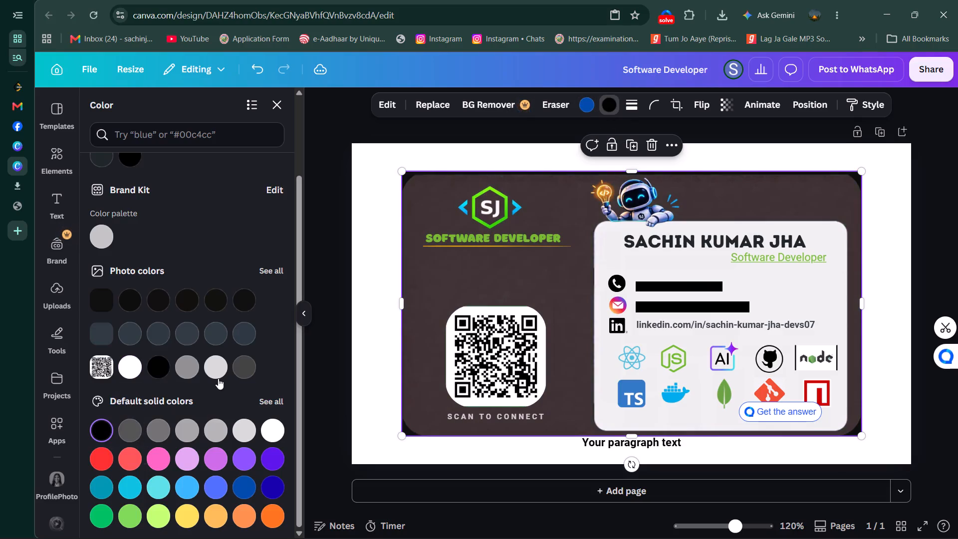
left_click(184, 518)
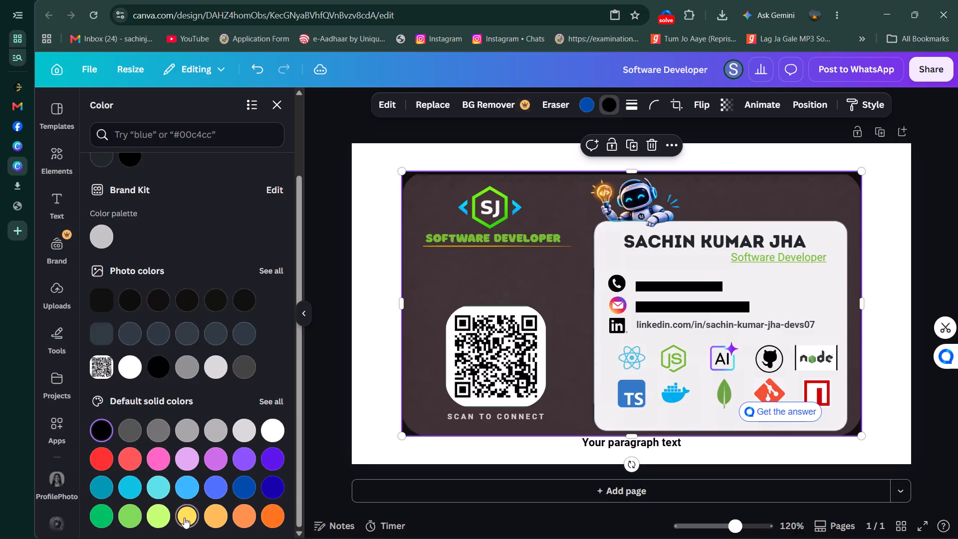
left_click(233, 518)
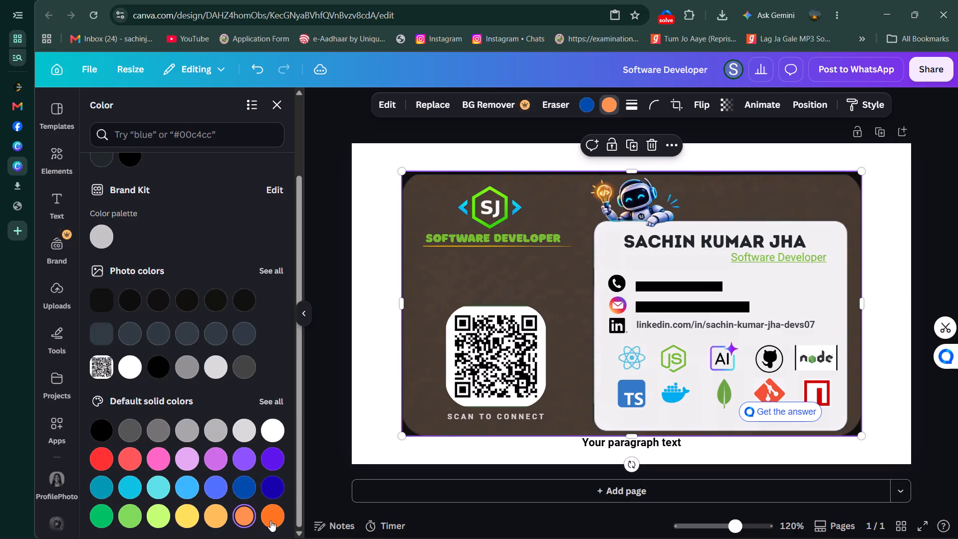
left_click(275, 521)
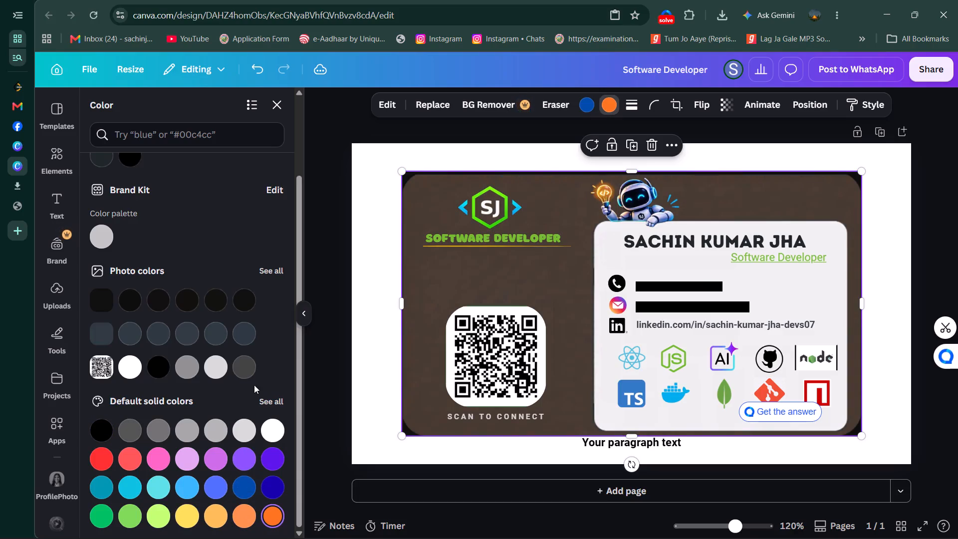
Set the card background's second colour to the blue #5351d6 from the design's own colours.
scroll(162, 342, "up", 8)
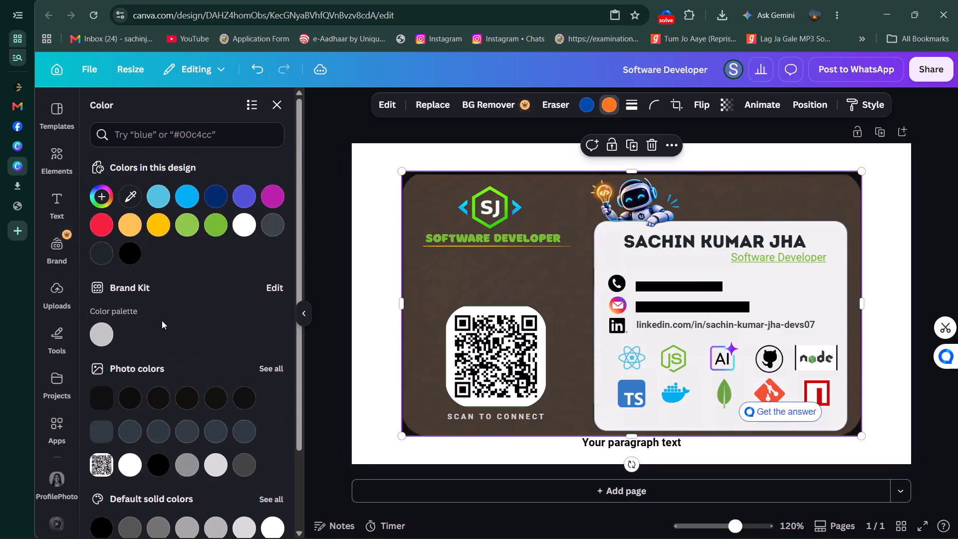
left_click(98, 226)
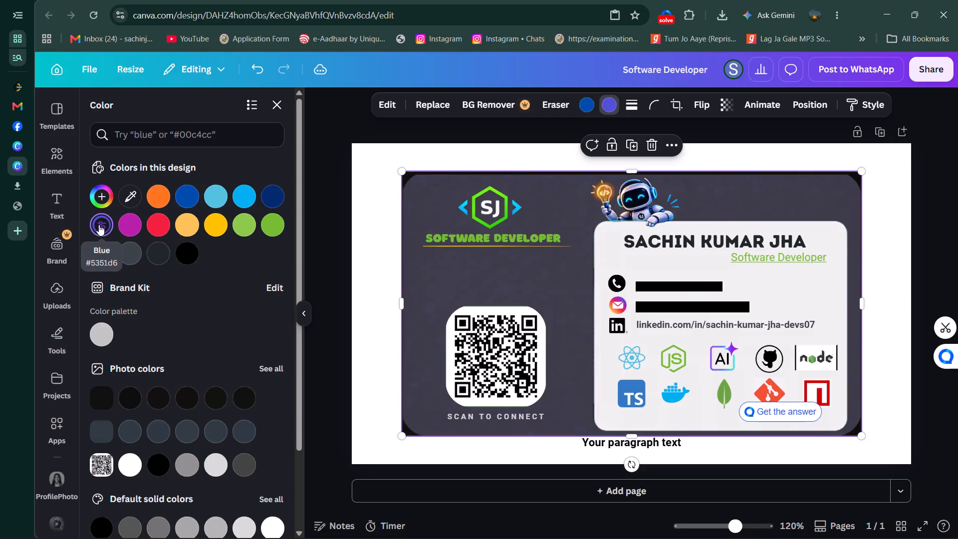
Change the card background's second colour from violet-blue to the saturated pure blue #0400EB.
left_click(99, 225)
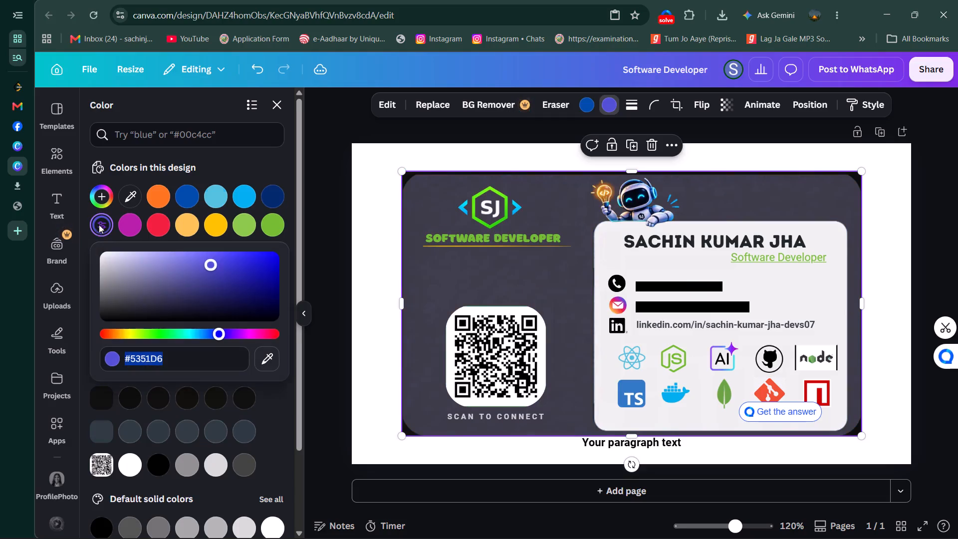
left_click_drag(213, 235, 246, 234)
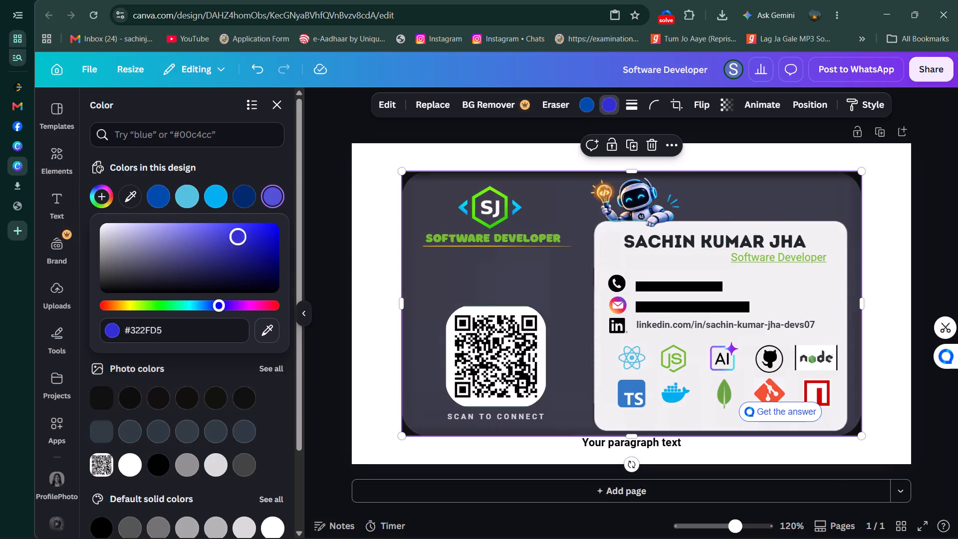
left_click_drag(246, 234, 286, 229)
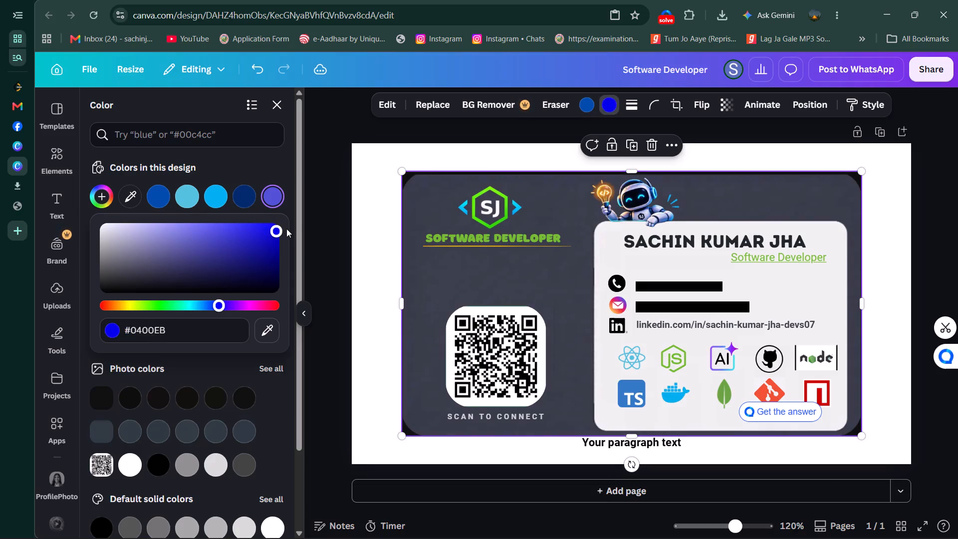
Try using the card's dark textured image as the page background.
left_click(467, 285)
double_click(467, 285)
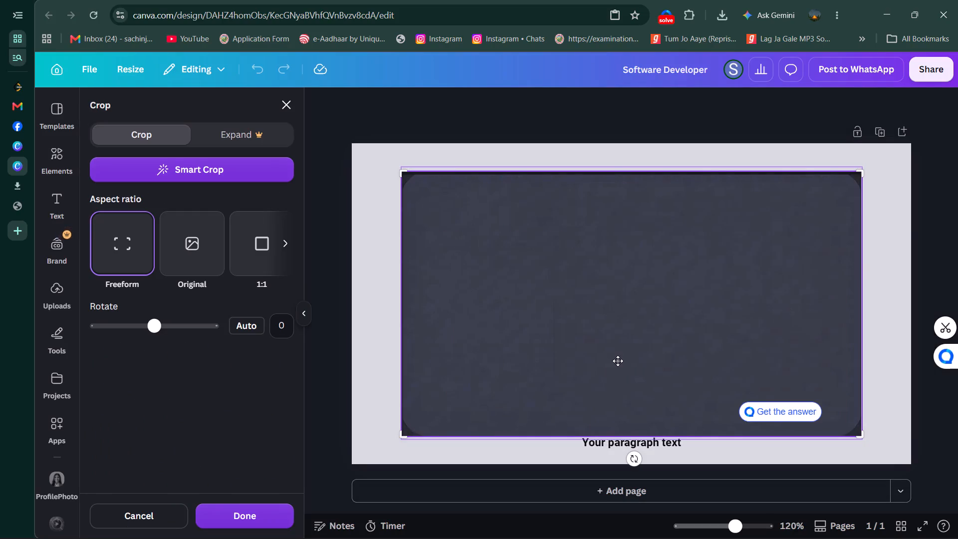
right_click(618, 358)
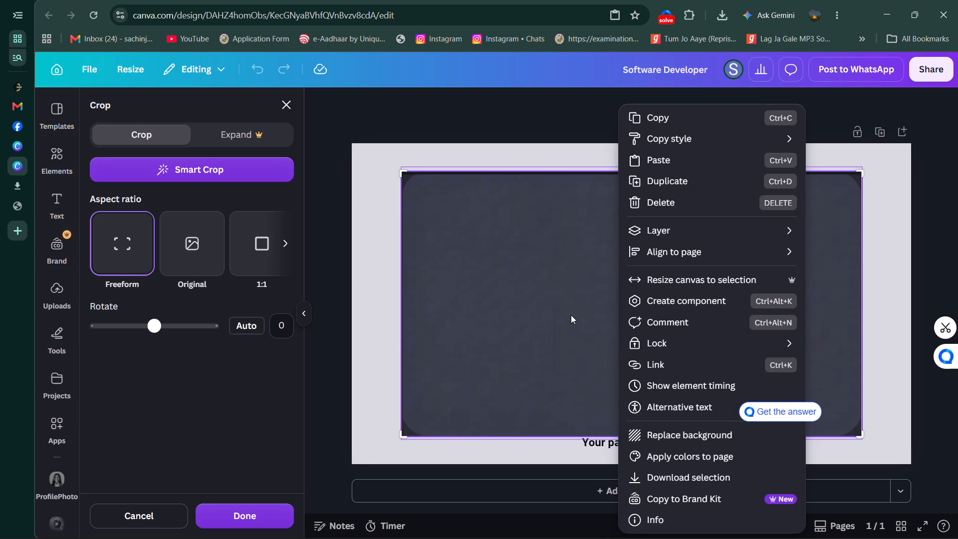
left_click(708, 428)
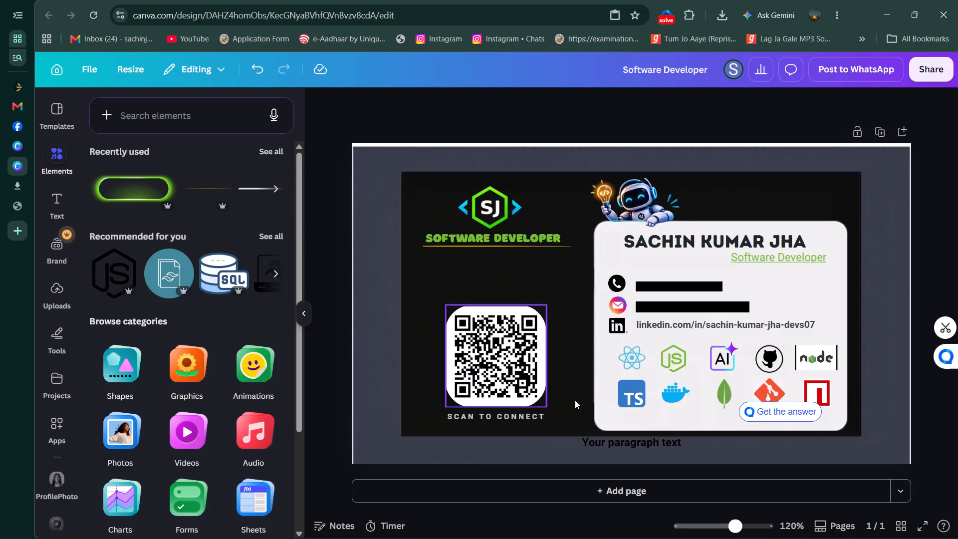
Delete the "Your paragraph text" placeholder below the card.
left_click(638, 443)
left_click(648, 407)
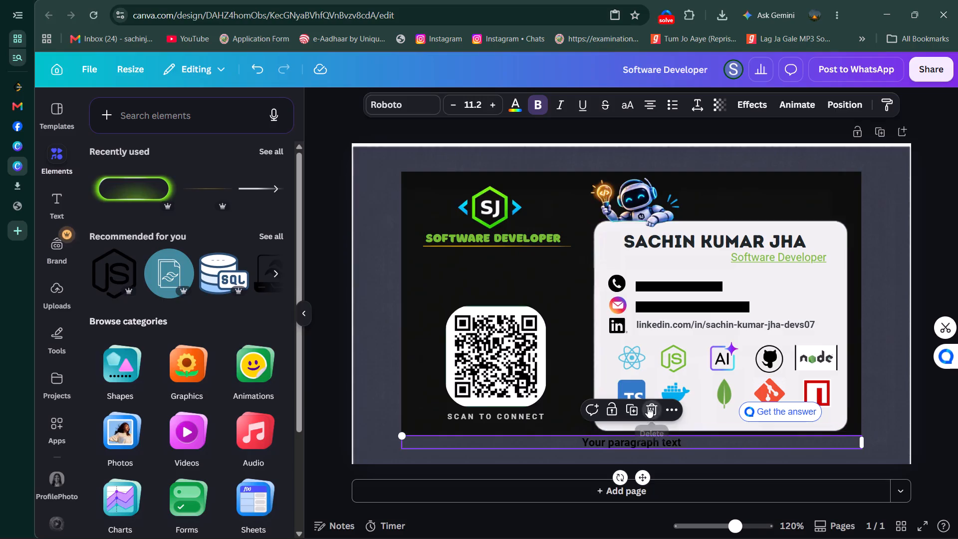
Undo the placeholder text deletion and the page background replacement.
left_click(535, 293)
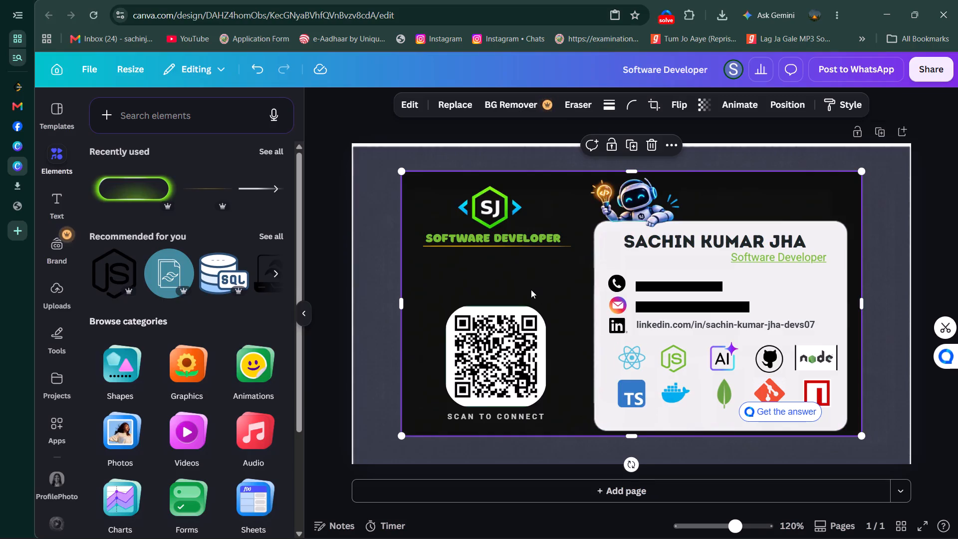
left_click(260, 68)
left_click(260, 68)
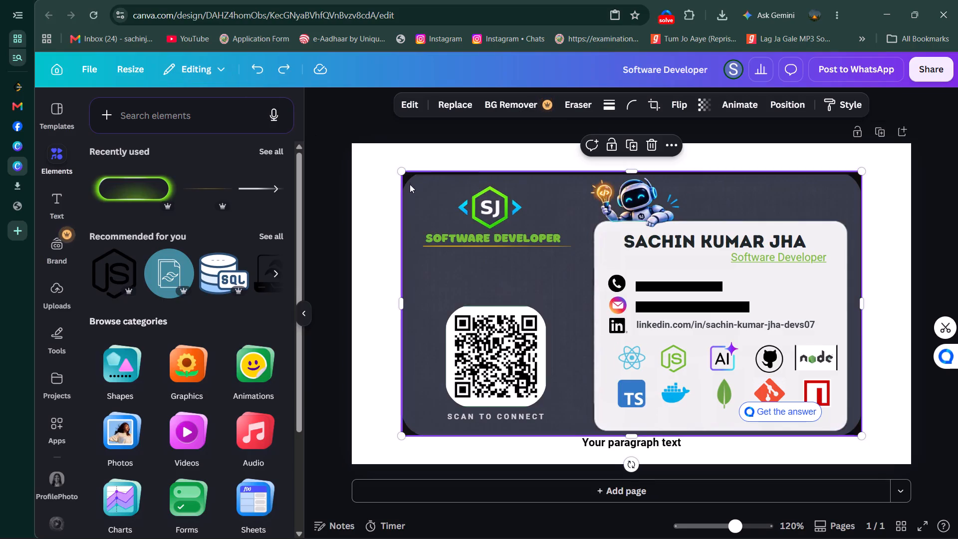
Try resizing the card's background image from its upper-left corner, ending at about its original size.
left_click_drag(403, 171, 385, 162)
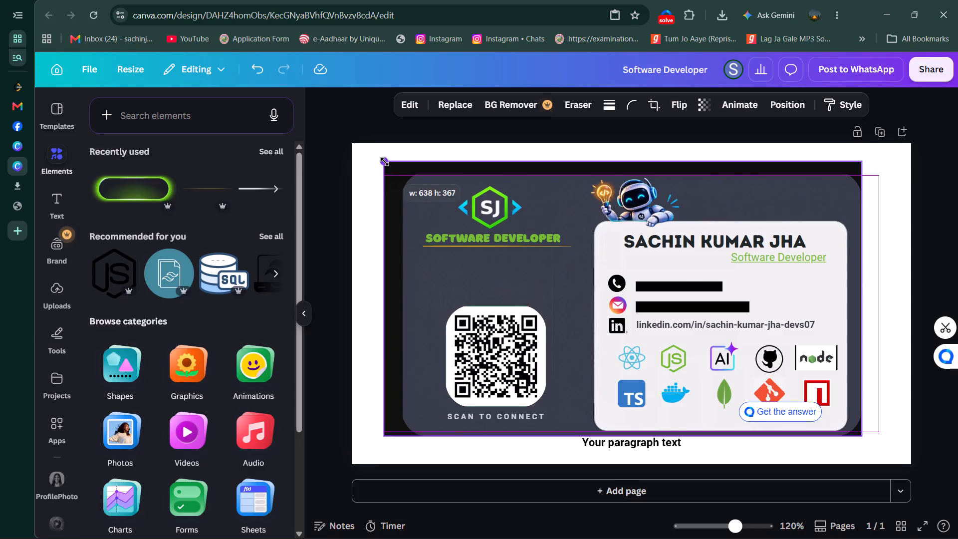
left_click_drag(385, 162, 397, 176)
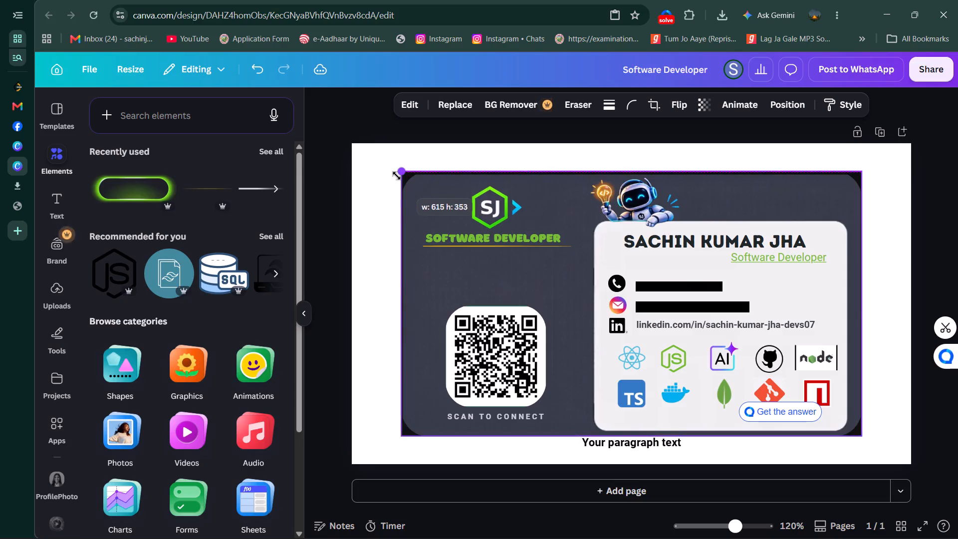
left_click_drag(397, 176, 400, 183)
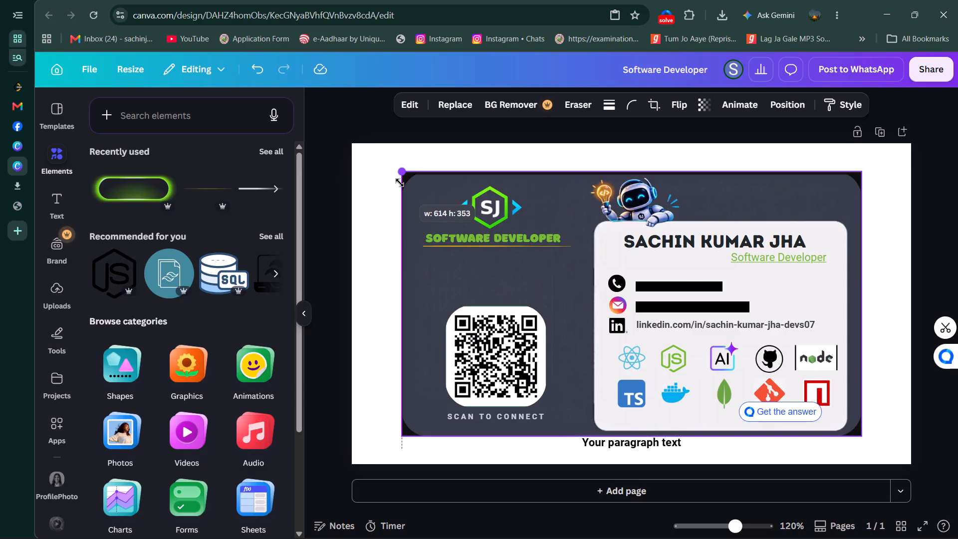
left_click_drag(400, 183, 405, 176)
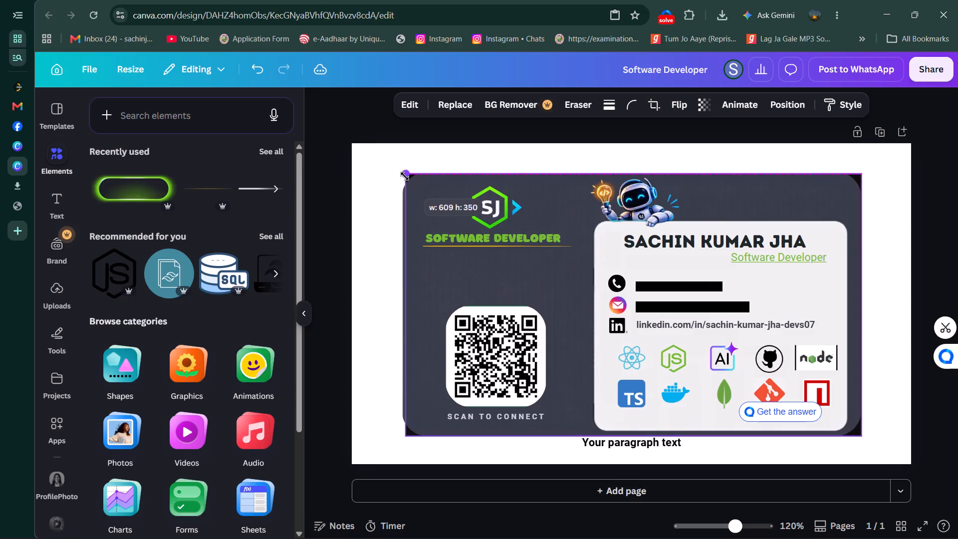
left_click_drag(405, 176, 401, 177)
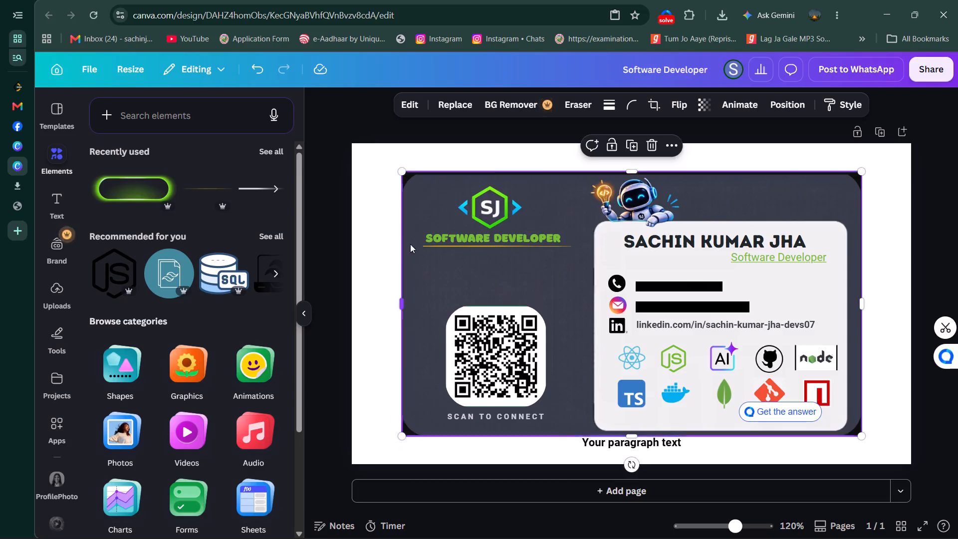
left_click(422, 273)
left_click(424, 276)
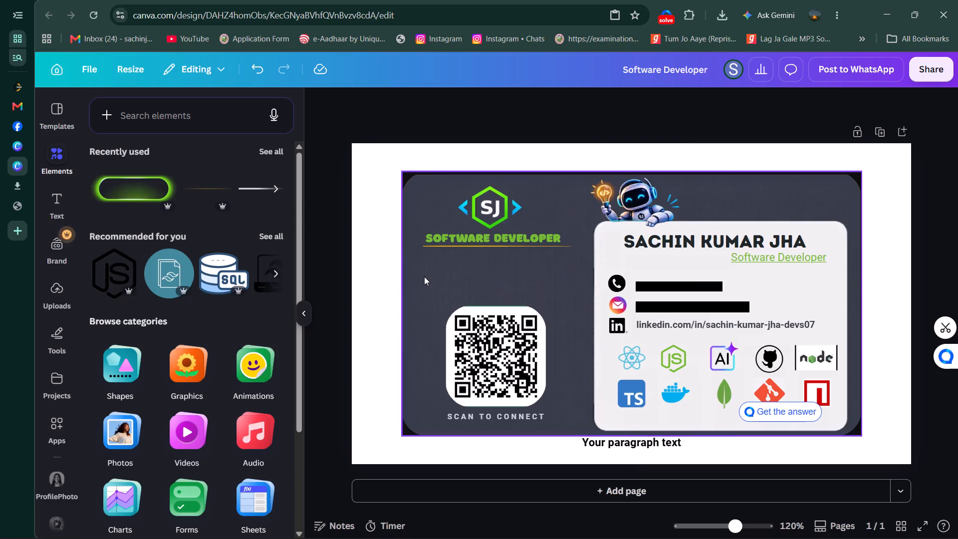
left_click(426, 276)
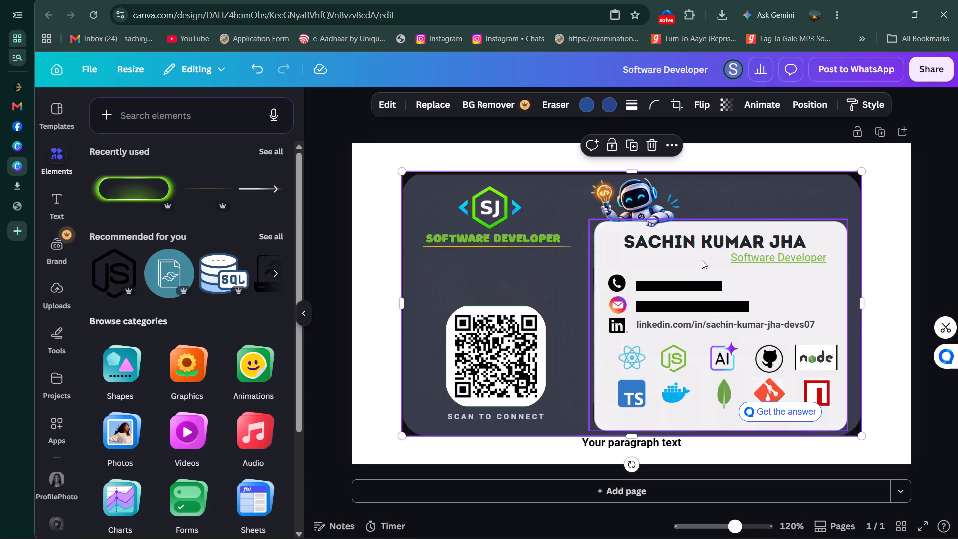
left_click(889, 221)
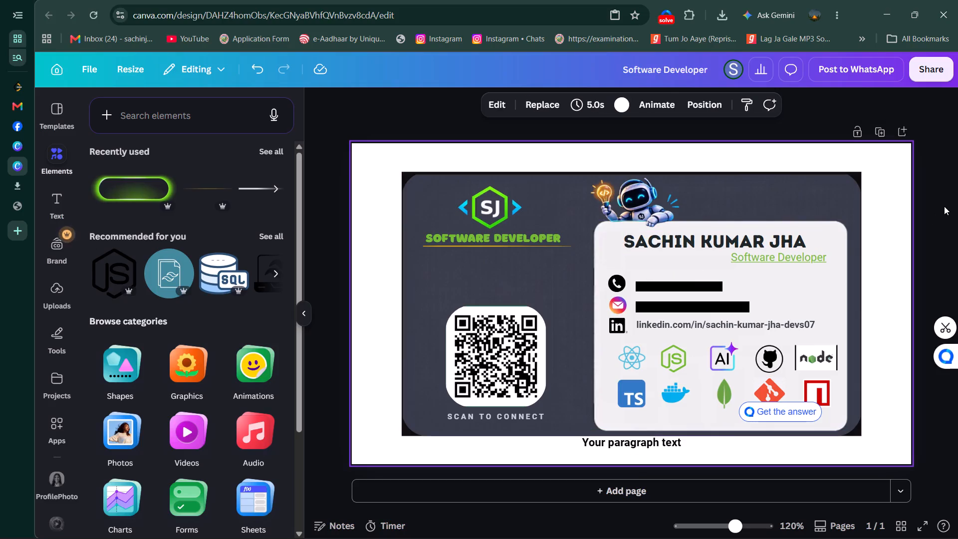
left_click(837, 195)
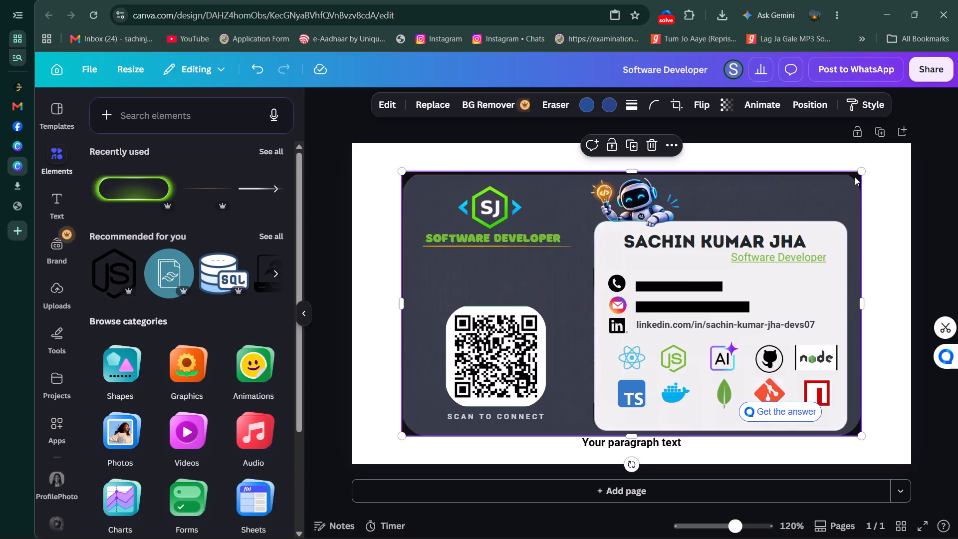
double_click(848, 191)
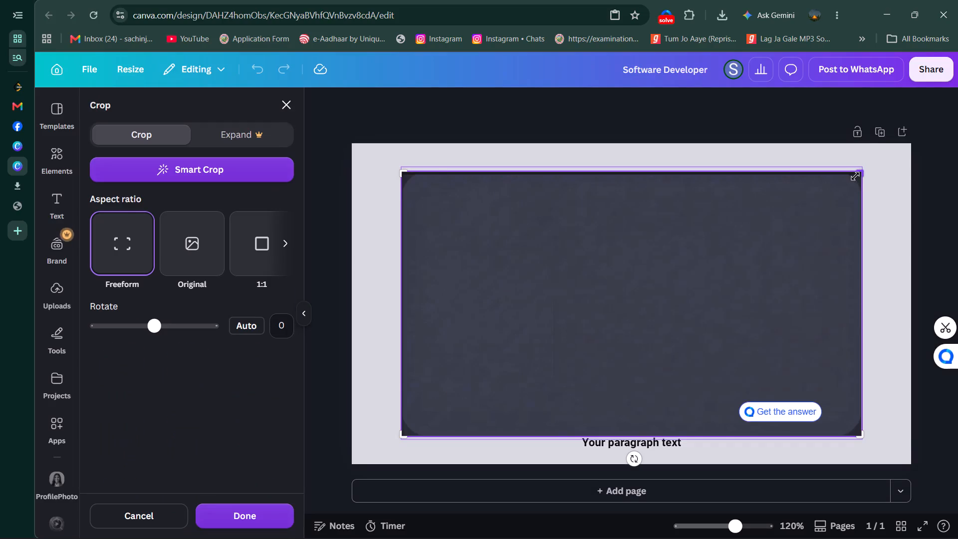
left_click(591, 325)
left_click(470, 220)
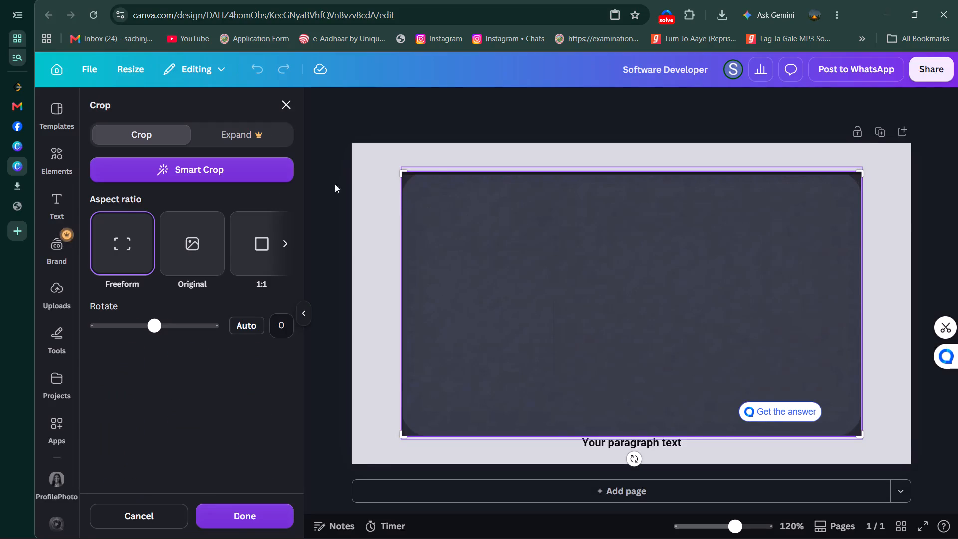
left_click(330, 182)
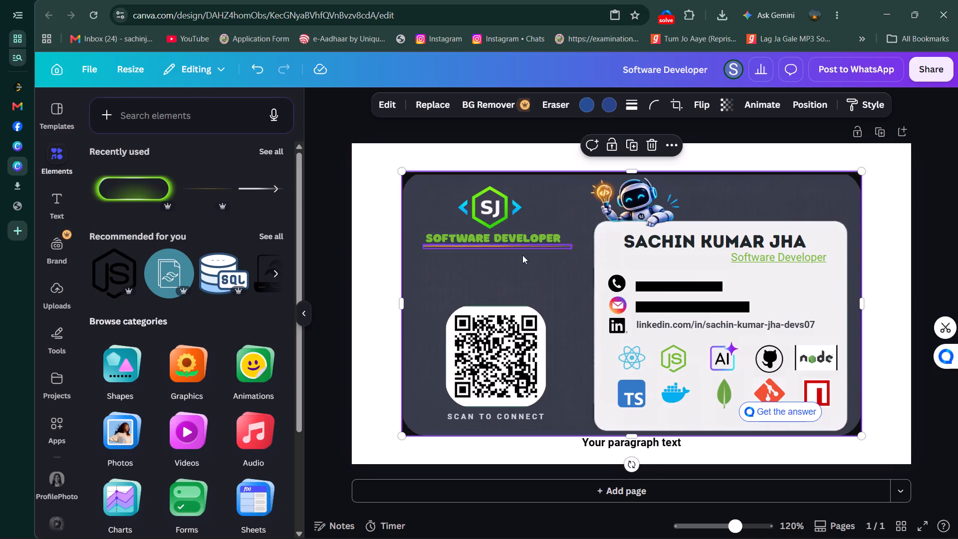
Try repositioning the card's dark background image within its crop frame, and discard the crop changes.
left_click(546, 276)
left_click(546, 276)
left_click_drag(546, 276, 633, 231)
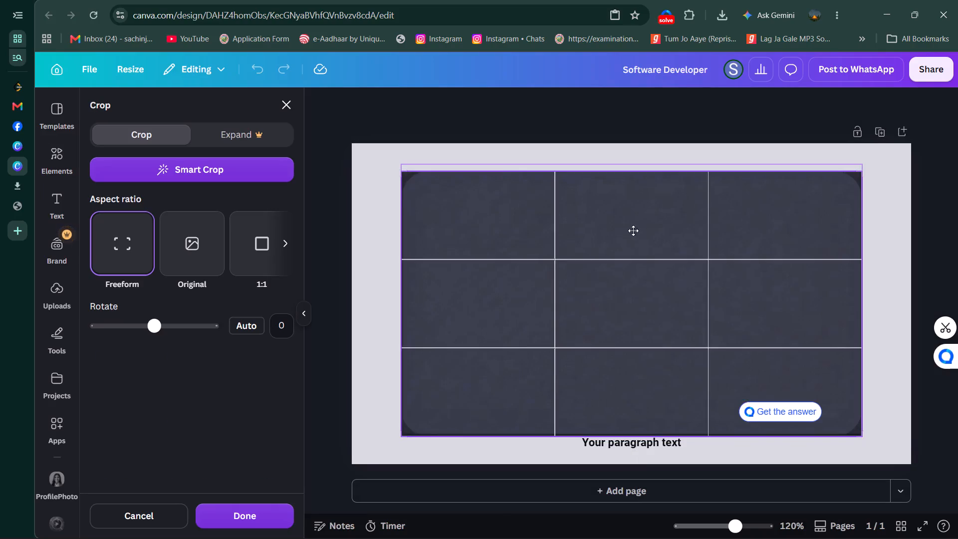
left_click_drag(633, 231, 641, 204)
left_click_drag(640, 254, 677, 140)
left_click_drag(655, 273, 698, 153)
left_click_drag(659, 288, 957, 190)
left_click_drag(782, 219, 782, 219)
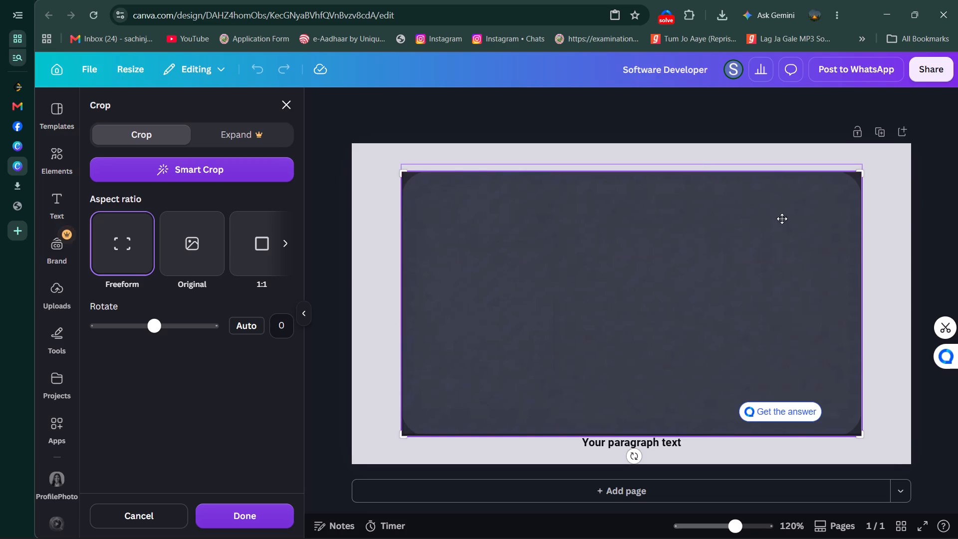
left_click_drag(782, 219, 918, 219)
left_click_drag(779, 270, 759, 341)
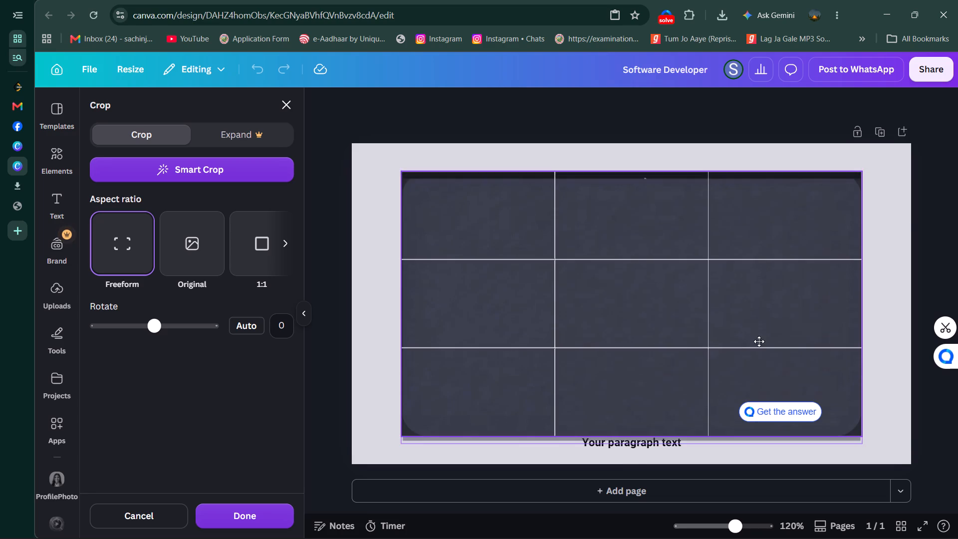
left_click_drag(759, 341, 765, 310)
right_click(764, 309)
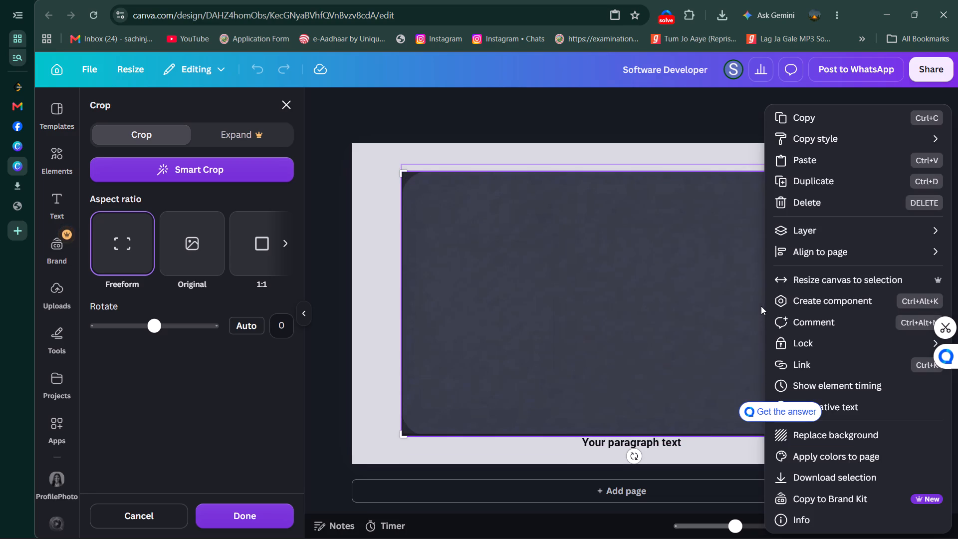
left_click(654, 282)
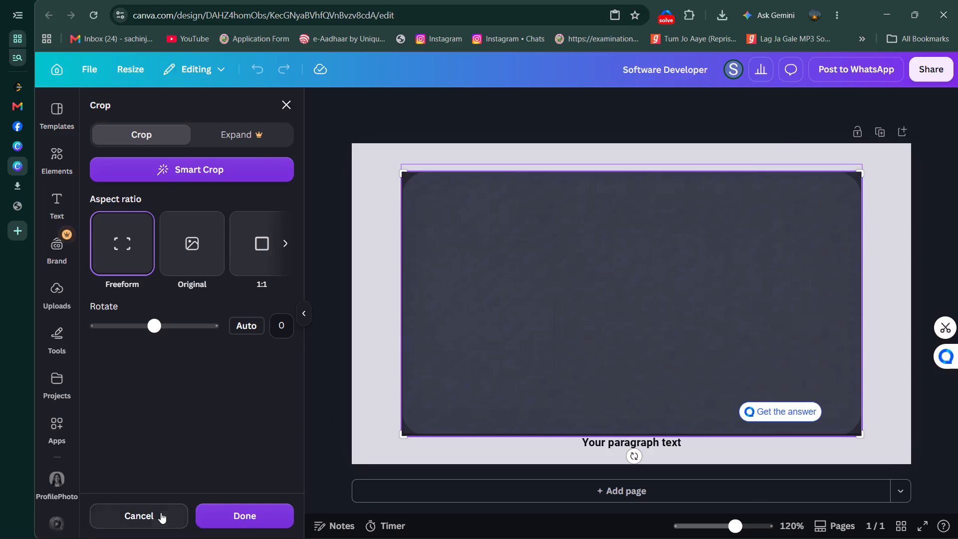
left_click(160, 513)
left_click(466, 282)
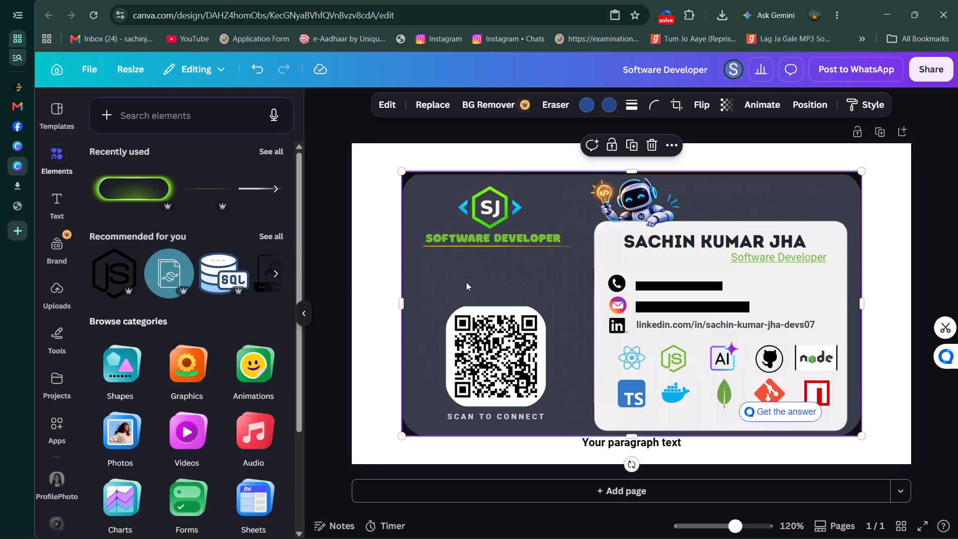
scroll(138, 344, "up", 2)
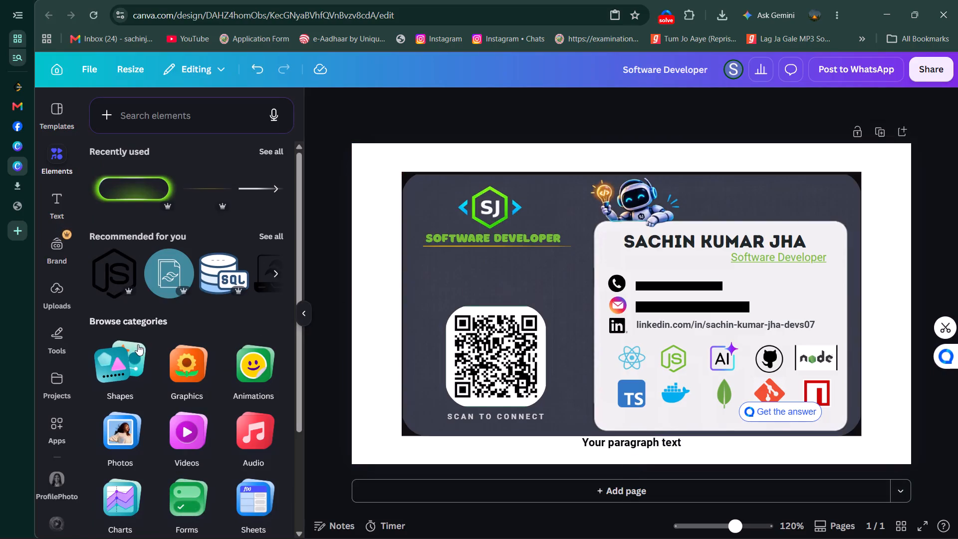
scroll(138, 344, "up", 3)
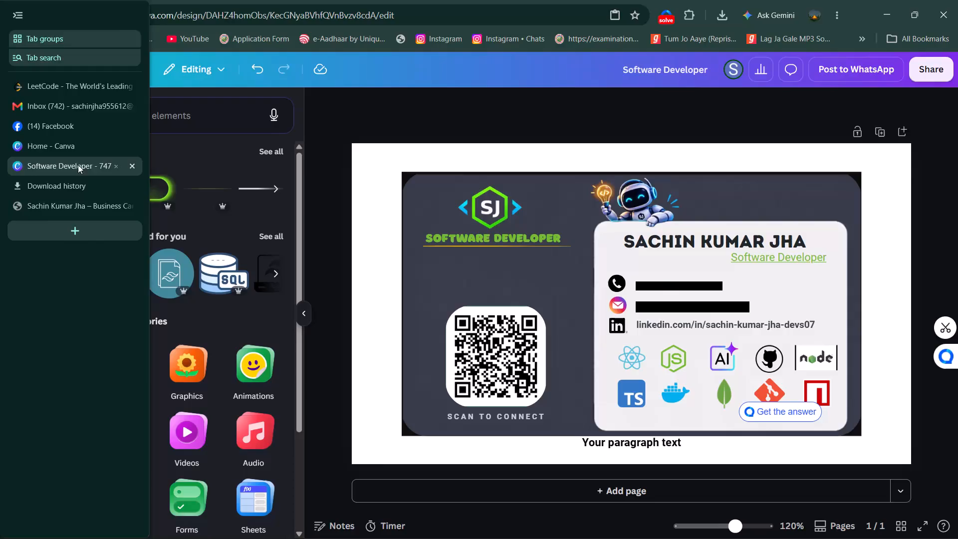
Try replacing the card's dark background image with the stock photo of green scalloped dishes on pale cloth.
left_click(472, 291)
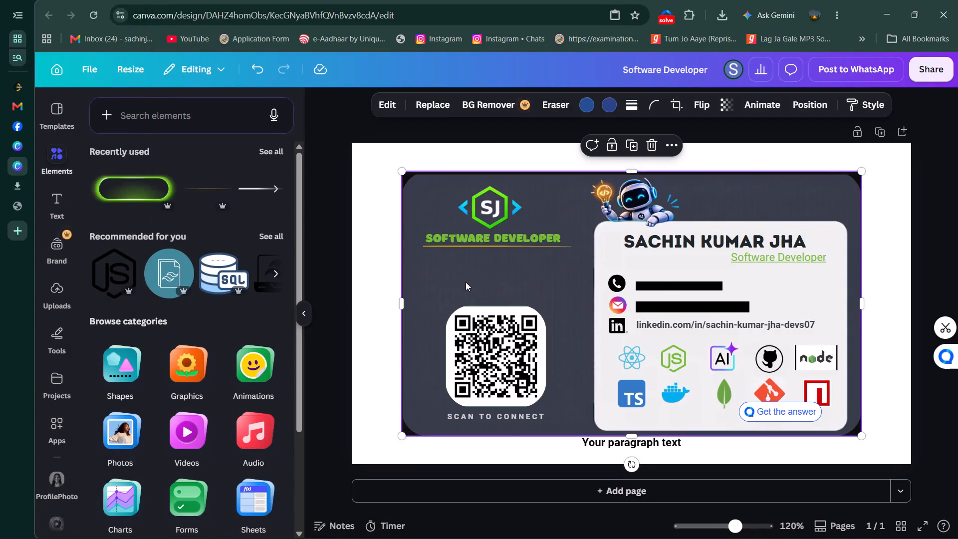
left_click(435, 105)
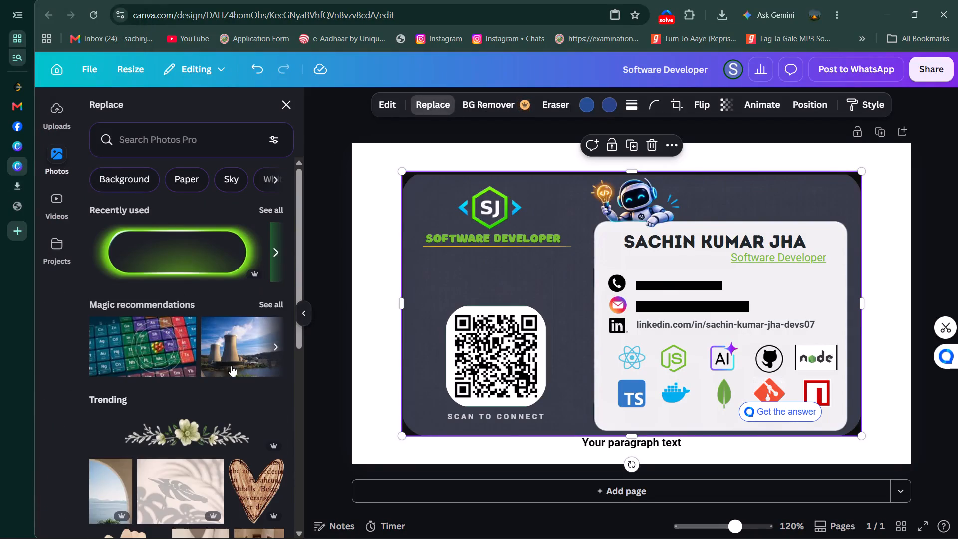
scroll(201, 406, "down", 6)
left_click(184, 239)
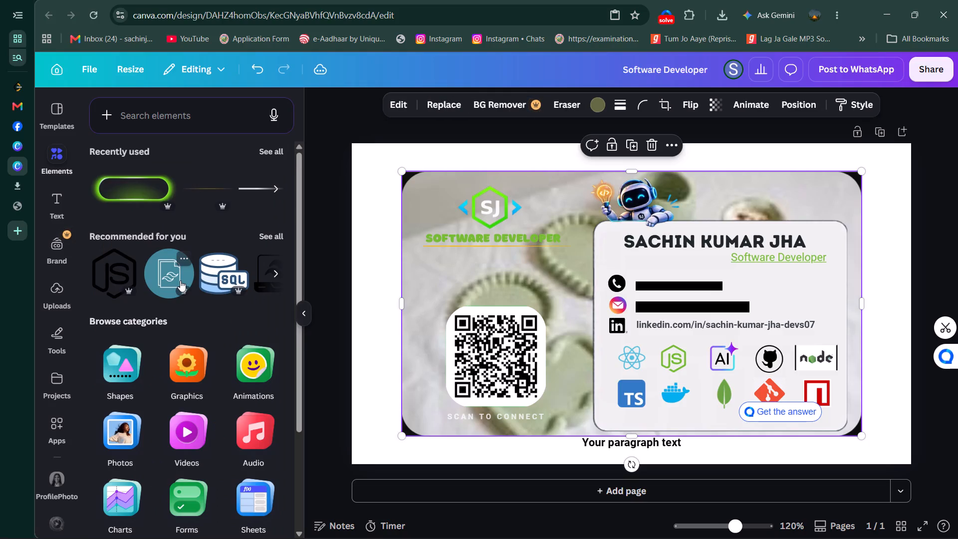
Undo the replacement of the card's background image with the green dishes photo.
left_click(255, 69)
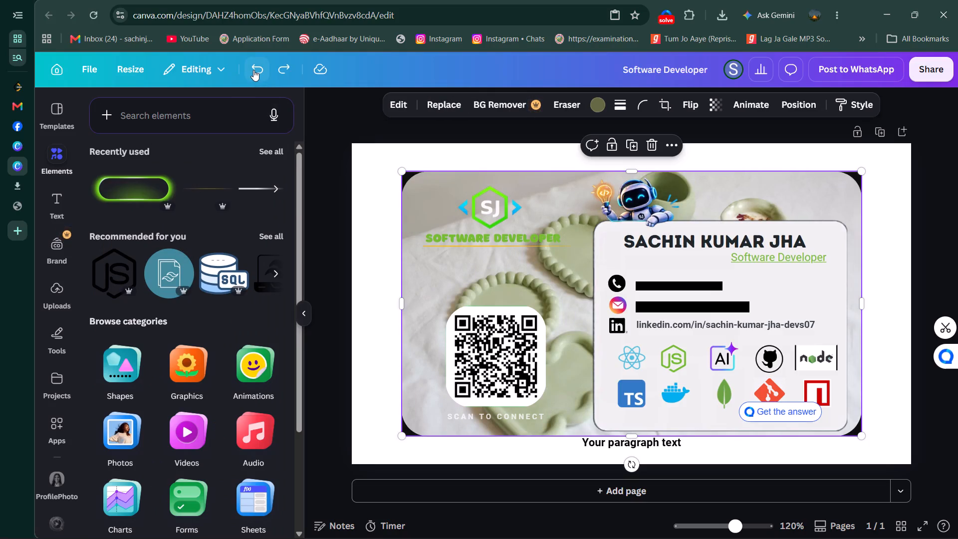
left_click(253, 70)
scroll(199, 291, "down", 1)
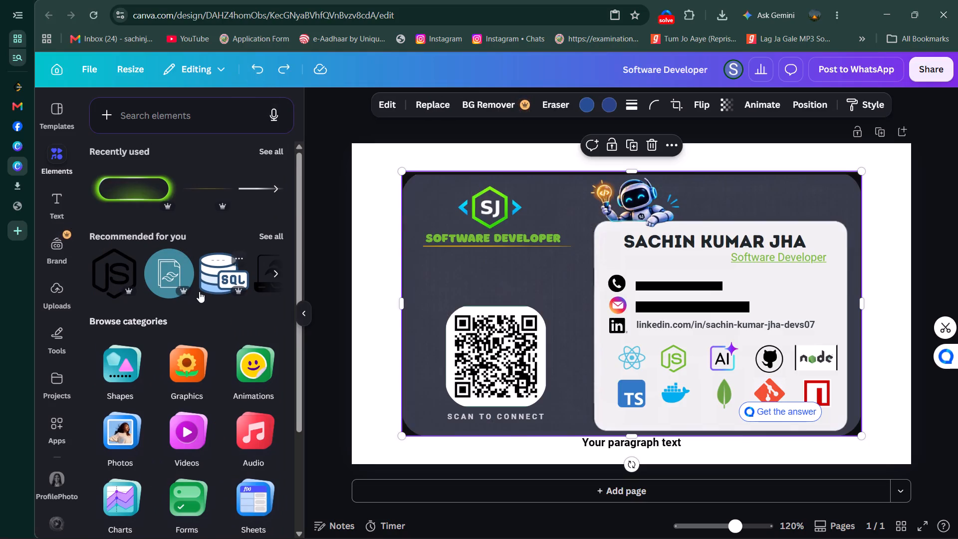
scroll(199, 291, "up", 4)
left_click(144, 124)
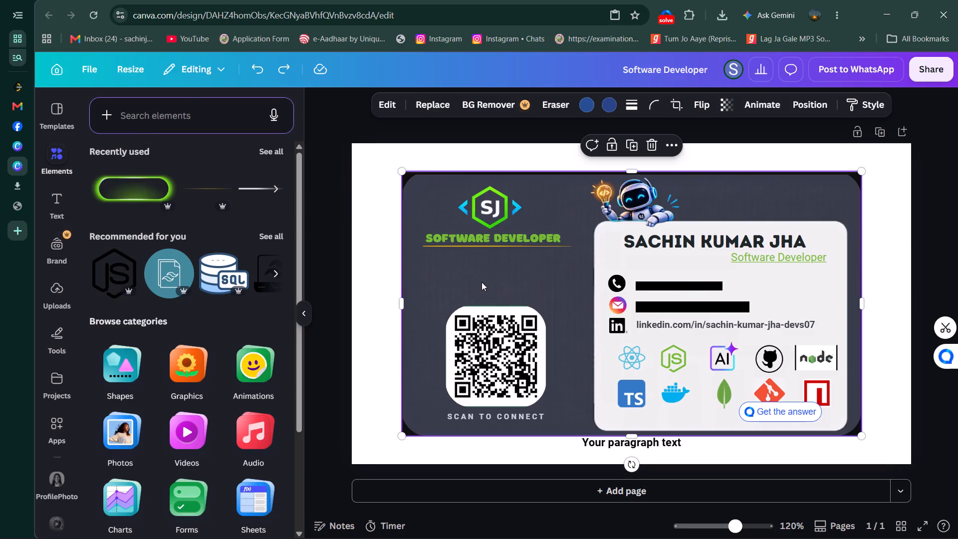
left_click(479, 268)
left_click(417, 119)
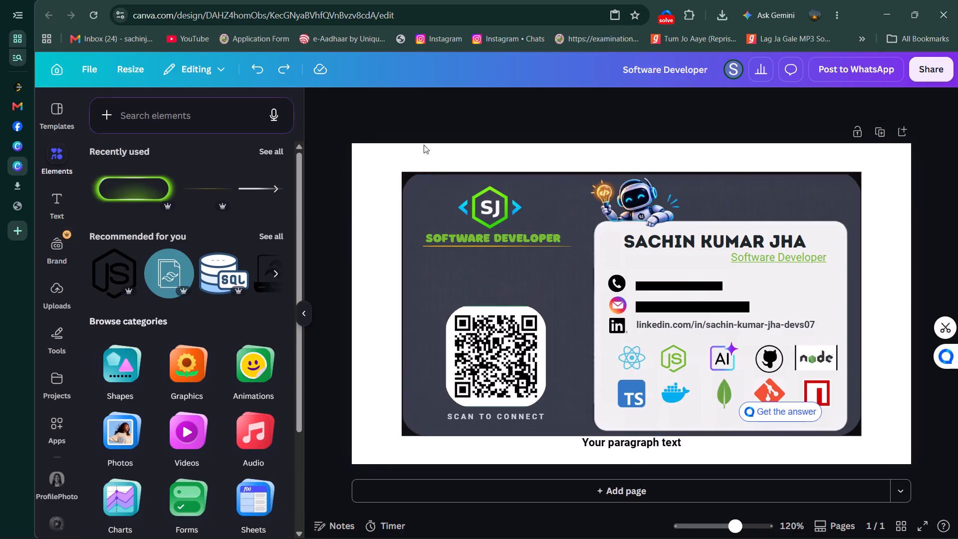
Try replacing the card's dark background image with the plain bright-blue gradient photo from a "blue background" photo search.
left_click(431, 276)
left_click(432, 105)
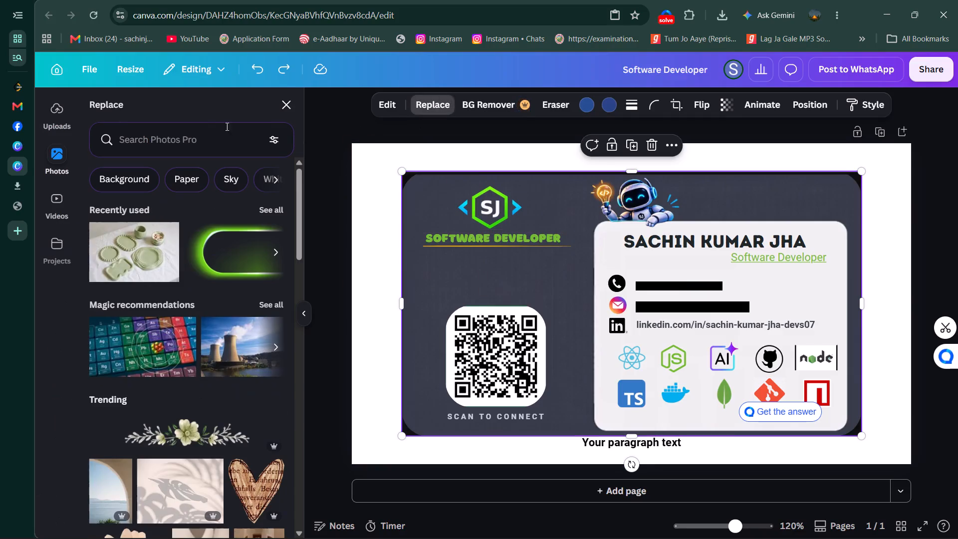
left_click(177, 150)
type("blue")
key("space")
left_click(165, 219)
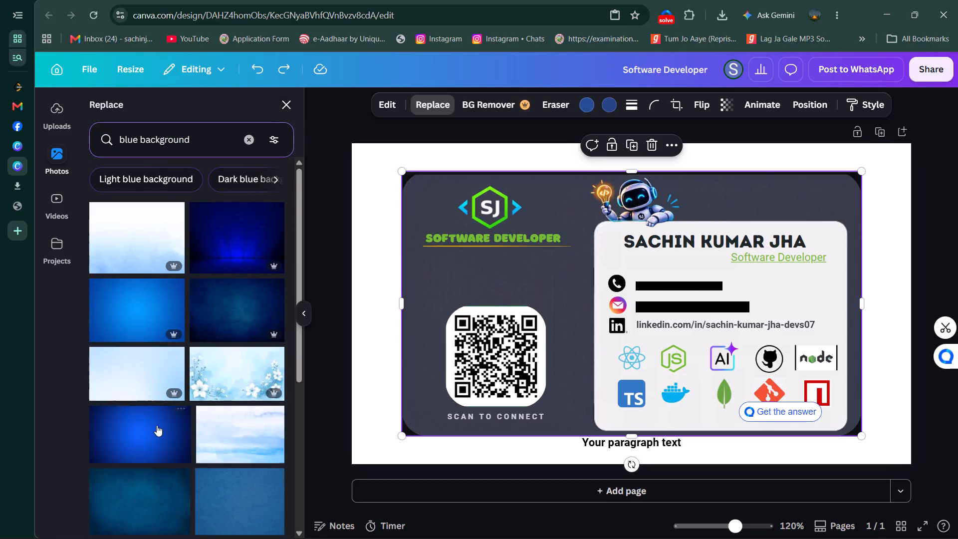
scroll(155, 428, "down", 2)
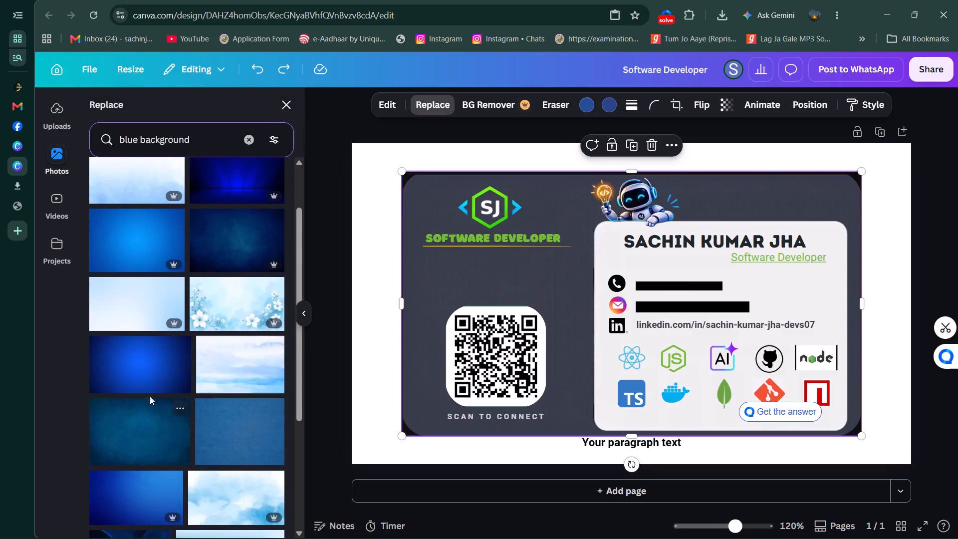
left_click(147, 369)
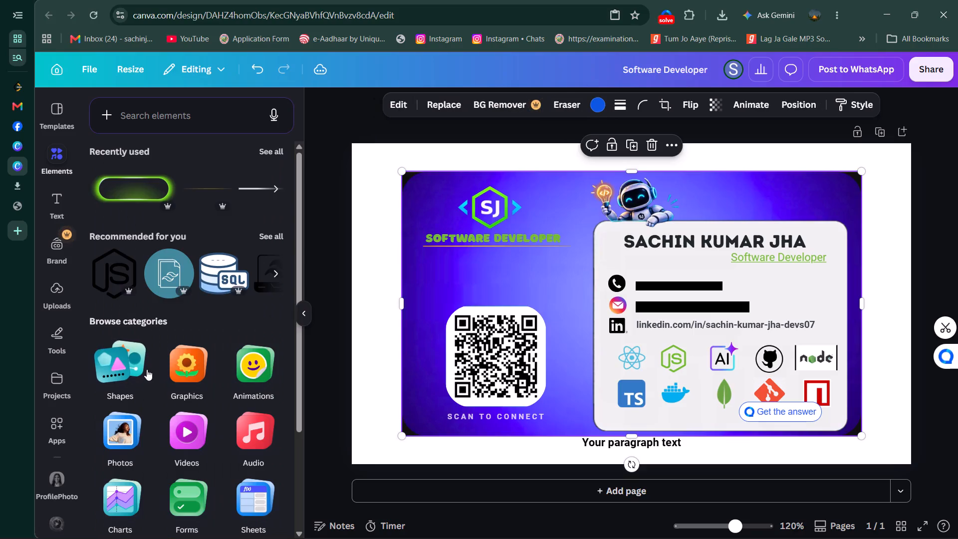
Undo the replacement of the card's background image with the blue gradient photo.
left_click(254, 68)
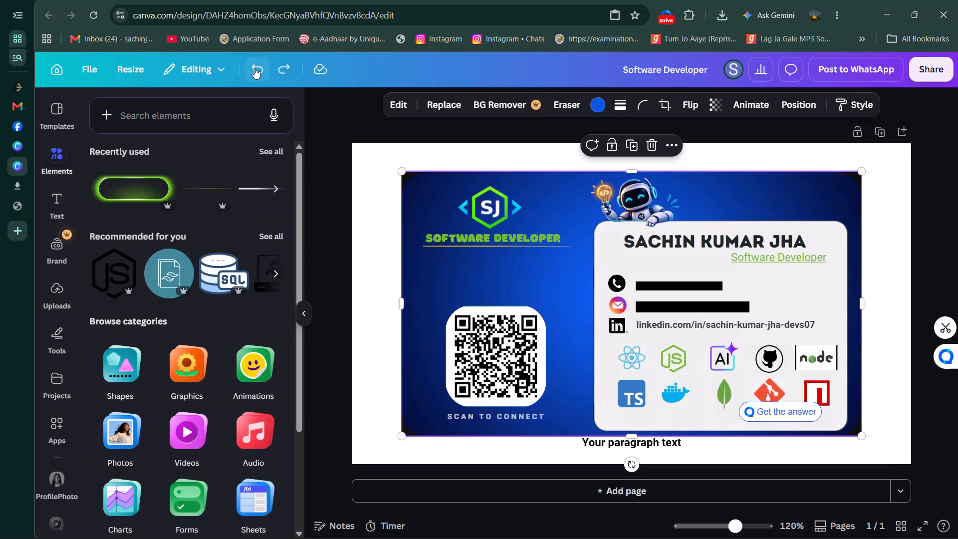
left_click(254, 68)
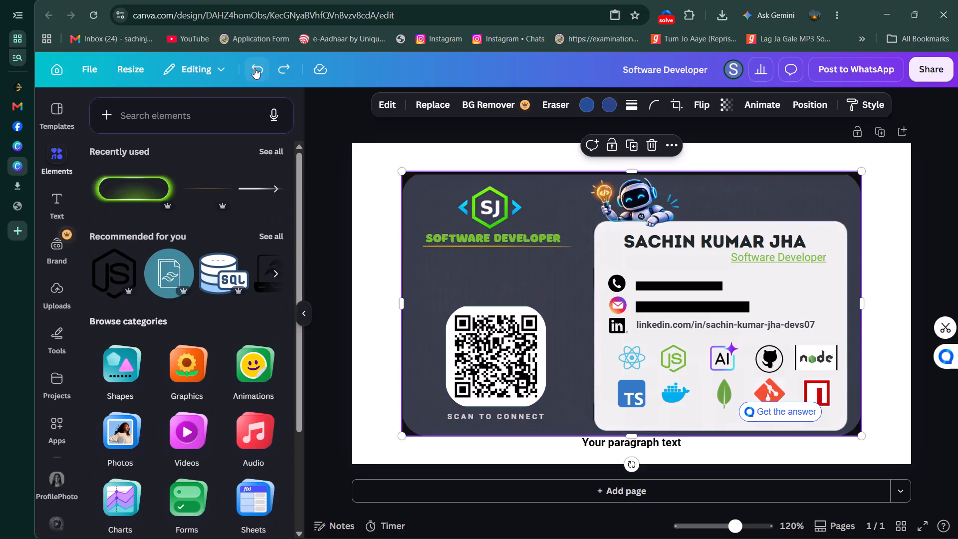
Replace the card's dark background image with the dark blue photo of curved glowing lines from the "blue background" photos.
left_click(150, 116)
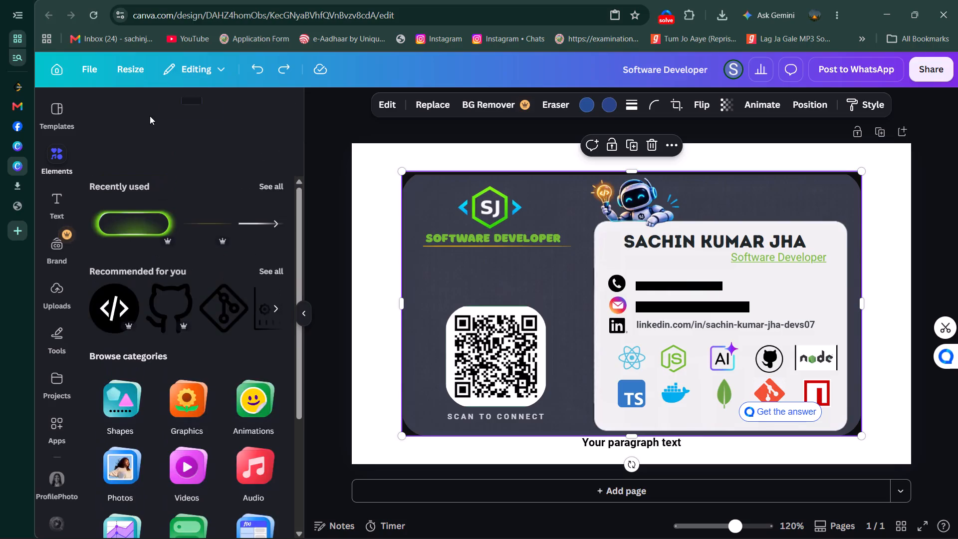
key("b")
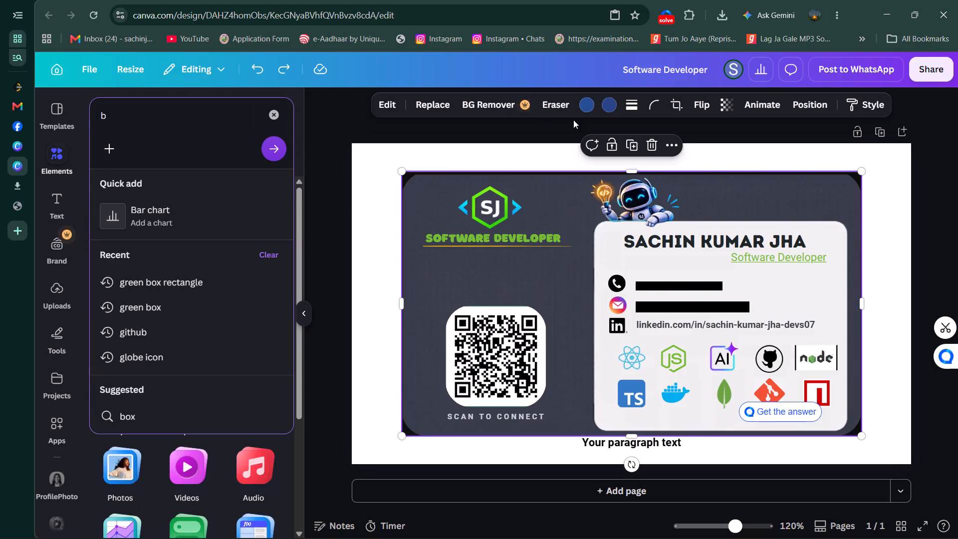
left_click(439, 102)
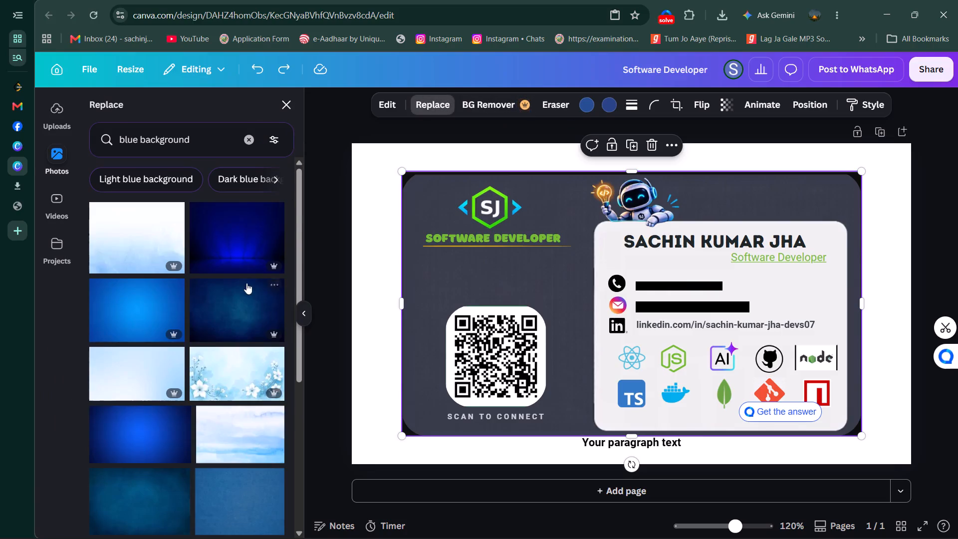
scroll(246, 283, "down", 3)
scroll(225, 350, "down", 4)
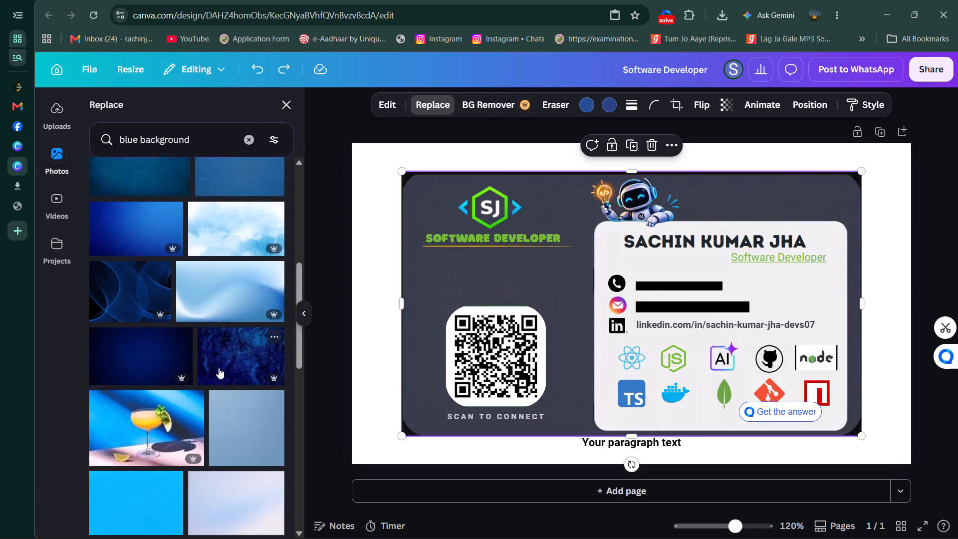
scroll(219, 368, "down", 3)
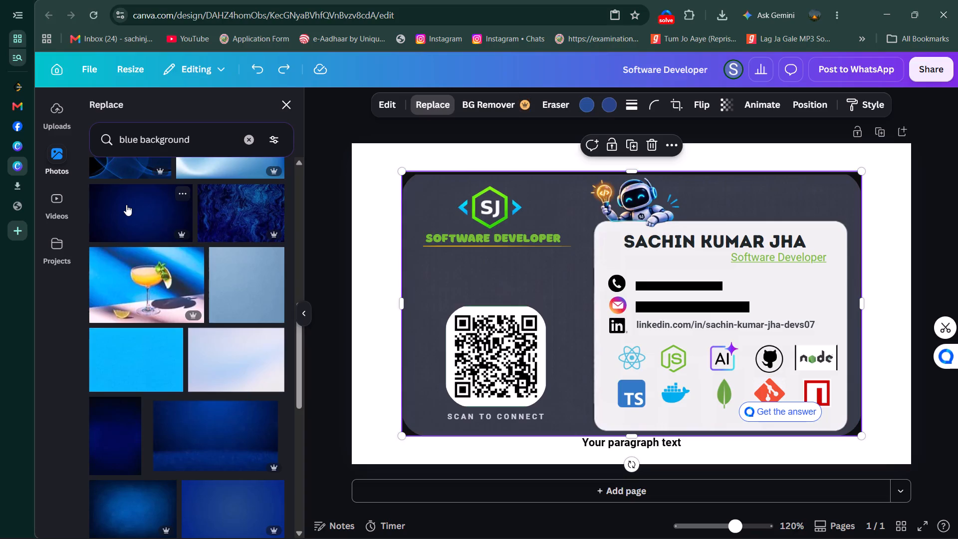
scroll(181, 213, "up", 1)
left_click(113, 205)
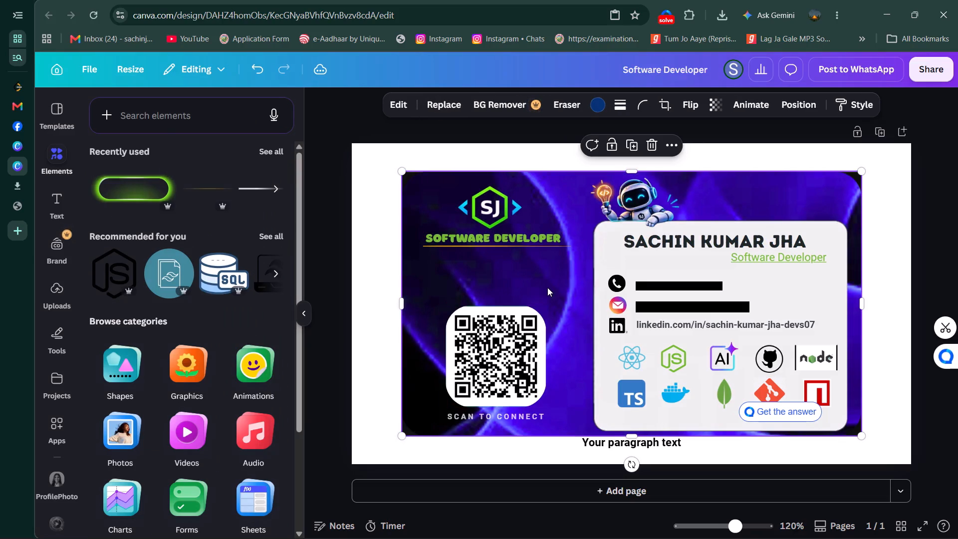
Delete the "Your paragraph text" placeholder below the card.
left_click(651, 441)
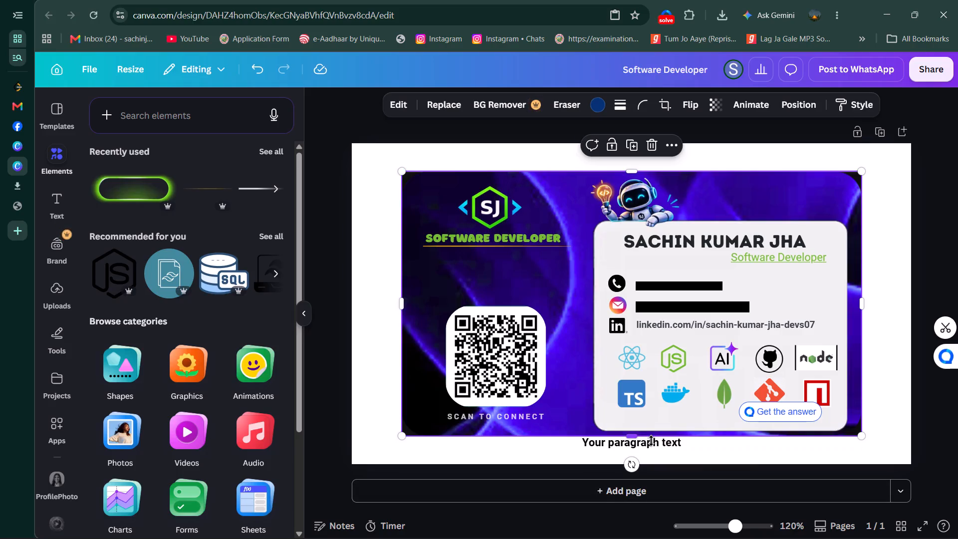
left_click(662, 446)
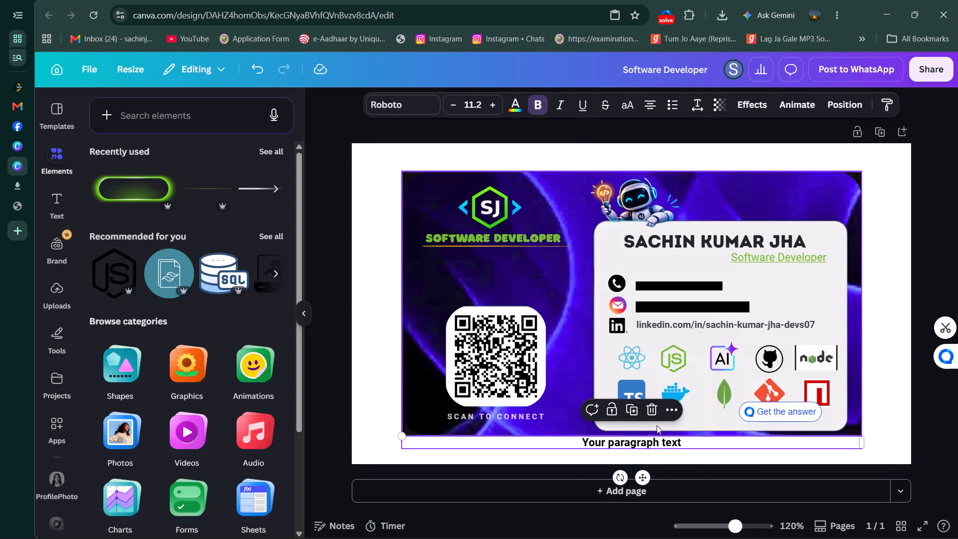
left_click(650, 410)
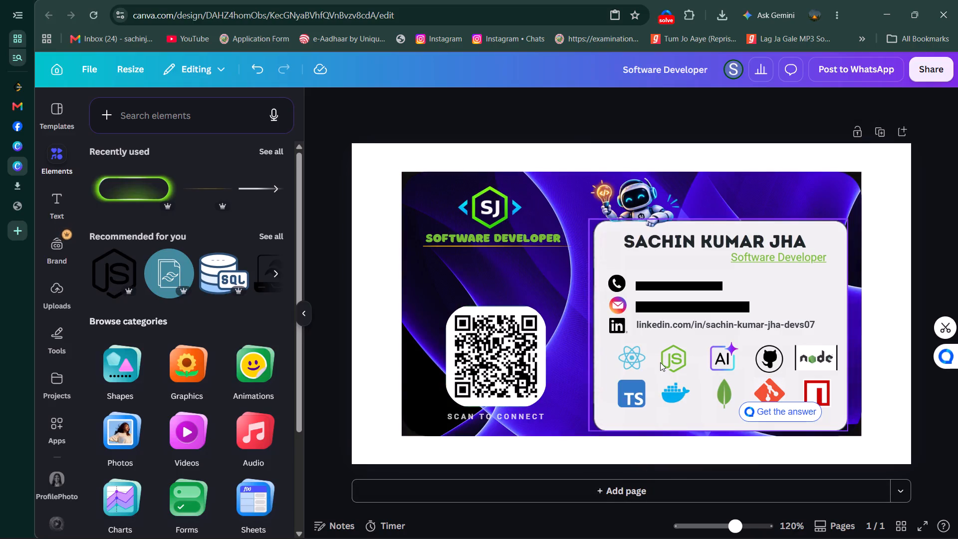
left_click(637, 442)
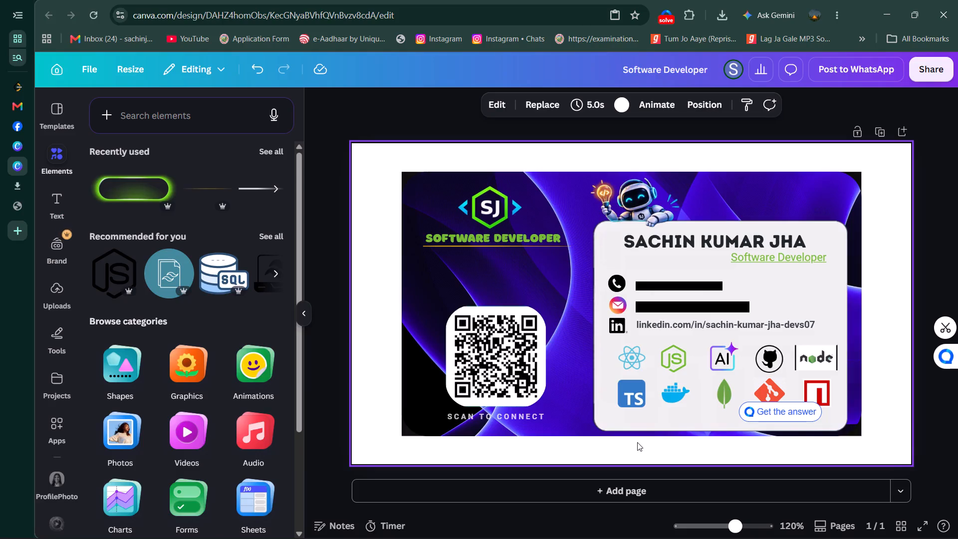
Recolour the card's curved-line background image with vivid azure #00aeef from the design's colours.
left_click(559, 290)
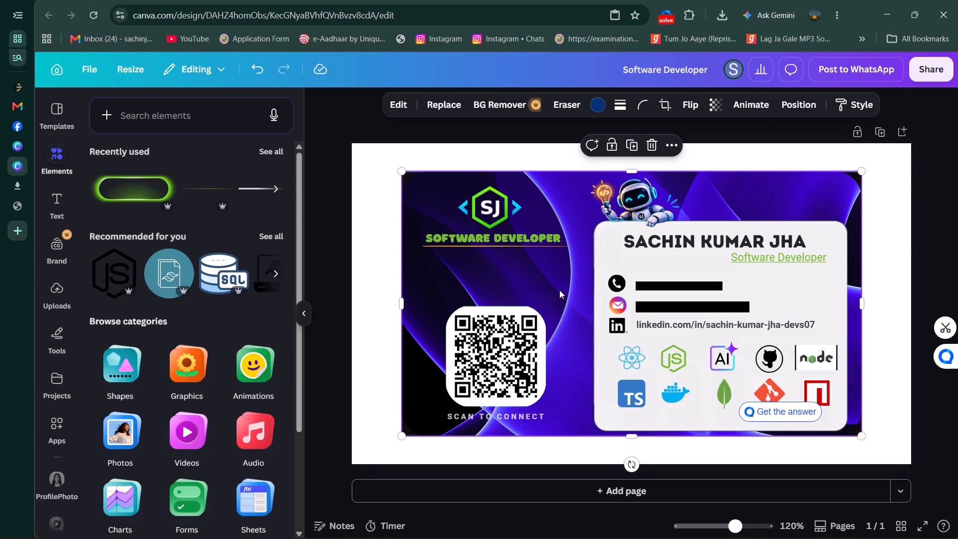
left_click(600, 104)
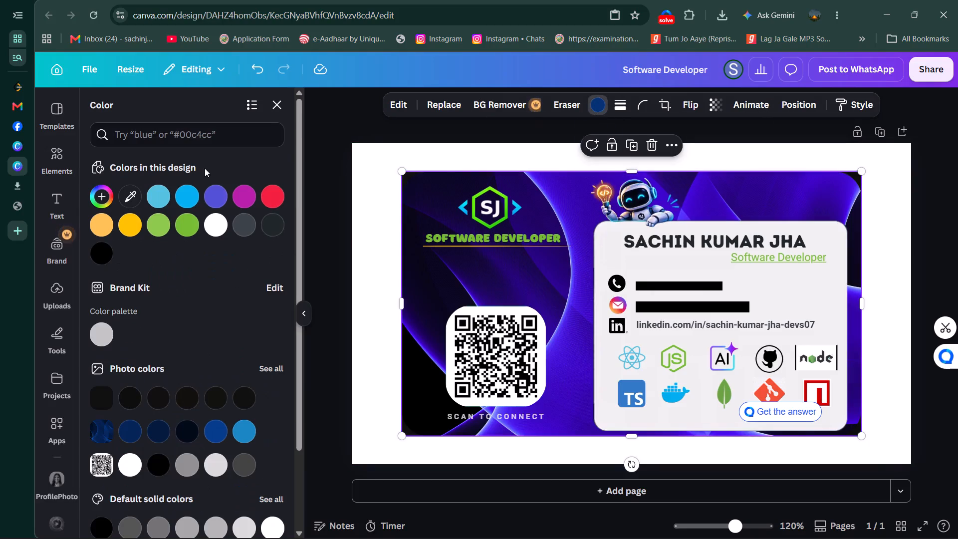
left_click(97, 429)
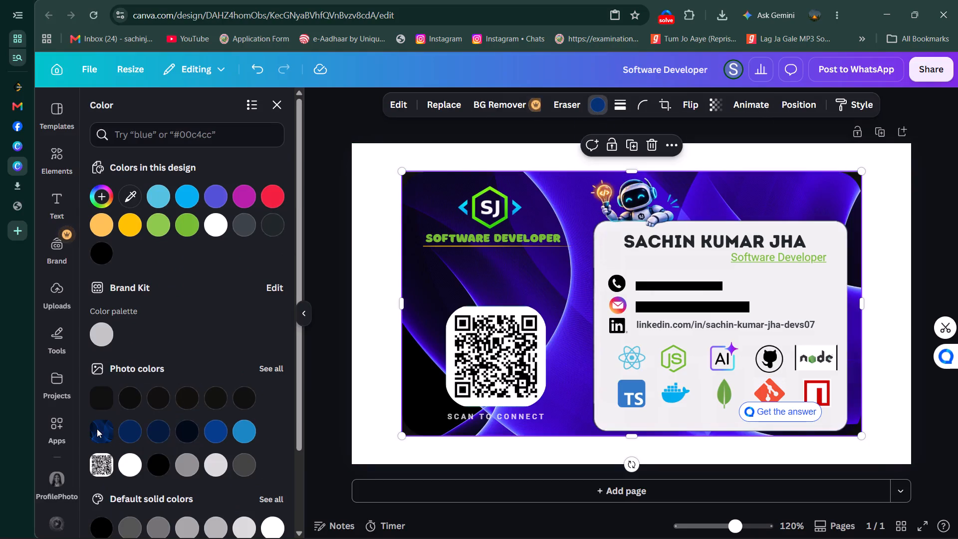
left_click(104, 431)
double_click(104, 431)
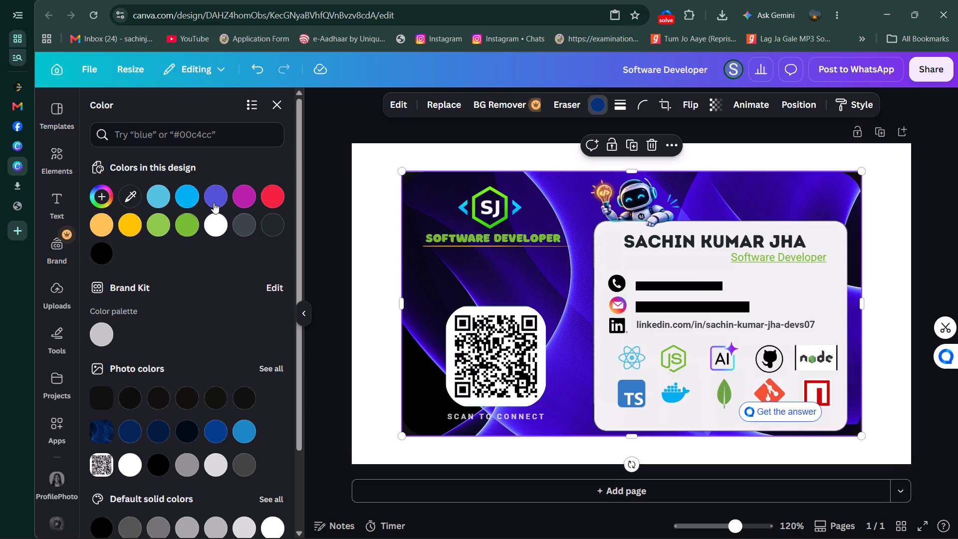
left_click(189, 197)
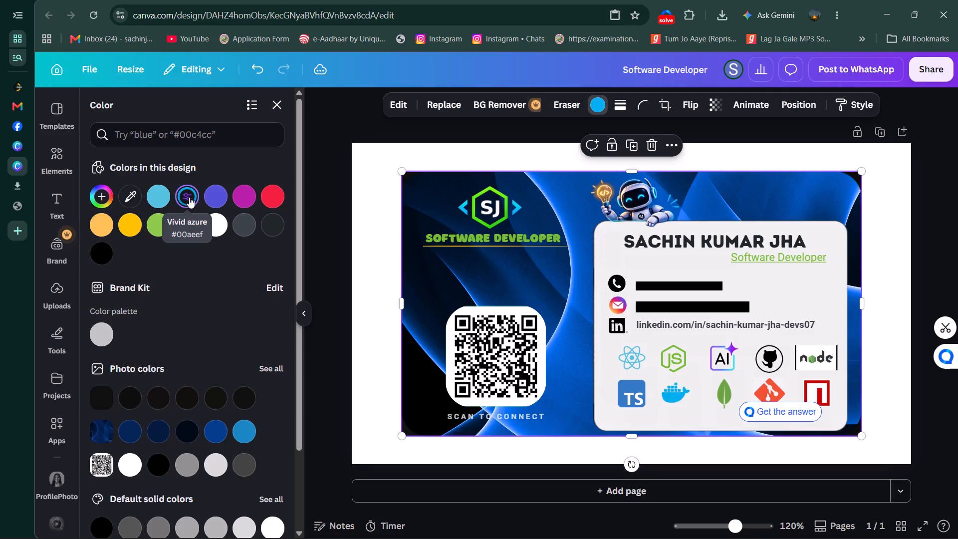
left_click(104, 428)
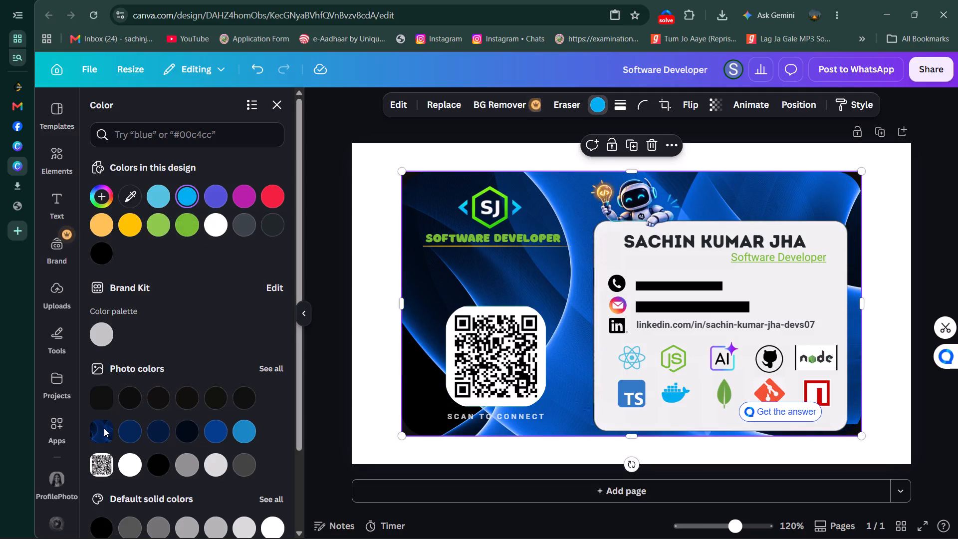
left_click(535, 285)
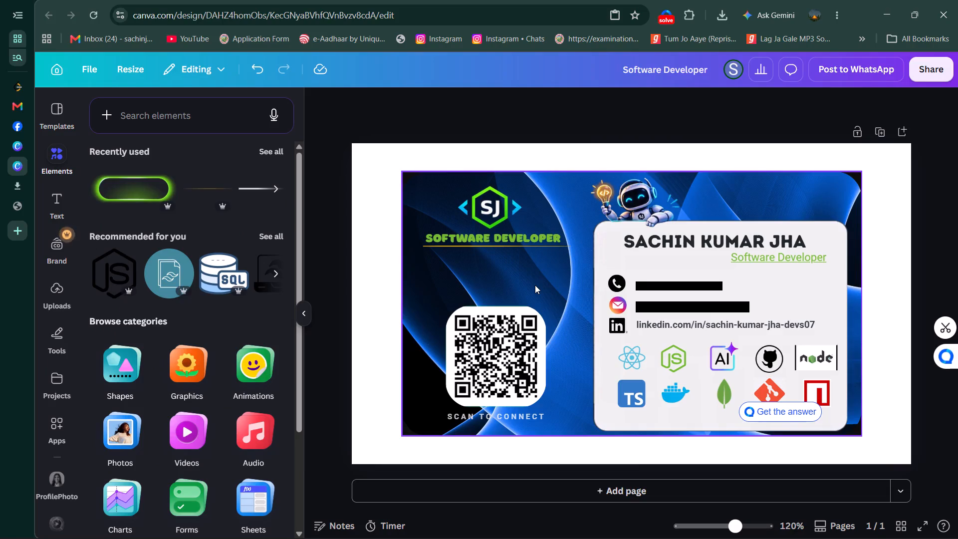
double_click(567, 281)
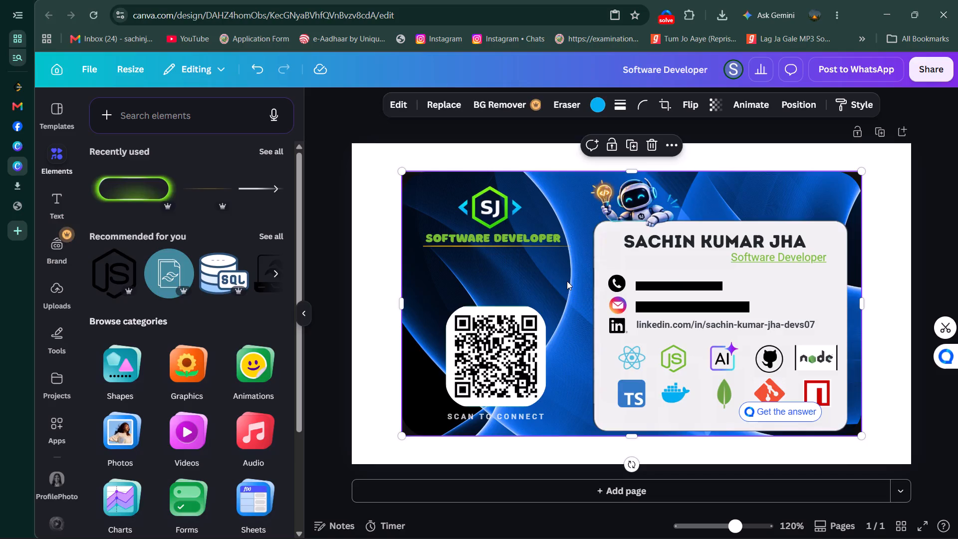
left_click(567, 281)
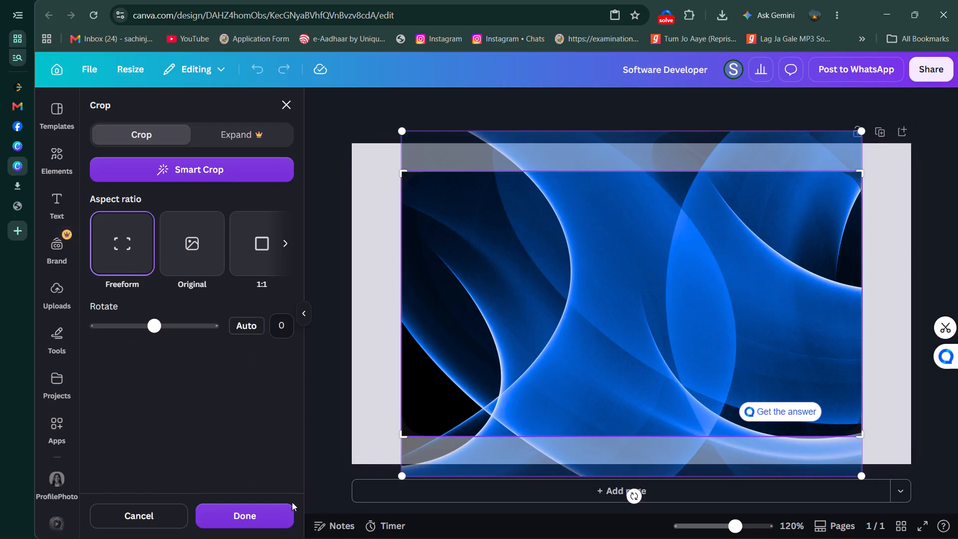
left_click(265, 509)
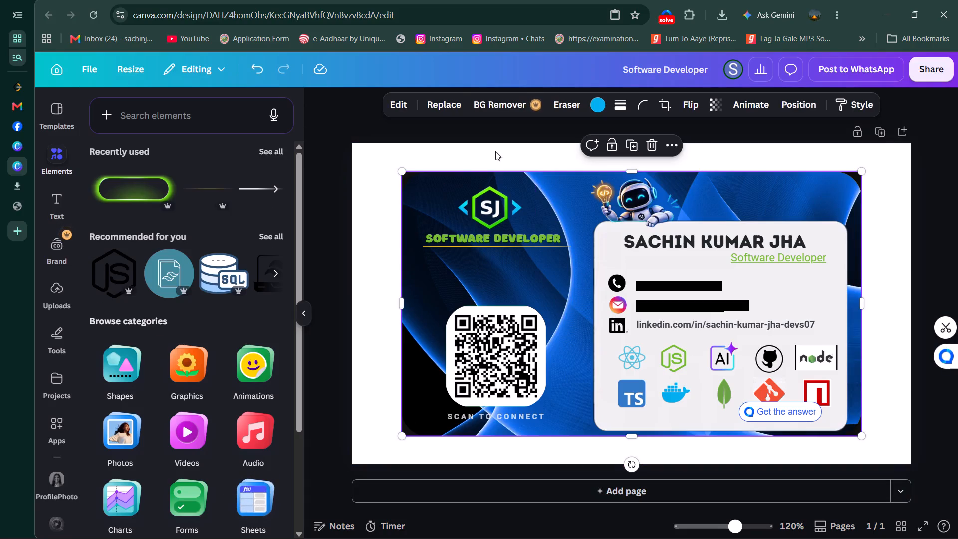
Compare the warm Bali and Capri filters on the card's background image, and apply Bali at intensity 100.
left_click(404, 103)
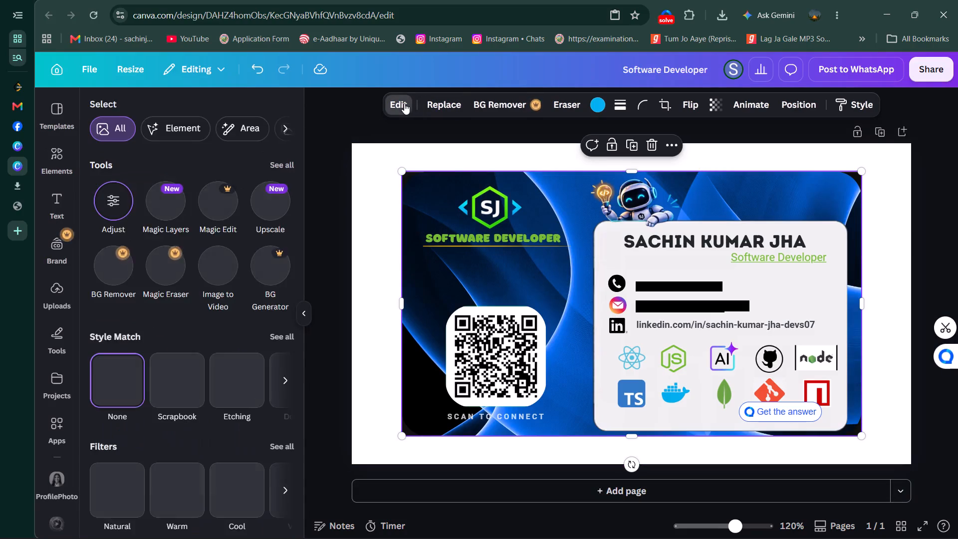
scroll(170, 379, "down", 3)
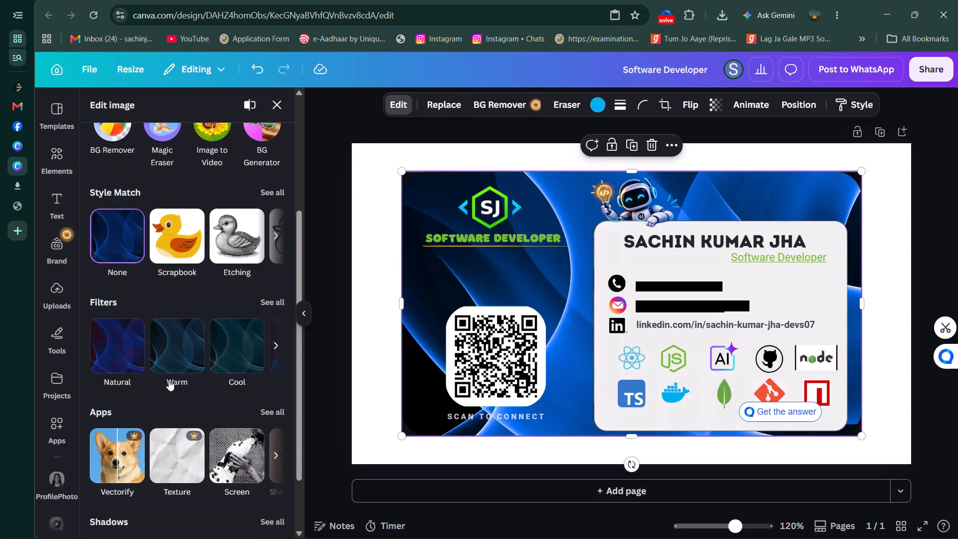
left_click(172, 351)
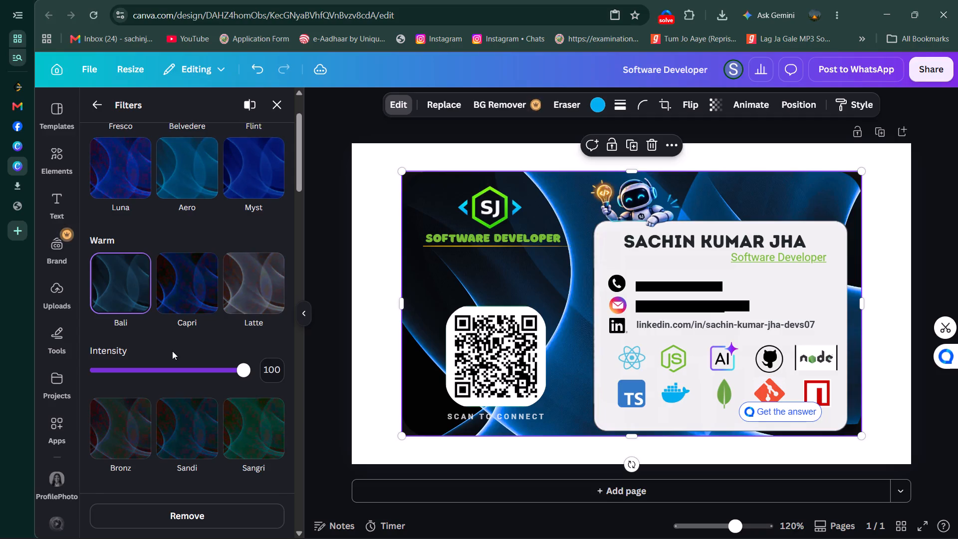
left_click(189, 288)
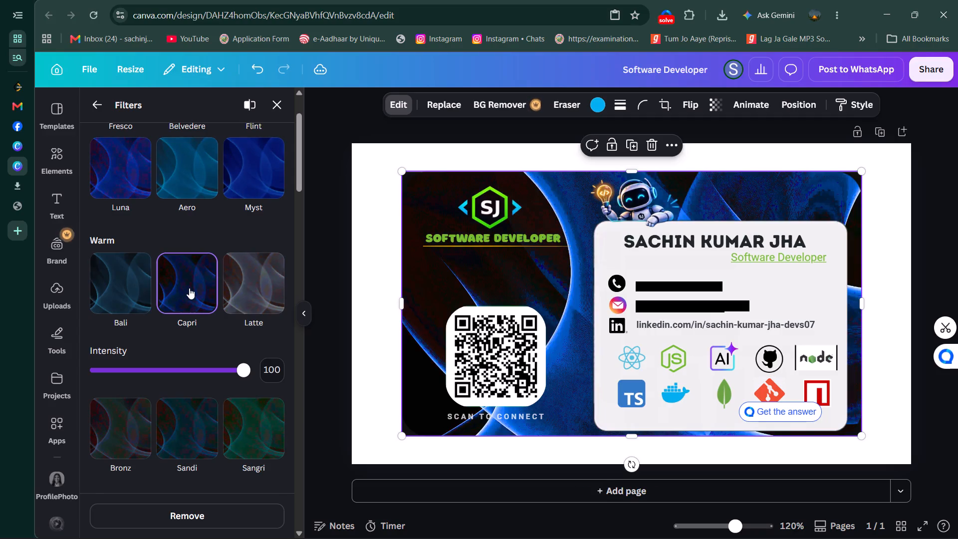
left_click(146, 283)
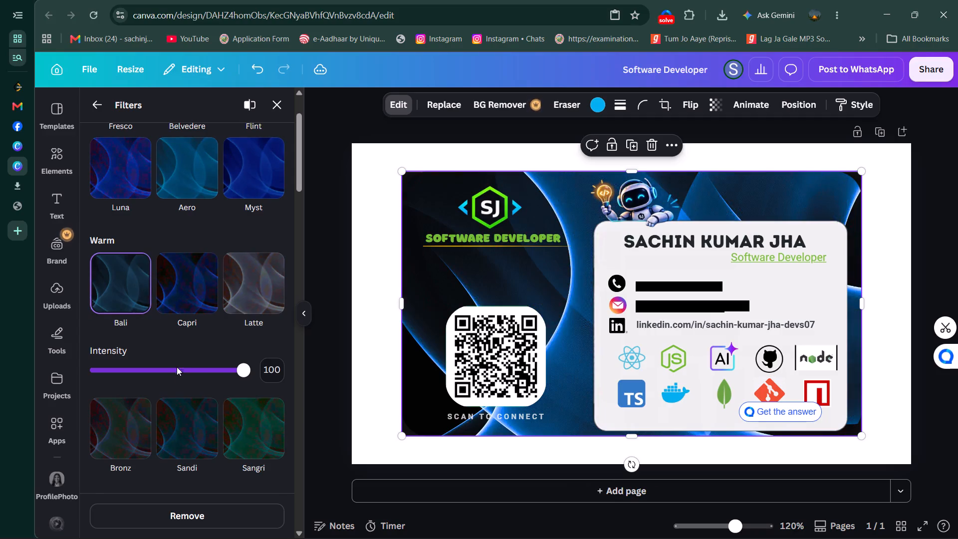
left_click_drag(239, 370, 206, 370)
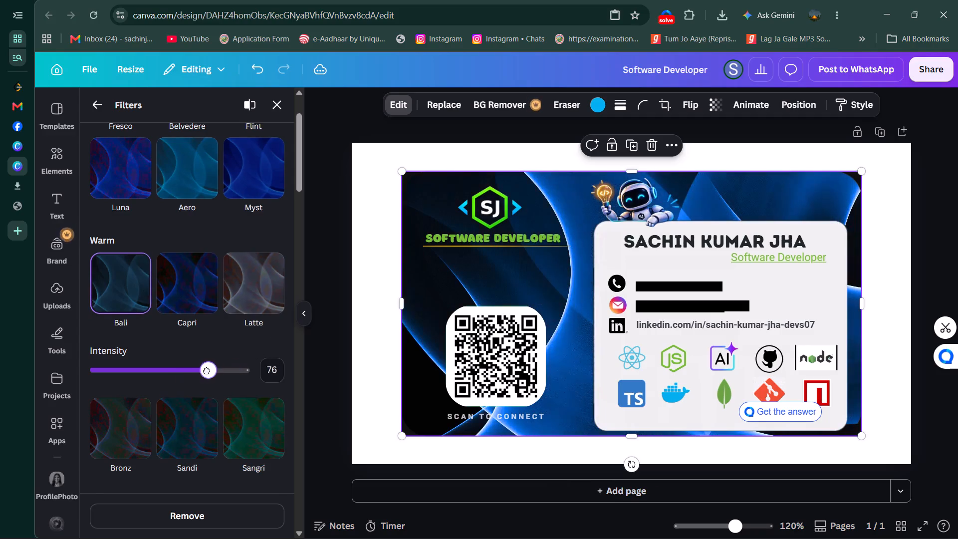
left_click_drag(206, 370, 262, 381)
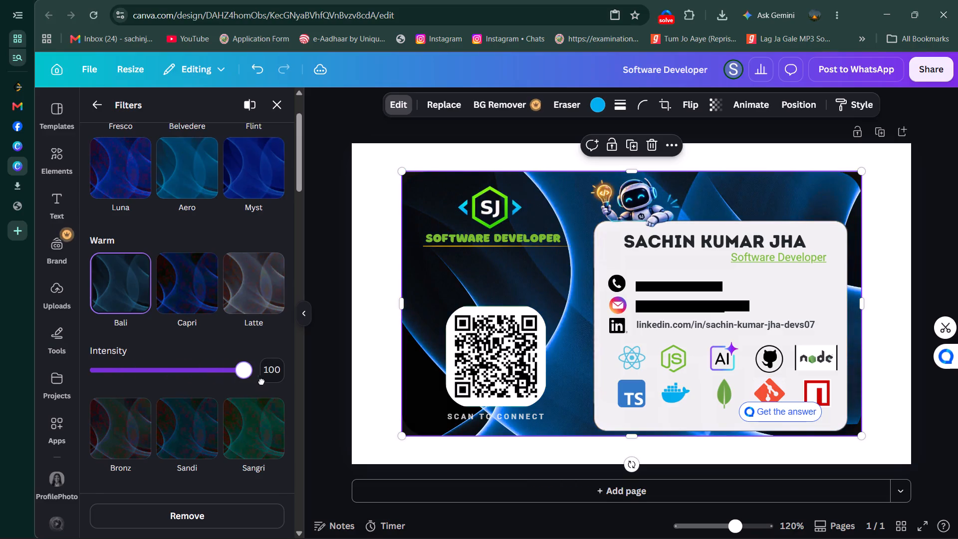
Look through the natural, cool, vivid, mono and colour-pop filters available for the card's background image.
left_click_drag(262, 381, 270, 381)
scroll(212, 298, "up", 4)
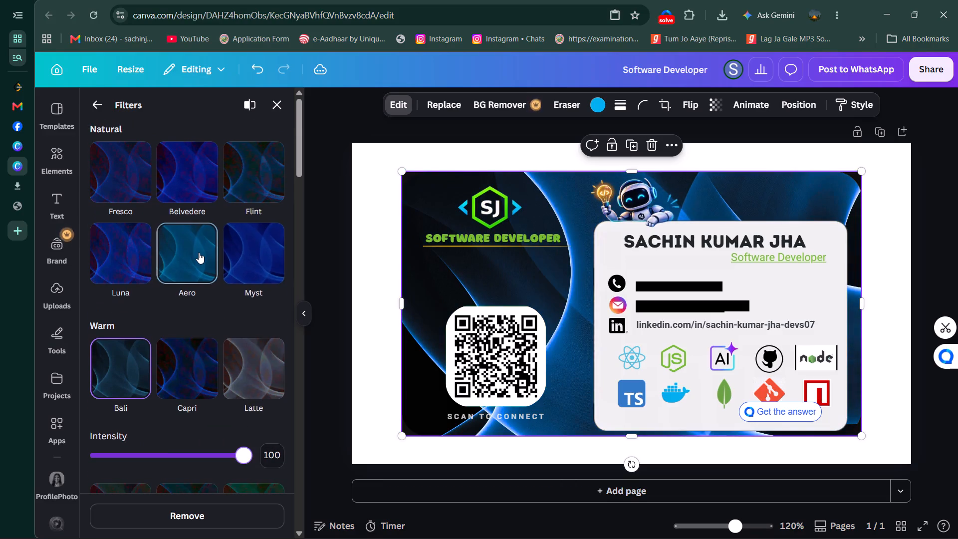
scroll(199, 253, "up", 5)
scroll(199, 253, "down", 5)
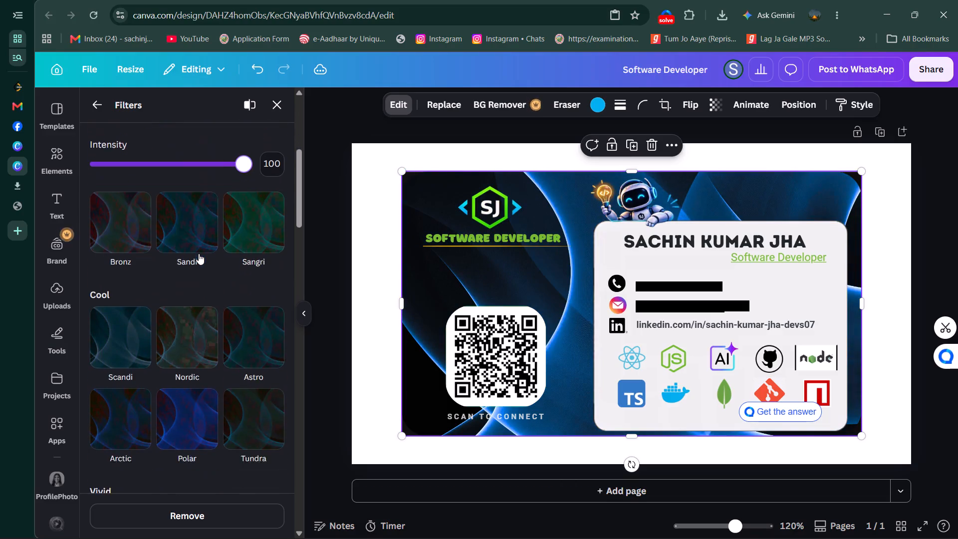
scroll(197, 286, "down", 3)
left_click(193, 212)
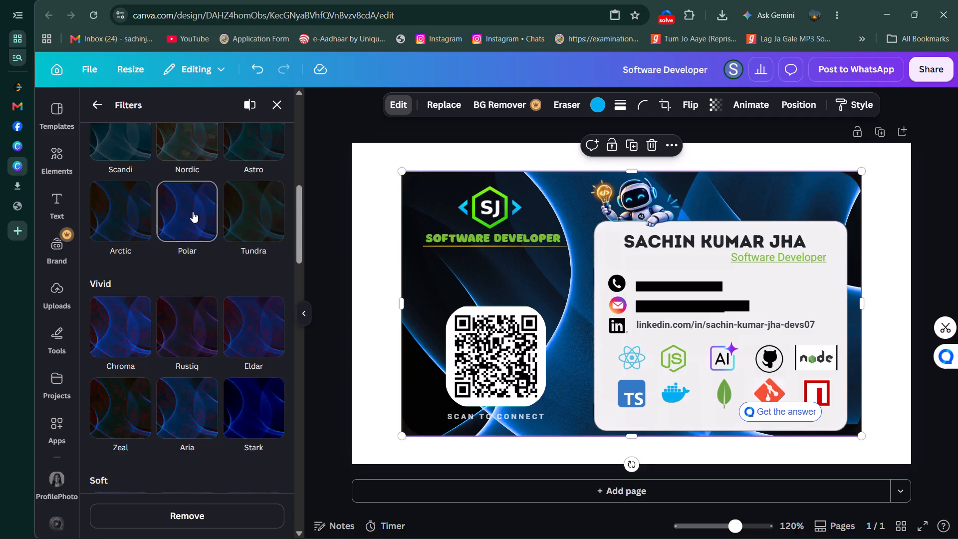
scroll(193, 235, "down", 11)
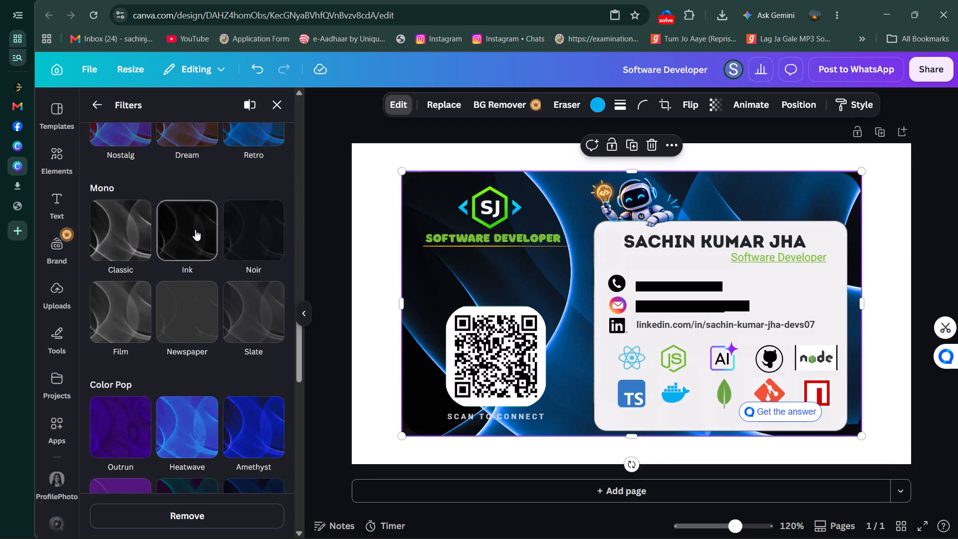
scroll(195, 230, "up", 11)
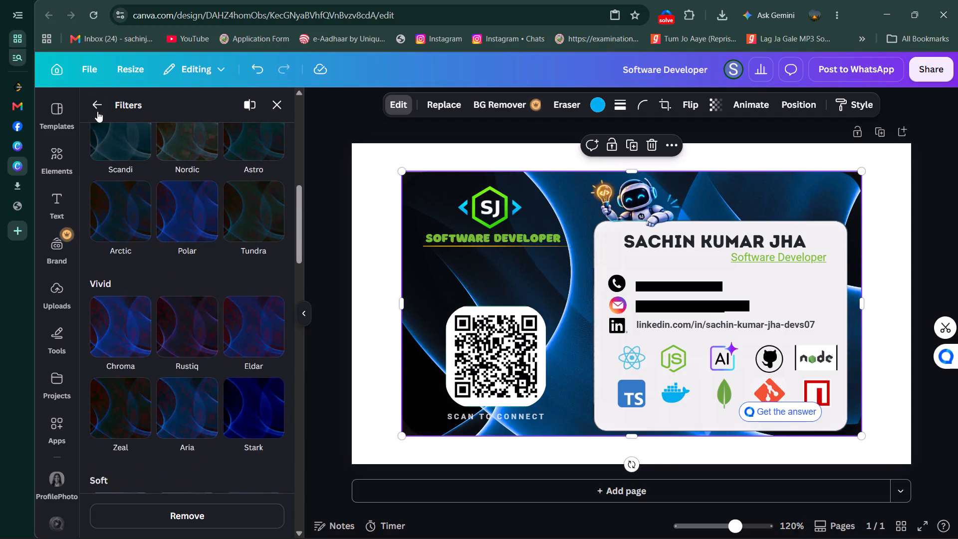
left_click(95, 110)
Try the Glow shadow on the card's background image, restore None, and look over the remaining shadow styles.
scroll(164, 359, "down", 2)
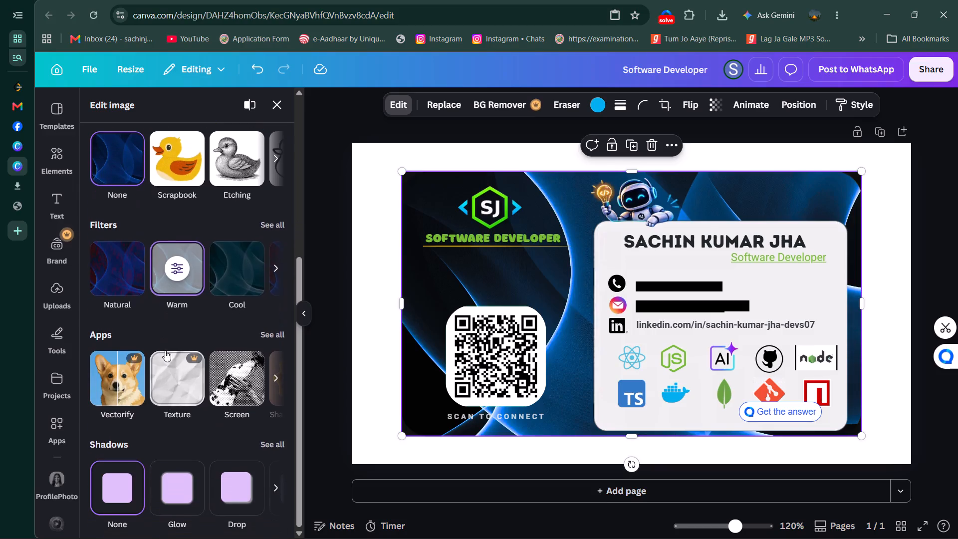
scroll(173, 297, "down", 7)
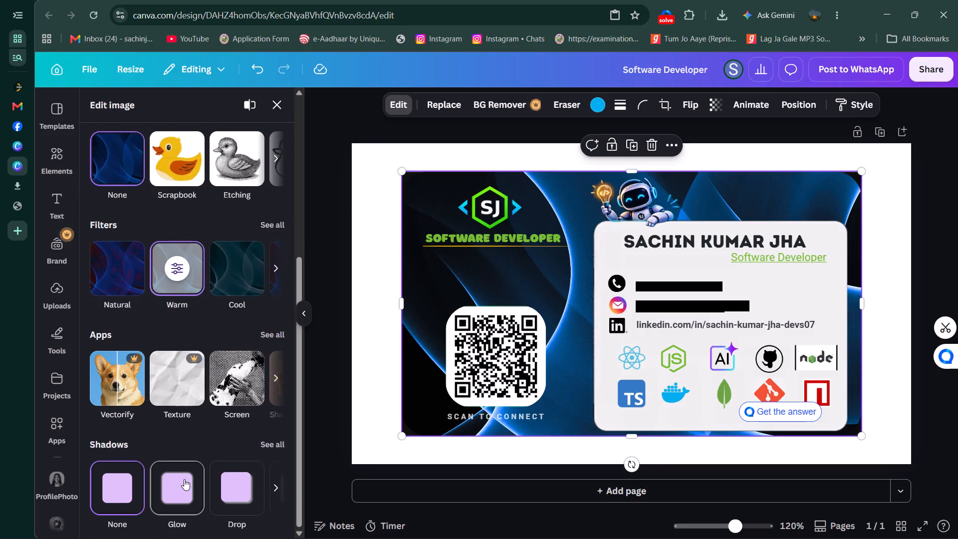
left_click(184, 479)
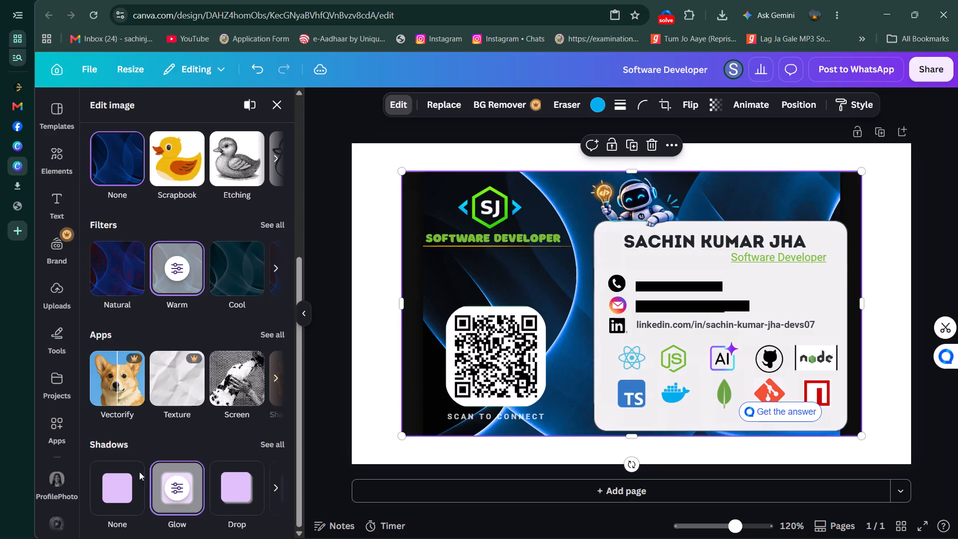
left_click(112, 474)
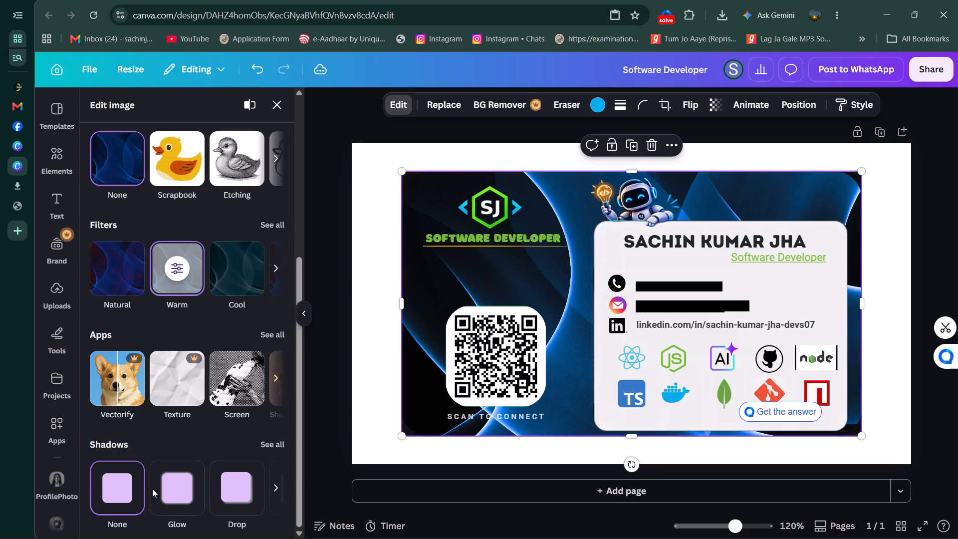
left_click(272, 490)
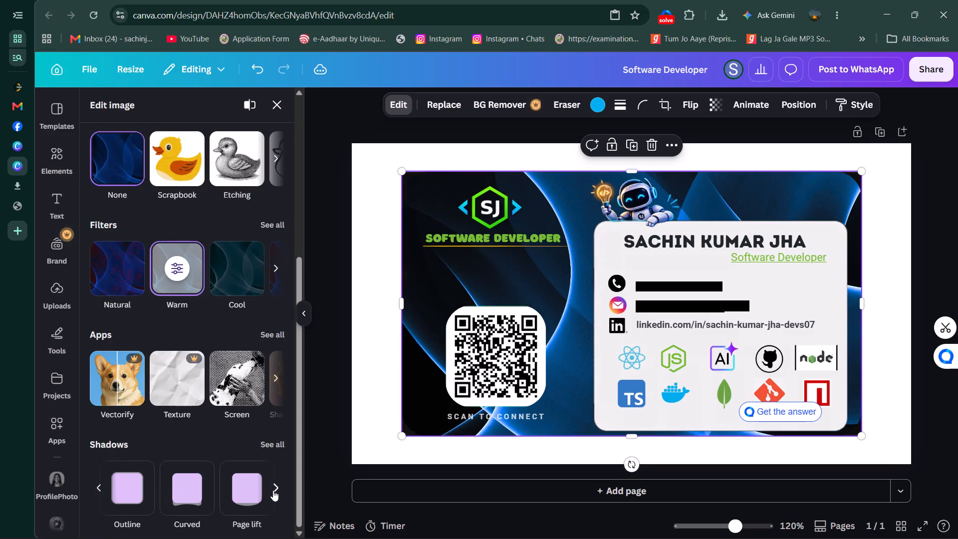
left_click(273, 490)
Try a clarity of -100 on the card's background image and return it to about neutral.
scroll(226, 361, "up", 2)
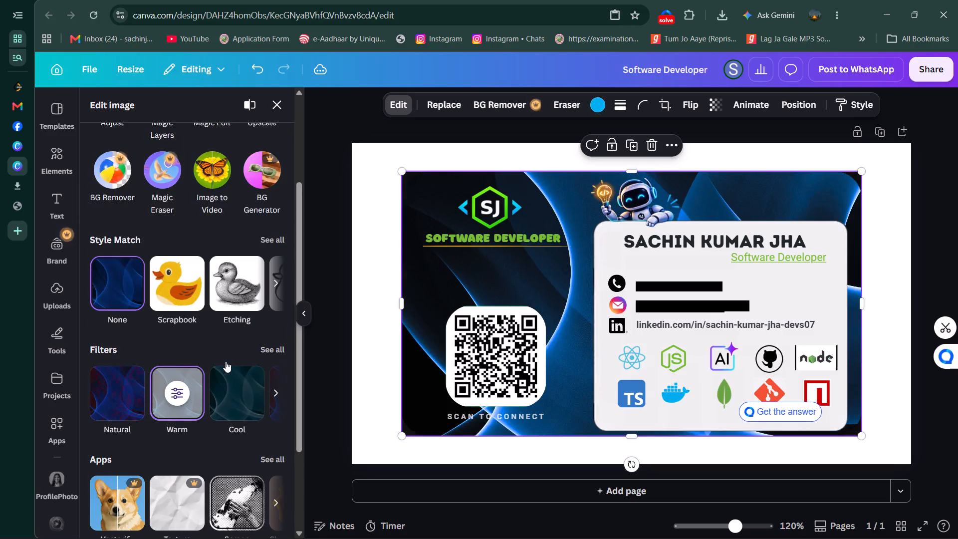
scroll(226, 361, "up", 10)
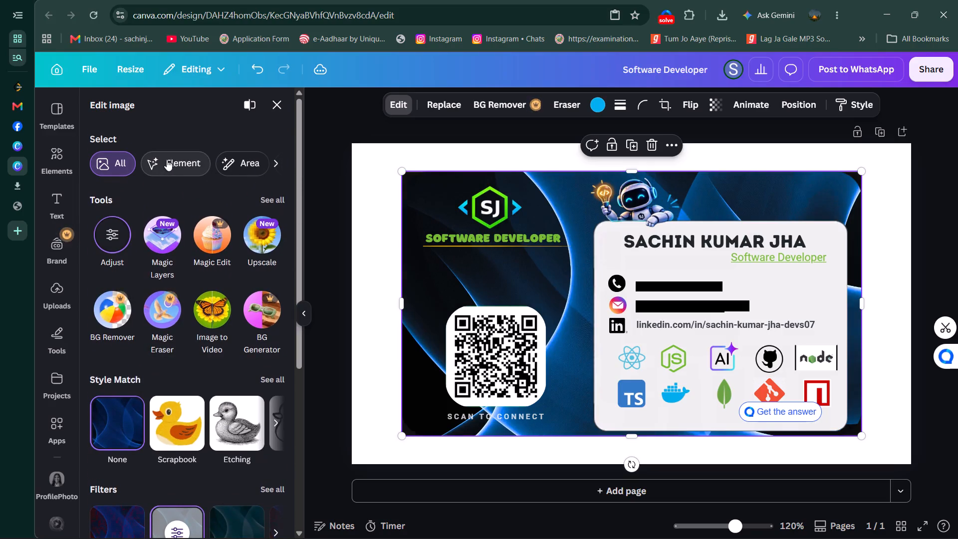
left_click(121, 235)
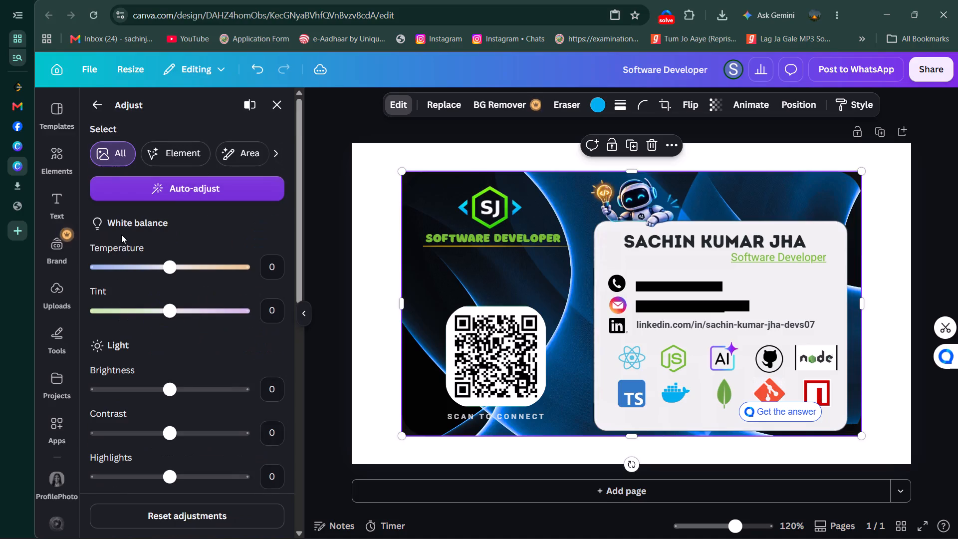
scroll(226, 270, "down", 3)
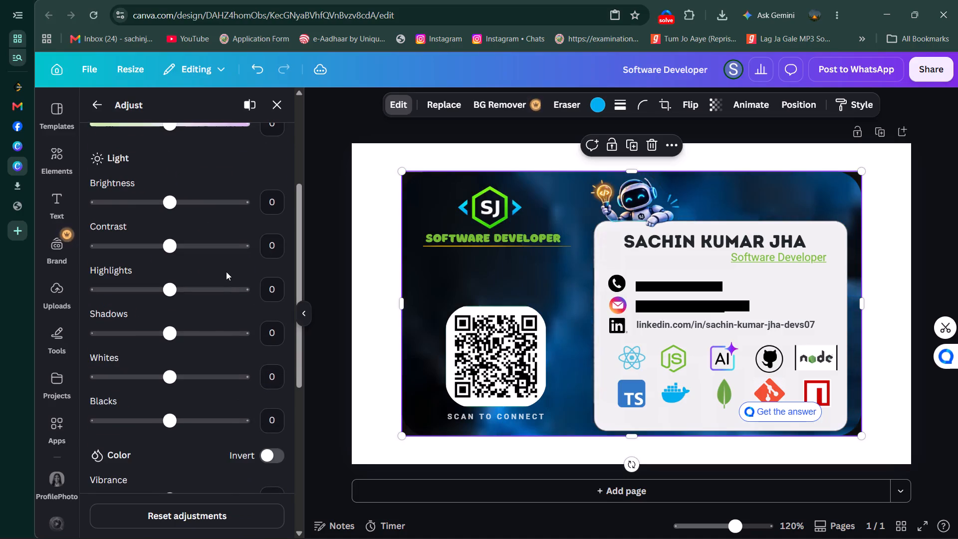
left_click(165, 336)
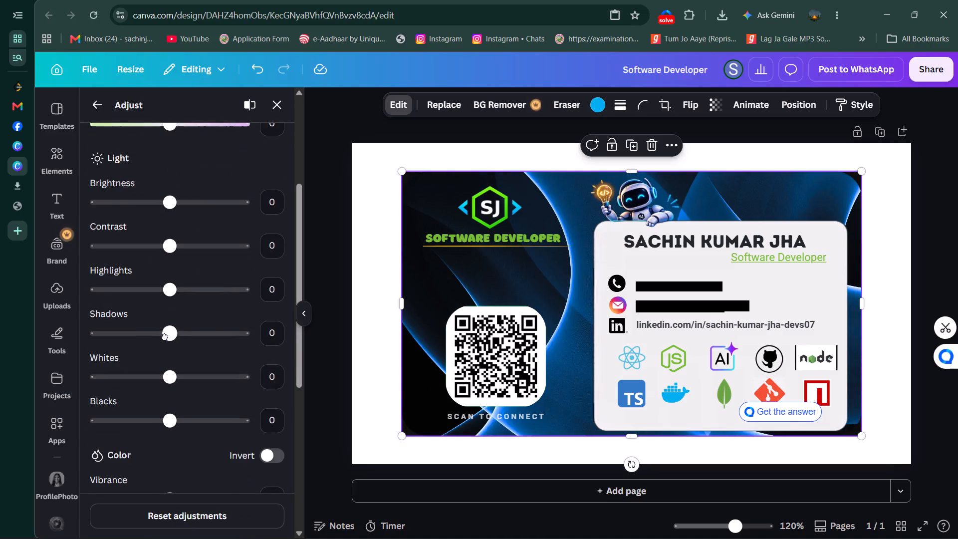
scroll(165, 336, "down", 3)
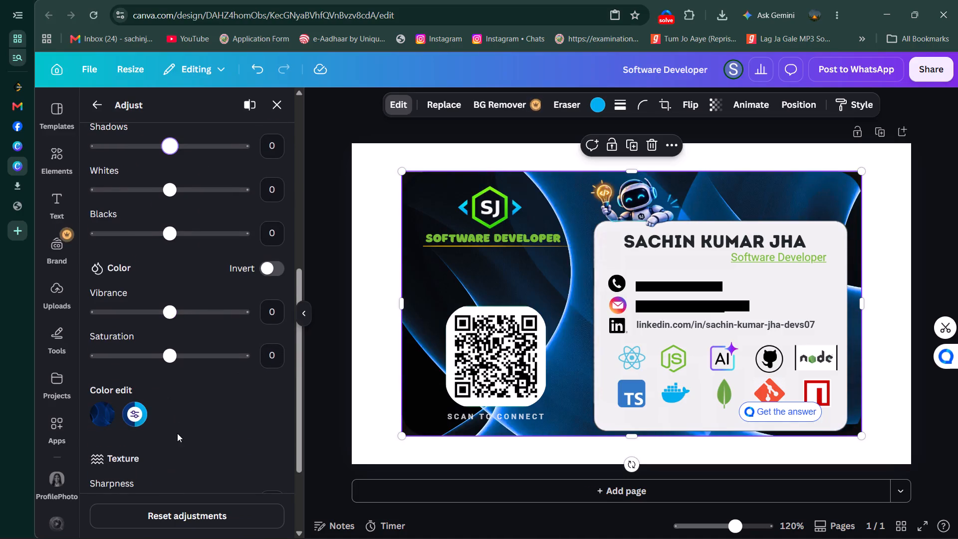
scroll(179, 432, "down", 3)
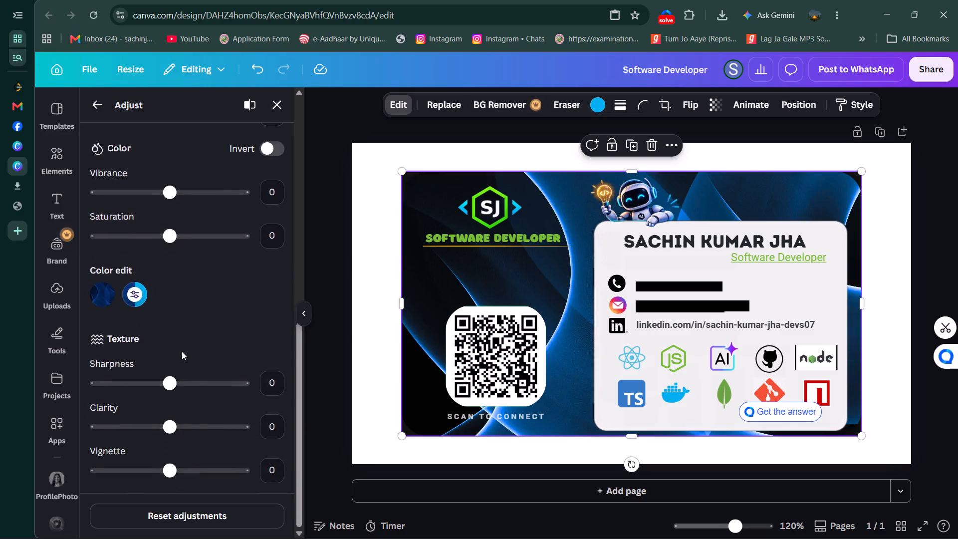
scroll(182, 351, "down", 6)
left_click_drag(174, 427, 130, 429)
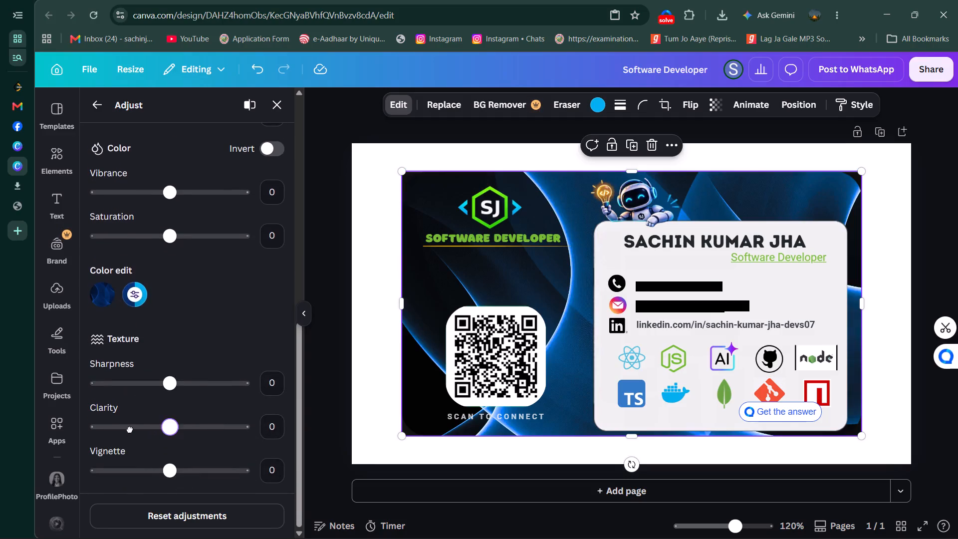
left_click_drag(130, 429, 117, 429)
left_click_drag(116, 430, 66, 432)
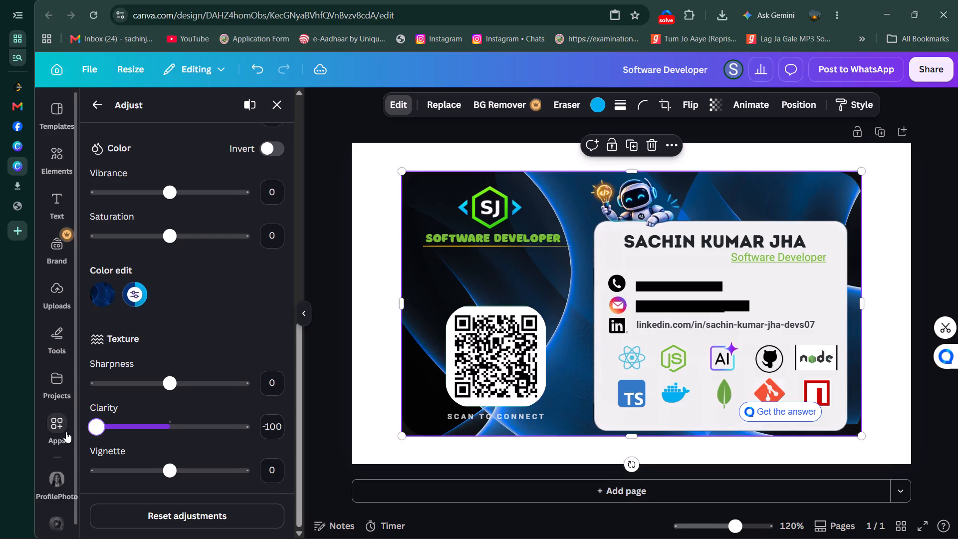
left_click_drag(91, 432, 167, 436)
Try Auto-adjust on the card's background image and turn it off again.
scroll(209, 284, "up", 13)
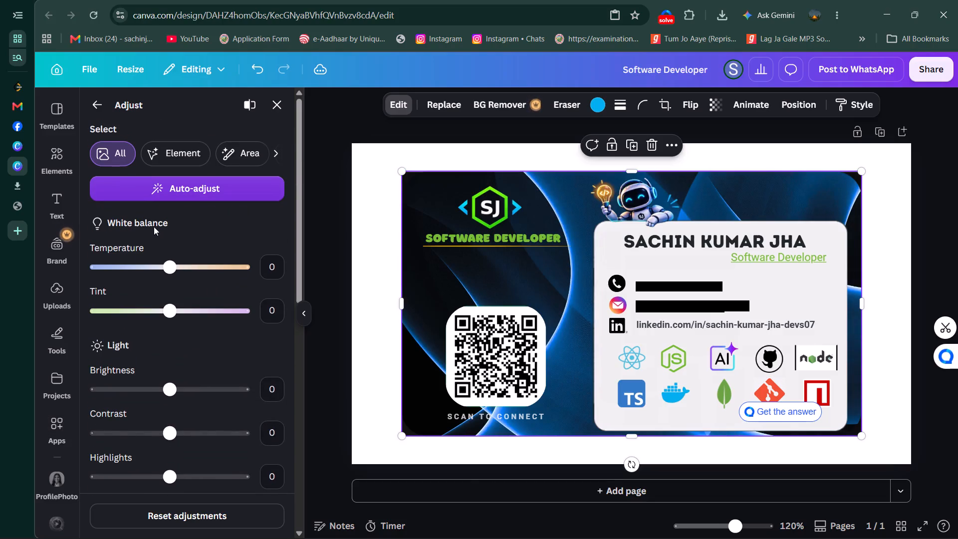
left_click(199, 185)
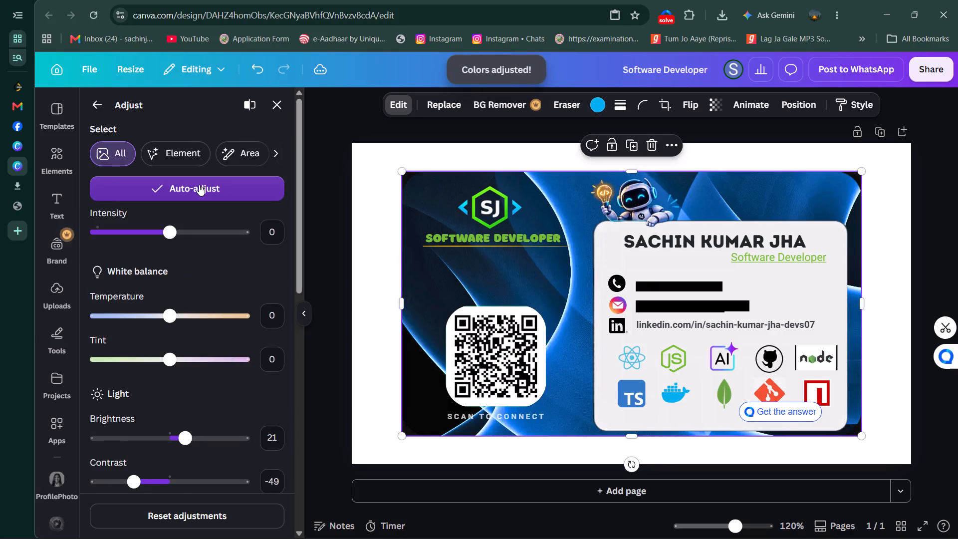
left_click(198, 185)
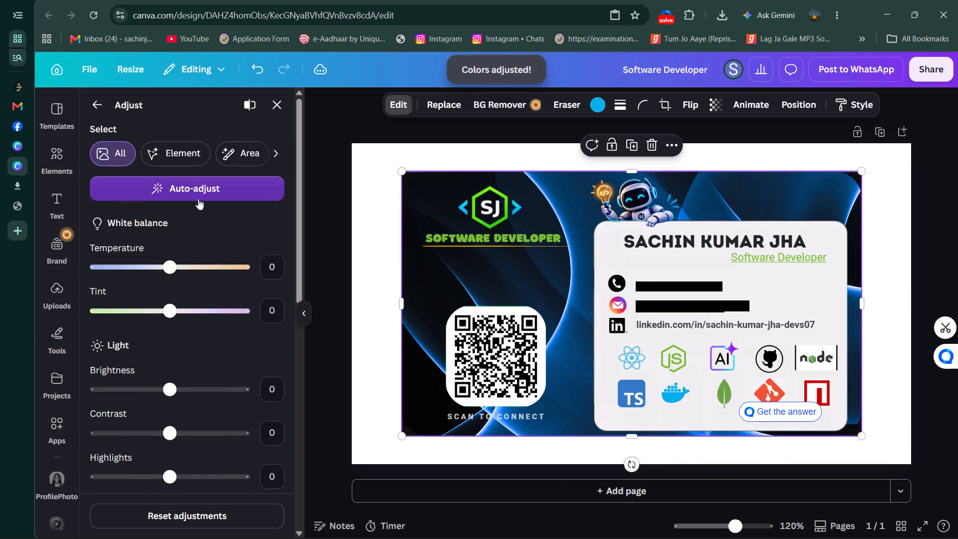
Set the shadows adjustment of the card's background image to -100.
scroll(195, 299, "down", 2)
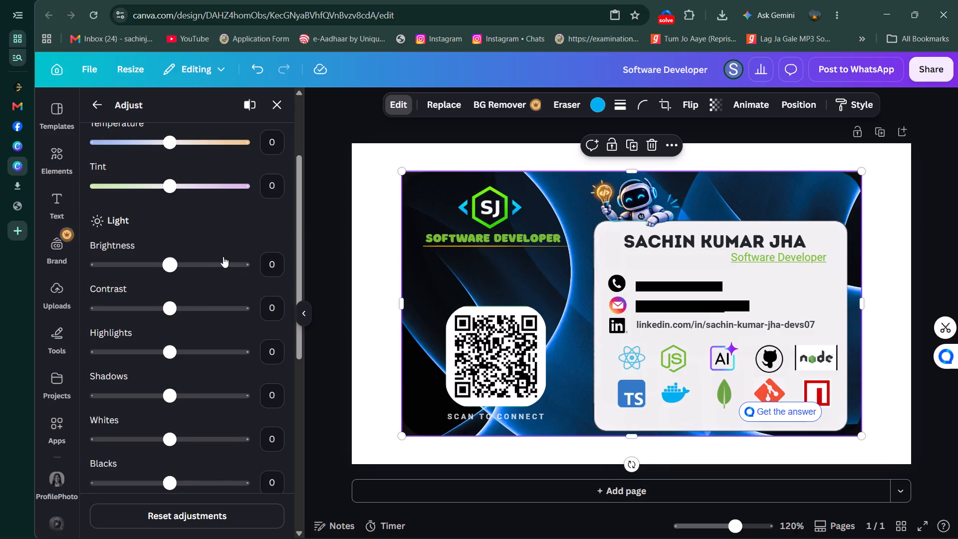
scroll(158, 344, "down", 1)
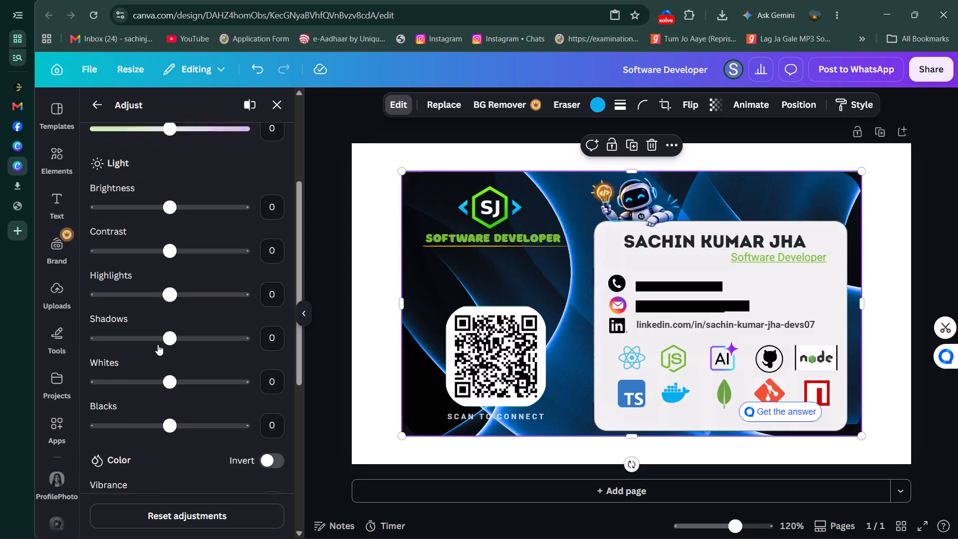
left_click_drag(171, 335, 218, 341)
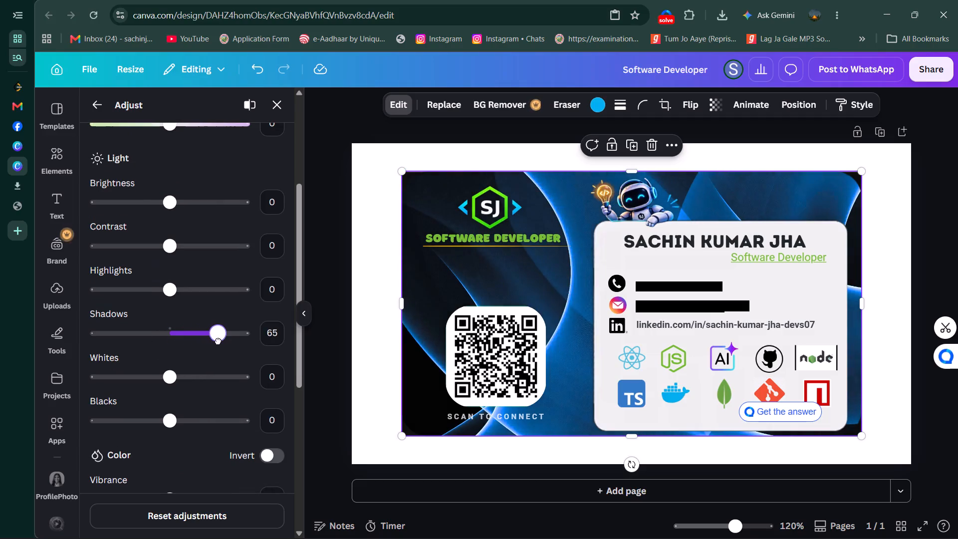
left_click_drag(218, 341, 82, 340)
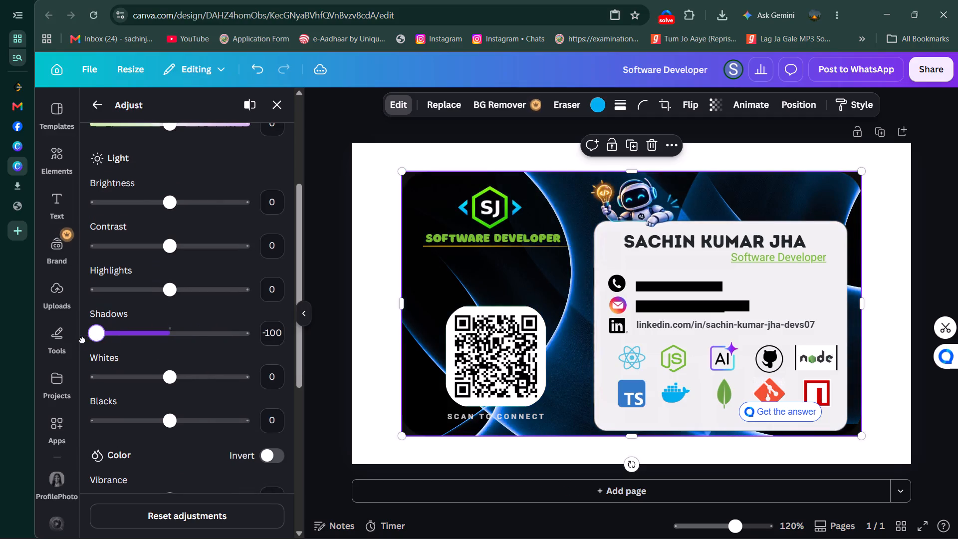
left_click_drag(82, 340, 65, 341)
left_click(635, 211)
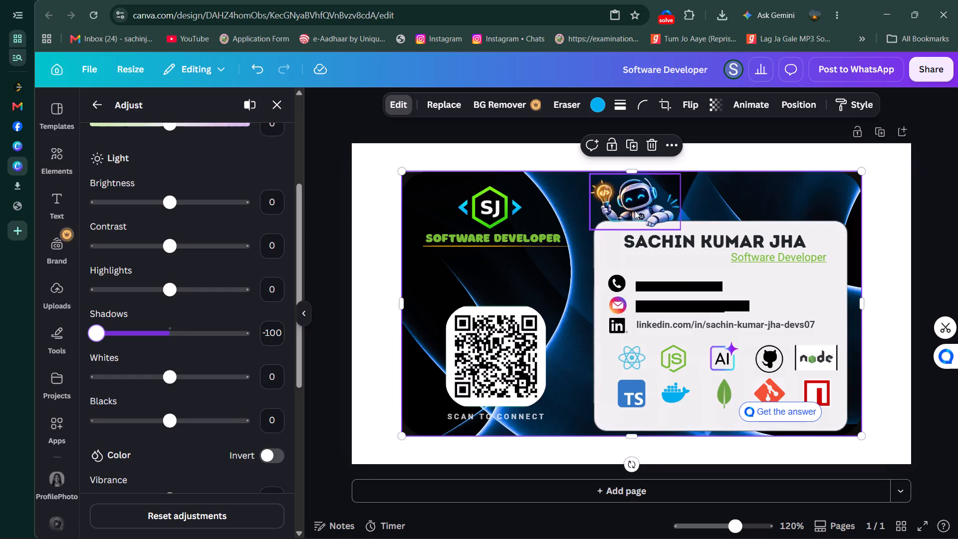
left_click(936, 257)
Replace the card's background image with the smoky blue-on-black photo from the "blue background" photo results.
left_click(719, 203)
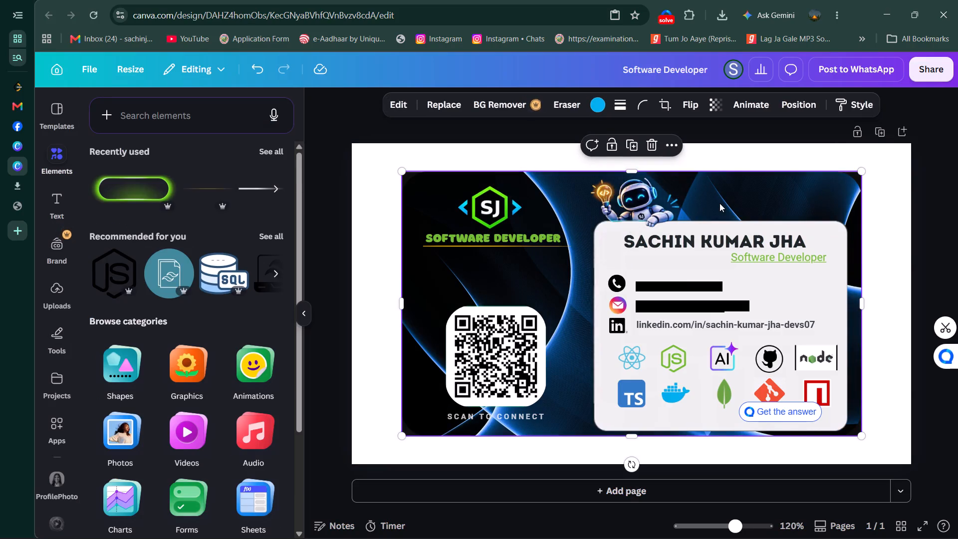
left_click(157, 110)
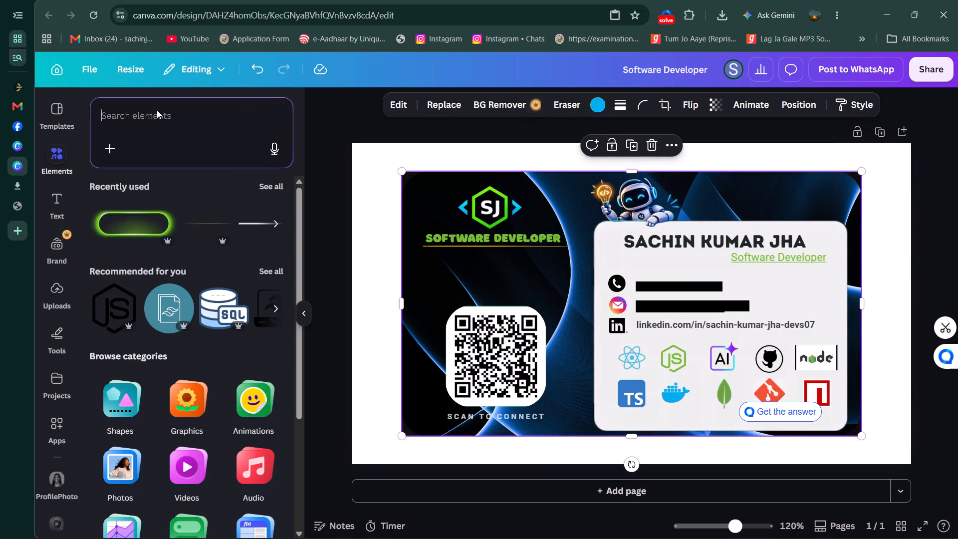
left_click(453, 101)
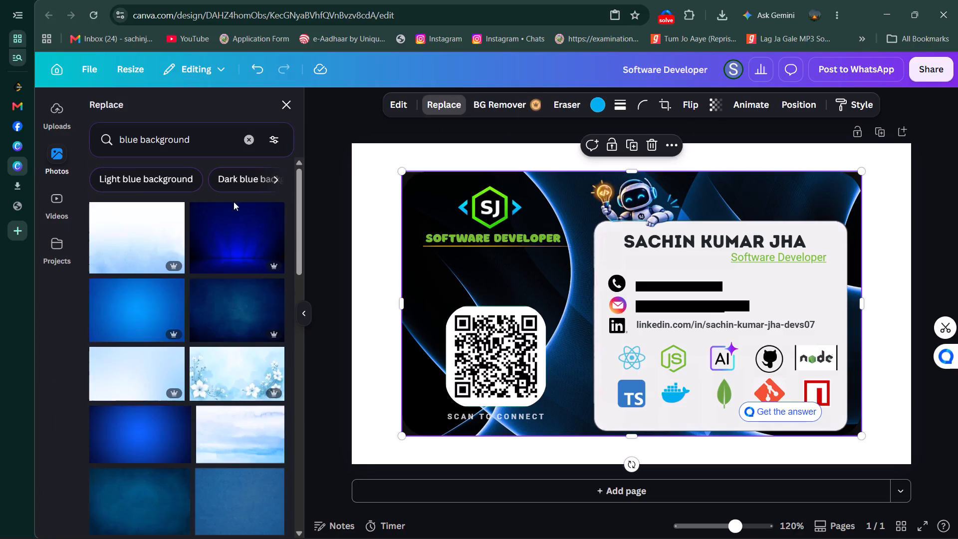
scroll(222, 359, "down", 9)
scroll(221, 352, "up", 4)
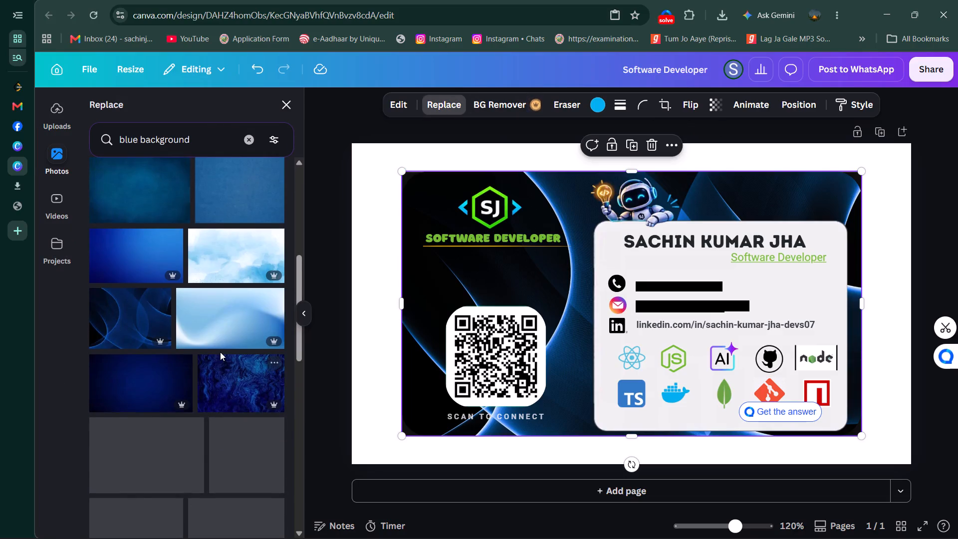
scroll(220, 352, "down", 1)
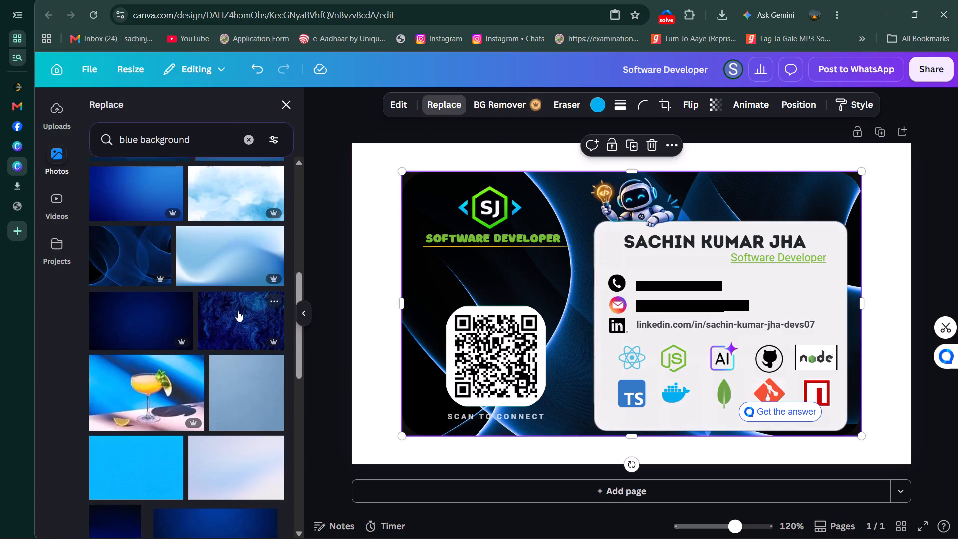
scroll(238, 311, "down", 4)
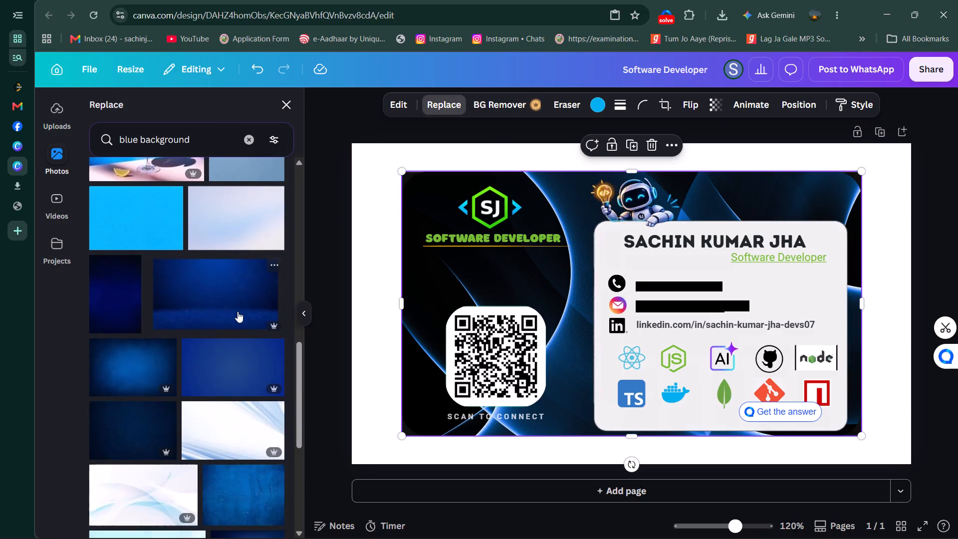
scroll(238, 311, "down", 8)
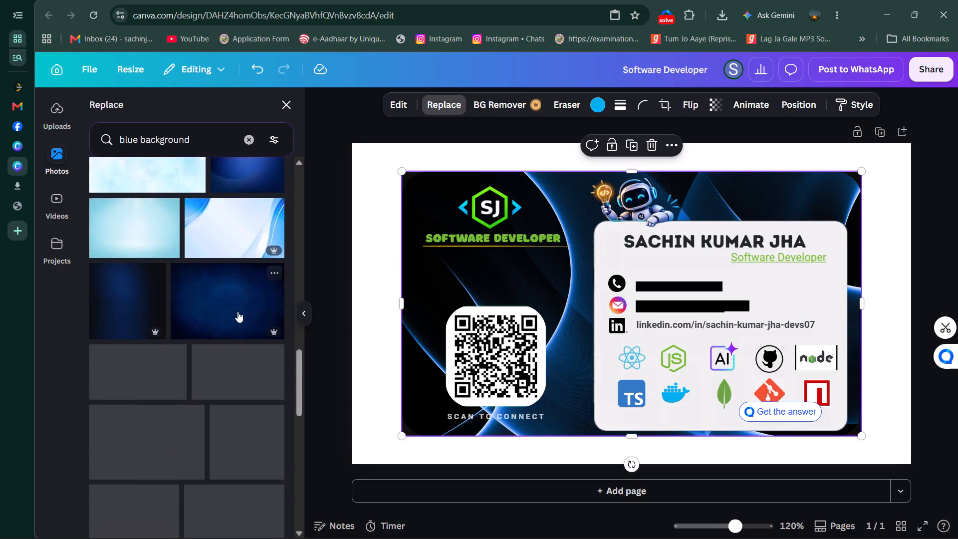
scroll(237, 311, "up", 1)
scroll(236, 311, "down", 3)
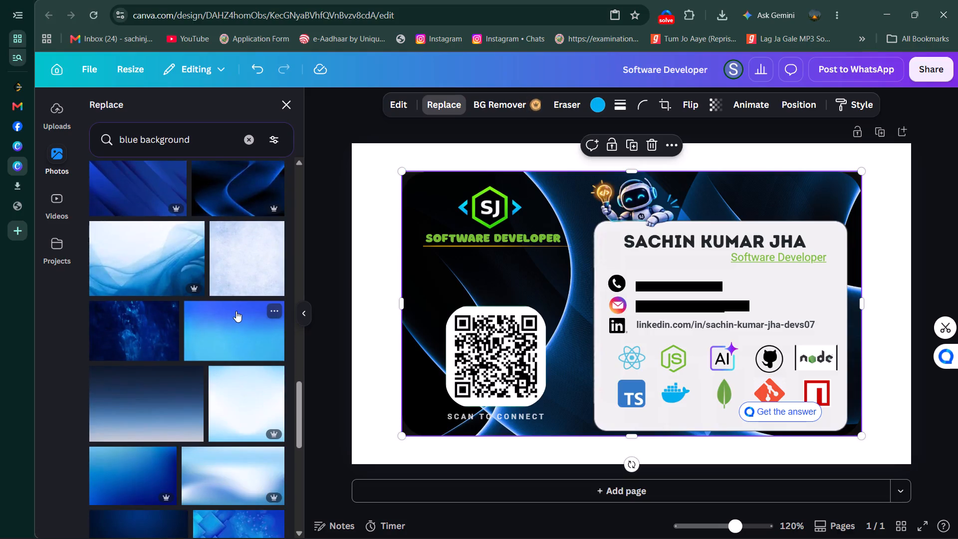
scroll(236, 311, "down", 2)
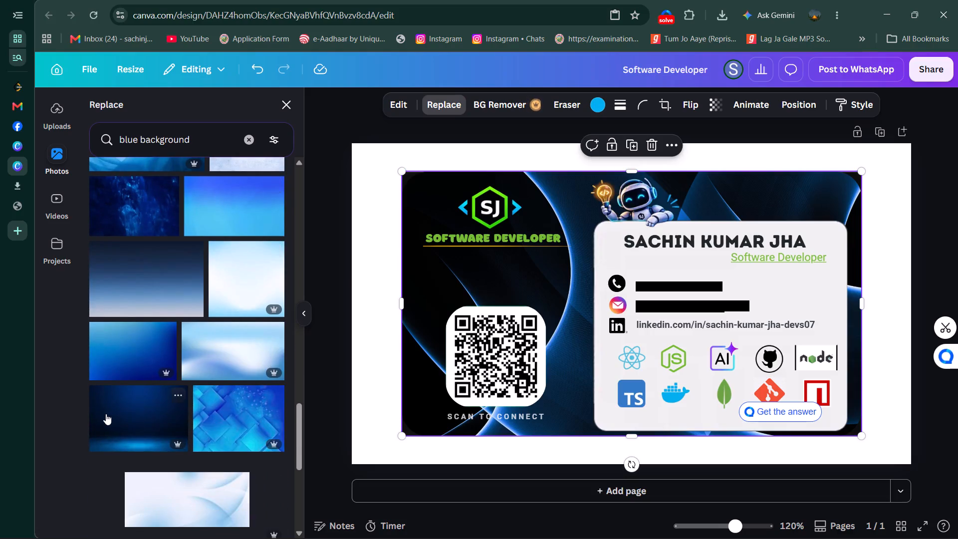
scroll(108, 414, "down", 3)
scroll(133, 375, "down", 1)
scroll(137, 362, "up", 2)
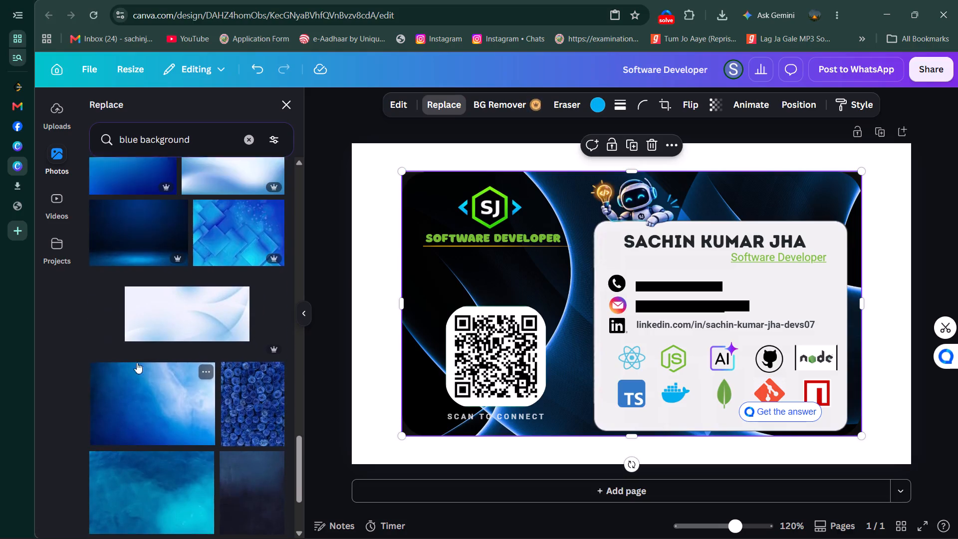
scroll(137, 362, "down", 2)
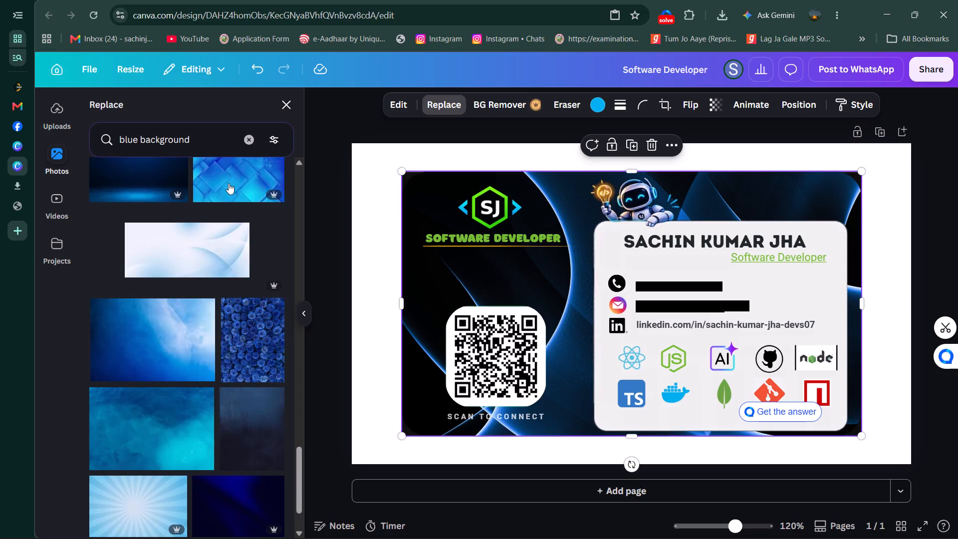
scroll(227, 201, "down", 2)
scroll(179, 369, "down", 4)
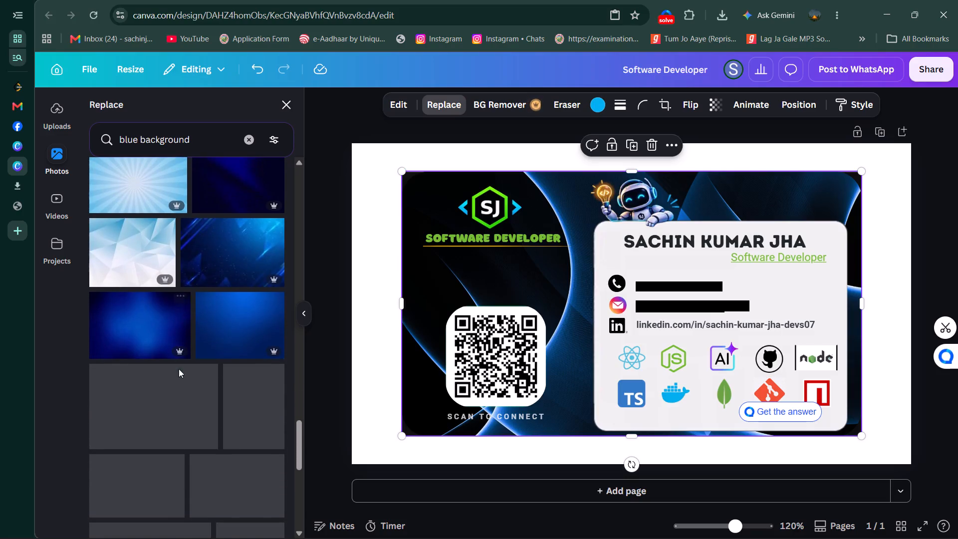
scroll(240, 261, "down", 2)
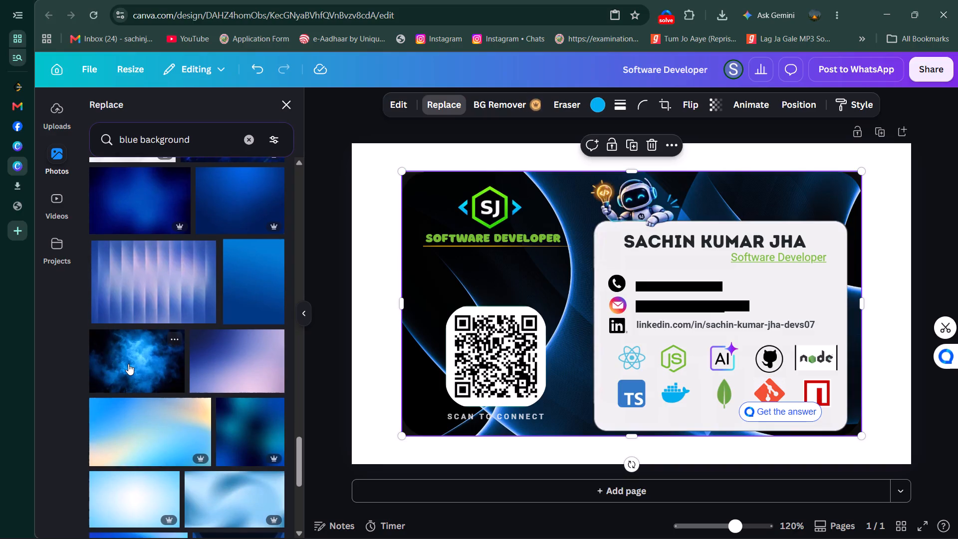
left_click(129, 363)
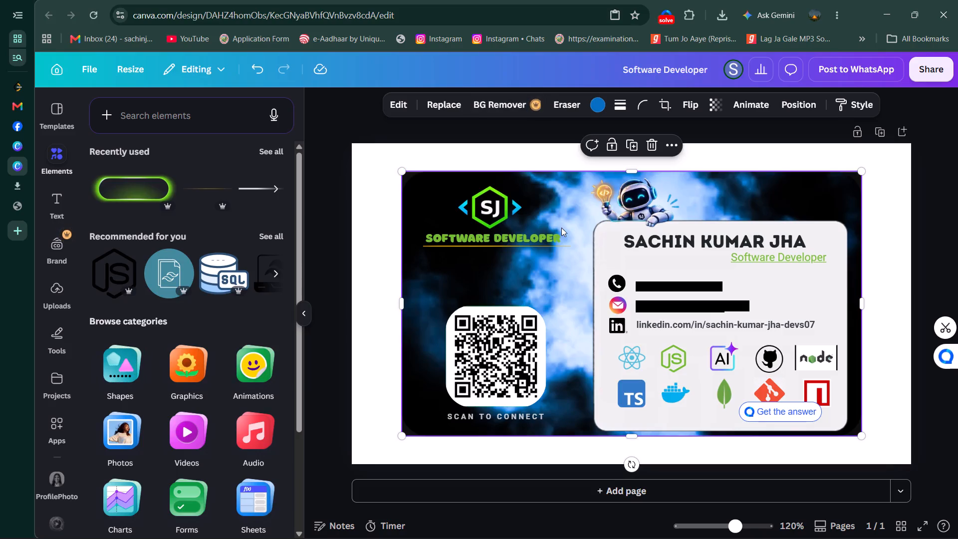
left_click(570, 281)
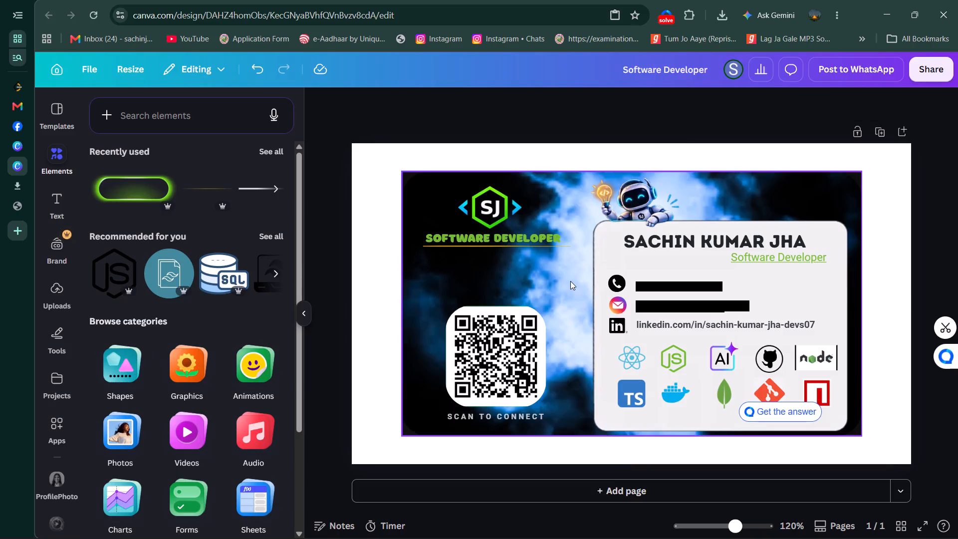
left_click(570, 279)
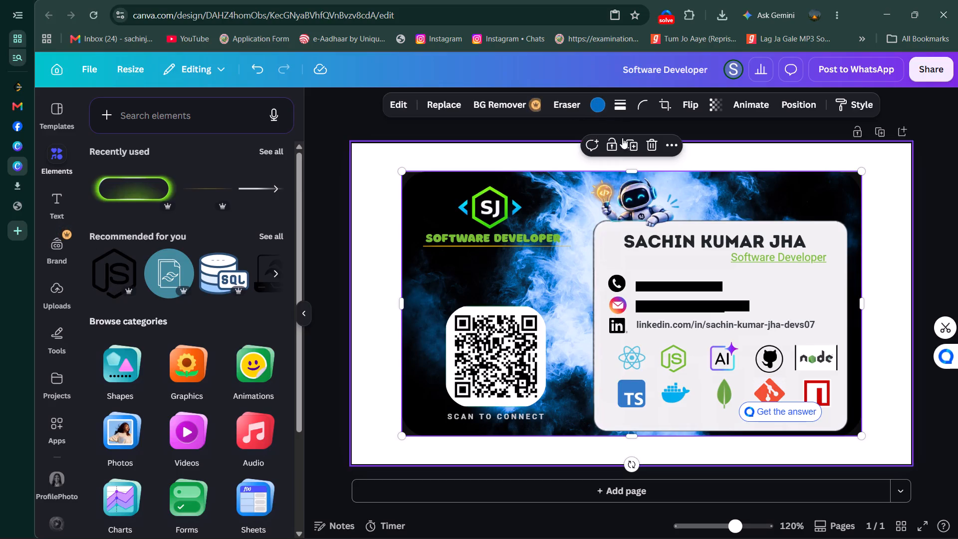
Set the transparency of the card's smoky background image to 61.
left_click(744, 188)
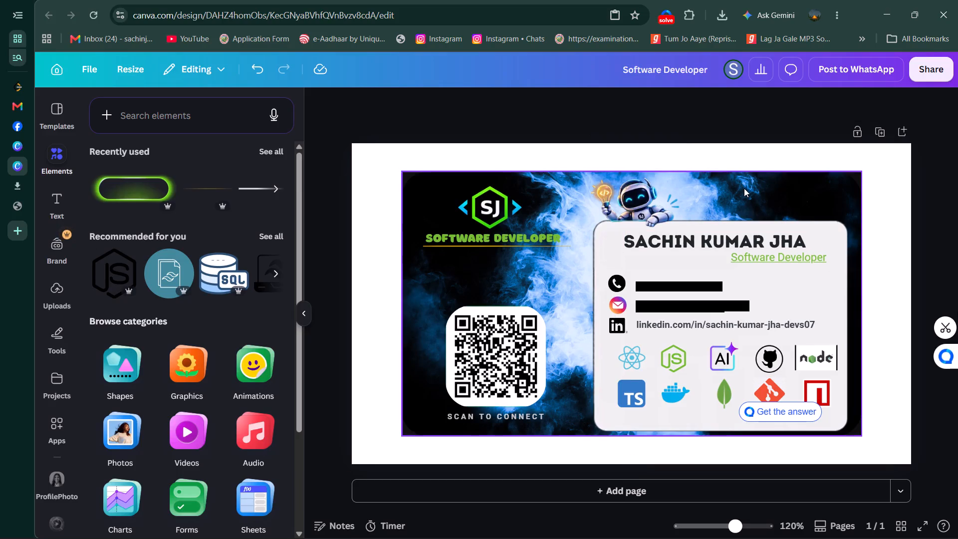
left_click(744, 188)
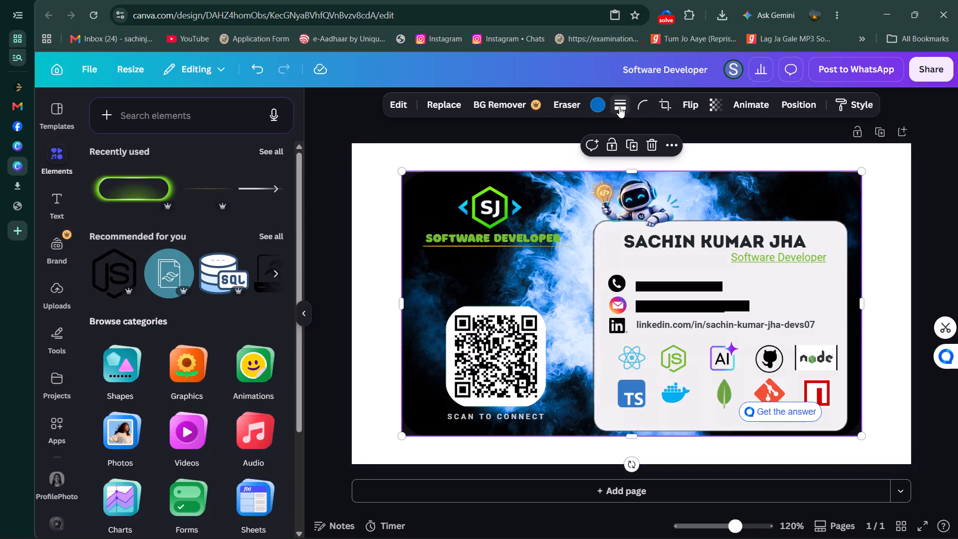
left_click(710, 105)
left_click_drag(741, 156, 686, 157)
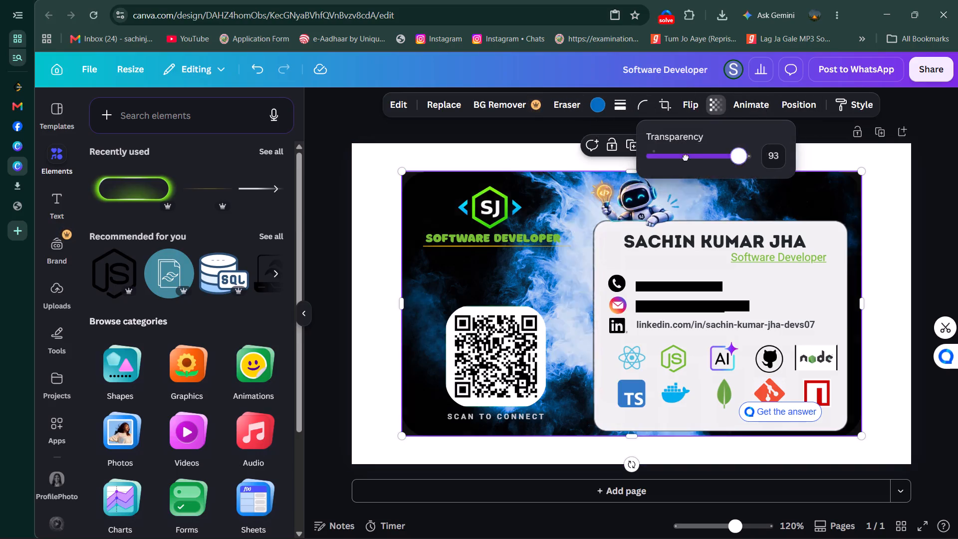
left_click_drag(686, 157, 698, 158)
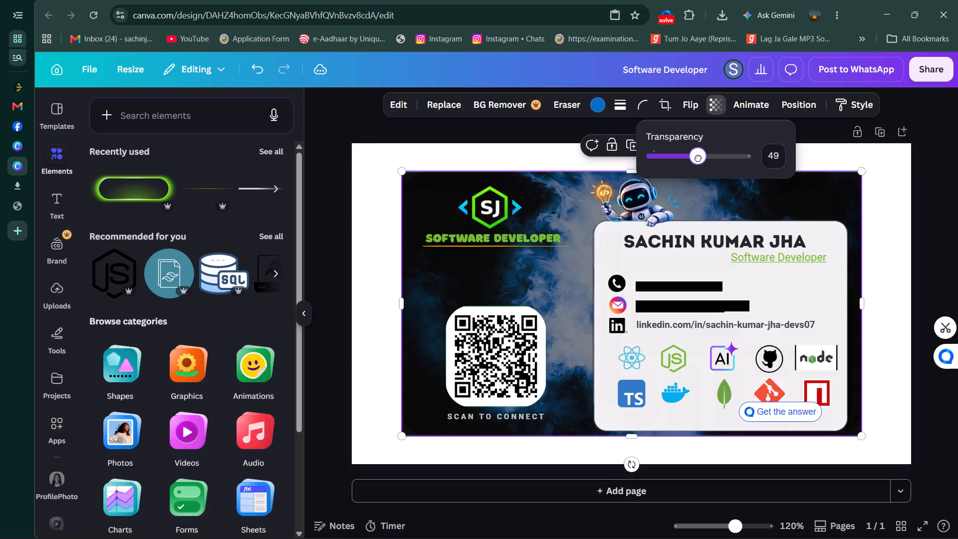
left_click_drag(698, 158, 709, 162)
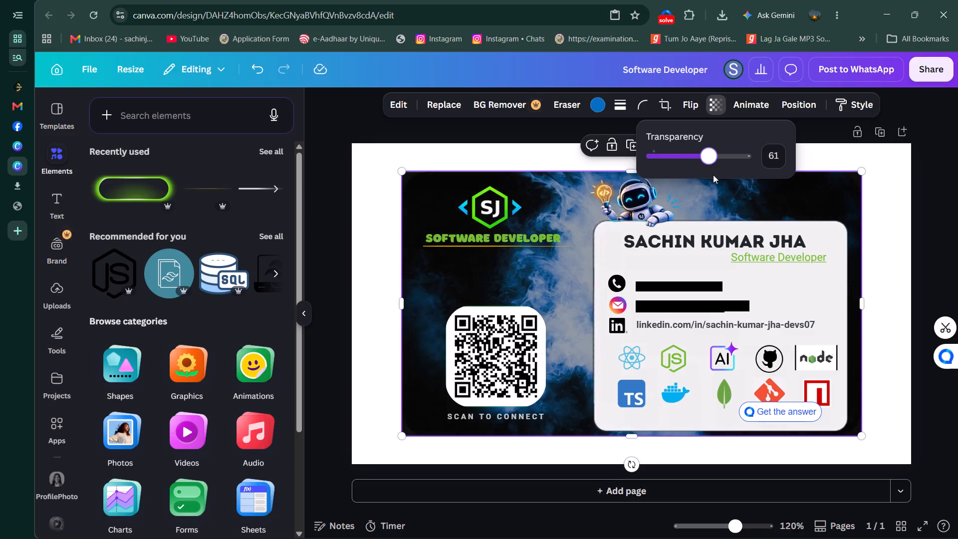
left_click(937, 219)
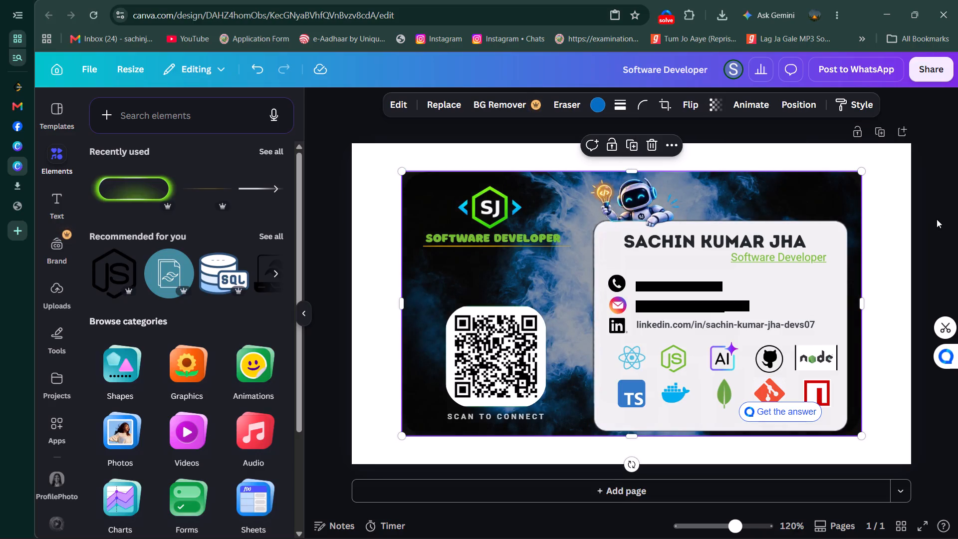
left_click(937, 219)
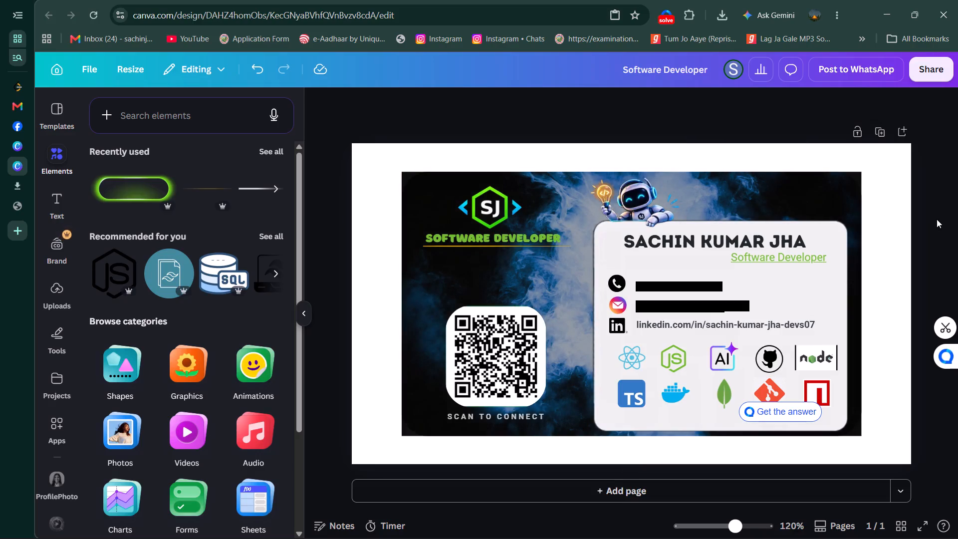
Readjust the background image's transparency, trying 44, 0, 87 and 93 before settling on a medium level.
left_click(762, 199)
left_click(709, 101)
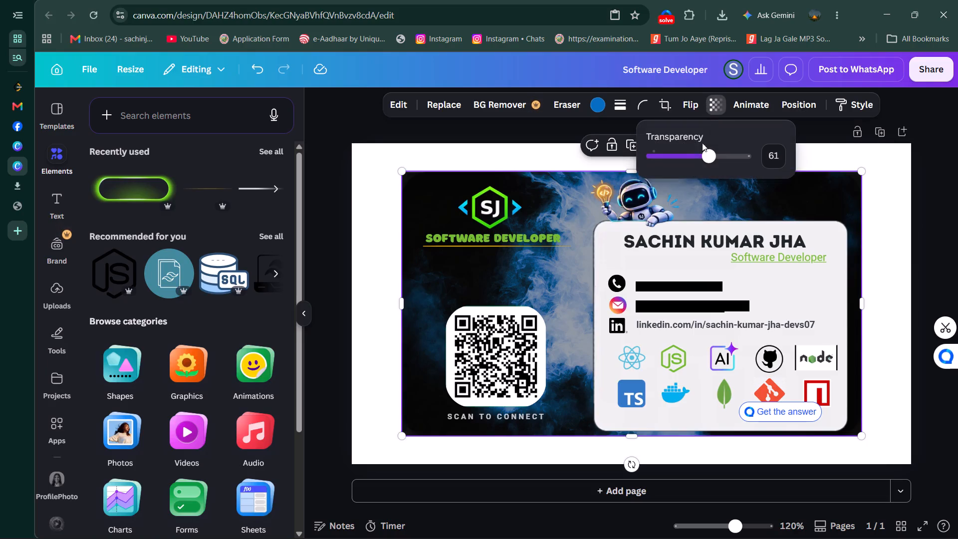
left_click_drag(708, 155, 692, 156)
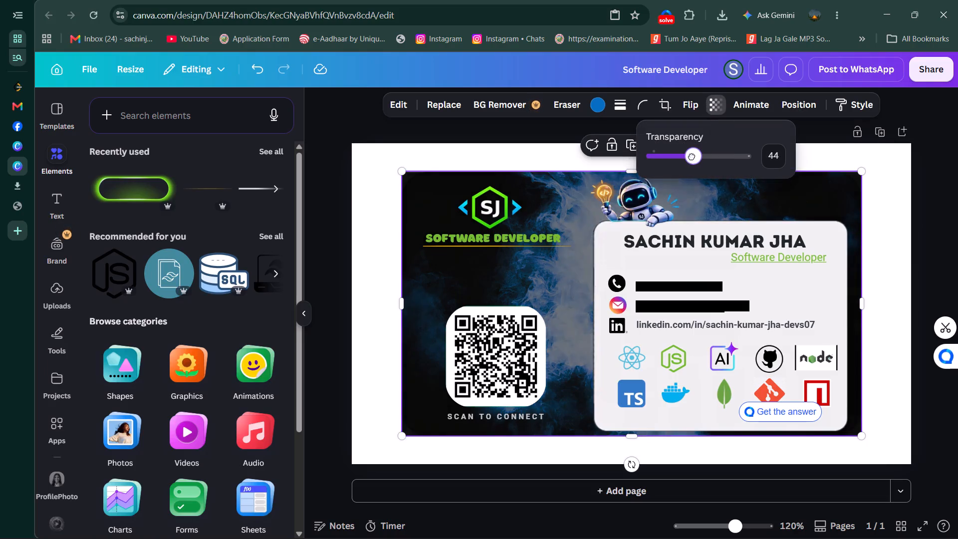
left_click_drag(692, 156, 647, 160)
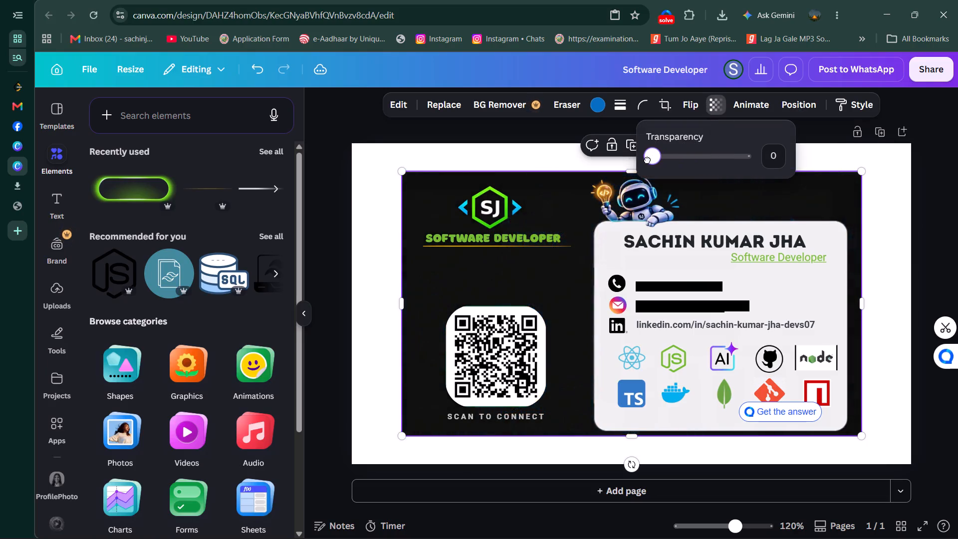
left_click_drag(647, 160, 734, 163)
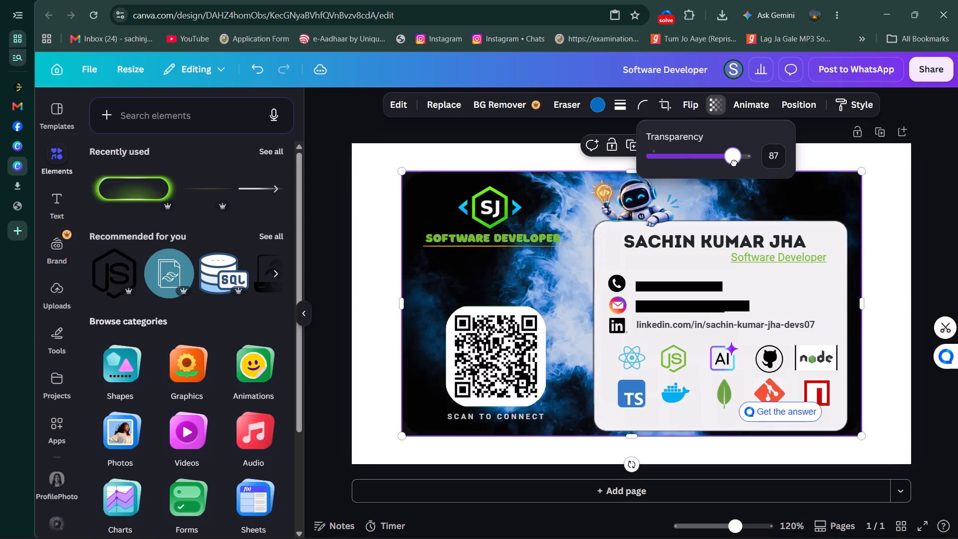
left_click_drag(734, 163, 739, 163)
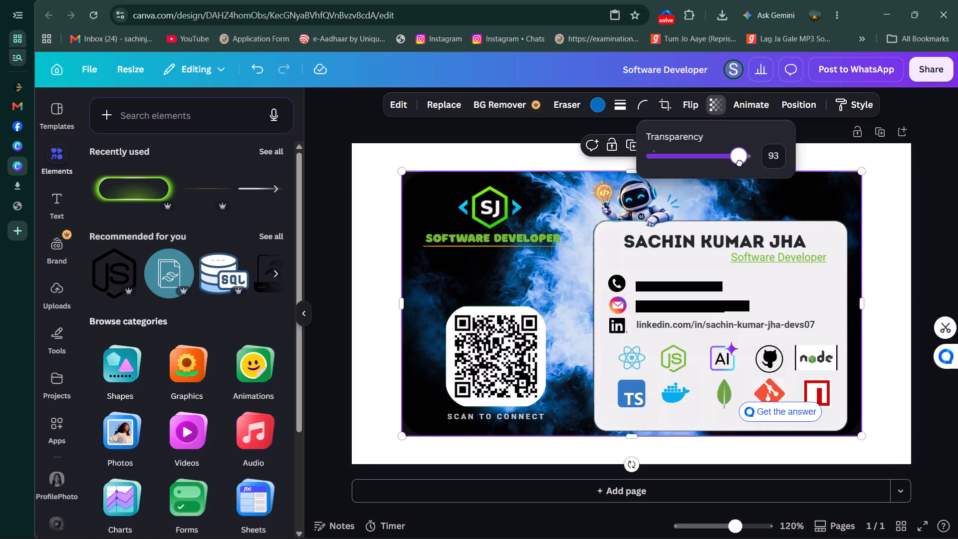
left_click_drag(739, 163, 713, 162)
left_click(957, 225)
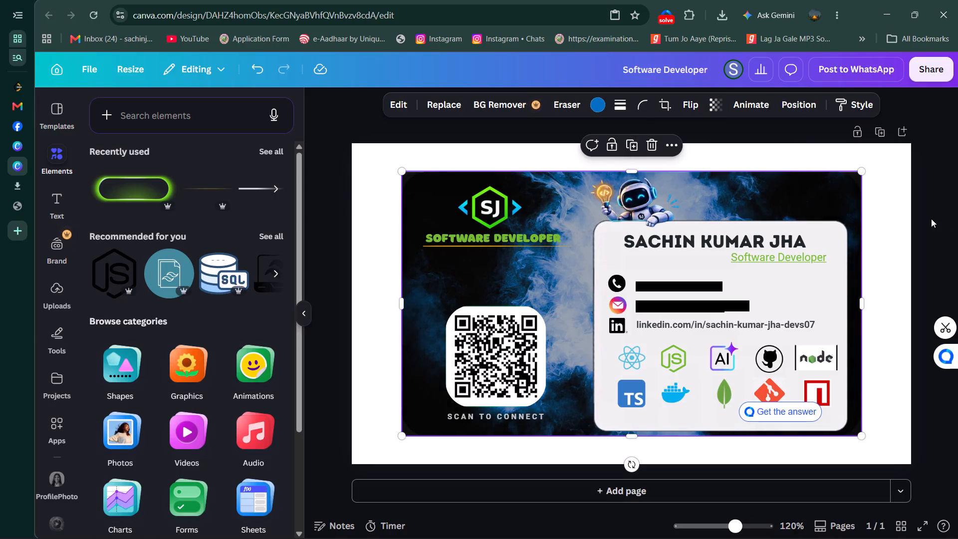
Examine the layer order of all the card's elements, from the contact texts down to the backgrounds.
left_click(818, 101)
left_click(844, 98)
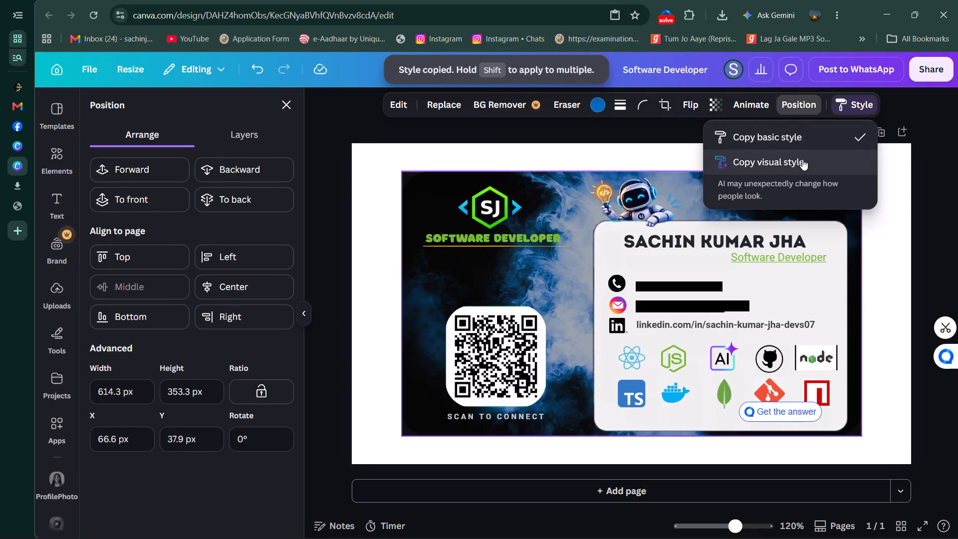
left_click(244, 130)
scroll(229, 359, "down", 2)
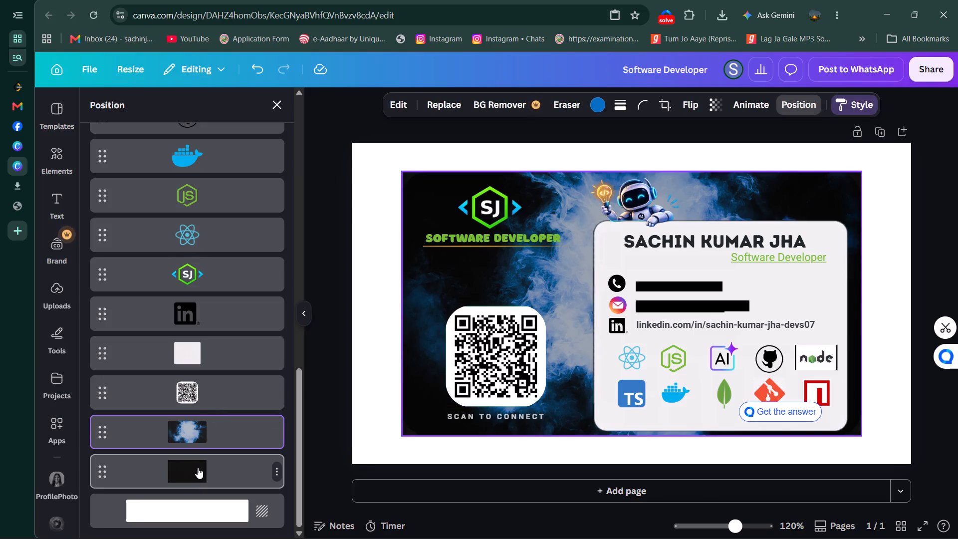
scroll(239, 327, "up", 3)
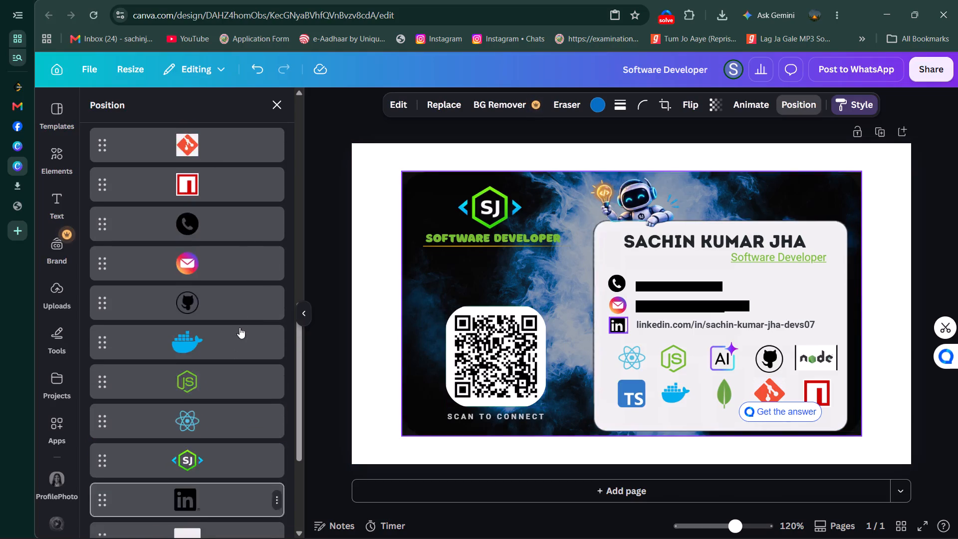
scroll(243, 322, "up", 15)
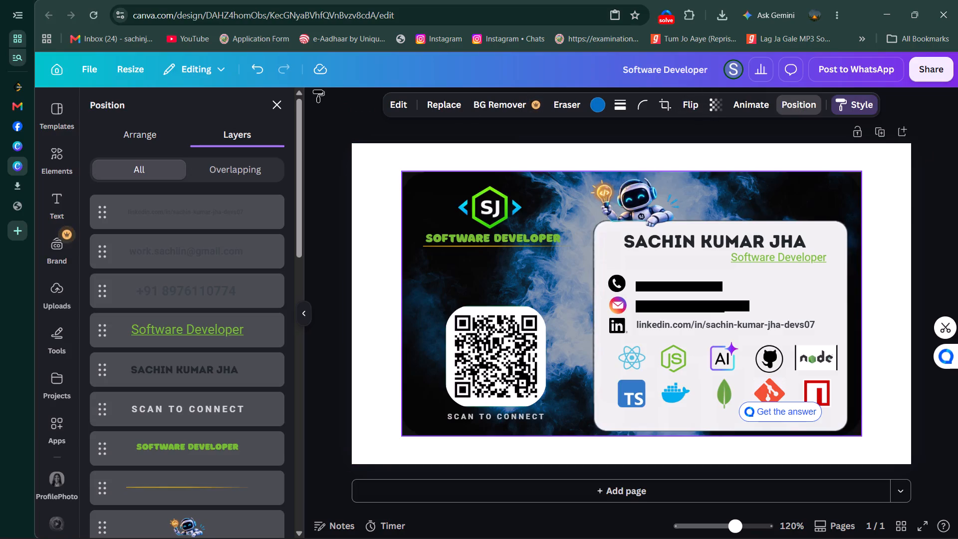
left_click(273, 99)
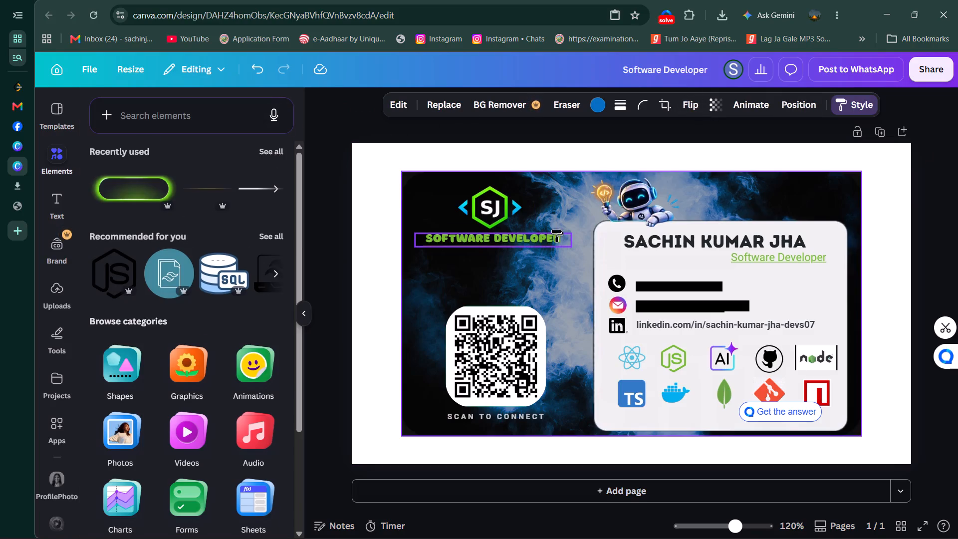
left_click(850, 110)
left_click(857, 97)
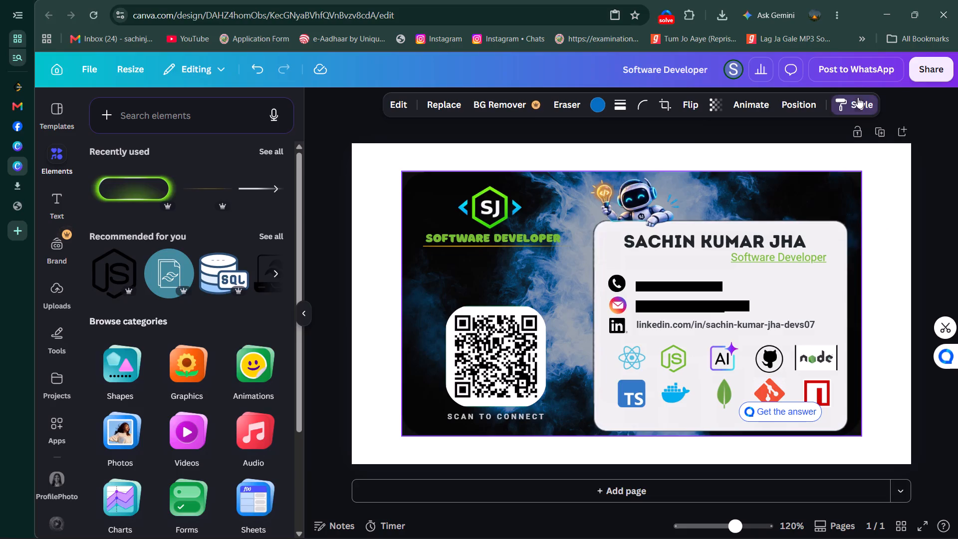
Replace the card's smoky background image with the dark blue curved-wave photo from the "blue background" photo results.
left_click(906, 98)
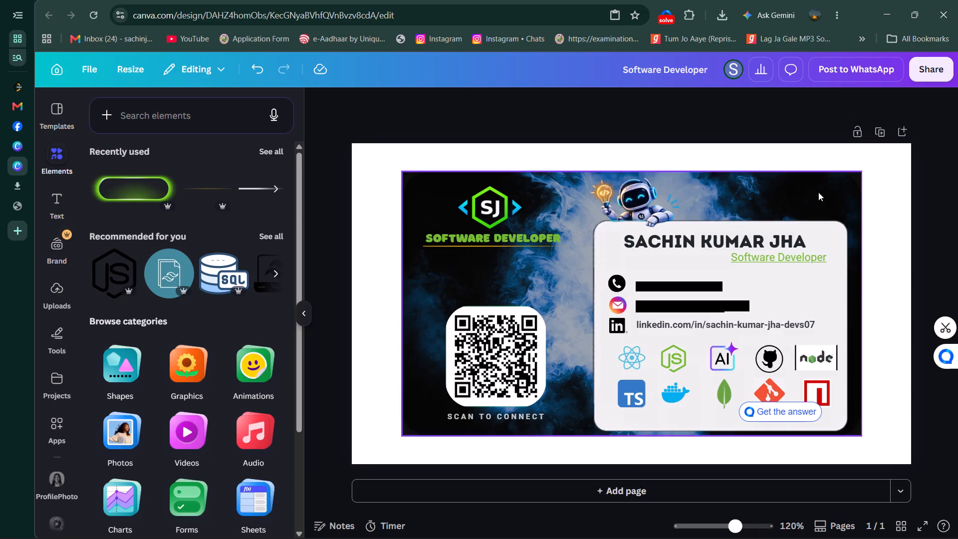
left_click(818, 192)
left_click(457, 106)
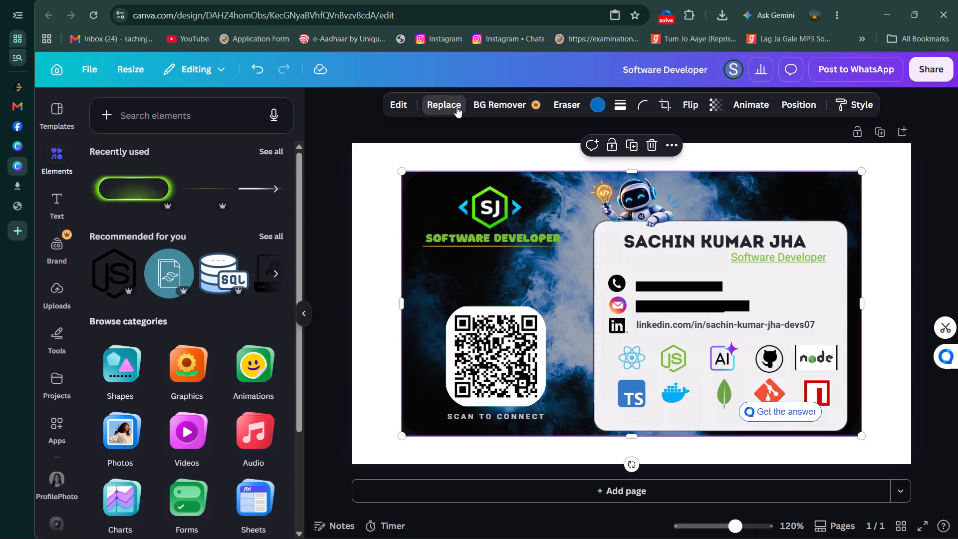
scroll(236, 318, "down", 2)
scroll(233, 320, "up", 2)
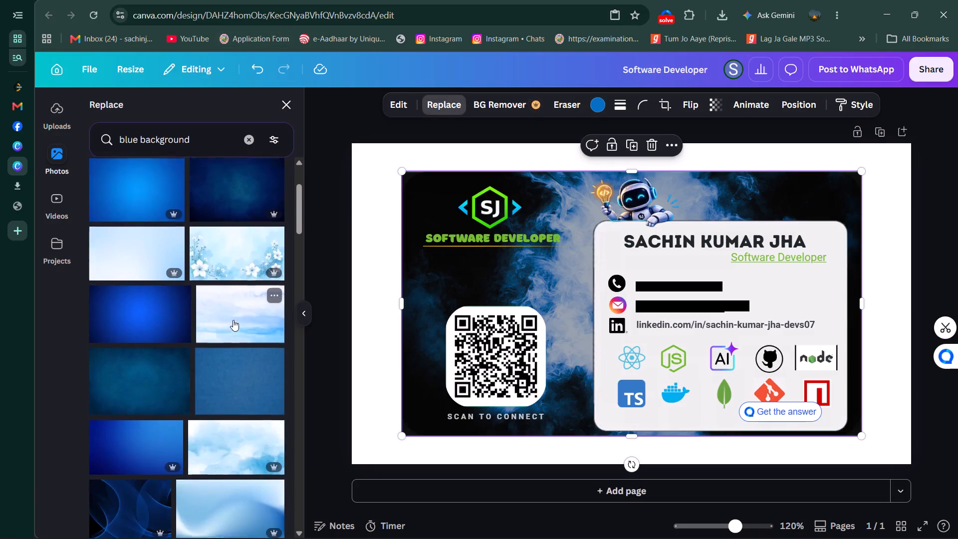
scroll(233, 320, "up", 2)
scroll(233, 320, "down", 6)
scroll(234, 321, "up", 1)
scroll(234, 321, "down", 9)
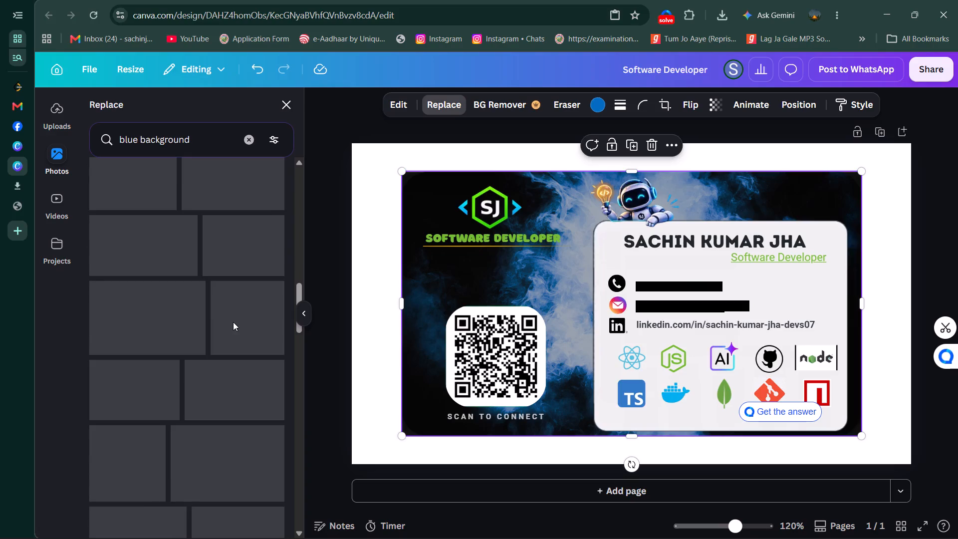
scroll(233, 322, "down", 2)
scroll(233, 323, "up", 1)
scroll(232, 324, "down", 9)
scroll(231, 324, "up", 1)
scroll(231, 324, "down", 1)
scroll(231, 324, "up", 4)
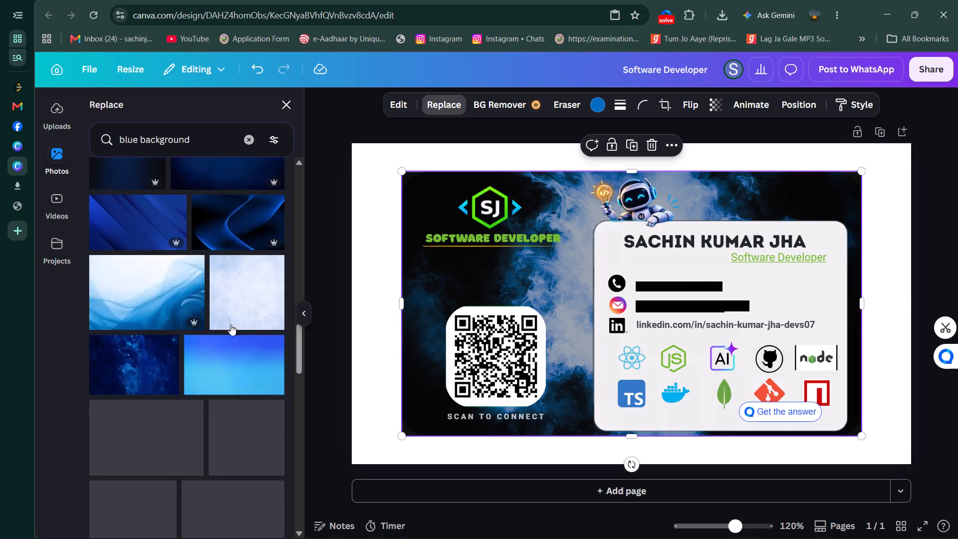
scroll(231, 324, "up", 2)
left_click(243, 304)
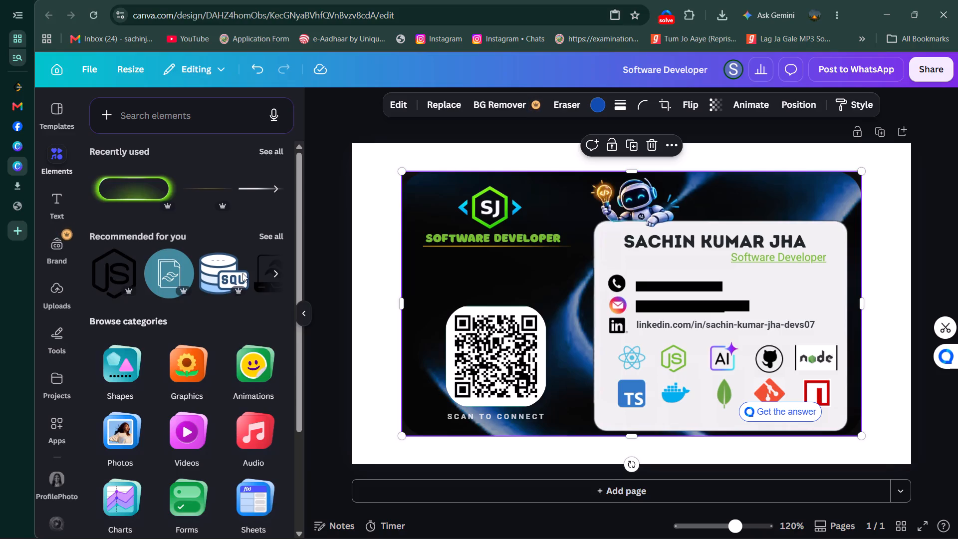
Look through more "blue background" photos as possible replacements for the card's curved-wave background image.
left_click(441, 102)
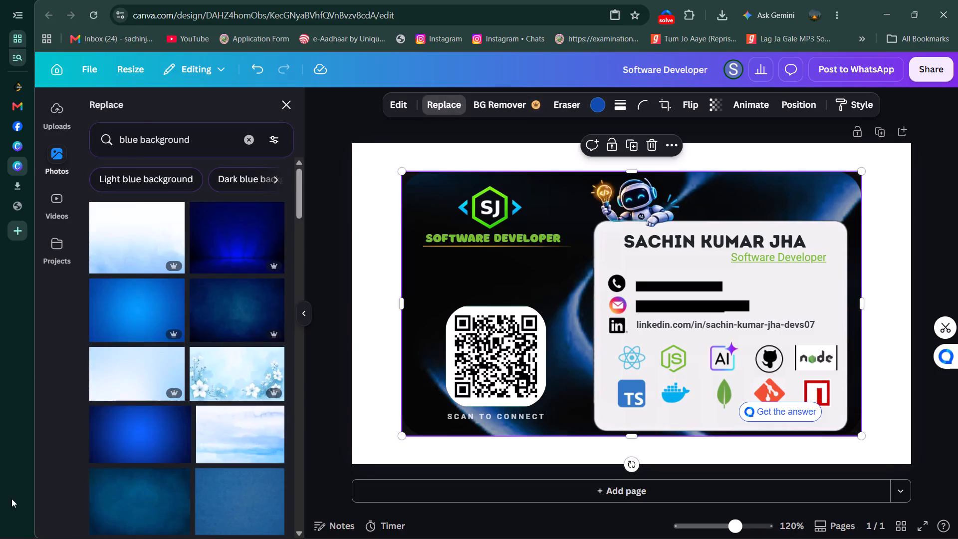
scroll(227, 360, "down", 5)
scroll(228, 361, "up", 1)
scroll(228, 361, "down", 7)
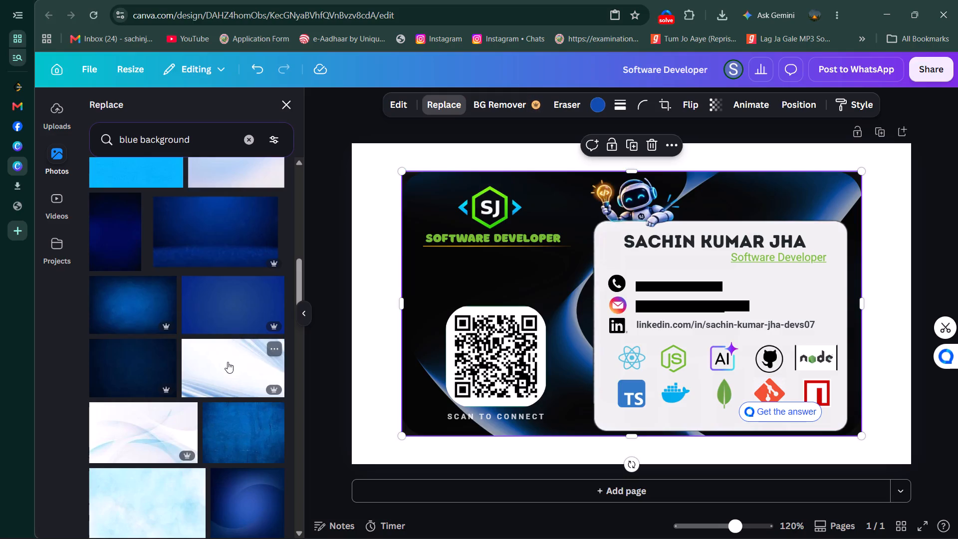
scroll(209, 391, "down", 2)
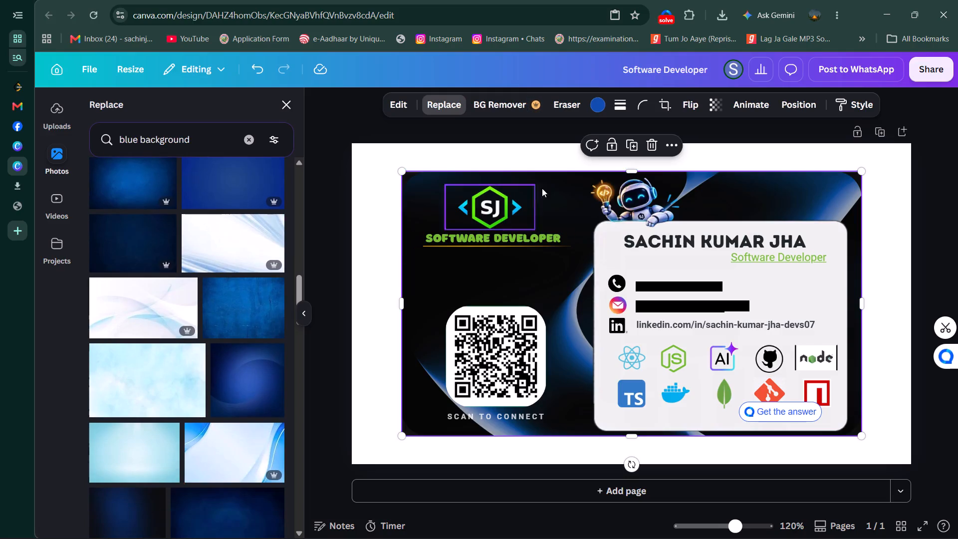
left_click(951, 205)
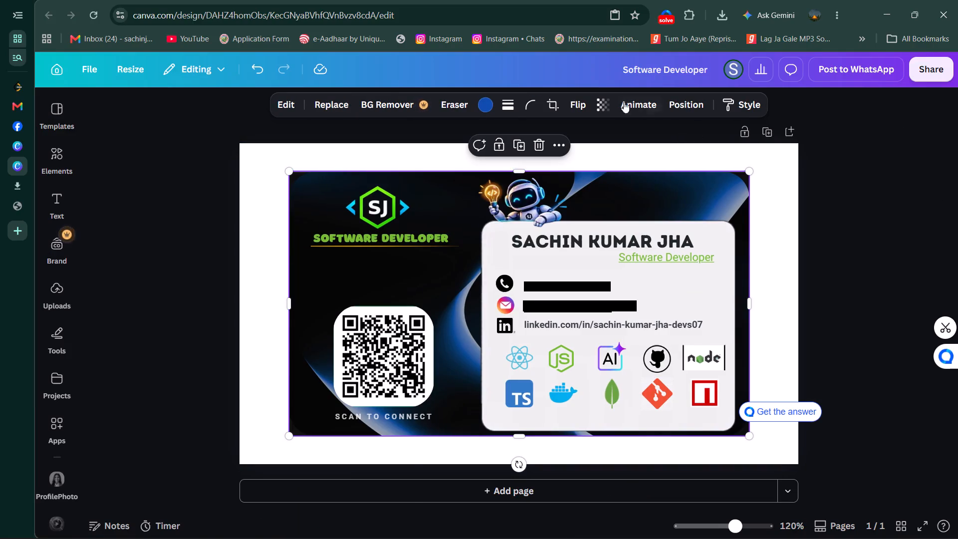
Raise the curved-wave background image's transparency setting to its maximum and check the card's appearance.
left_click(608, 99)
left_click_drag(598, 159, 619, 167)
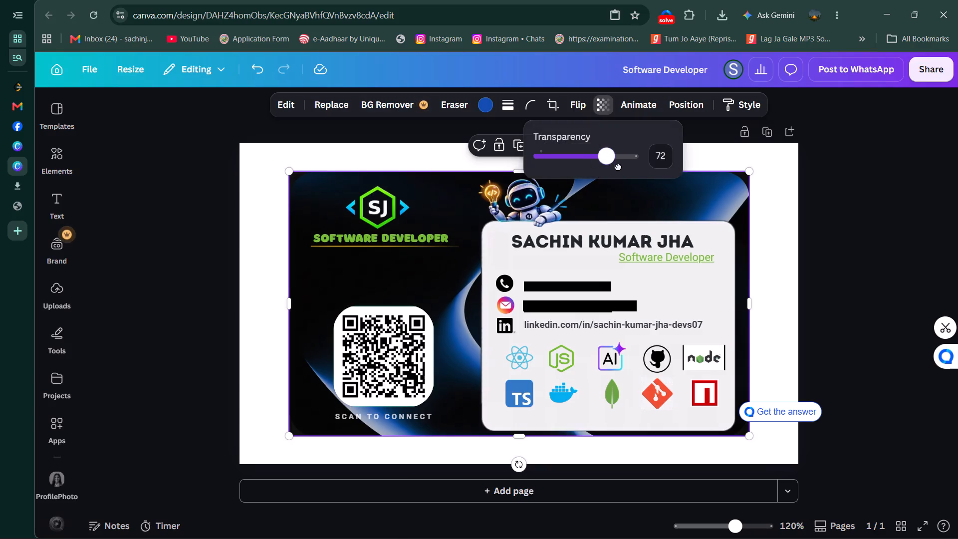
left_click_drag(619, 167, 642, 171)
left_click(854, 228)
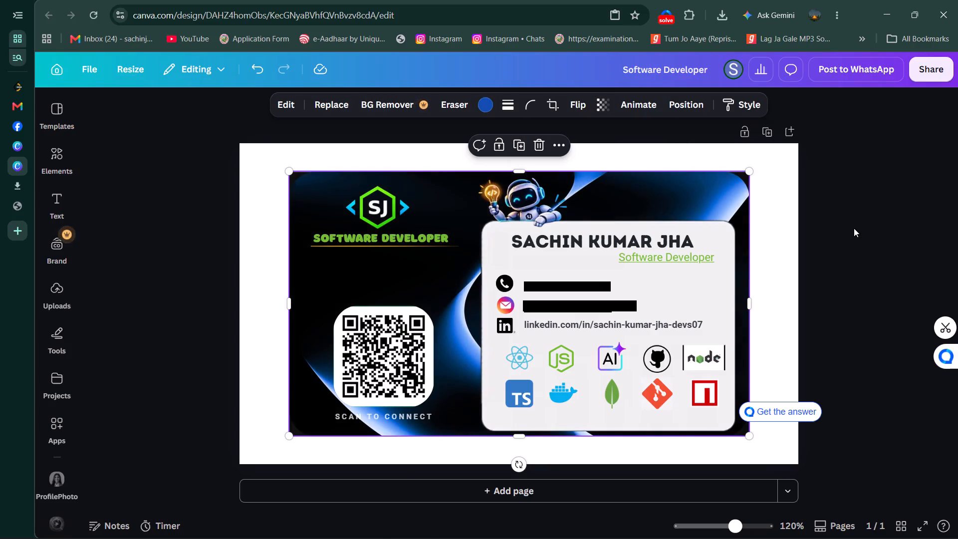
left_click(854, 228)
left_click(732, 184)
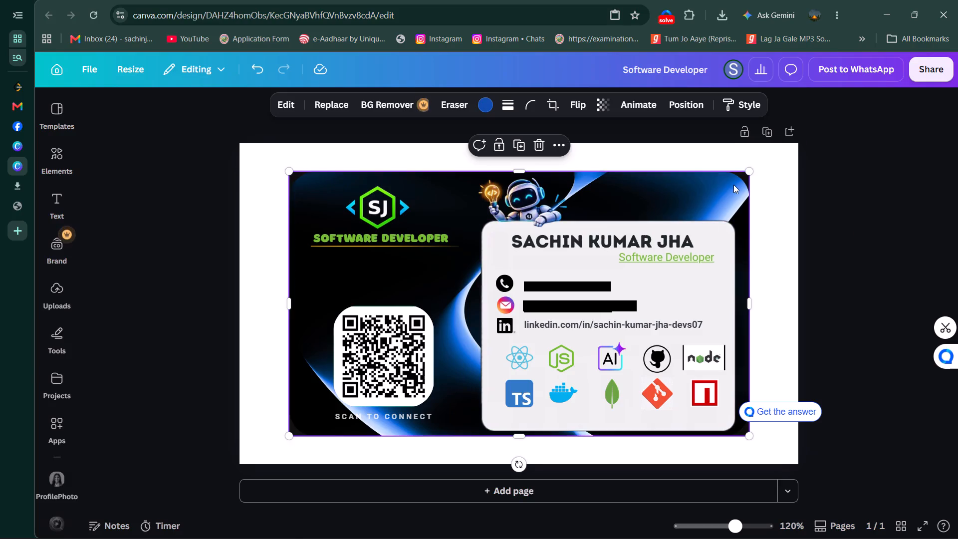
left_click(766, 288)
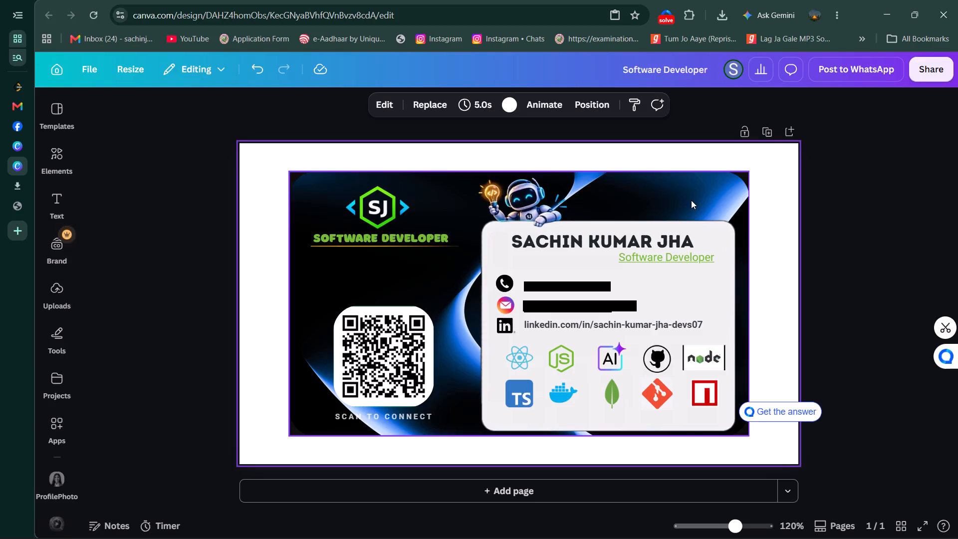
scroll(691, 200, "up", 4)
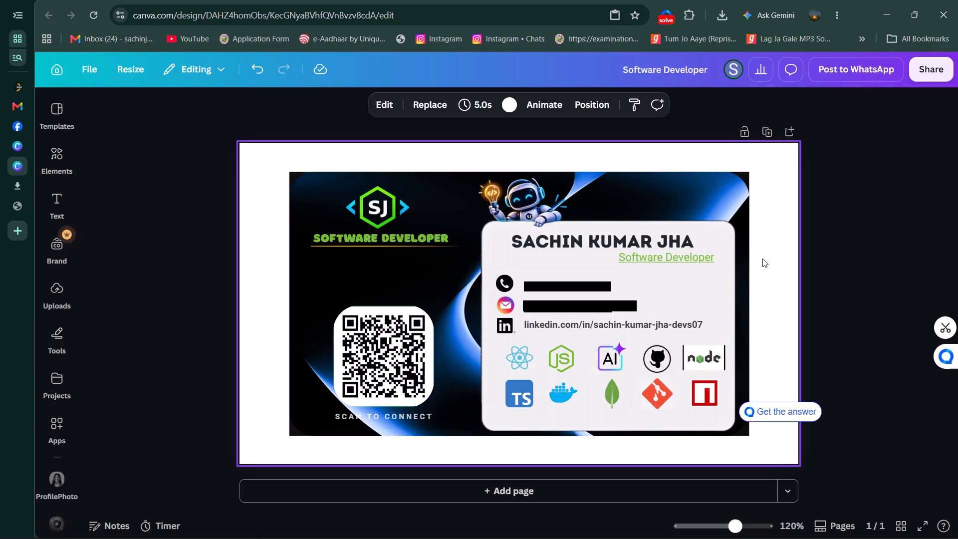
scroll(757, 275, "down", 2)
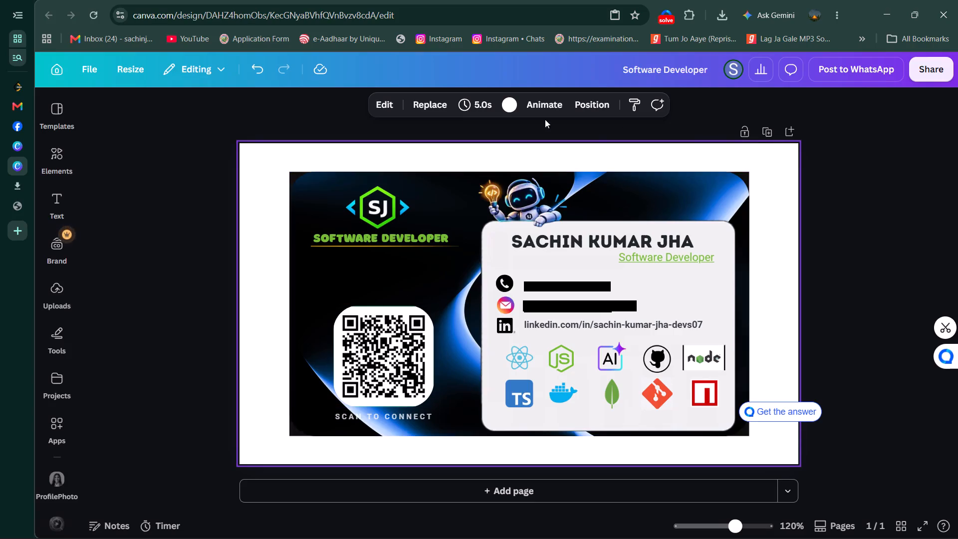
Set the transparency of the card's curved-wave background image to 67.
left_click(680, 200)
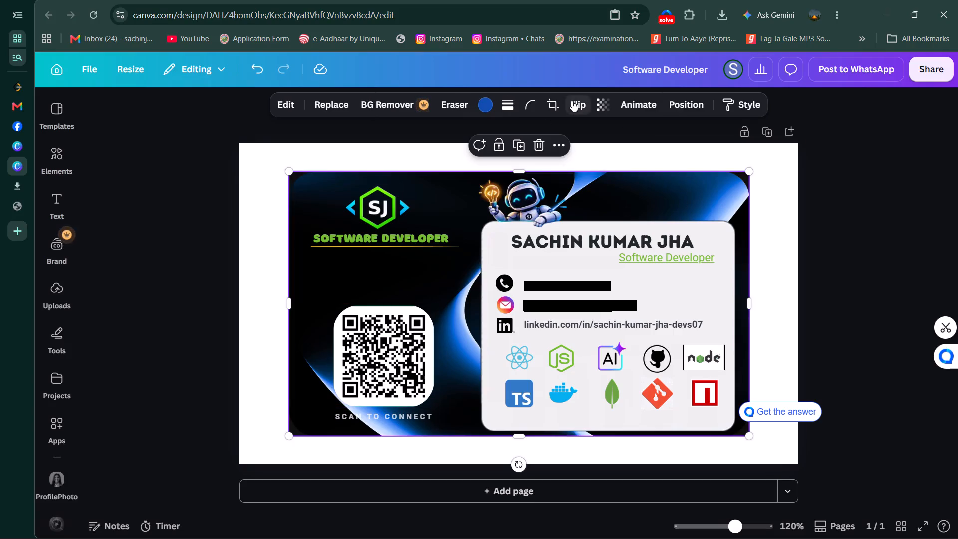
left_click(608, 102)
left_click_drag(631, 159, 615, 161)
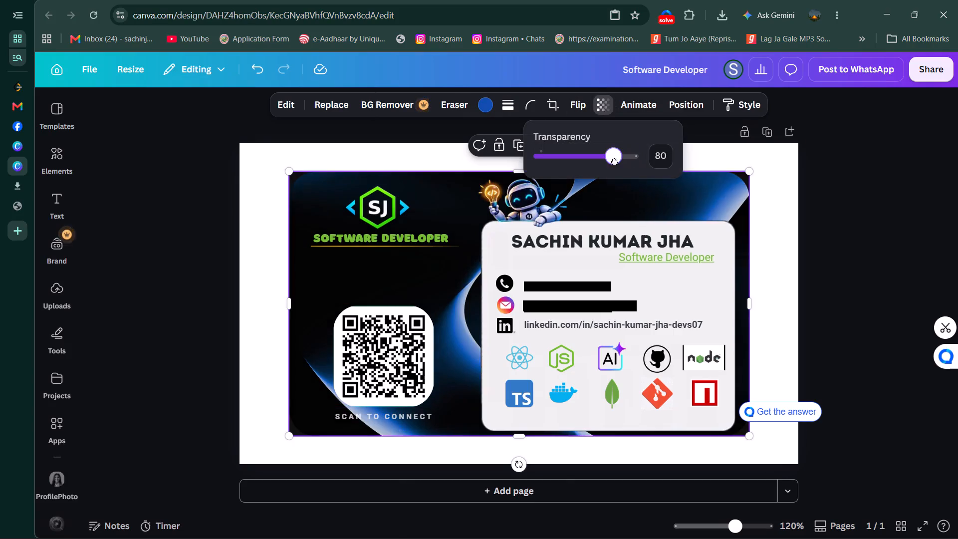
left_click_drag(615, 161, 602, 161)
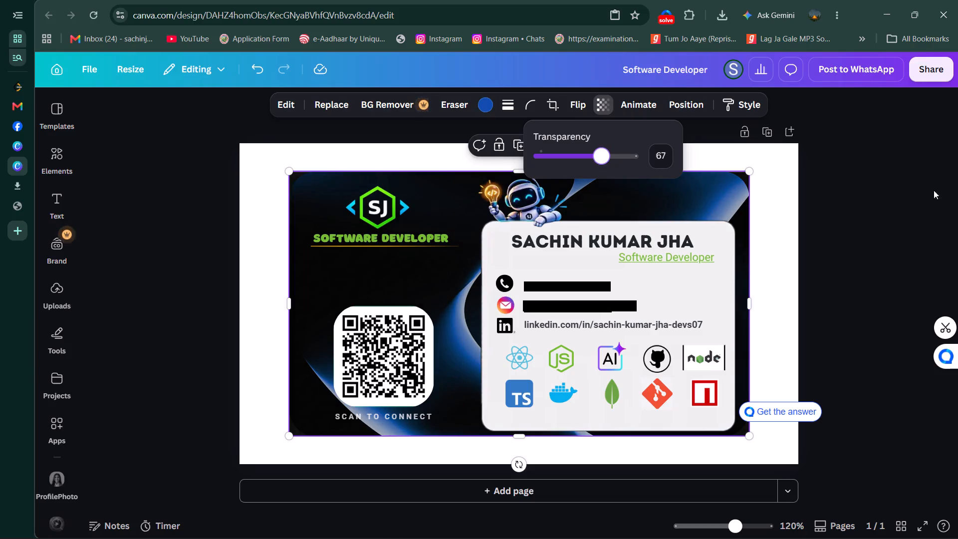
left_click(939, 209)
left_click(872, 248)
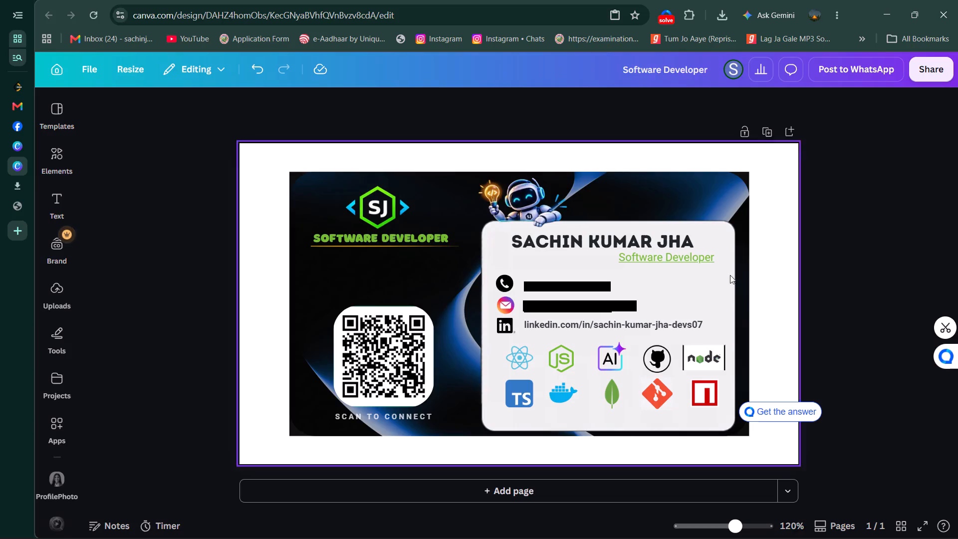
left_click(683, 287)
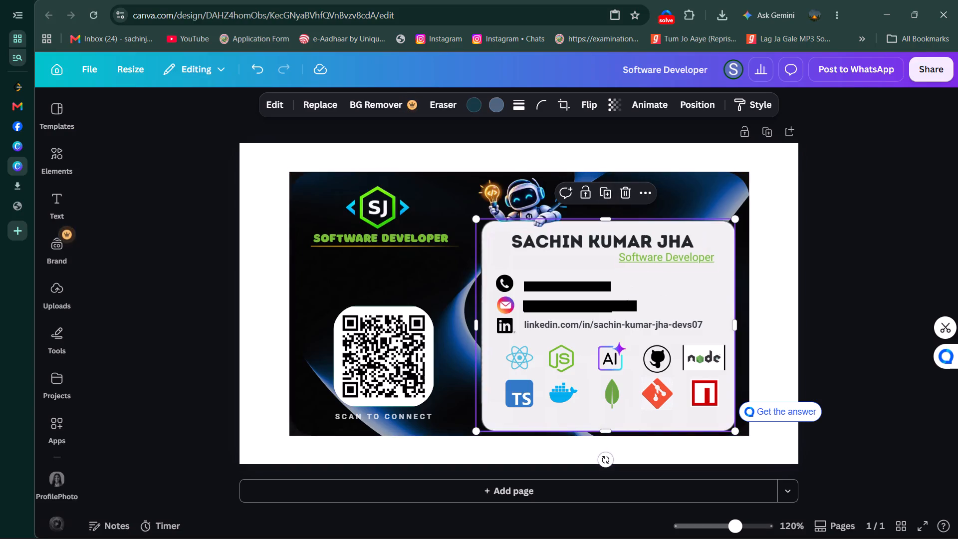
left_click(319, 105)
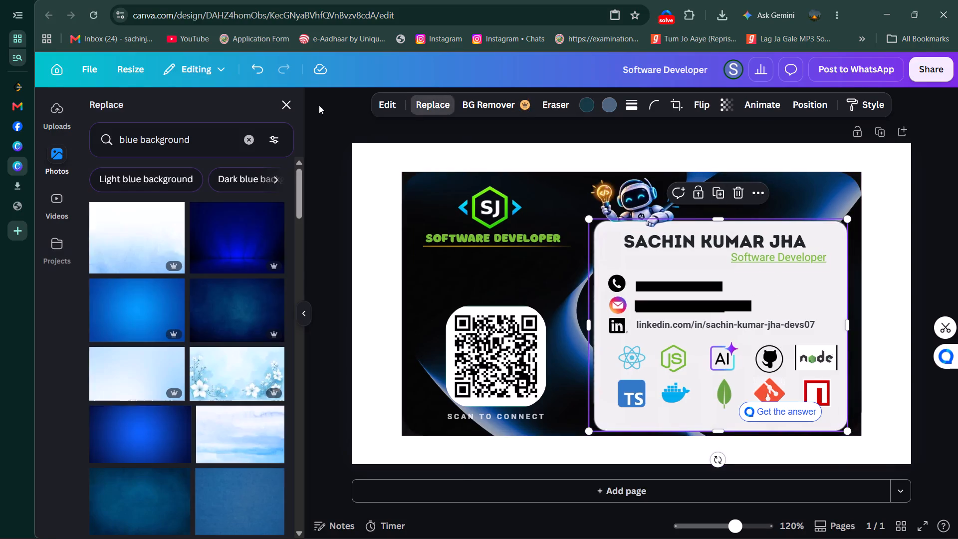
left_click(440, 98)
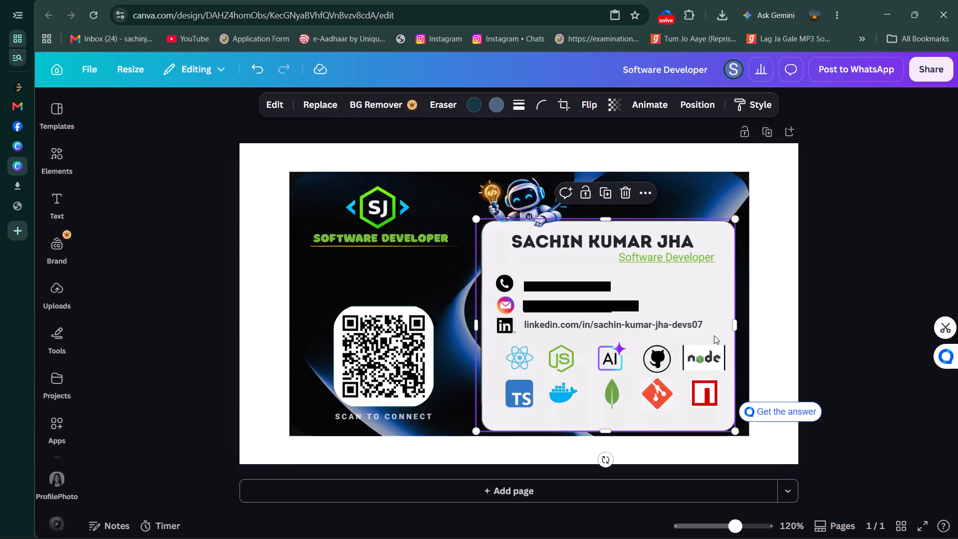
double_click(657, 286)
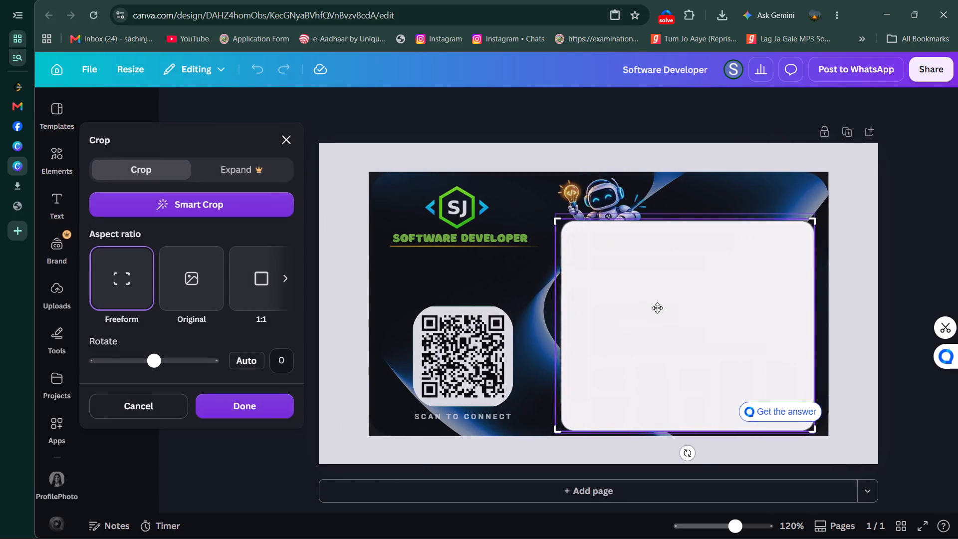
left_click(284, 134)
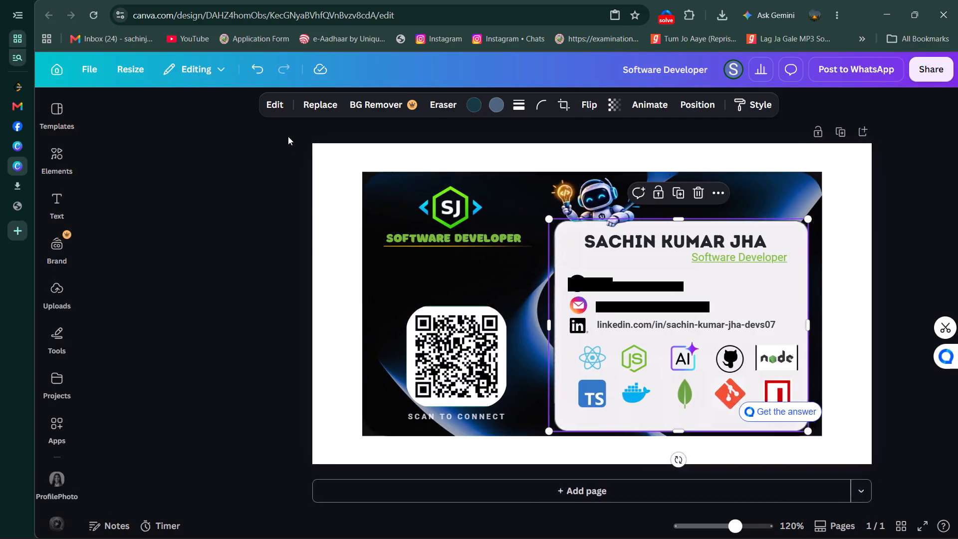
Search the replacement photos for "creemish white" for the contact-details panel's background image.
left_click(321, 105)
left_click(245, 139)
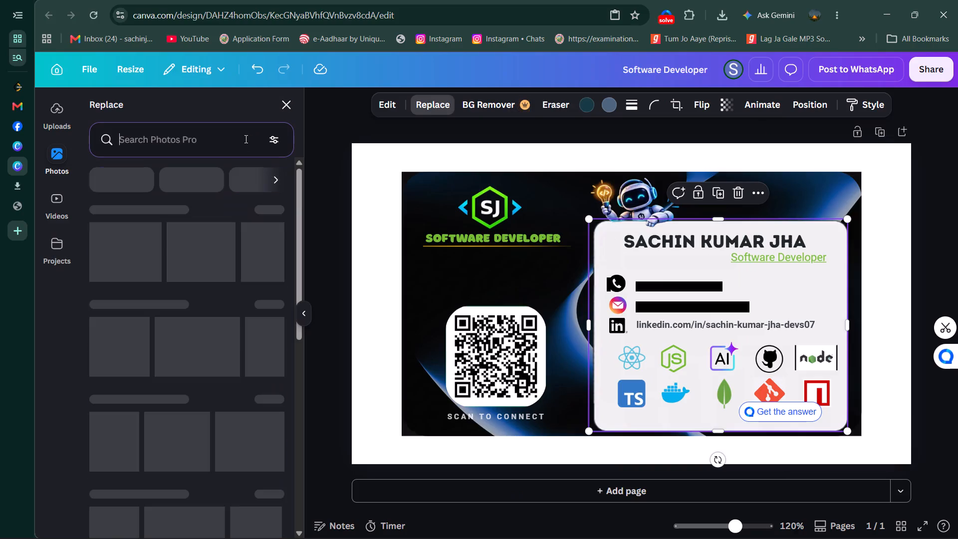
left_click(245, 139)
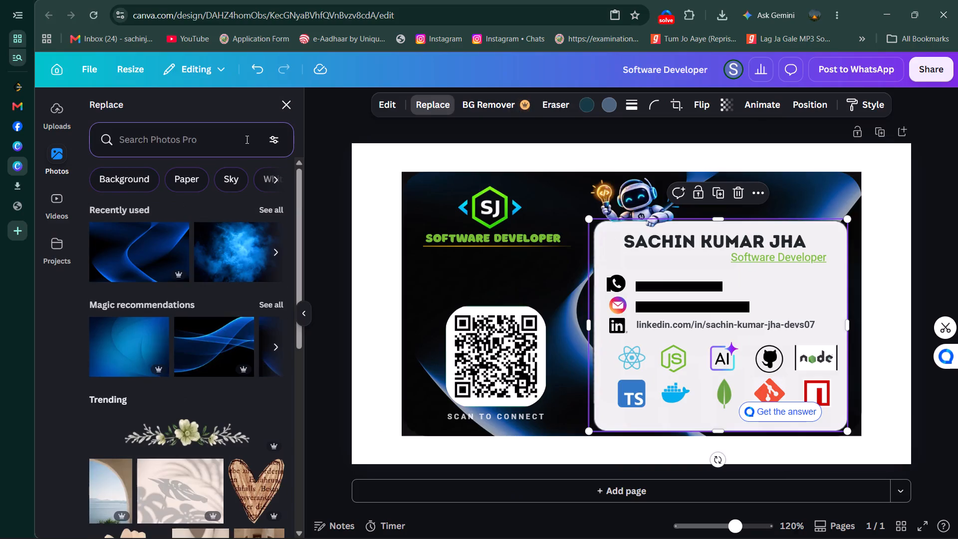
type("creem")
key("i")
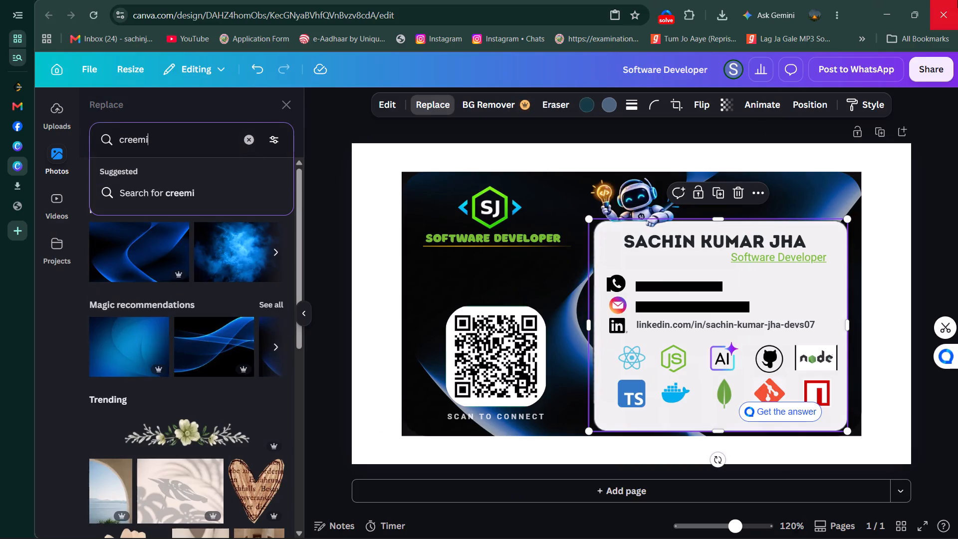
key("s")
type("h")
key("space")
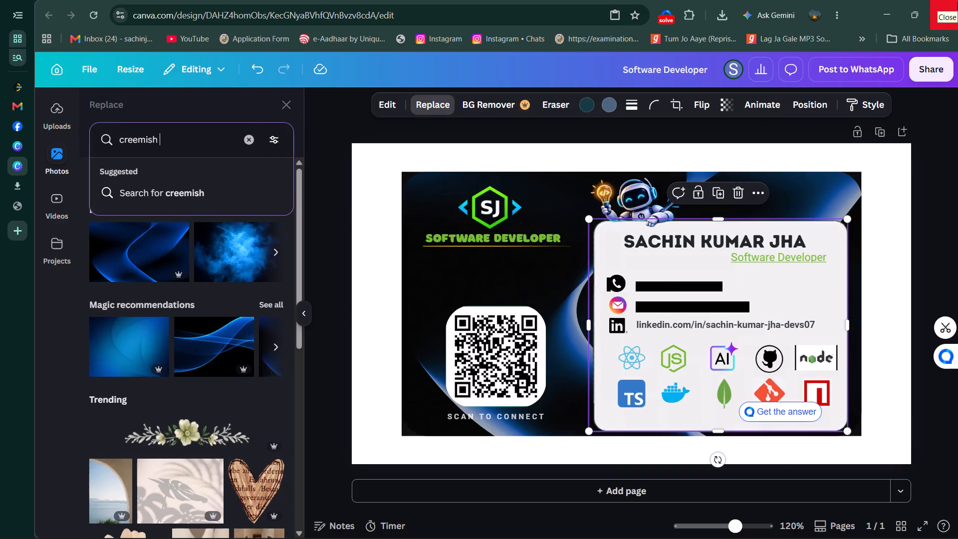
type("white")
key("Return")
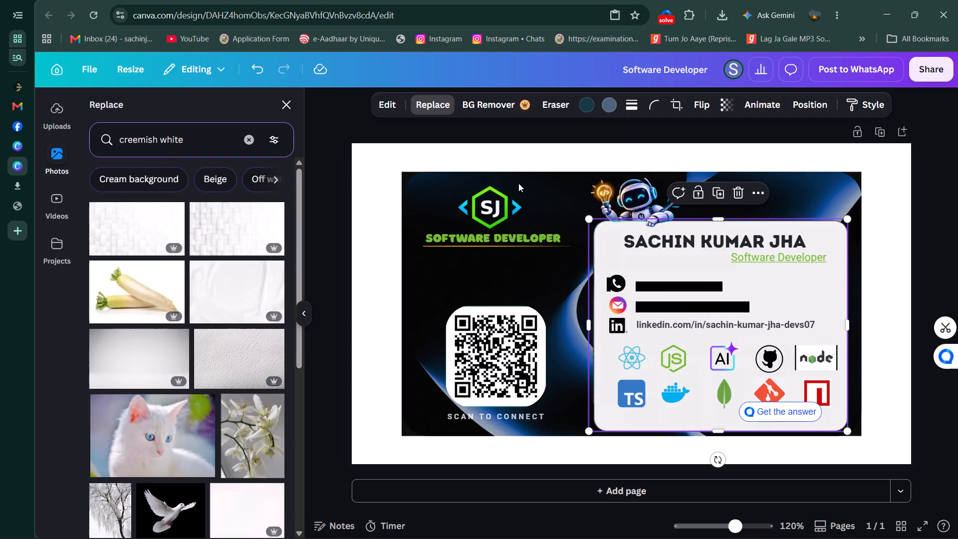
Look through the "creemish white" photo results for a suitable background for the contact-details panel.
scroll(255, 360, "down", 1)
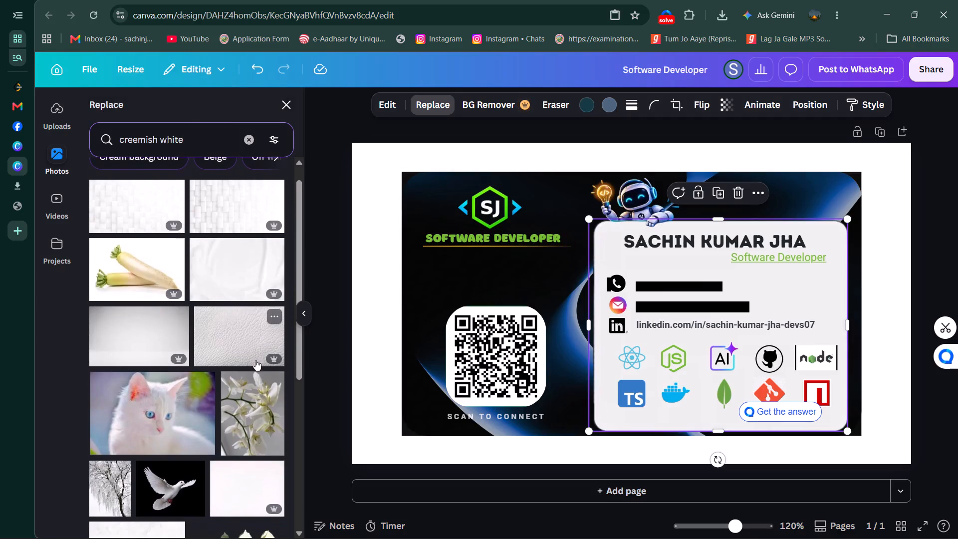
scroll(142, 367, "down", 4)
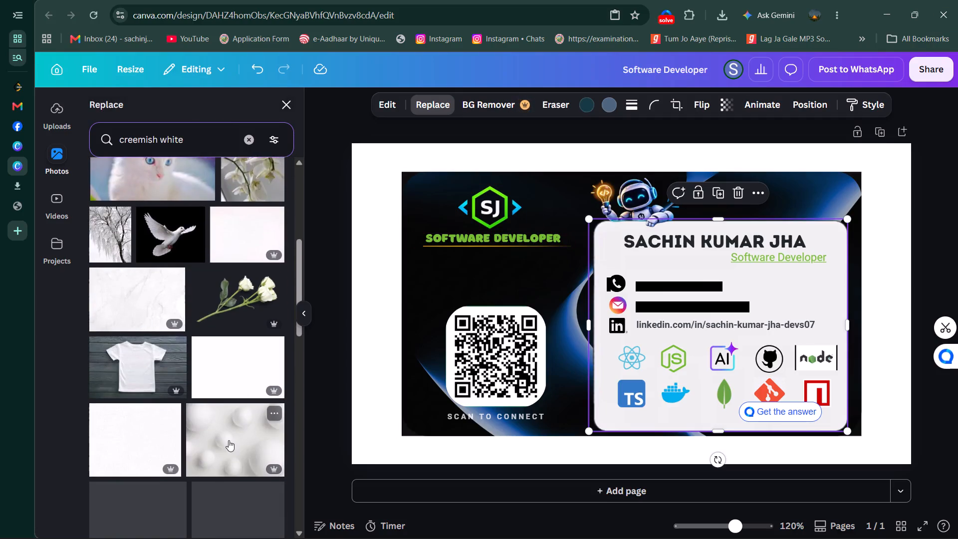
scroll(229, 440, "down", 1)
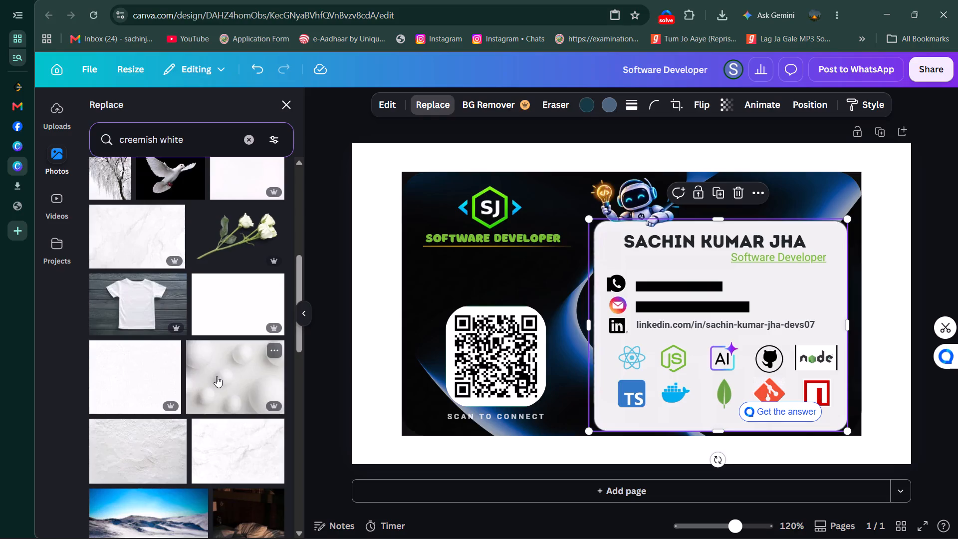
scroll(217, 376, "down", 1)
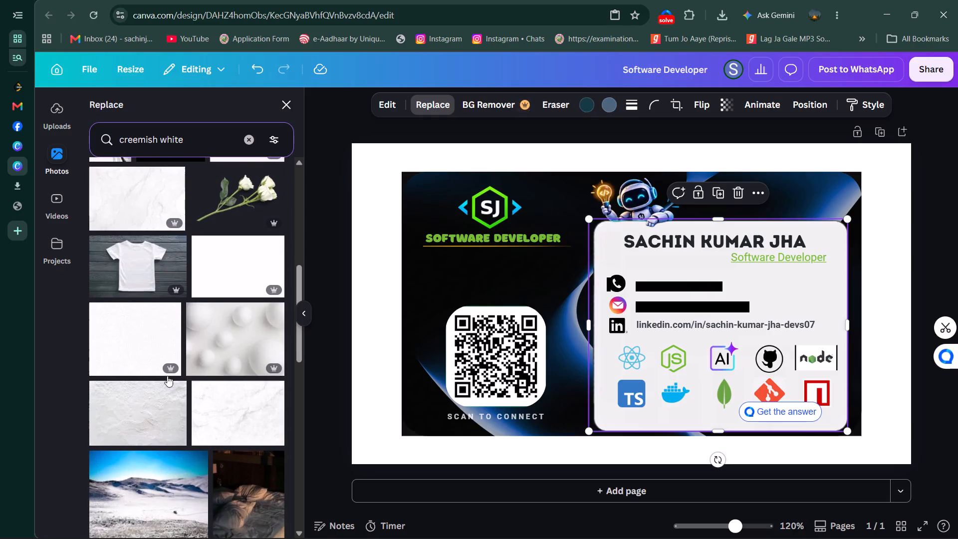
scroll(167, 397, "down", 7)
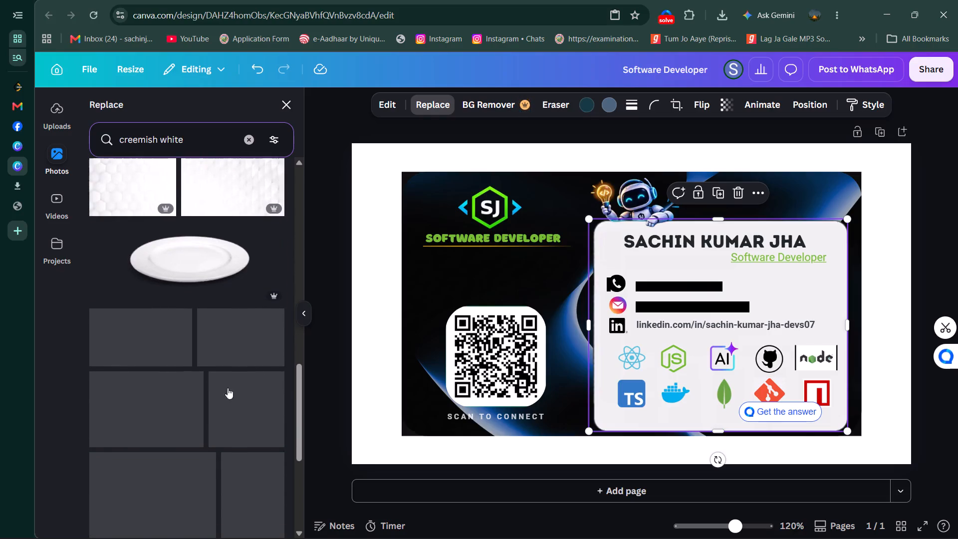
scroll(226, 386, "down", 4)
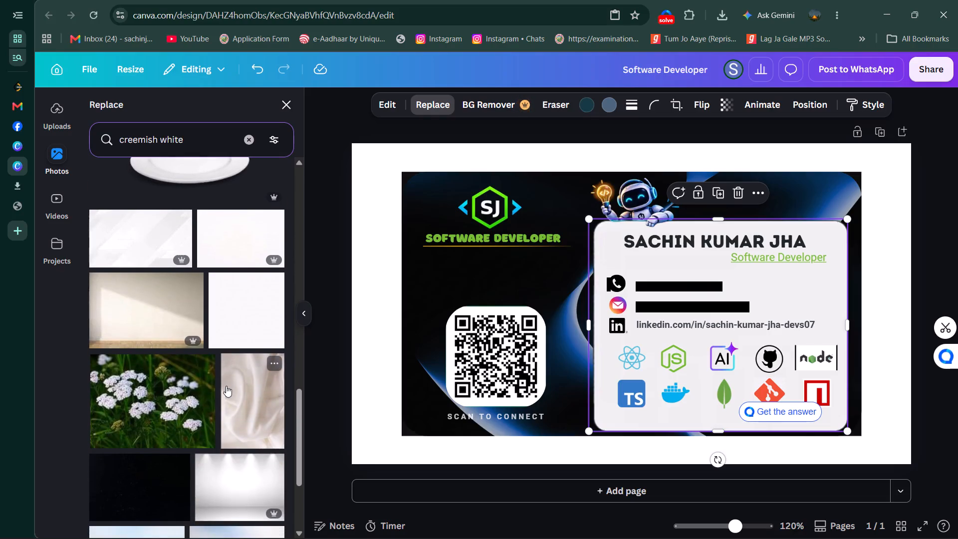
scroll(226, 386, "down", 3)
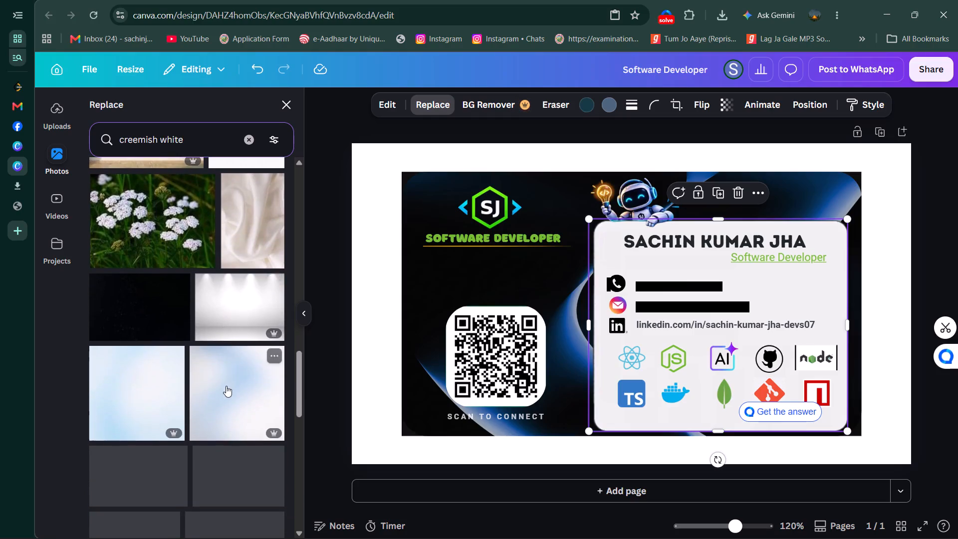
scroll(226, 386, "up", 8)
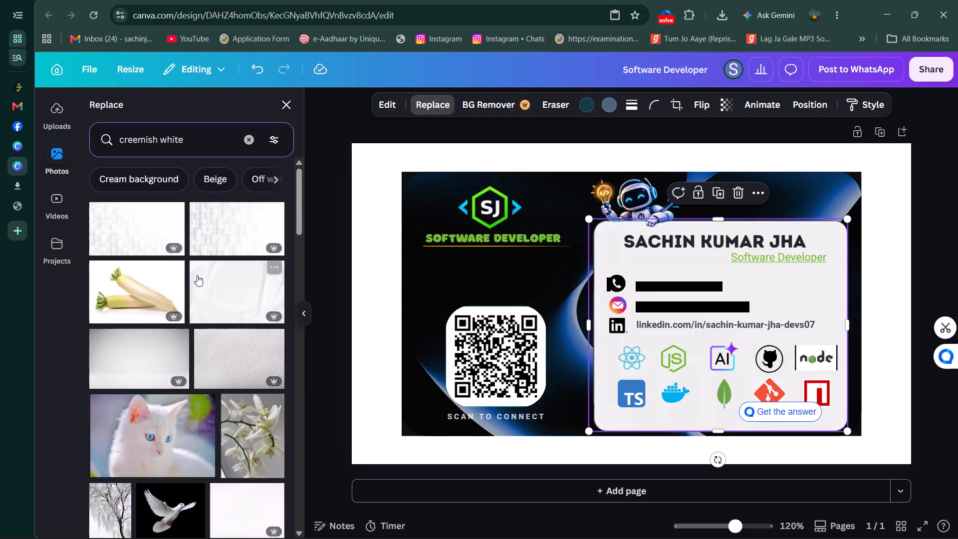
Replace the contact-details panel's image with the plain pale cream texture from the suggested "Cream background" photos.
left_click(133, 174)
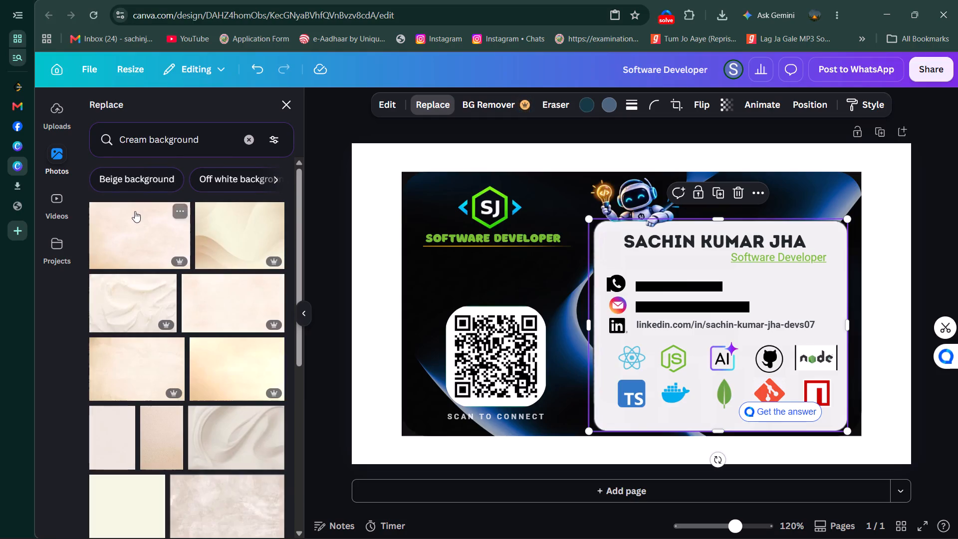
left_click(220, 304)
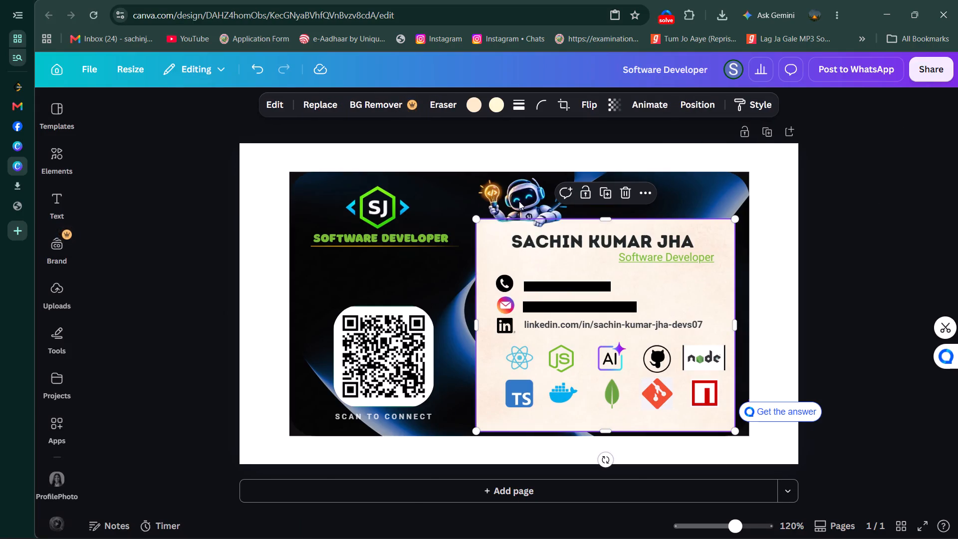
Round the corners of the cream contact-details panel with a corner rounding of 47.
left_click(538, 102)
left_click_drag(475, 156, 488, 154)
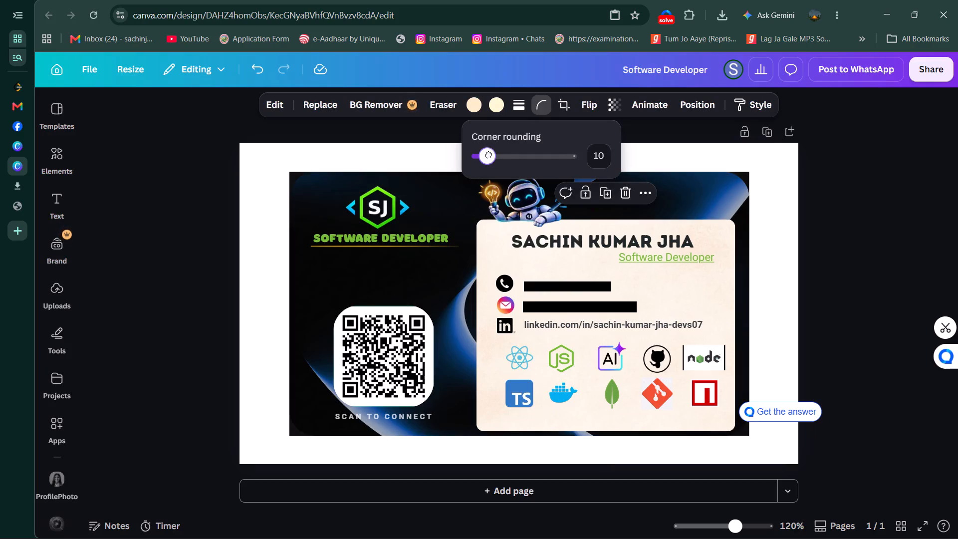
left_click_drag(488, 154, 554, 158)
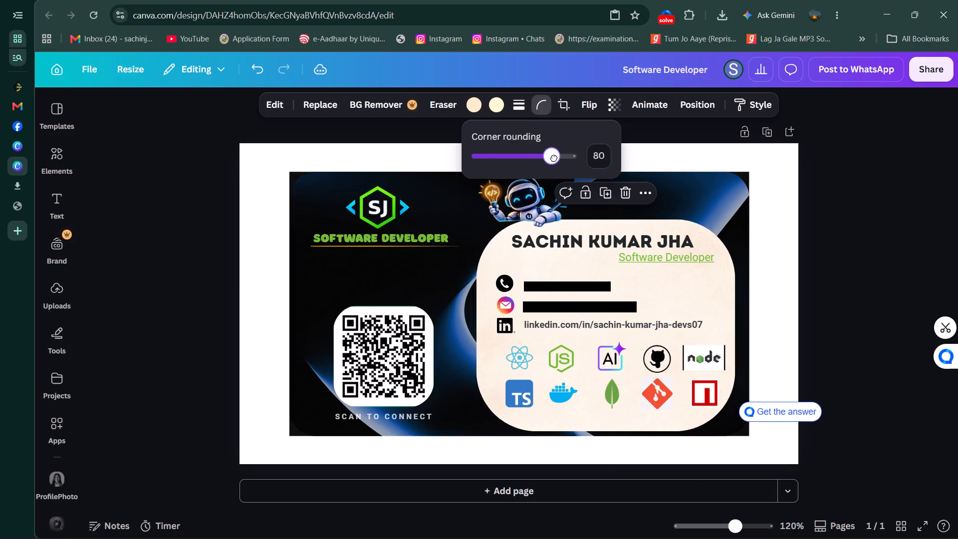
left_click_drag(554, 158, 534, 163)
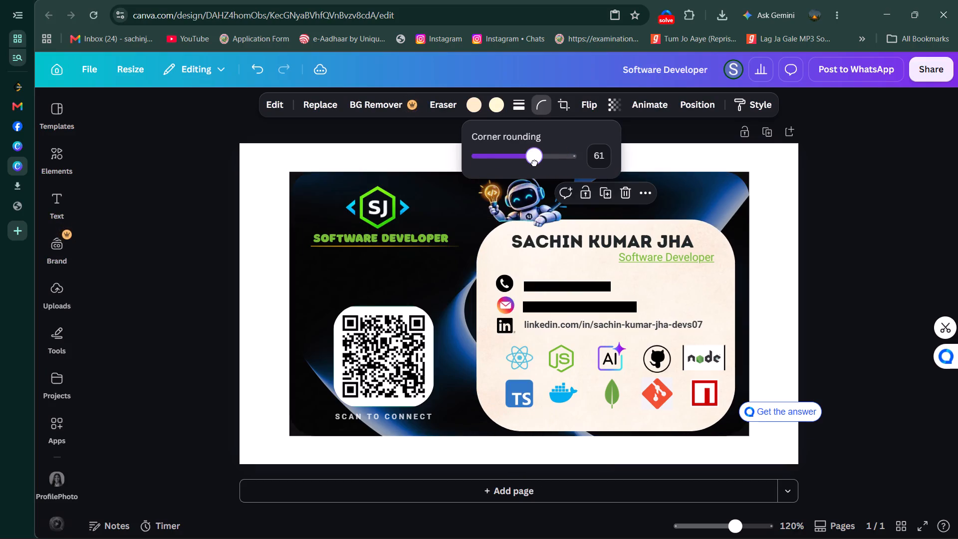
left_click_drag(534, 163, 521, 166)
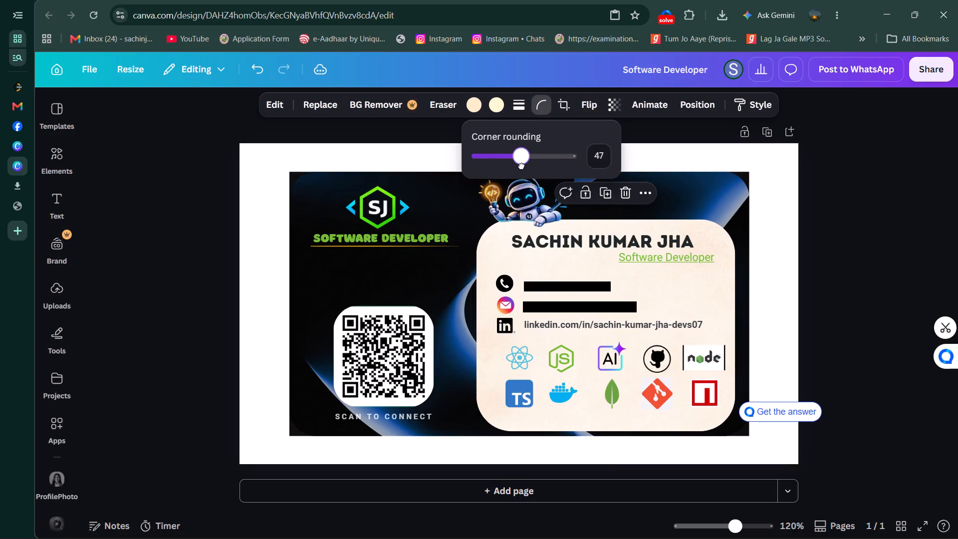
left_click_drag(521, 166, 521, 166)
left_click(828, 251)
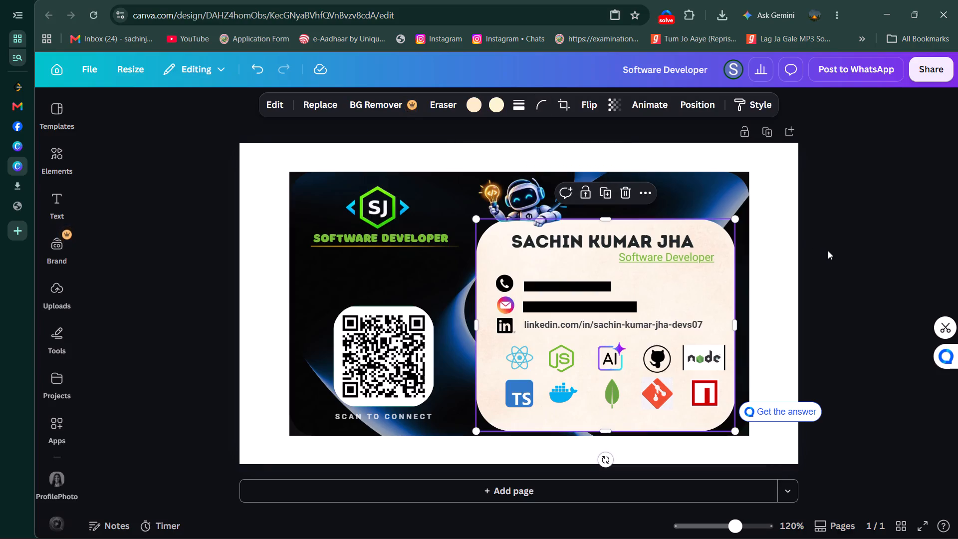
left_click(828, 251)
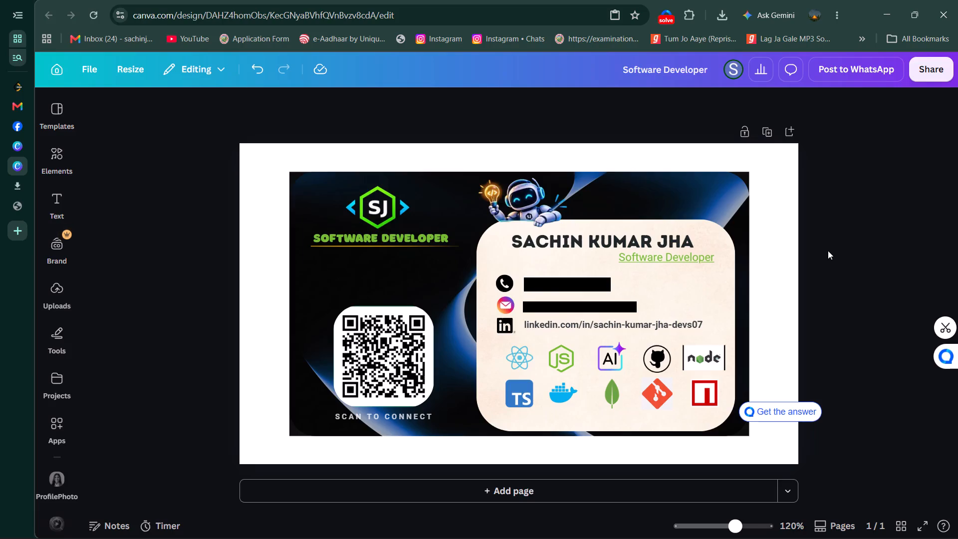
Move the robot illustration slightly right along the cream panel's rounded top edge and nudge it down to rest on the panel.
left_click_drag(525, 189, 525, 191)
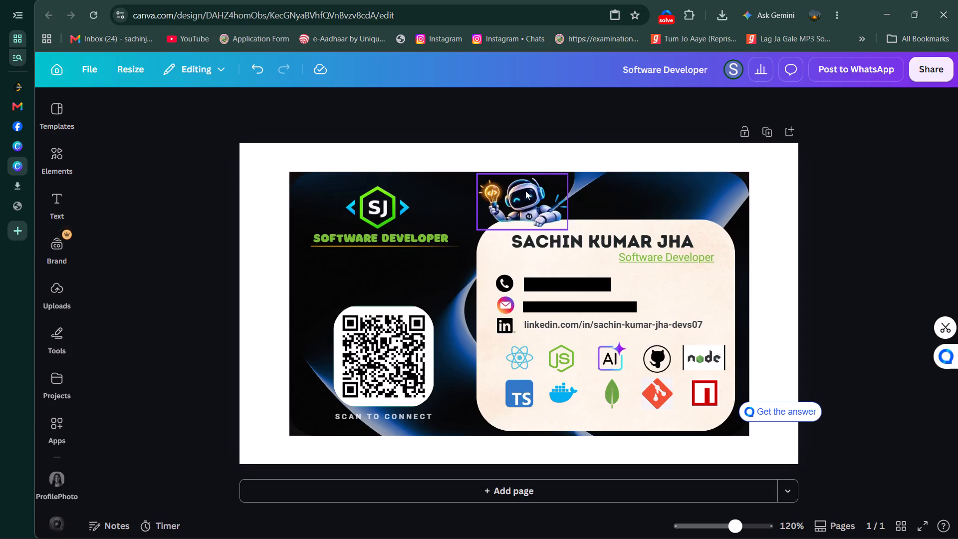
left_click_drag(525, 191, 533, 188)
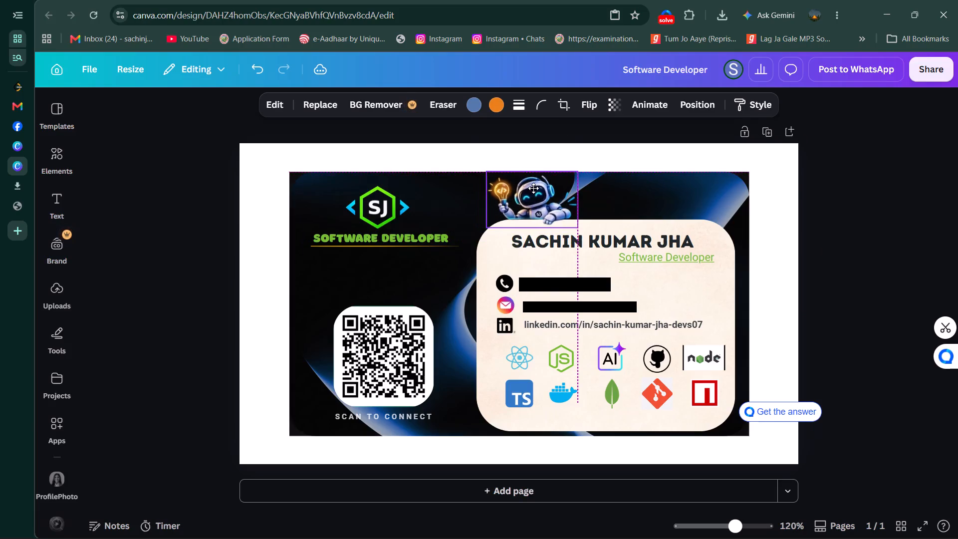
left_click_drag(533, 188, 534, 186)
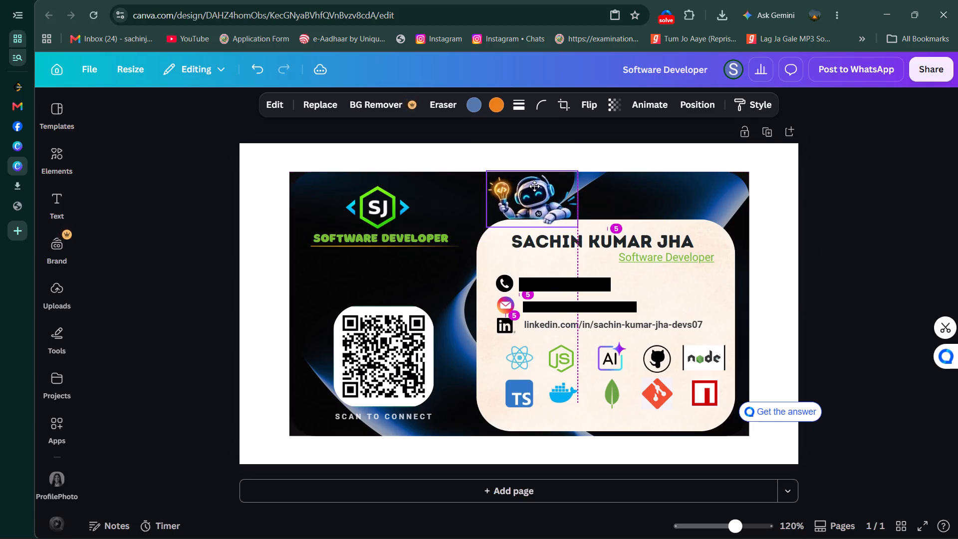
left_click_drag(534, 186, 538, 189)
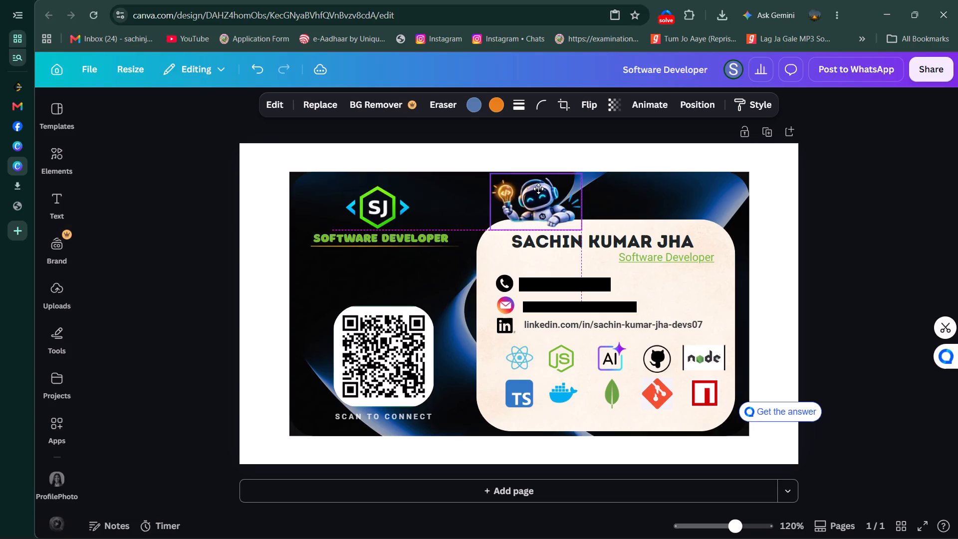
left_click_drag(538, 189, 538, 187)
left_click(847, 251)
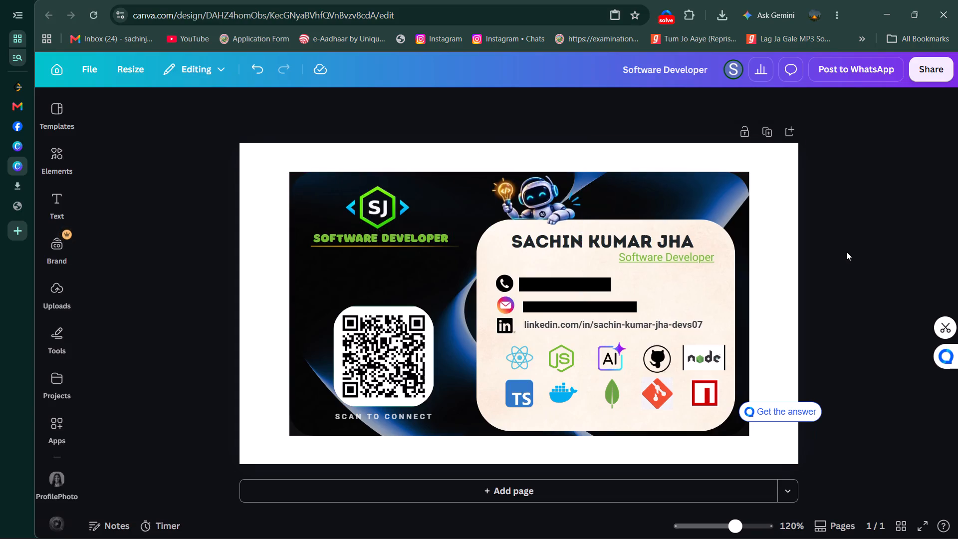
left_click(552, 193)
key("Down")
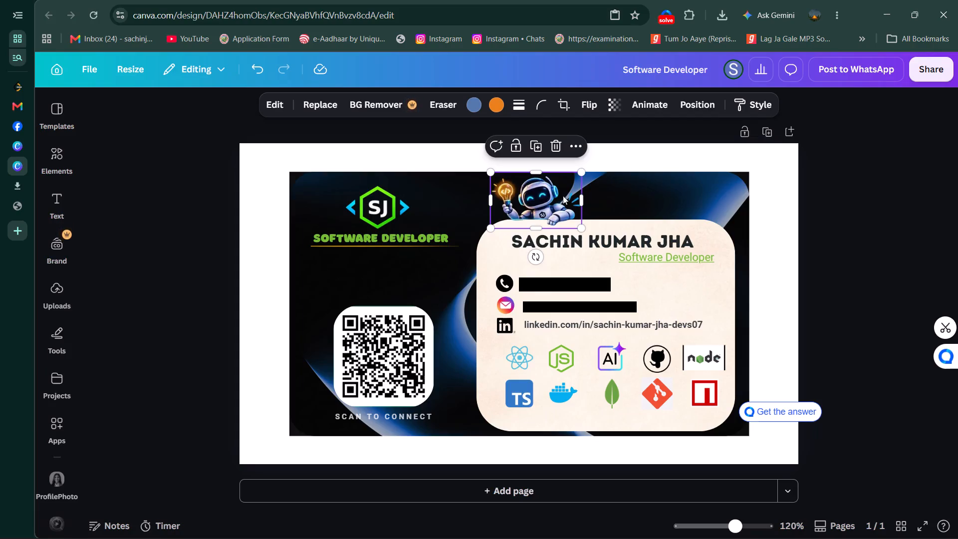
left_click(823, 260)
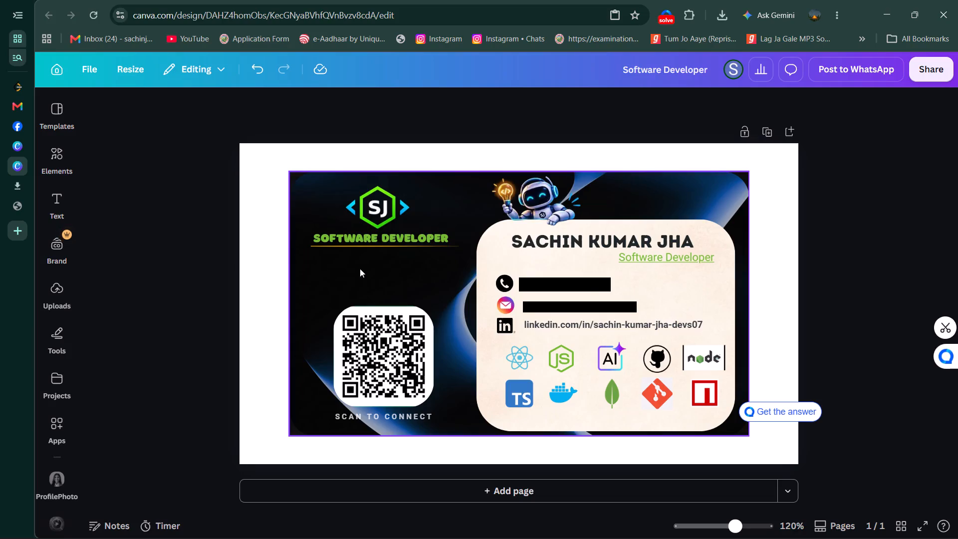
Underline the "SCAN TO CONNECT" text below the QR code.
left_click(402, 413)
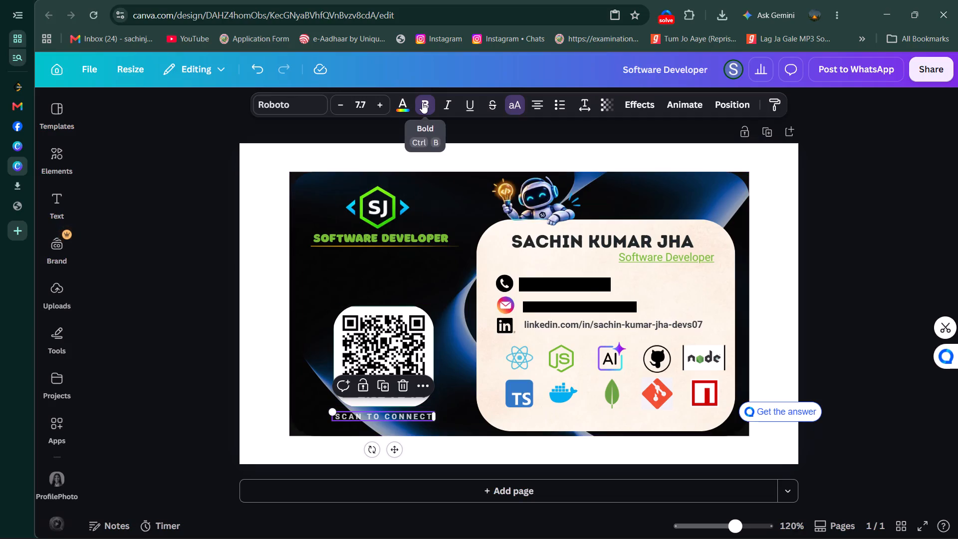
left_click(469, 106)
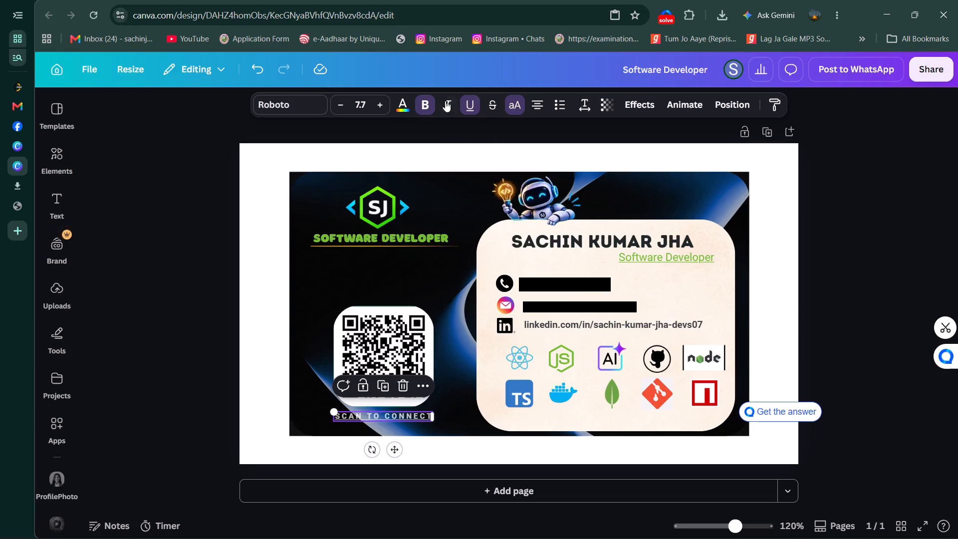
Try the yellow-to-orange default gradient on the "SCAN TO CONNECT" text, and apply the pale yellow-to-pink gradient instead.
left_click(399, 109)
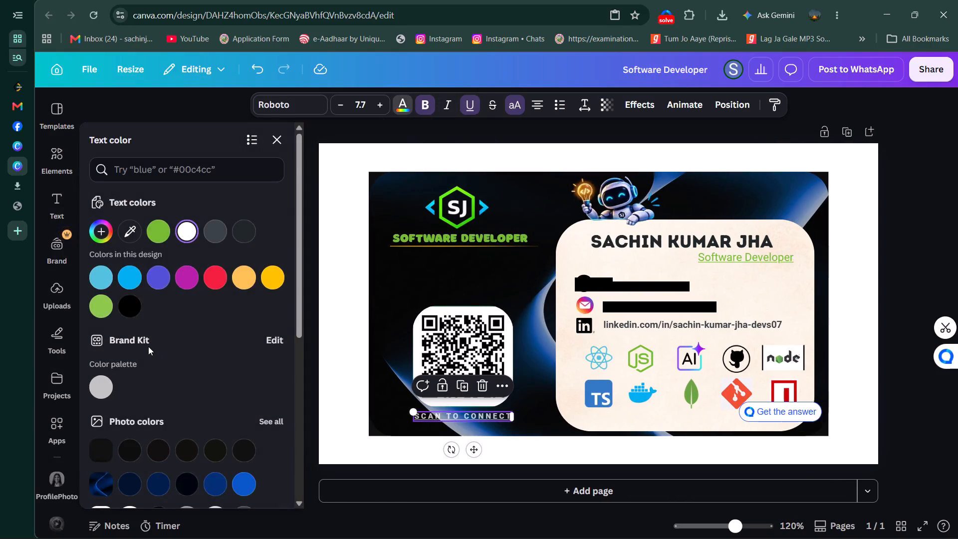
scroll(148, 346, "down", 9)
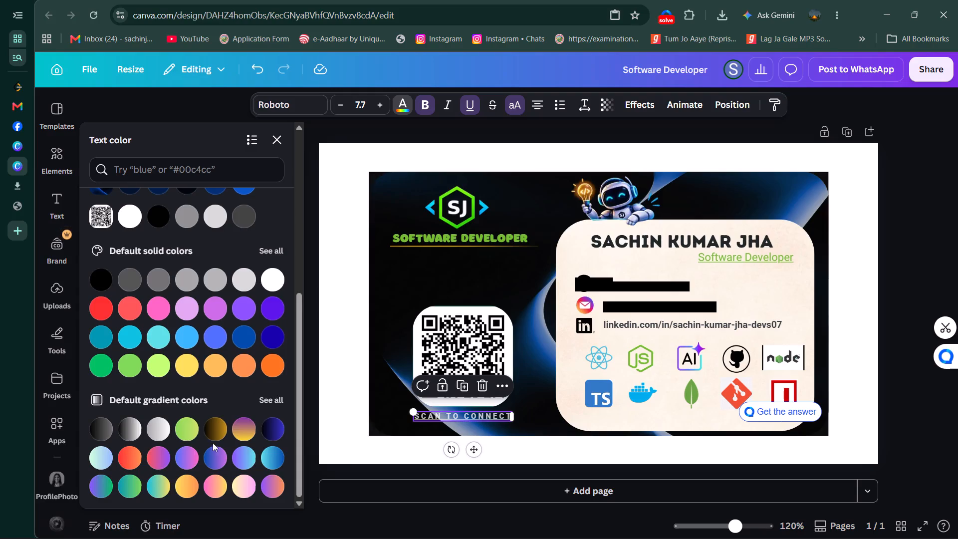
left_click(186, 486)
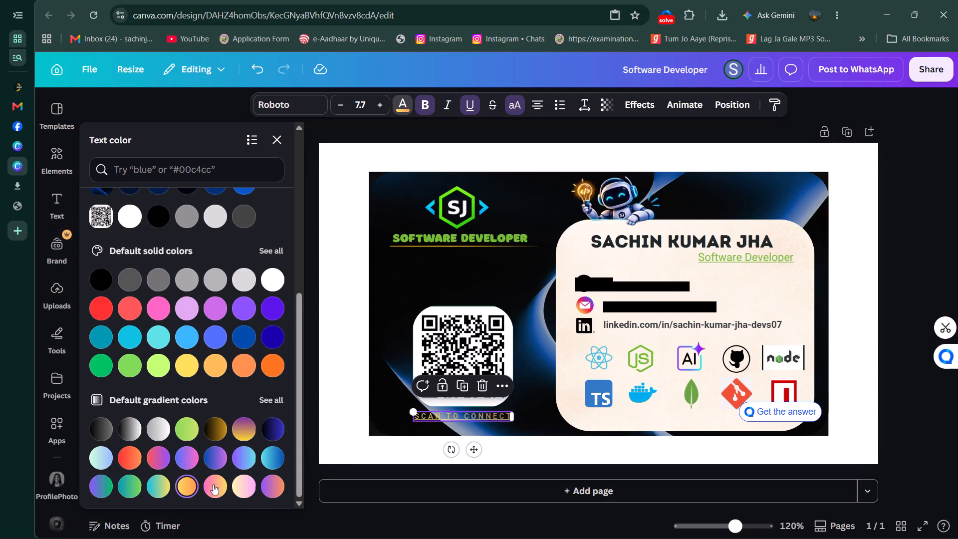
left_click(247, 486)
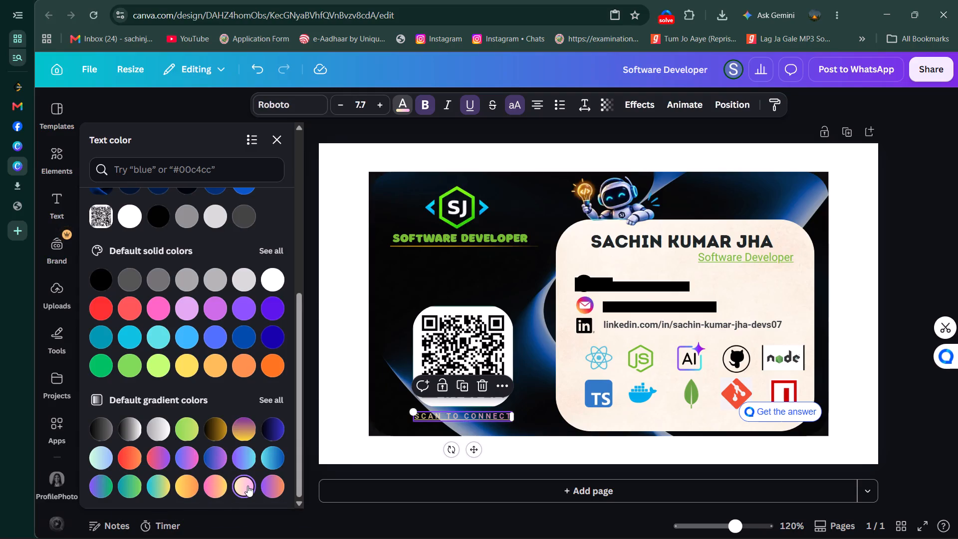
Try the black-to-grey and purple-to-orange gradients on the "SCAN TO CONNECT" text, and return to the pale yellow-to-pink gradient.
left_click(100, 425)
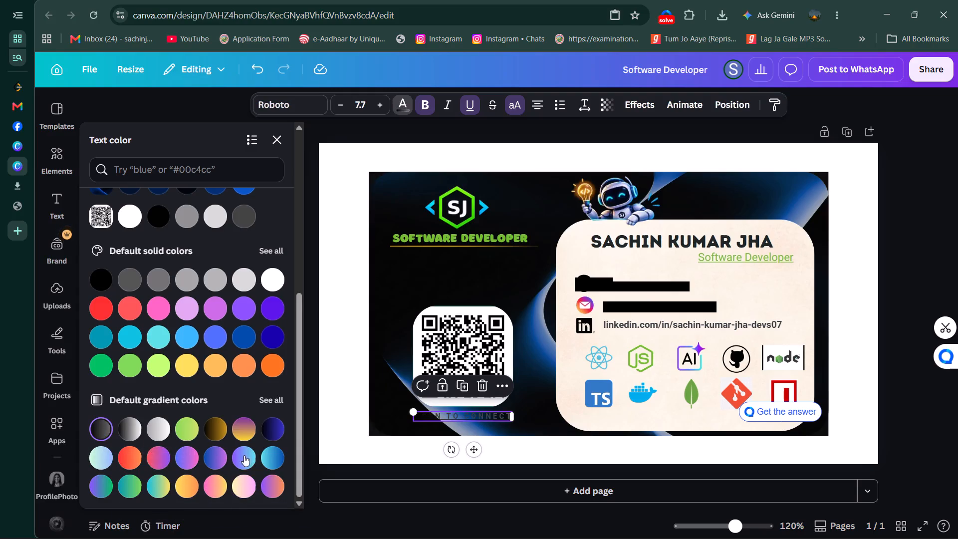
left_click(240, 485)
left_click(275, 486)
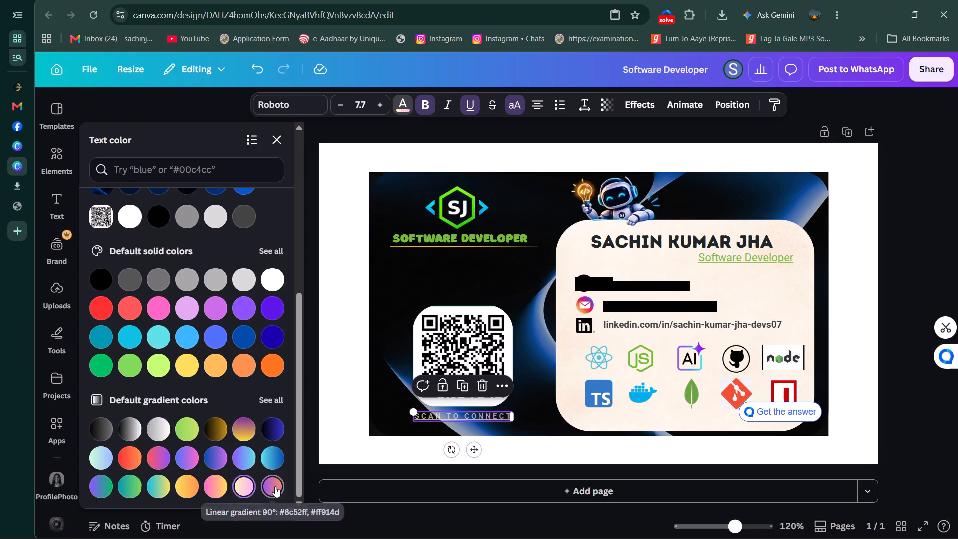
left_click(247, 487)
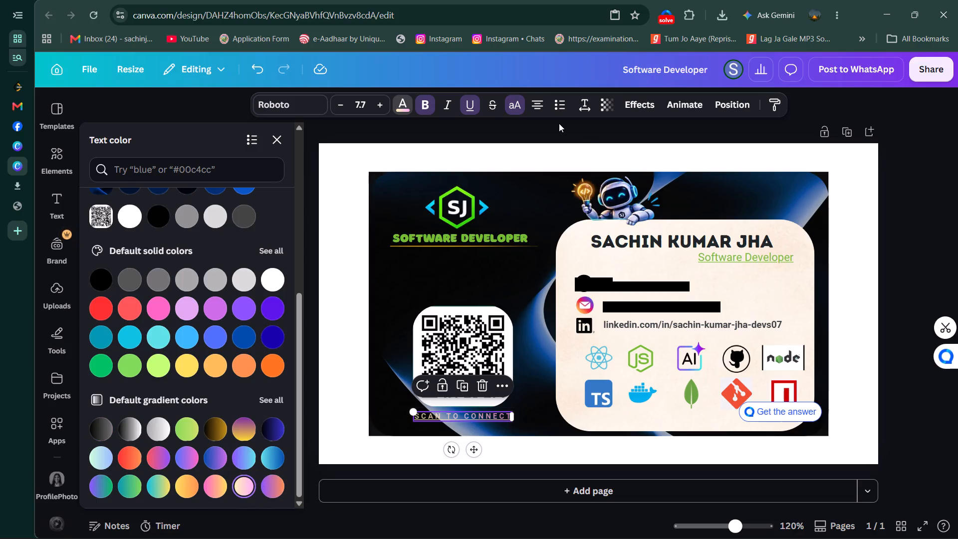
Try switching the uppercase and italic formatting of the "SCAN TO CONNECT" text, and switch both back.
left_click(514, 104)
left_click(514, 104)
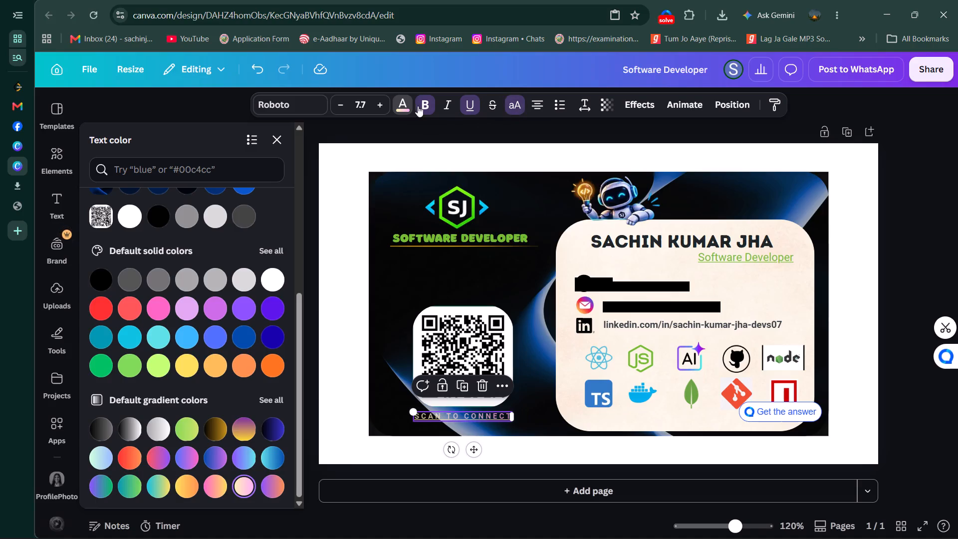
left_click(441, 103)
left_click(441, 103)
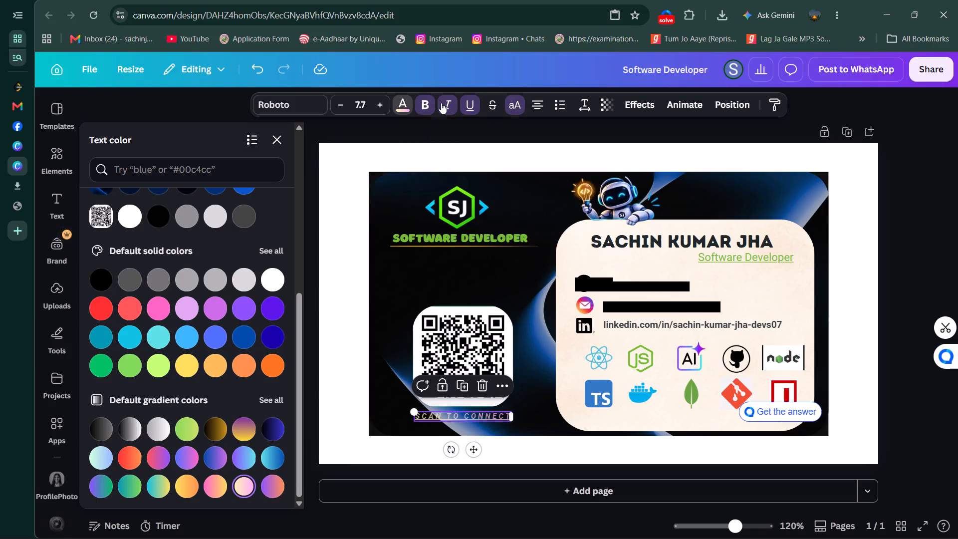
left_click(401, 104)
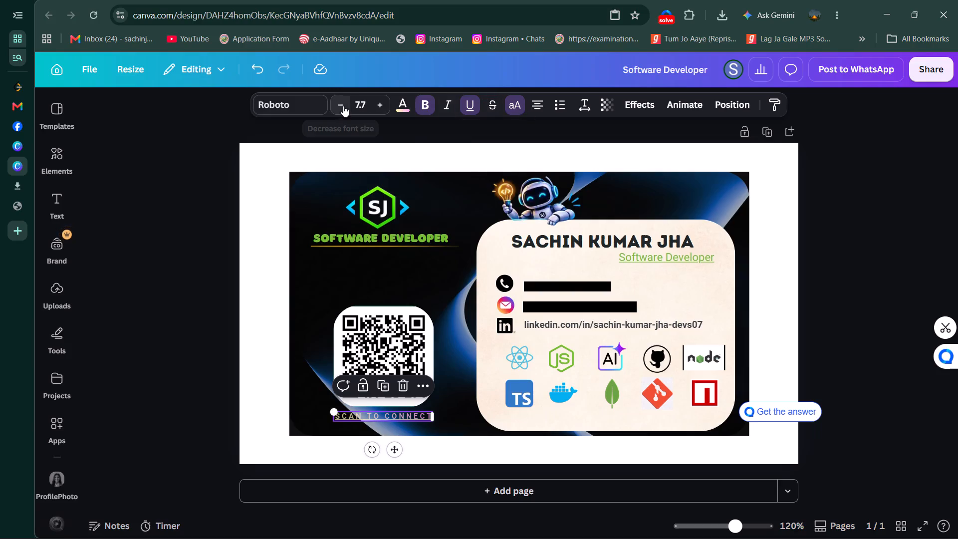
Change the font of the "SCAN TO CONNECT" text to Intro Rust.
left_click(303, 102)
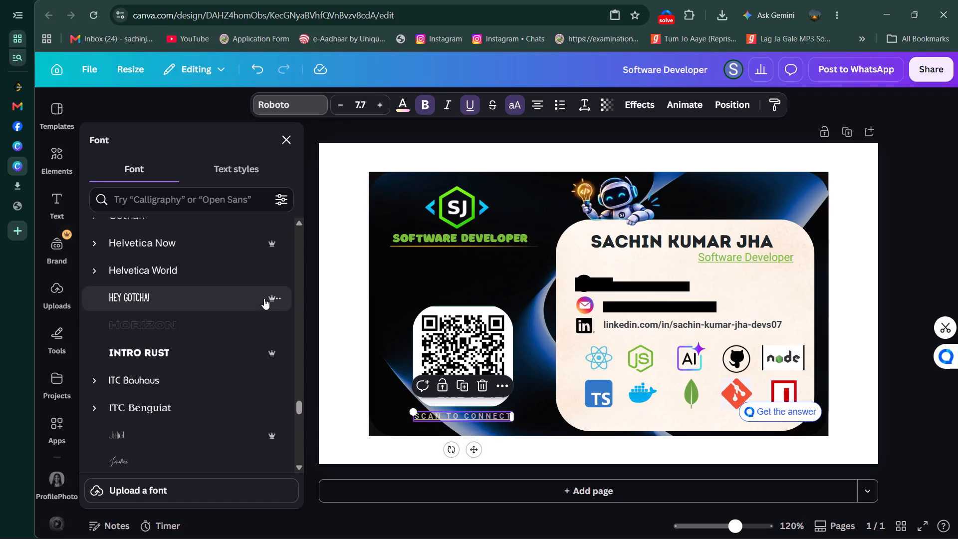
left_click(164, 350)
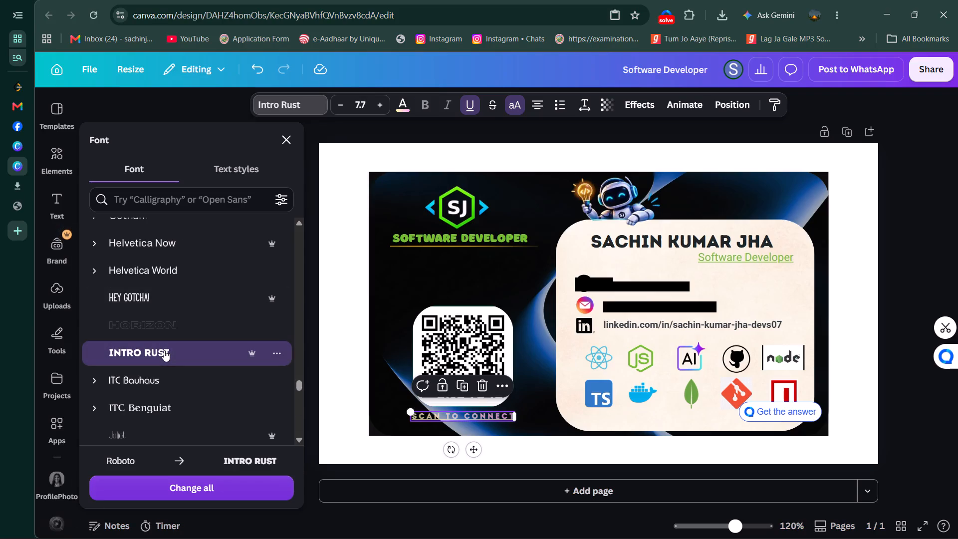
left_click(894, 231)
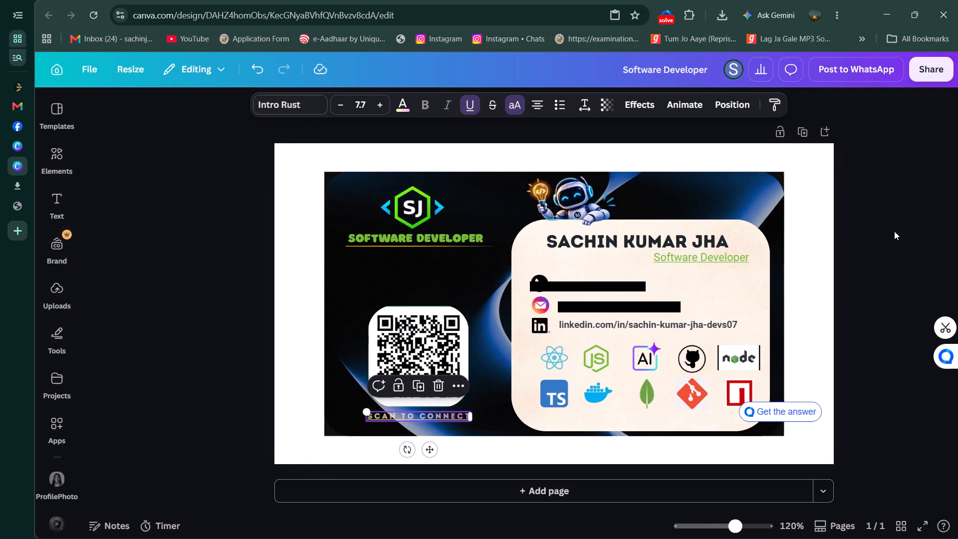
left_click(894, 231)
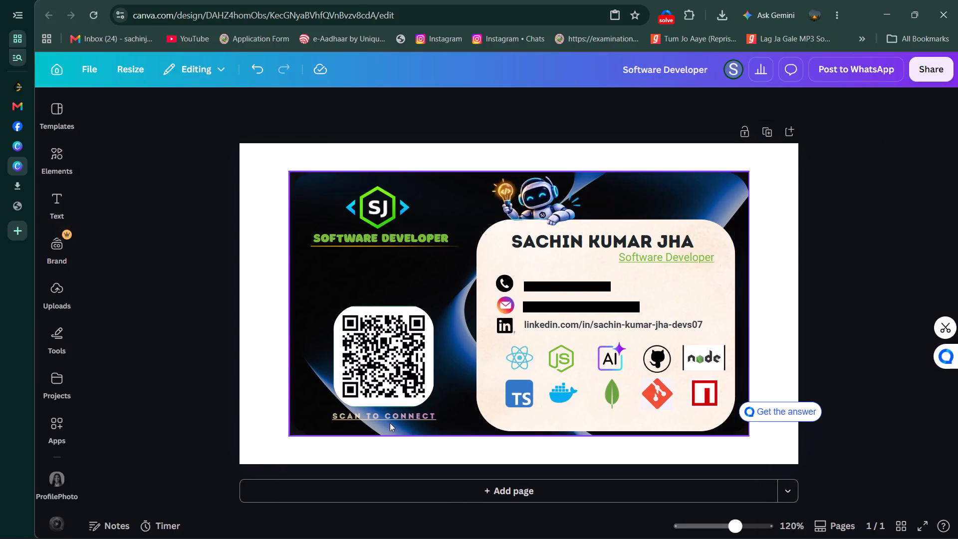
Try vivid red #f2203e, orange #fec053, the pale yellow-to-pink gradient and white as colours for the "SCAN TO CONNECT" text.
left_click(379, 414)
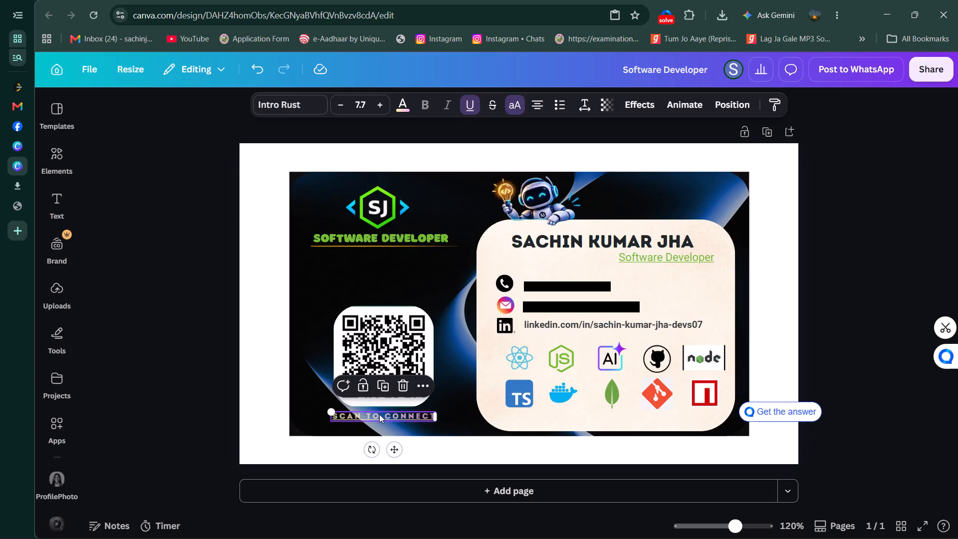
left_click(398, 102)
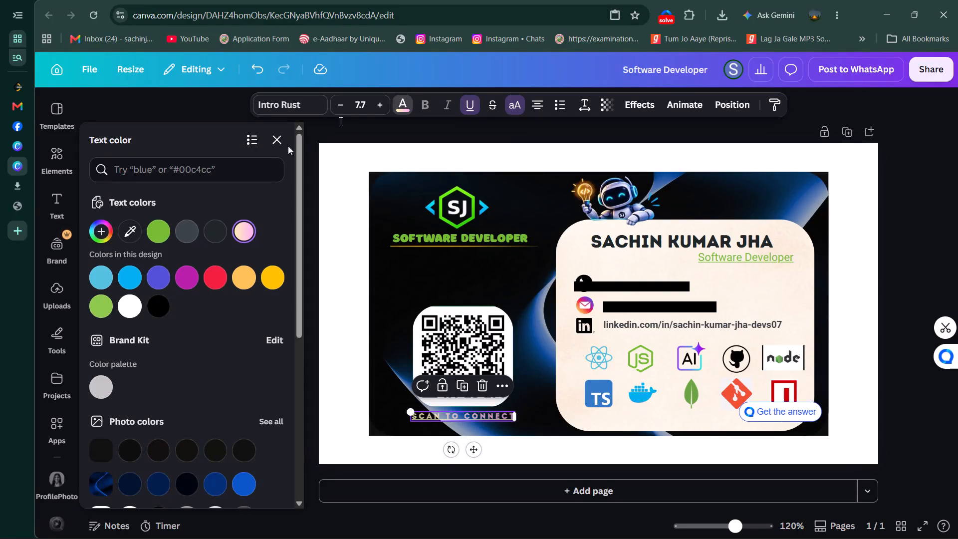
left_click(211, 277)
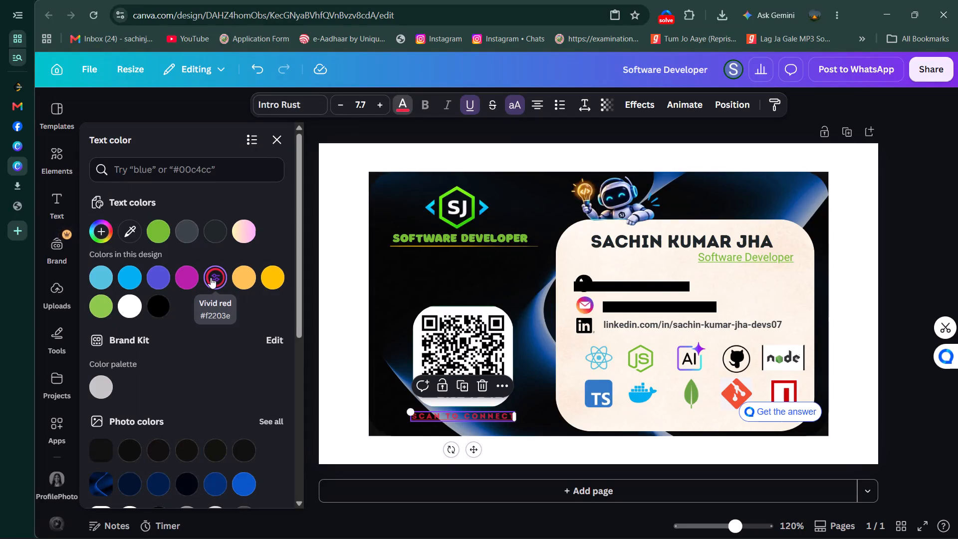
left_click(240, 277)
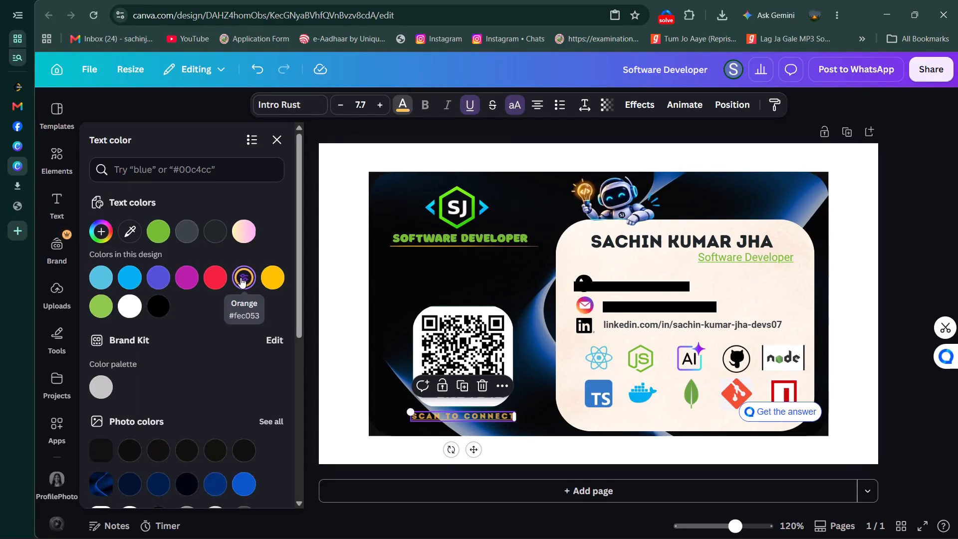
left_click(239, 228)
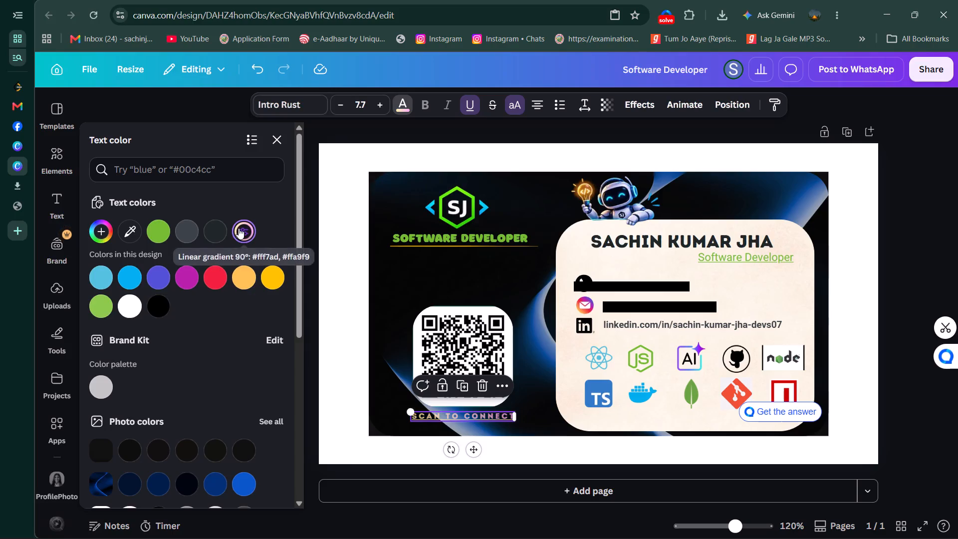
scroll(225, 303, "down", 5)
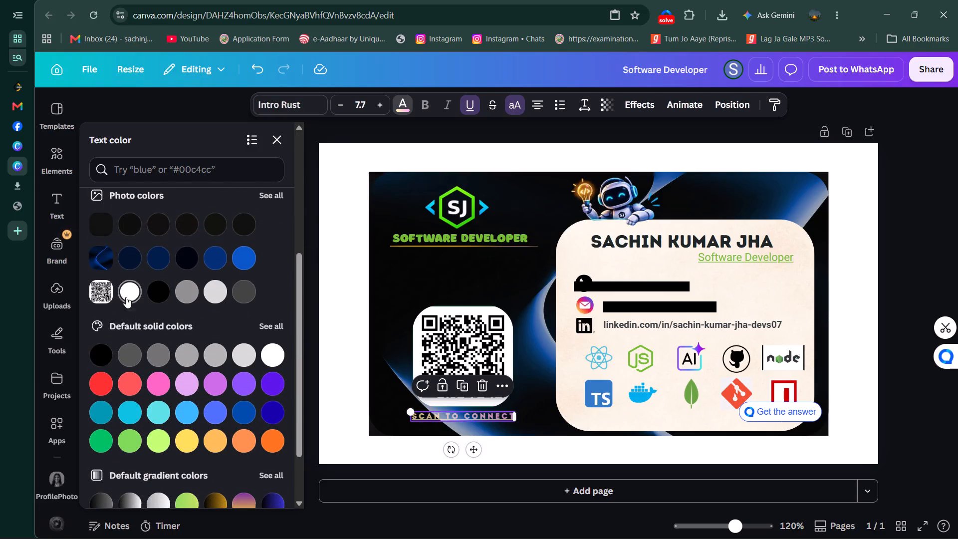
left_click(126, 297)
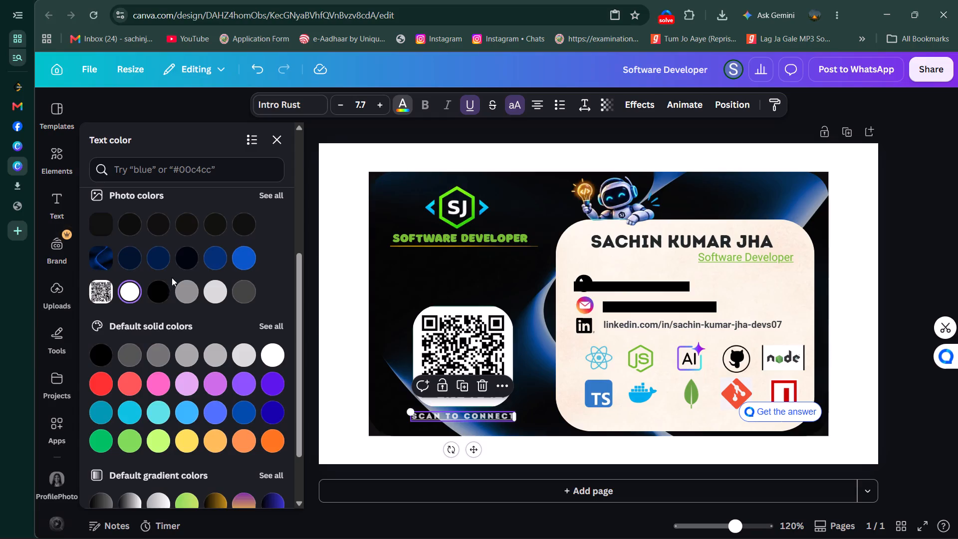
Increase the font size of the "SCAN TO CONNECT" text to 9.7.
left_click(384, 100)
left_click(384, 100)
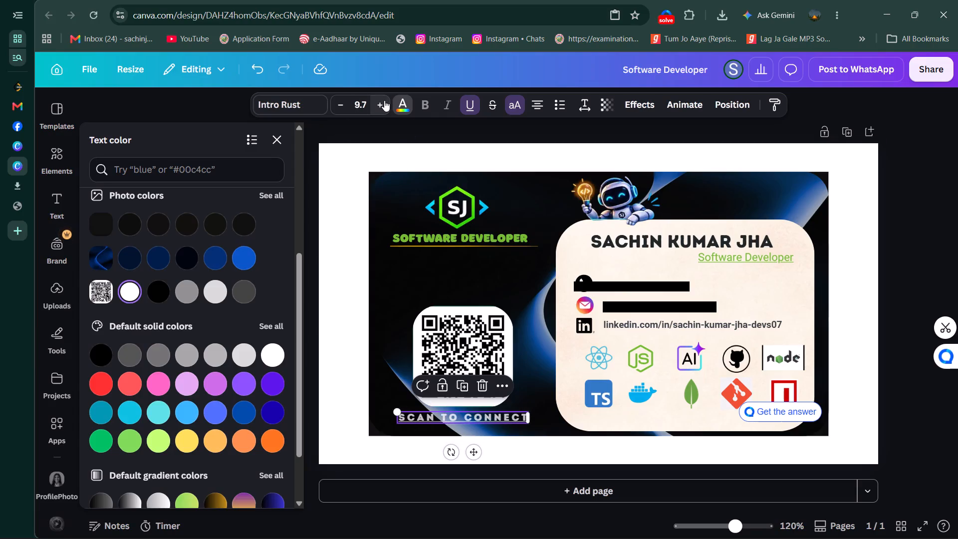
left_click(869, 245)
left_click(899, 242)
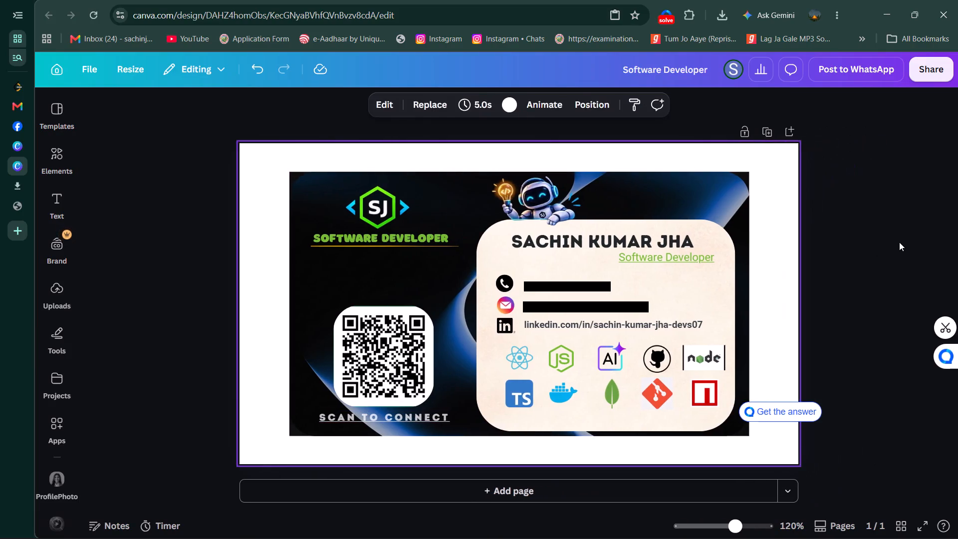
Colour the "SCAN TO CONNECT" text with the default pale yellow-to-pink gradient.
left_click(426, 417)
left_click(395, 104)
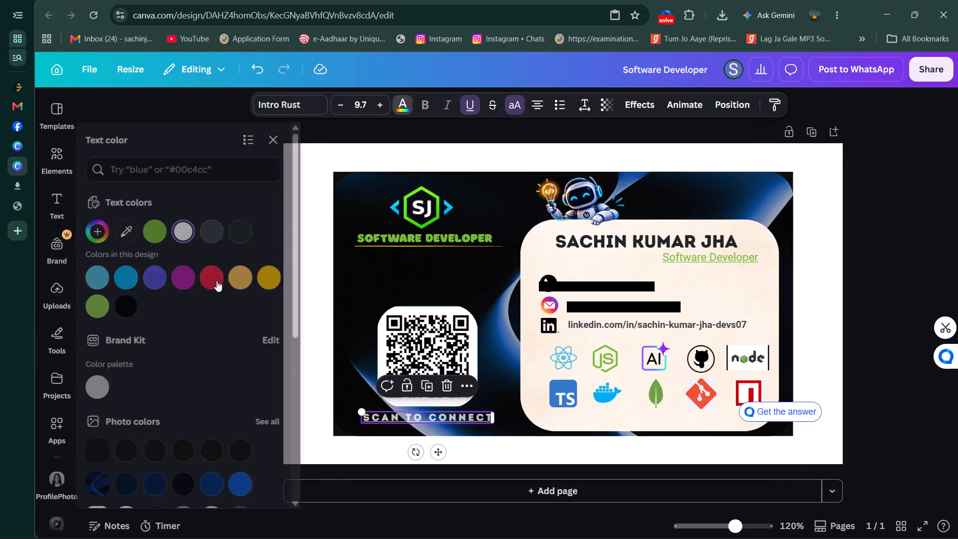
scroll(224, 372, "down", 7)
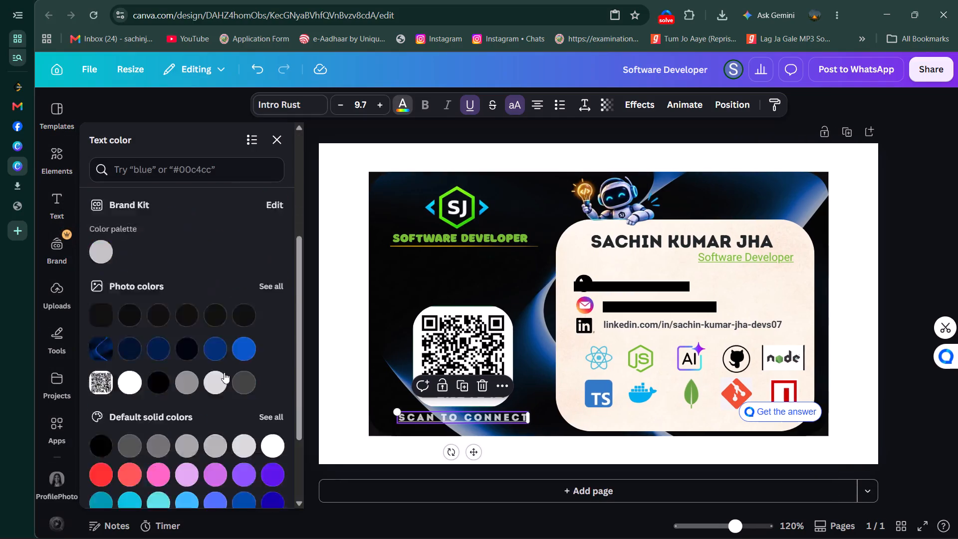
left_click(243, 481)
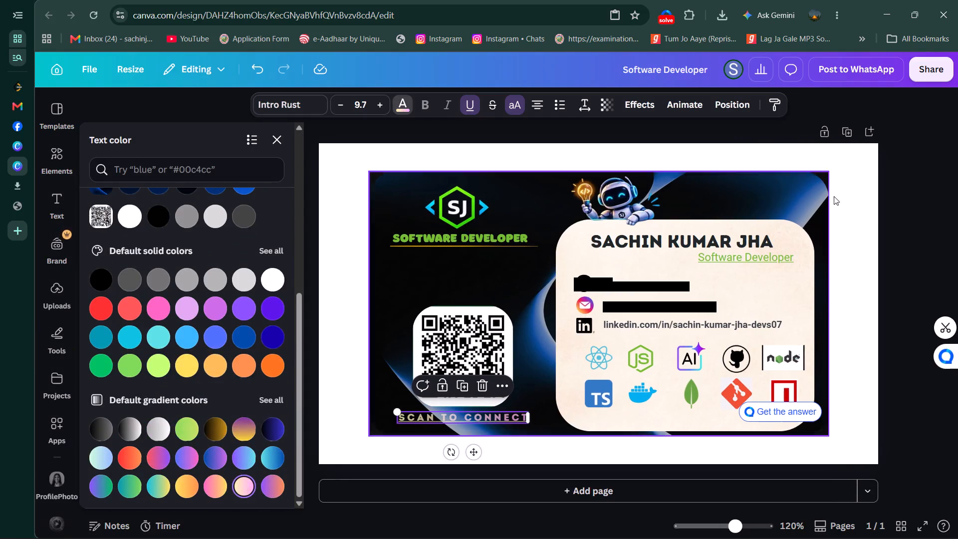
left_click(901, 196)
left_click(901, 196)
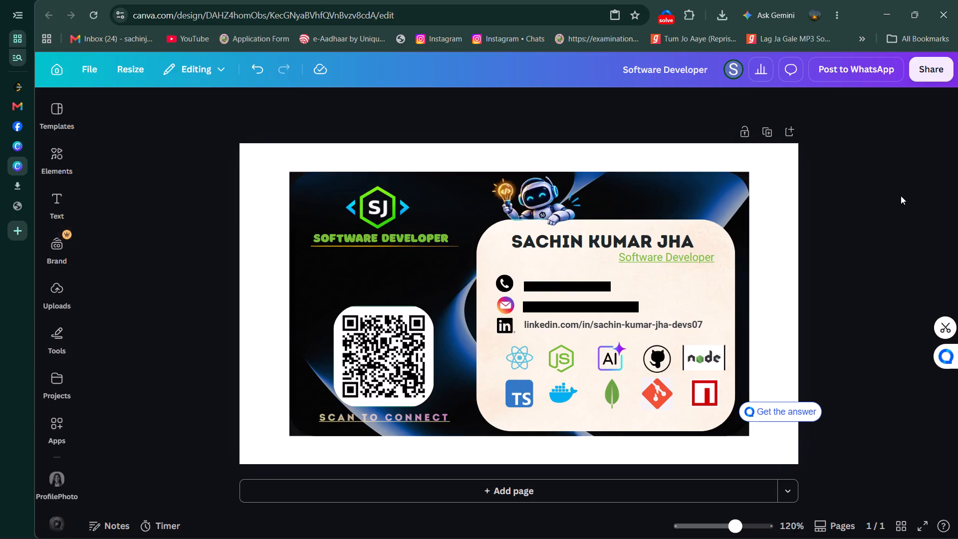
Set the transparency value of the card's dark blue background image to 100.
left_click(669, 188)
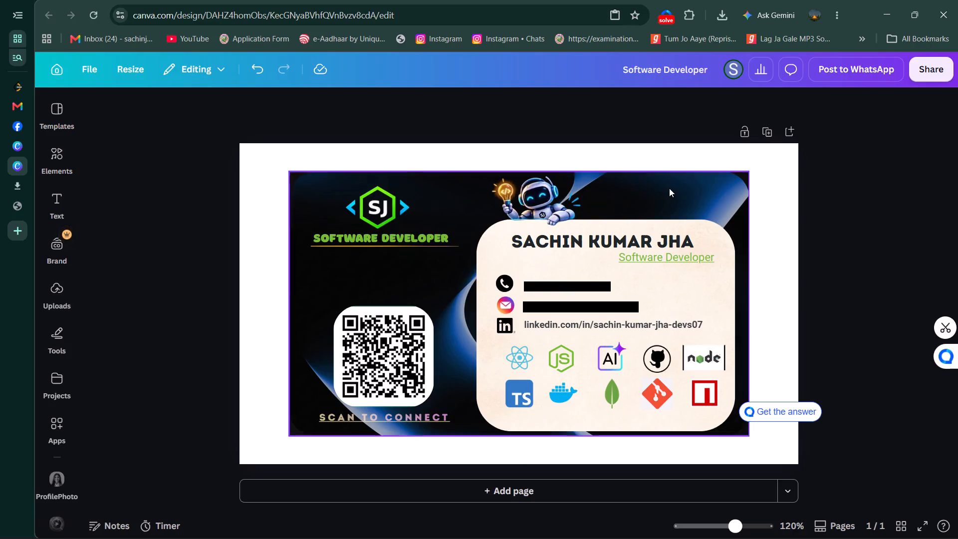
left_click(607, 109)
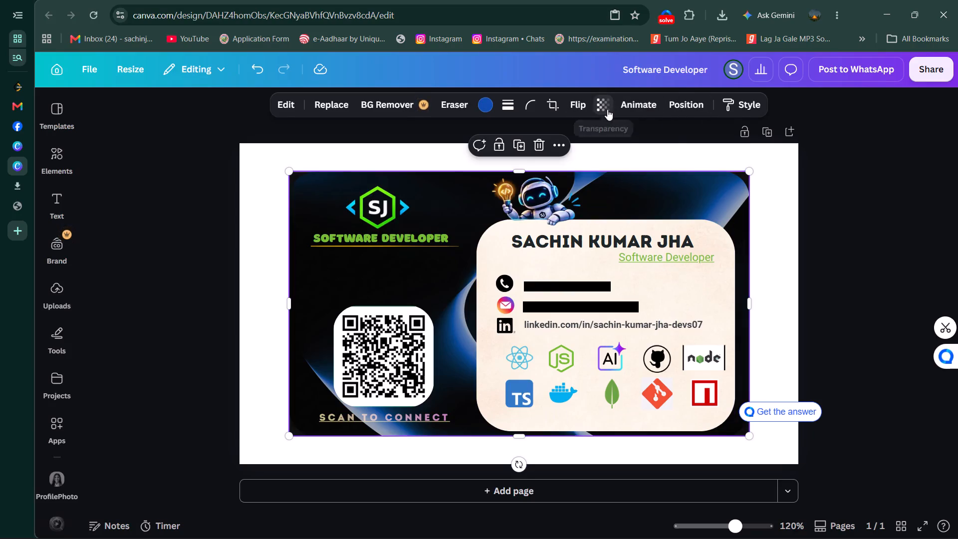
left_click_drag(603, 162, 639, 164)
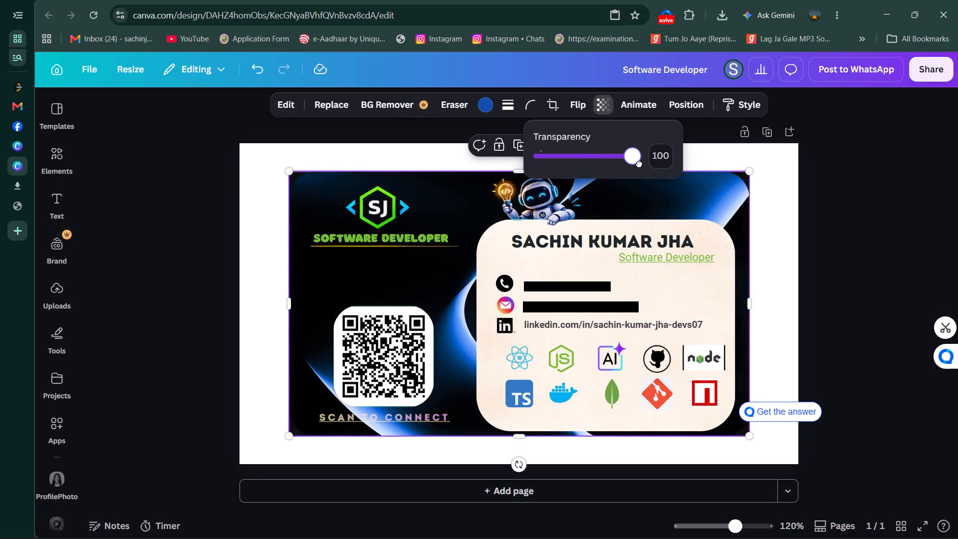
left_click_drag(639, 164, 646, 164)
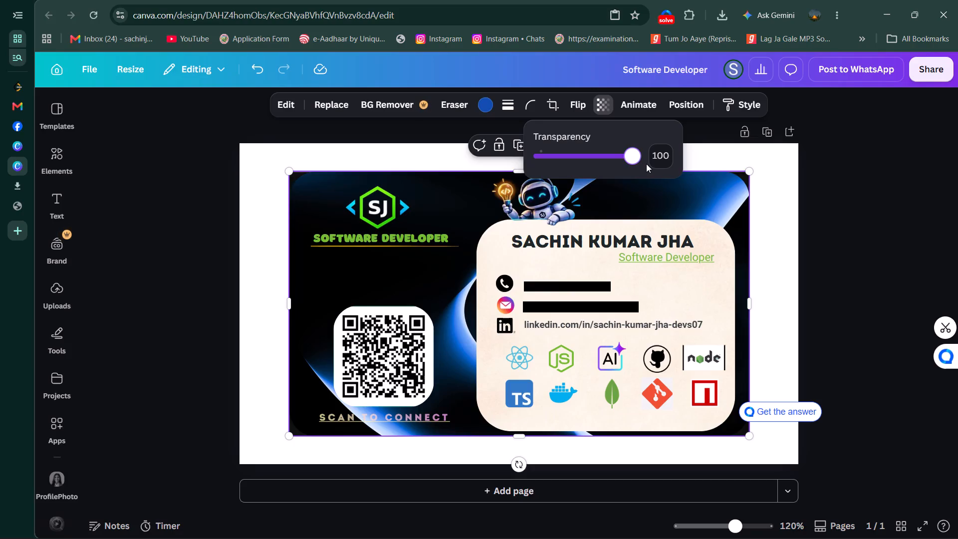
left_click(877, 163)
left_click(859, 242)
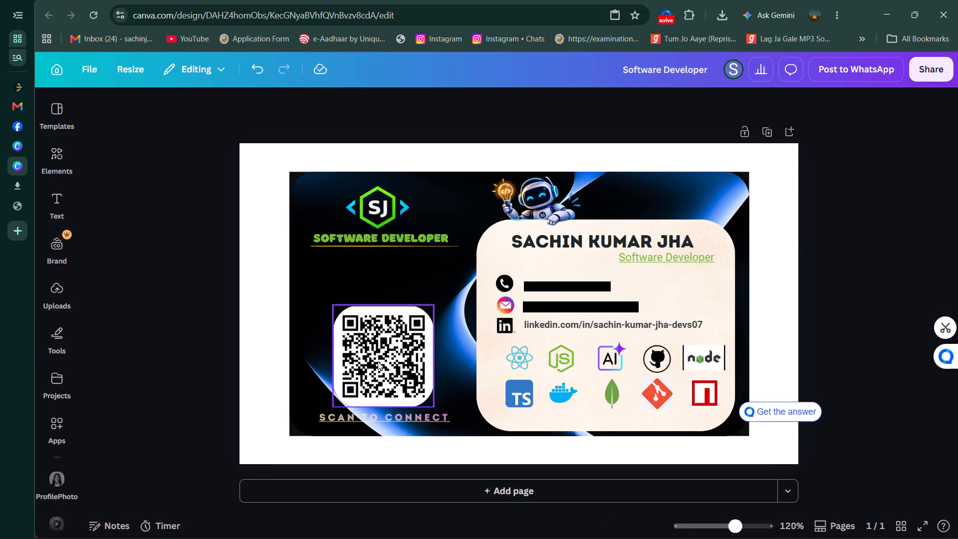
left_click(829, 310)
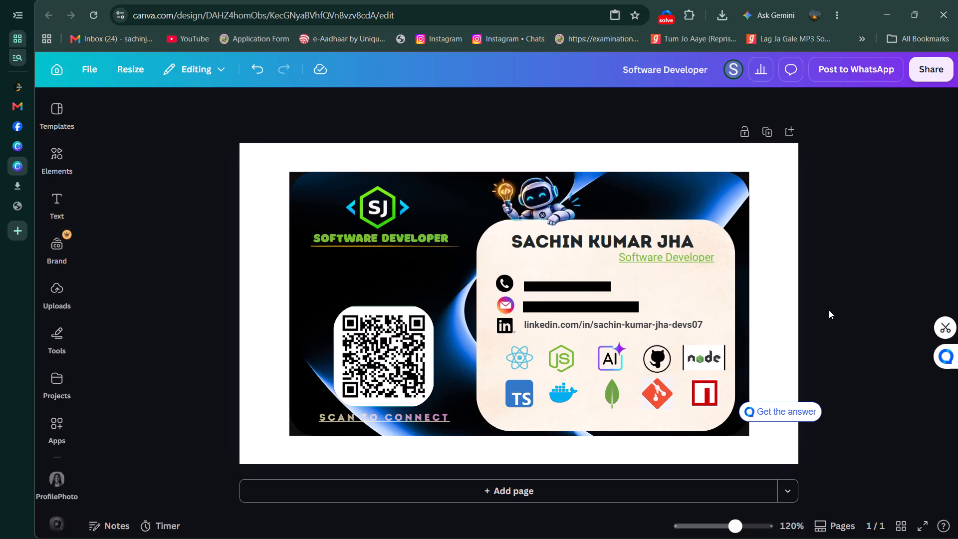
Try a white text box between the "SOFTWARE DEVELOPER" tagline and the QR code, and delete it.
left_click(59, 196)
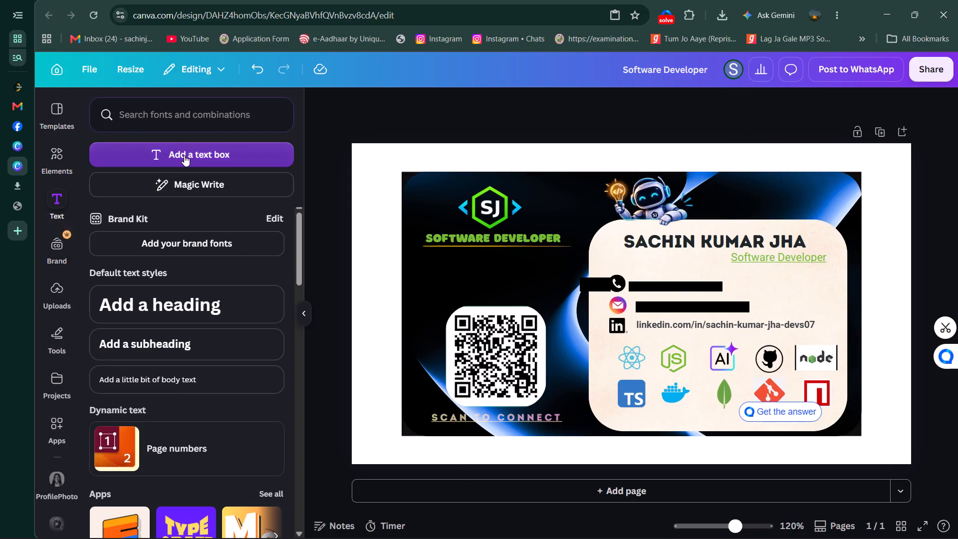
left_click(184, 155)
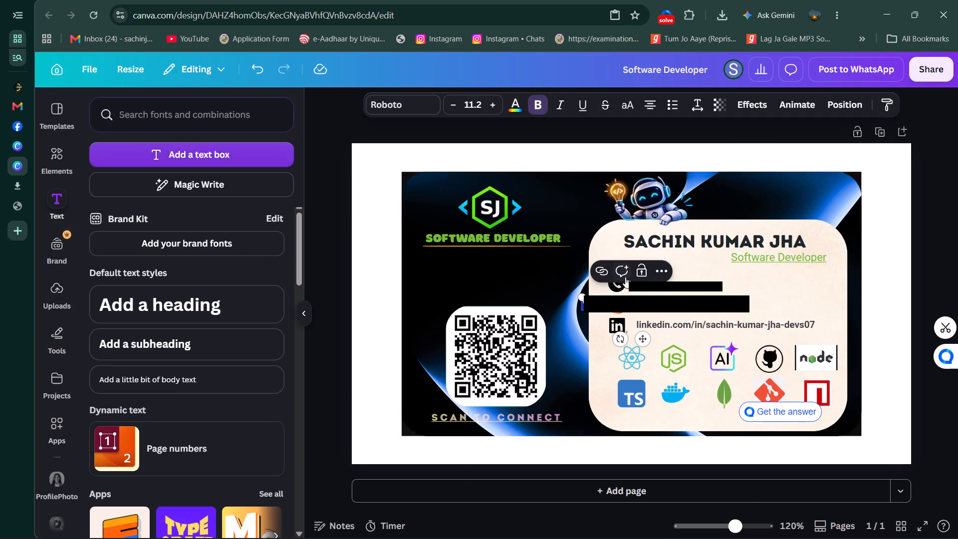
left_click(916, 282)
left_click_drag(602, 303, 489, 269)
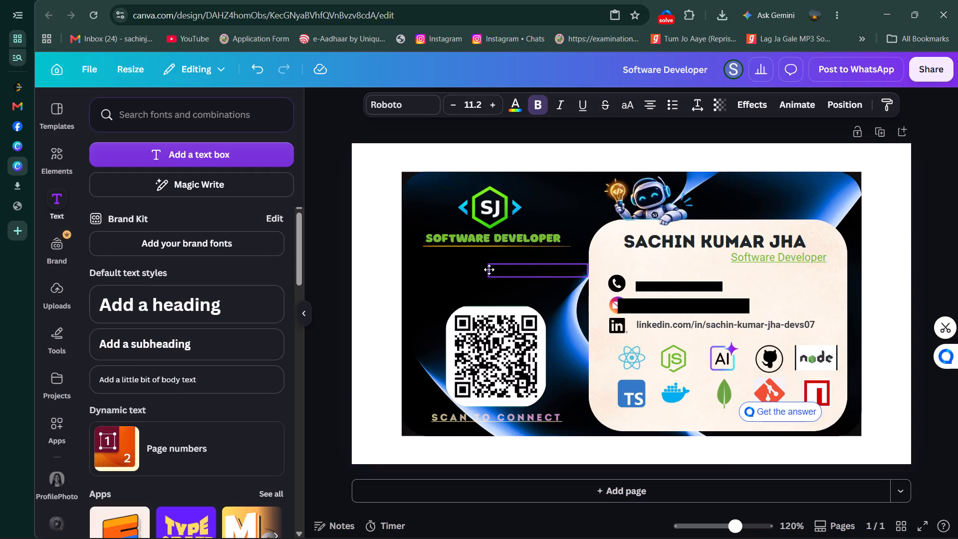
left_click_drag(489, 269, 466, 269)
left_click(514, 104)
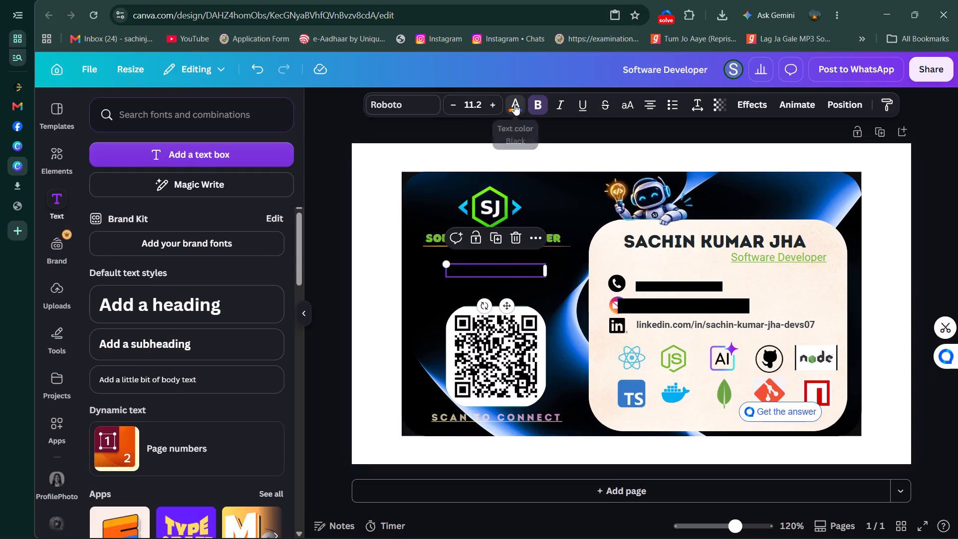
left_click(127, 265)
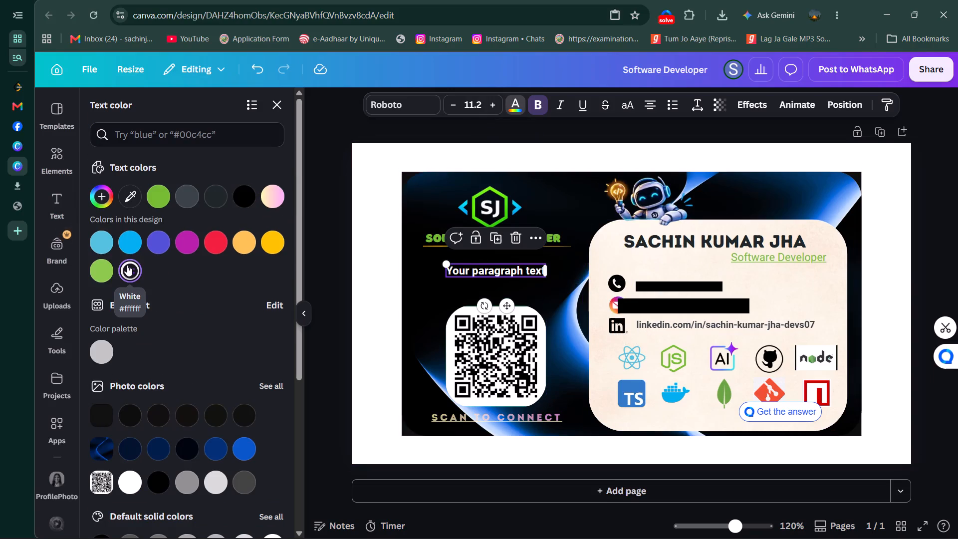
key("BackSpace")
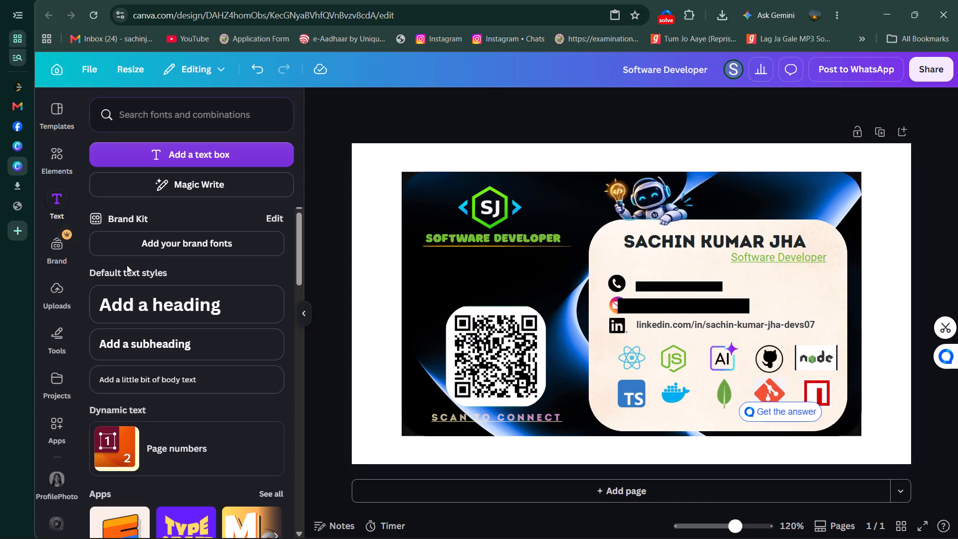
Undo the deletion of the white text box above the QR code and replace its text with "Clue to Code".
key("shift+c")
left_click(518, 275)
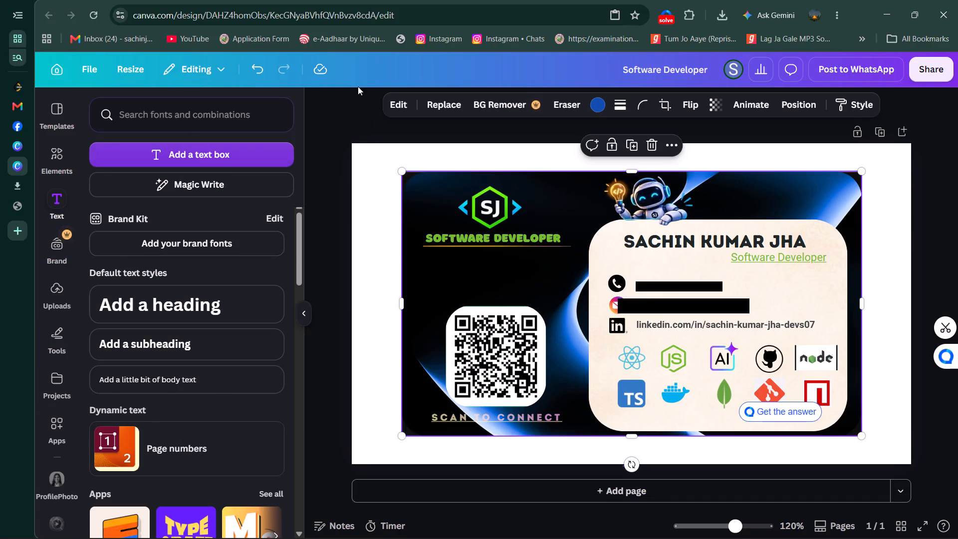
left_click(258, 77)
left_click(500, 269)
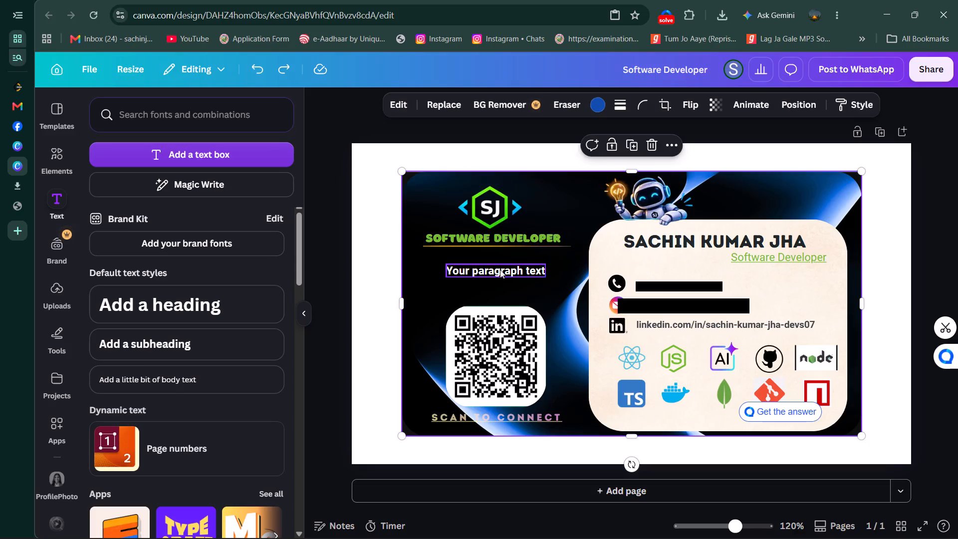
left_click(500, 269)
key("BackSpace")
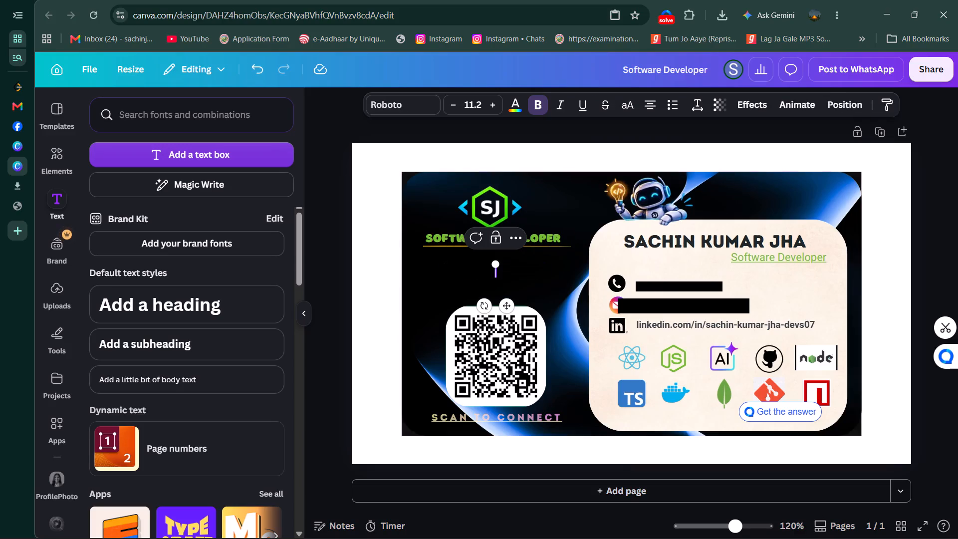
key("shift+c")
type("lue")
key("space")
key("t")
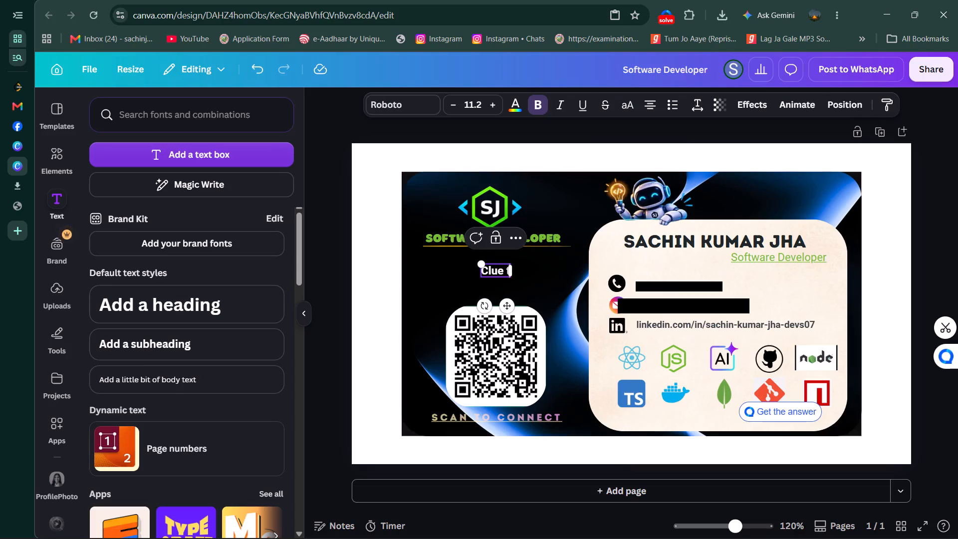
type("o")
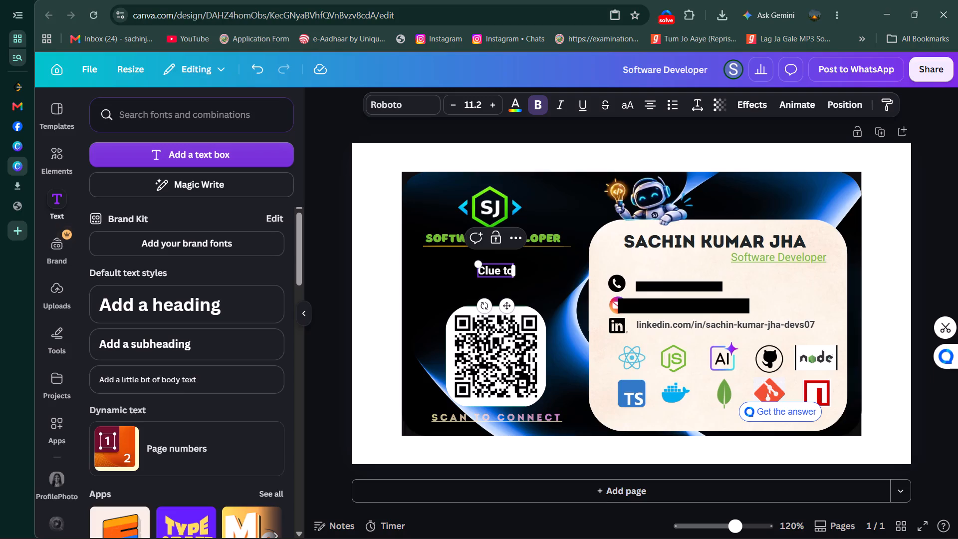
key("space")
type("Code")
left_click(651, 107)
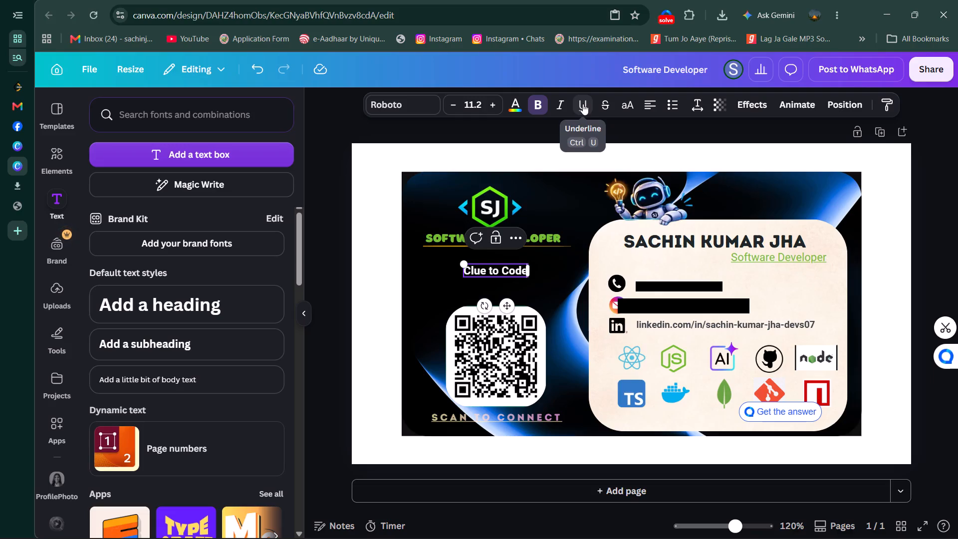
Add the curved green "Coffee Break" text style to the card and move it down, clear of the white "Clue to Code" text.
scroll(166, 351, "down", 11)
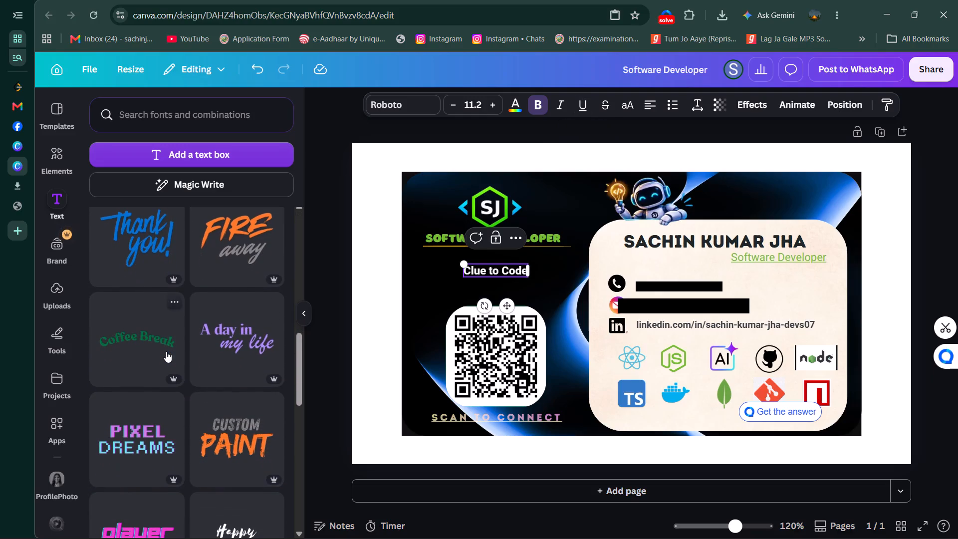
scroll(166, 351, "down", 1)
left_click(141, 321)
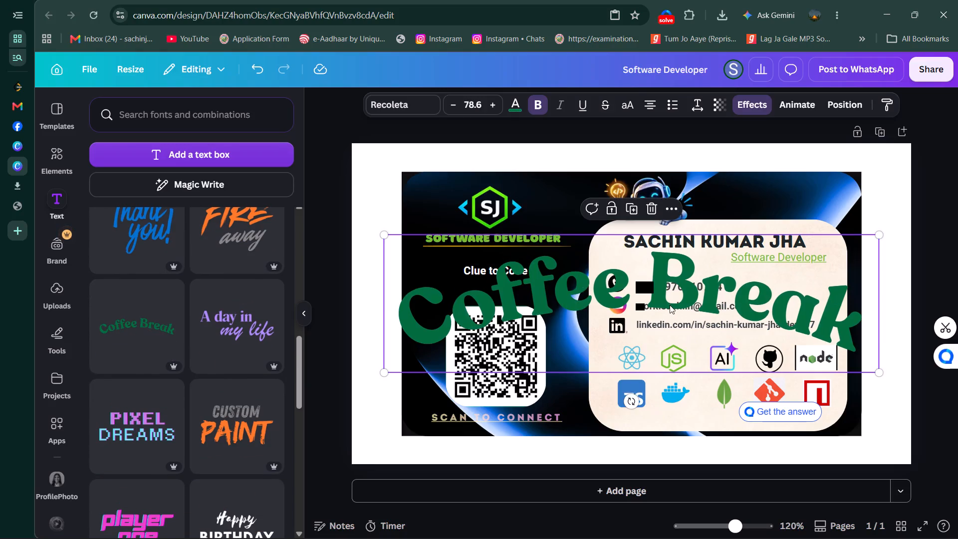
left_click_drag(617, 279, 680, 354)
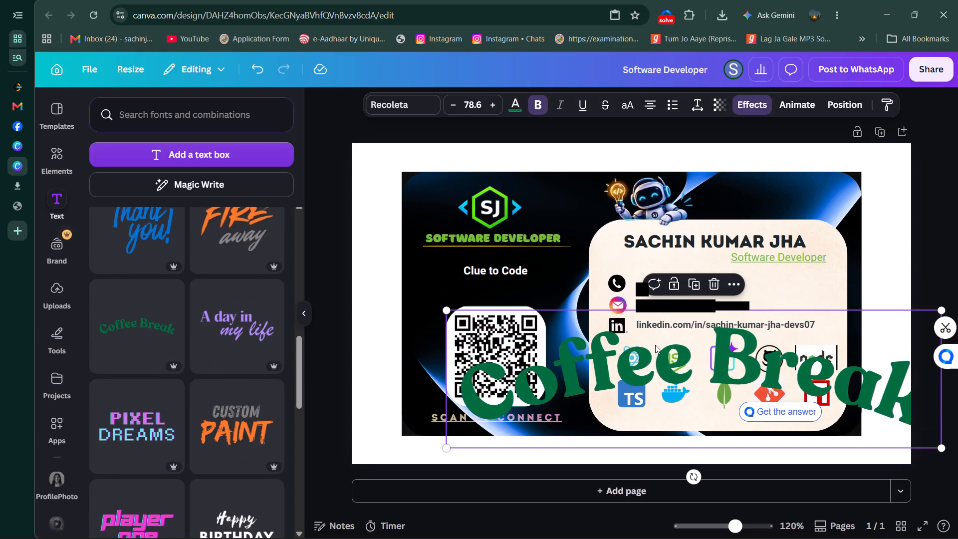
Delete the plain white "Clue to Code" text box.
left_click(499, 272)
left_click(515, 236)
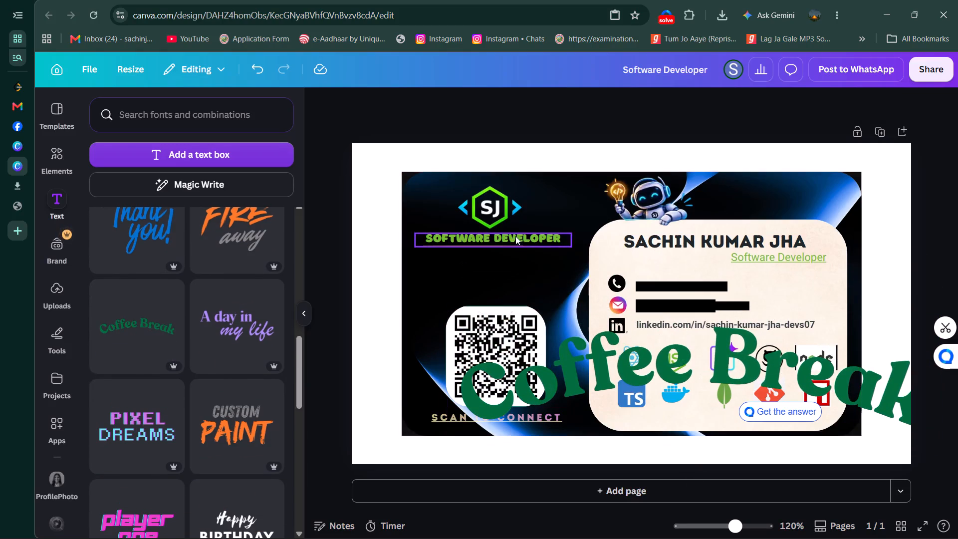
Shrink the curved "Coffee Break" text to font size 27.3 and centre it between the "SOFTWARE DEVELOPER" tagline and the QR code.
left_click_drag(718, 358, 618, 270)
left_click_drag(839, 358, 694, 306)
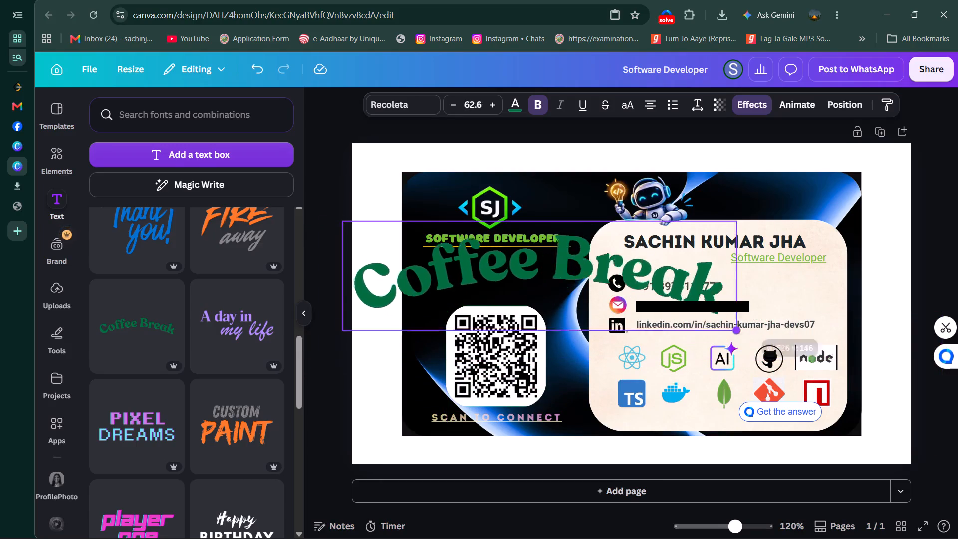
left_click_drag(694, 306, 524, 240)
left_click_drag(396, 238, 426, 244)
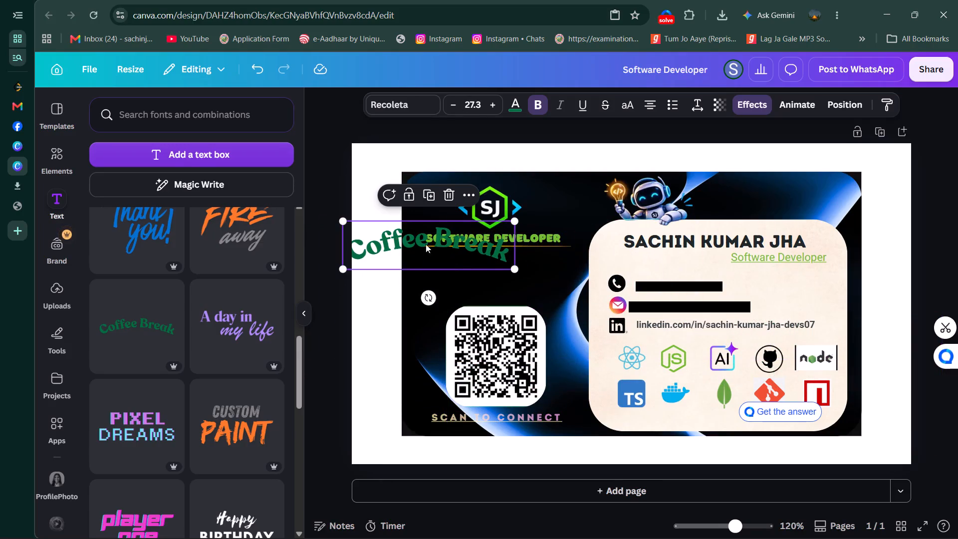
left_click_drag(426, 244, 460, 269)
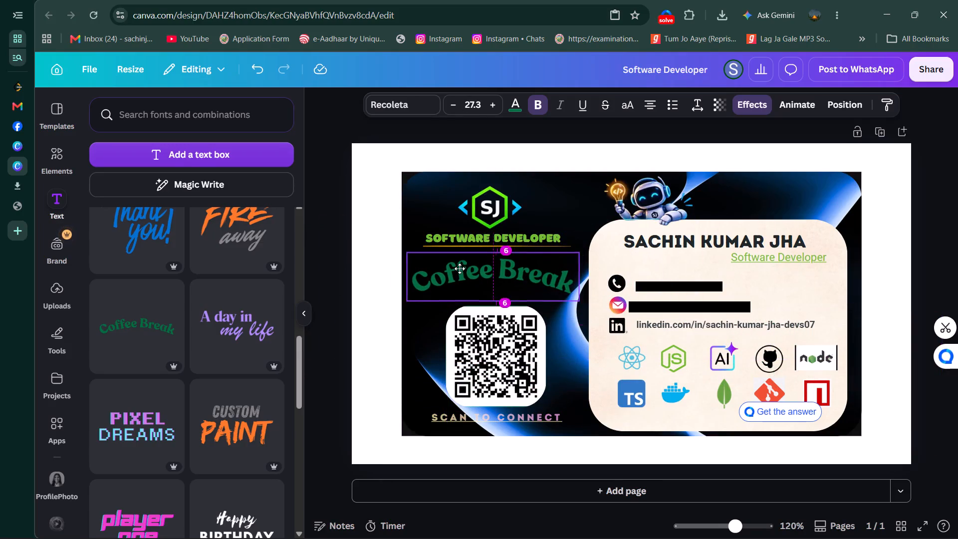
left_click_drag(460, 269, 460, 268)
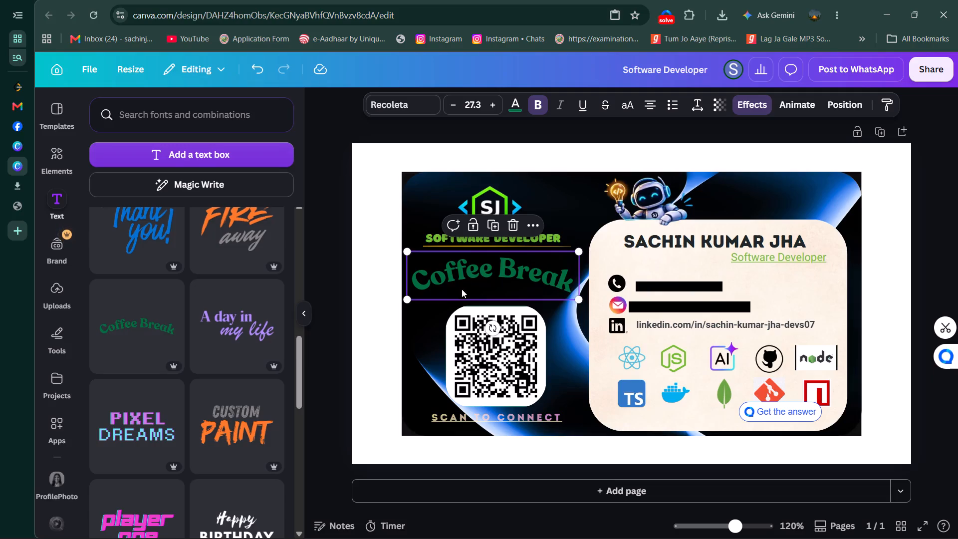
Replace the word "Coffee" in the curved text with "Clue To".
left_click(479, 272)
left_click(491, 270)
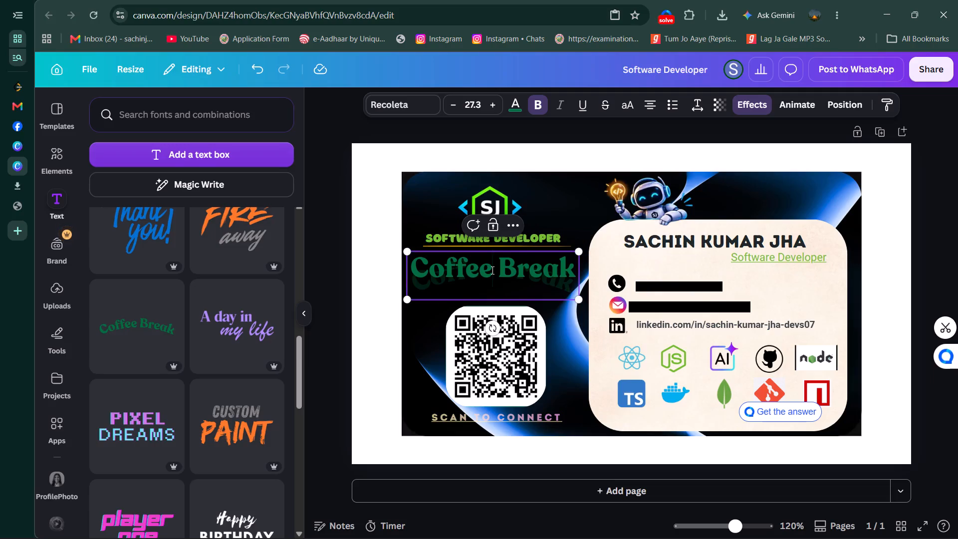
key("BackSpace")
key("BackSpace")
key("BackSpace")
key("BackSpace")
key("BackSpace")
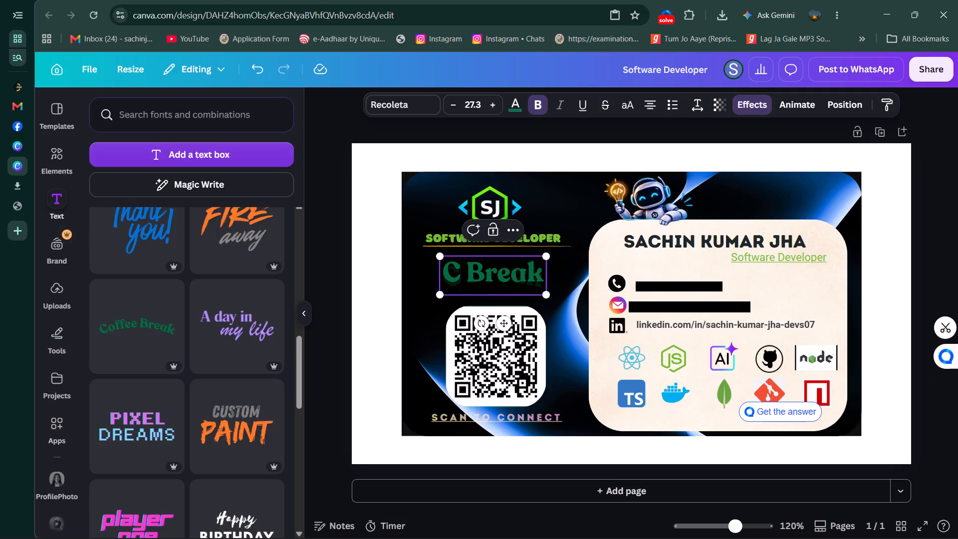
type("lue")
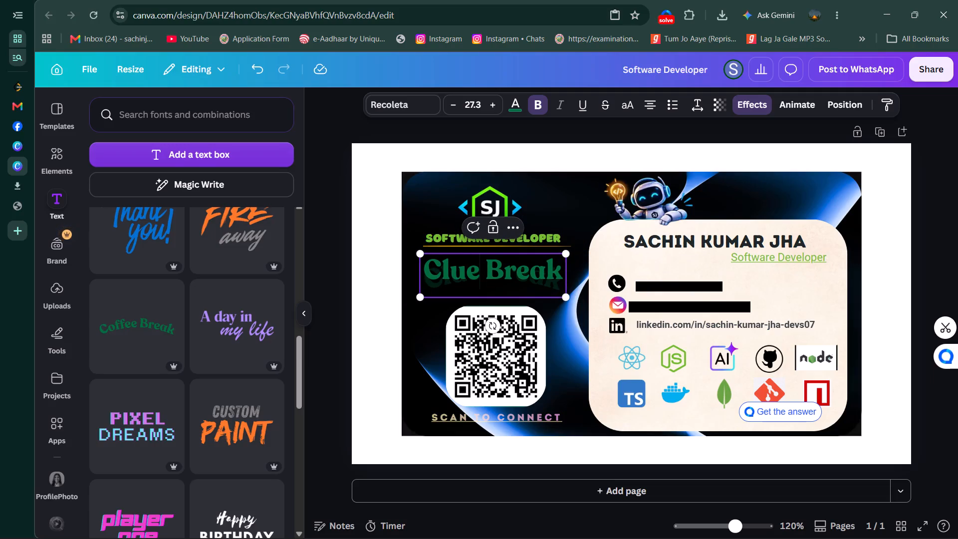
key("space")
key("shift+t")
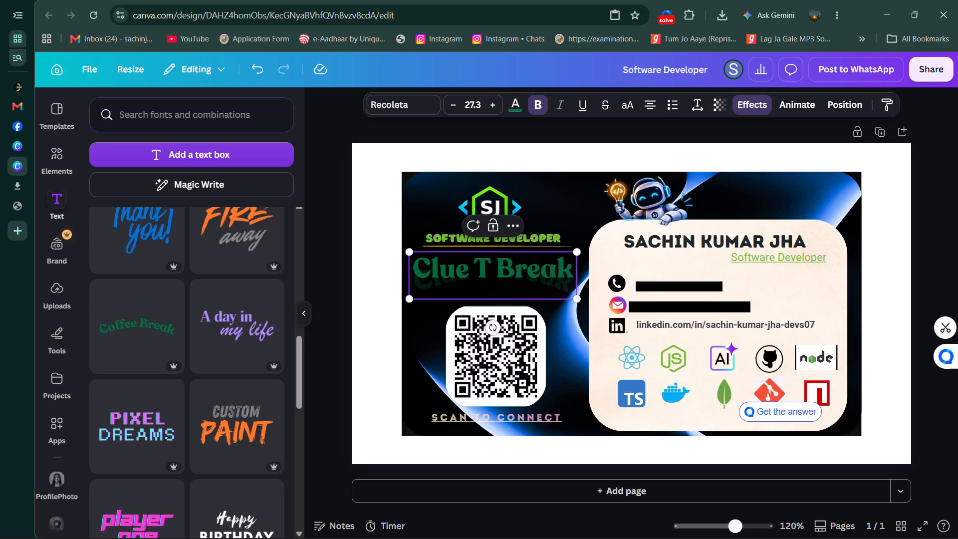
key("o")
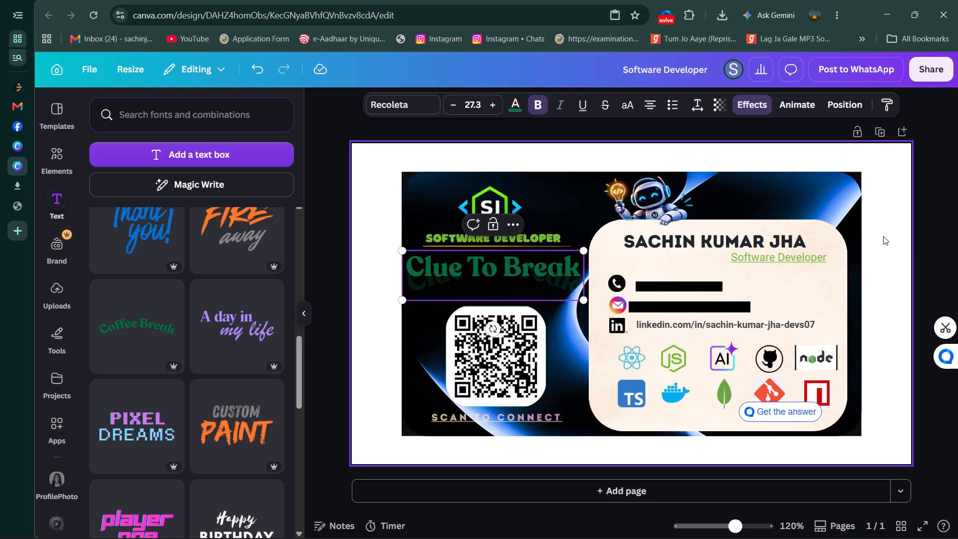
left_click(941, 251)
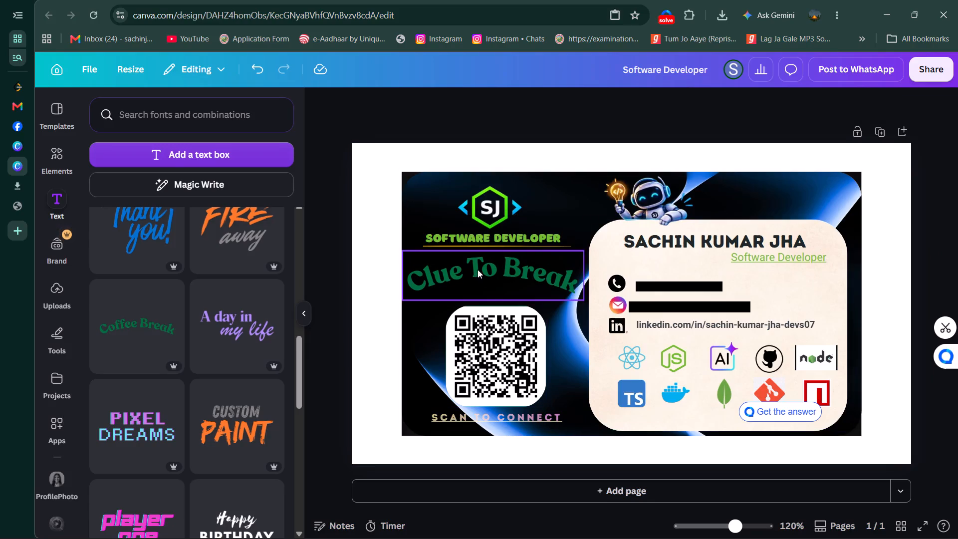
Replace the word "Break" at the end of the curved text with "Code".
left_click(561, 278)
left_click(561, 278)
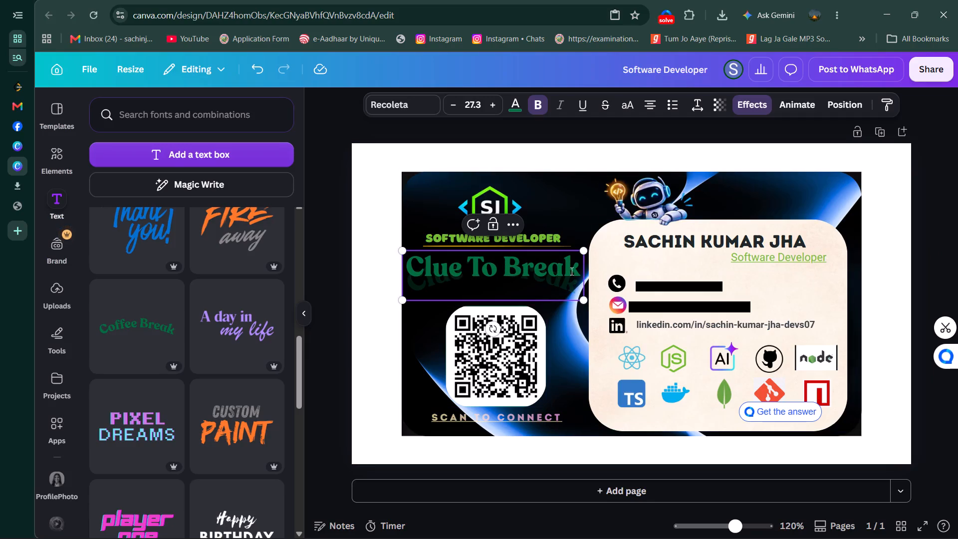
left_click(575, 270)
key("BackSpace")
key("BackSpace")
key("BackSpace")
key("BackSpace")
key("BackSpace")
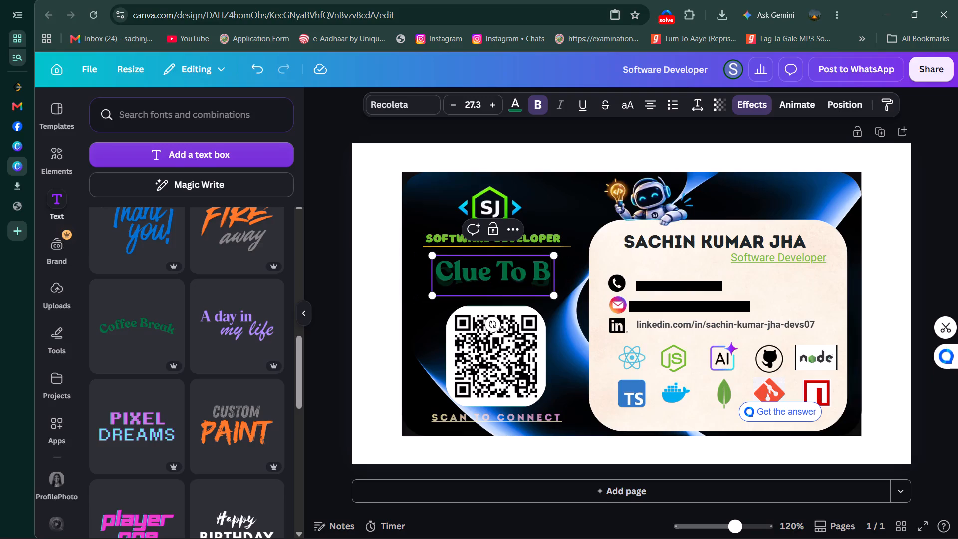
key("shift+c")
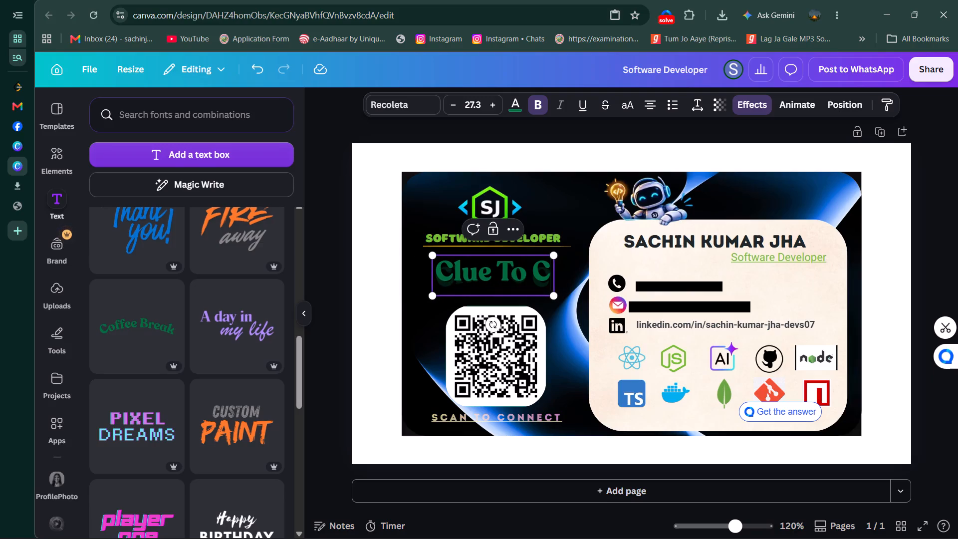
type("ode")
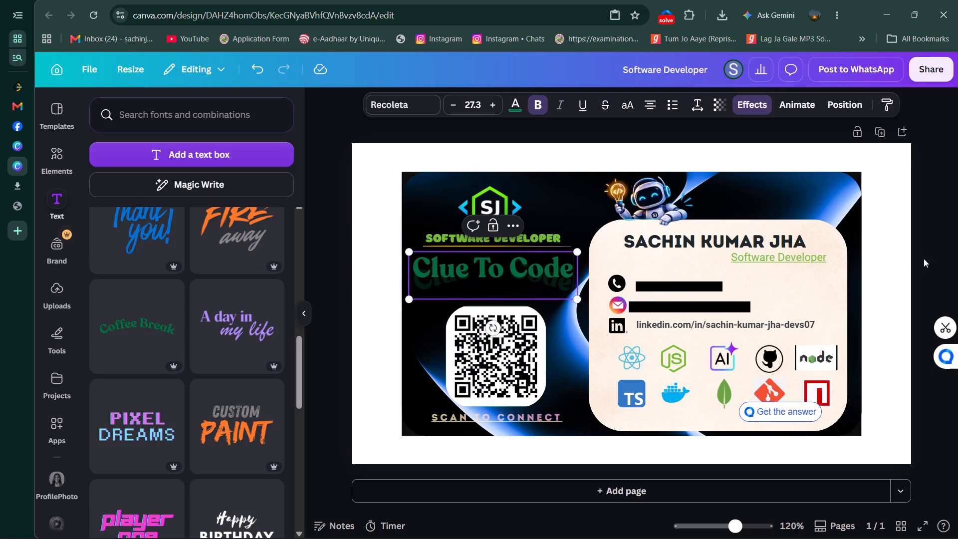
left_click(926, 256)
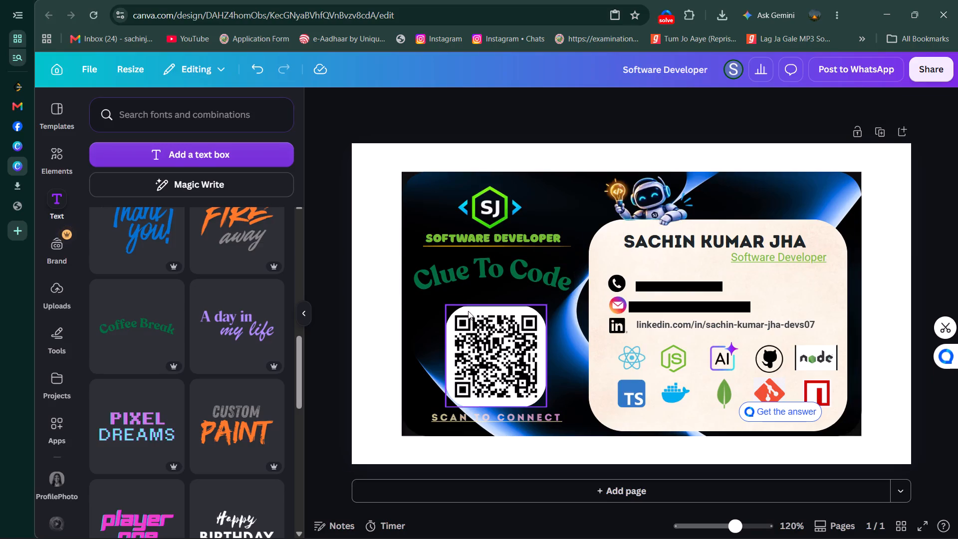
Colour the word "Clue" in the curved text with the light green from the card's existing text colours.
left_click(494, 278)
left_click(515, 102)
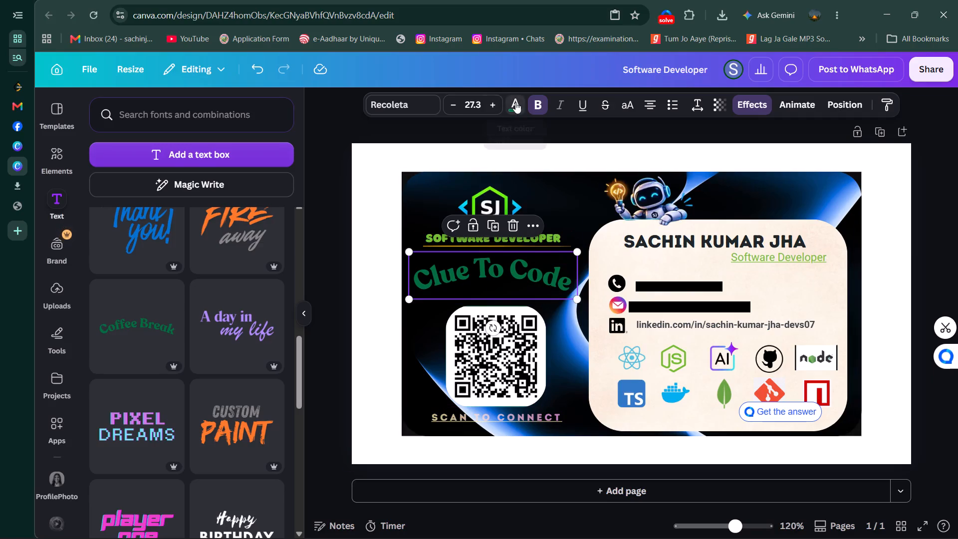
left_click(468, 272)
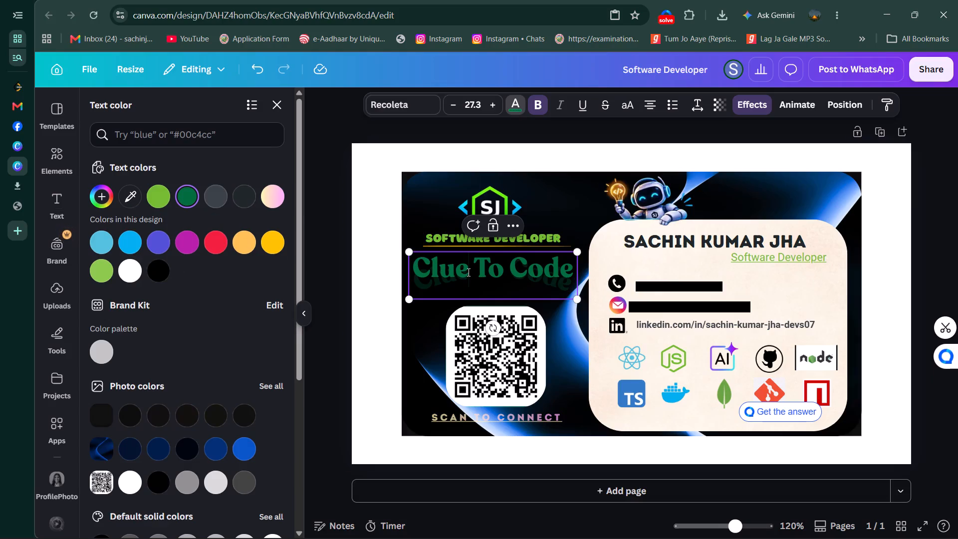
left_click_drag(468, 271, 408, 271)
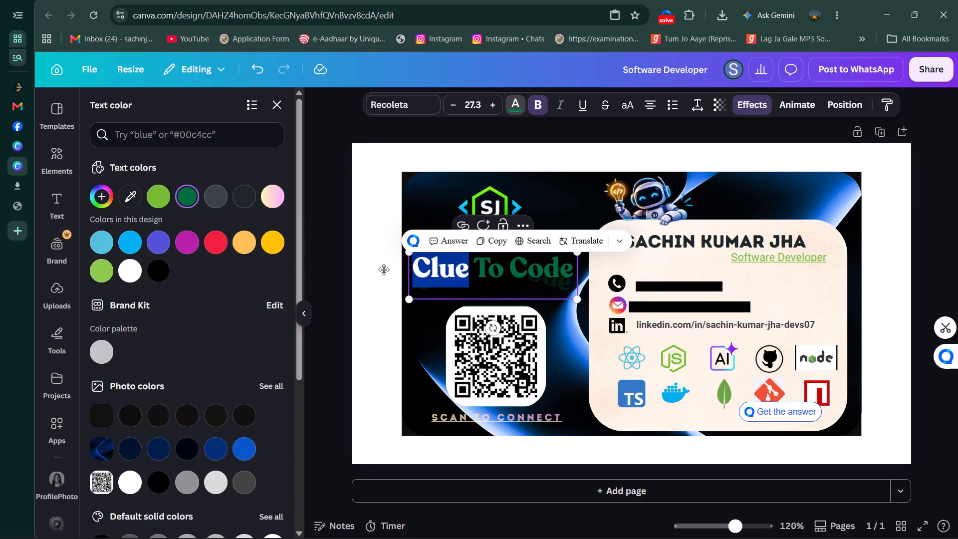
scroll(207, 385, "down", 1)
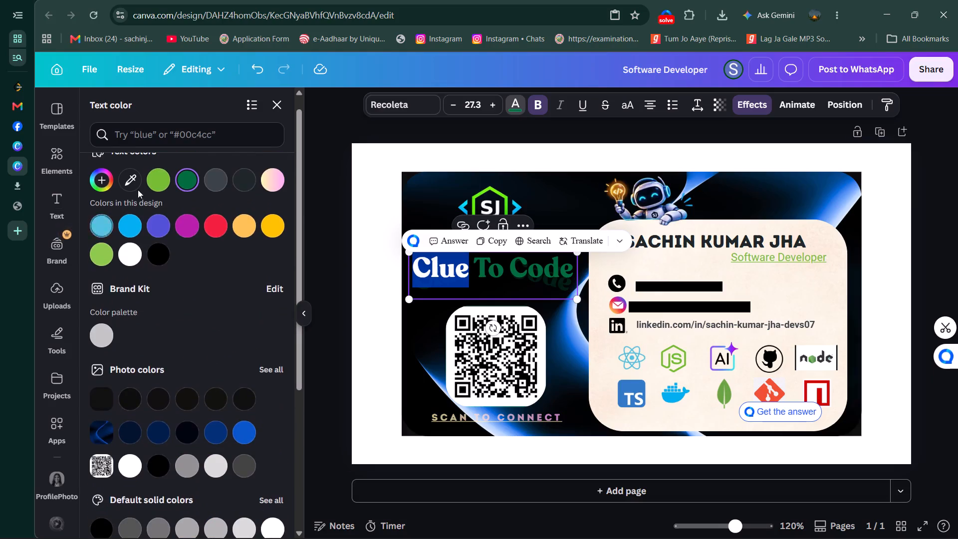
left_click(157, 179)
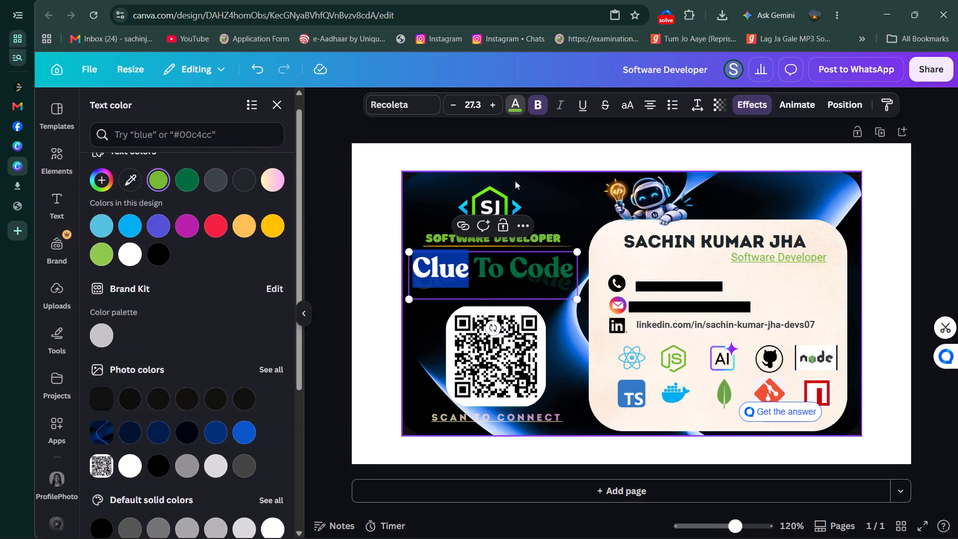
left_click(926, 185)
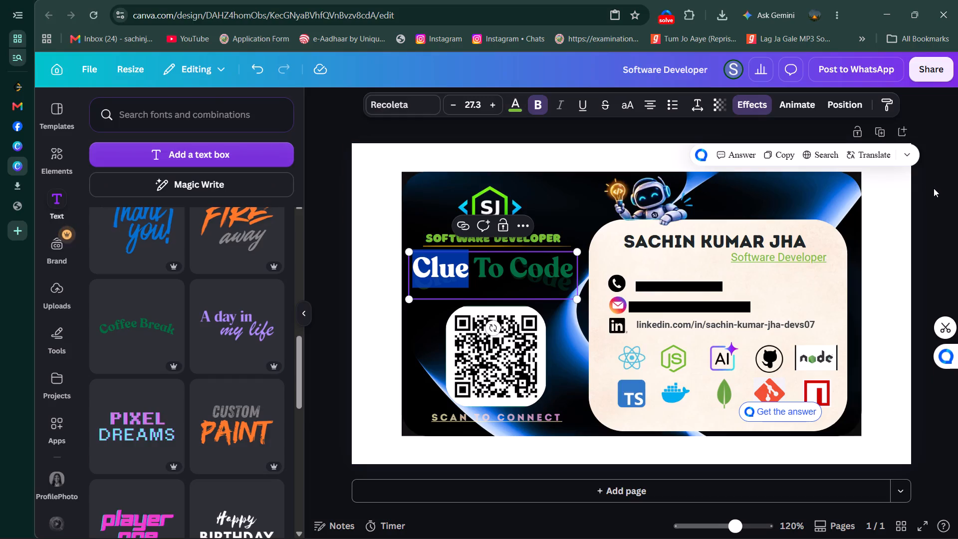
left_click(934, 190)
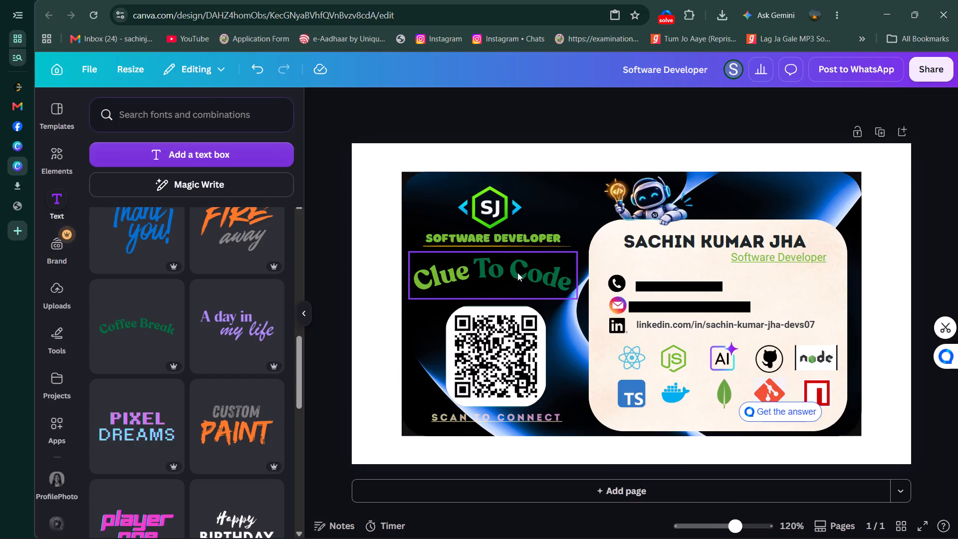
Colour the word "Code" in the curved "Clue To Code" slogan white from the colours already in the design.
left_click(509, 270)
left_click(510, 270)
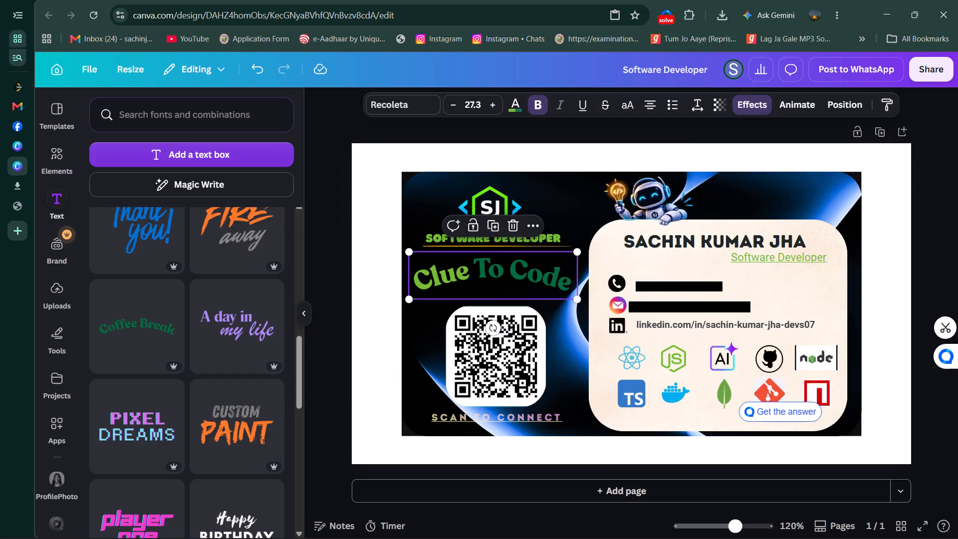
left_click_drag(510, 270, 568, 267)
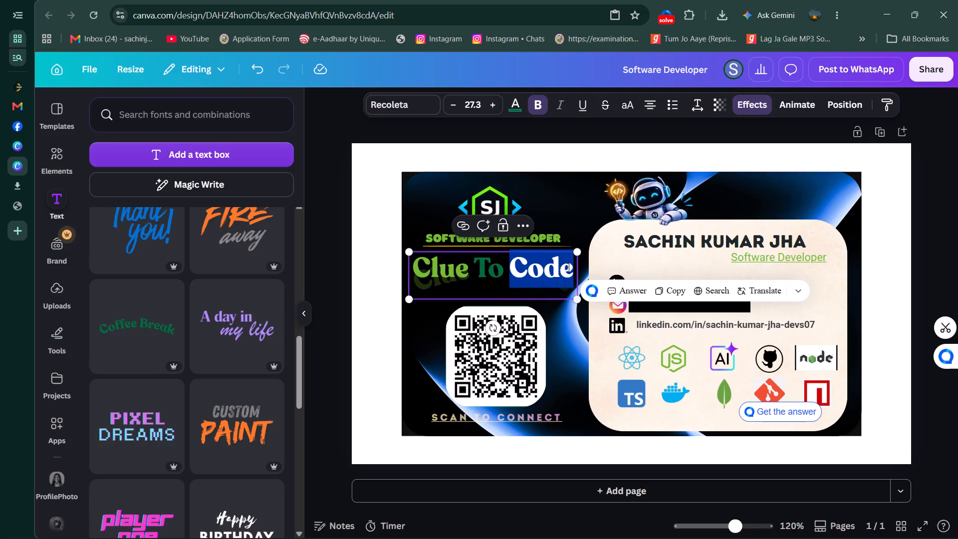
scroll(214, 251, "up", 9)
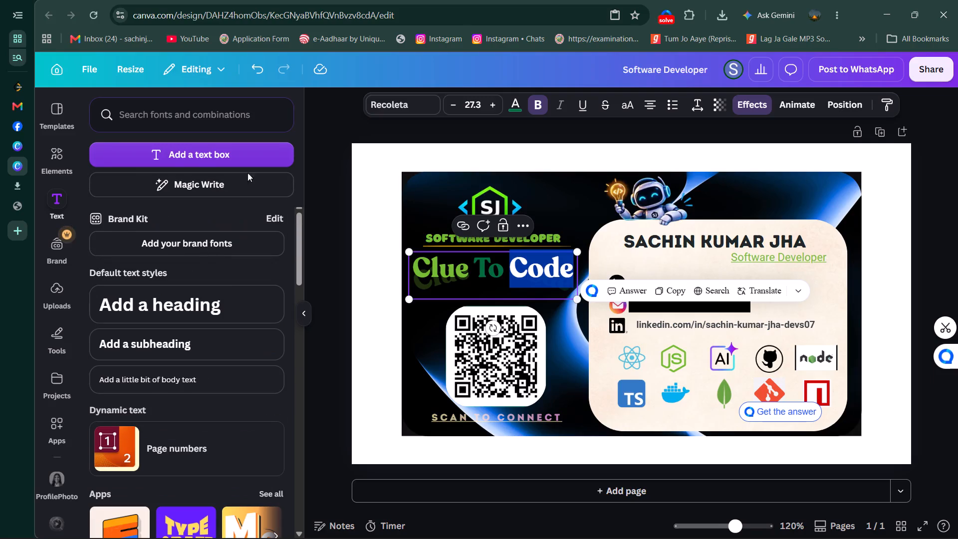
left_click(515, 102)
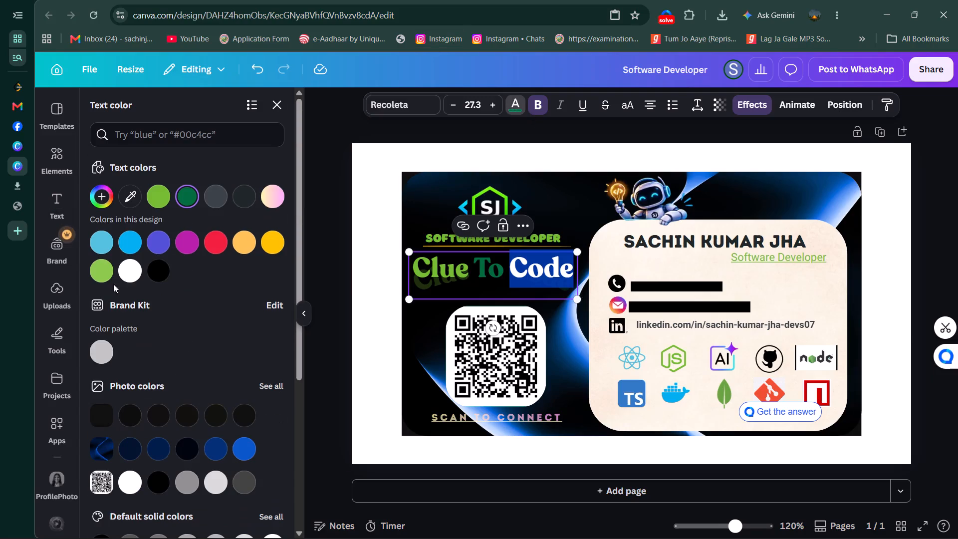
left_click(130, 274)
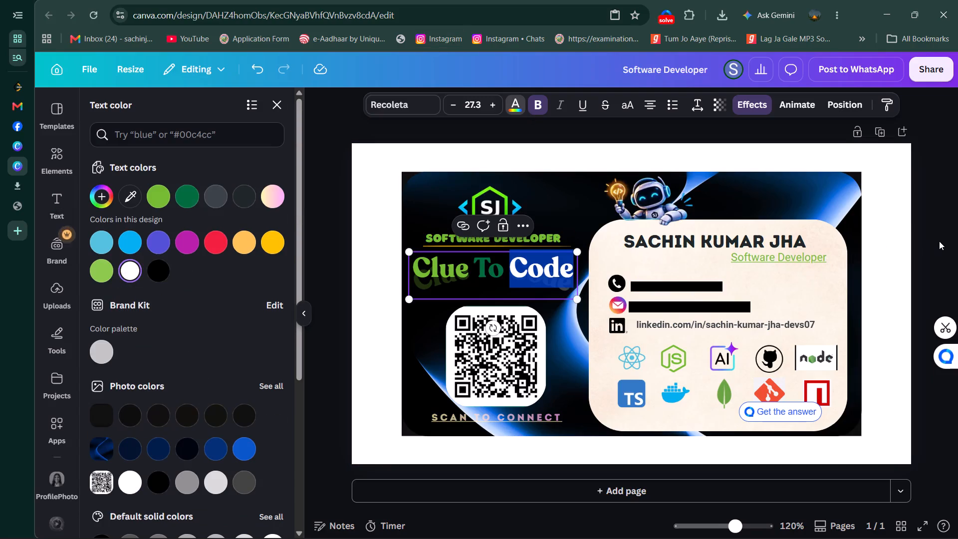
left_click(939, 242)
left_click(939, 242)
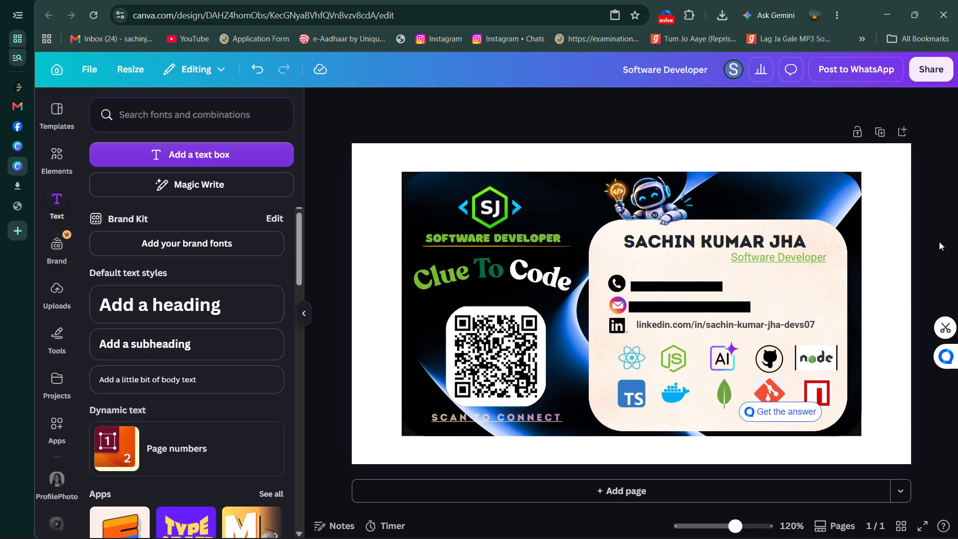
Select the word "To" in the curved "Clue To Code" slogan for editing.
left_click(505, 266)
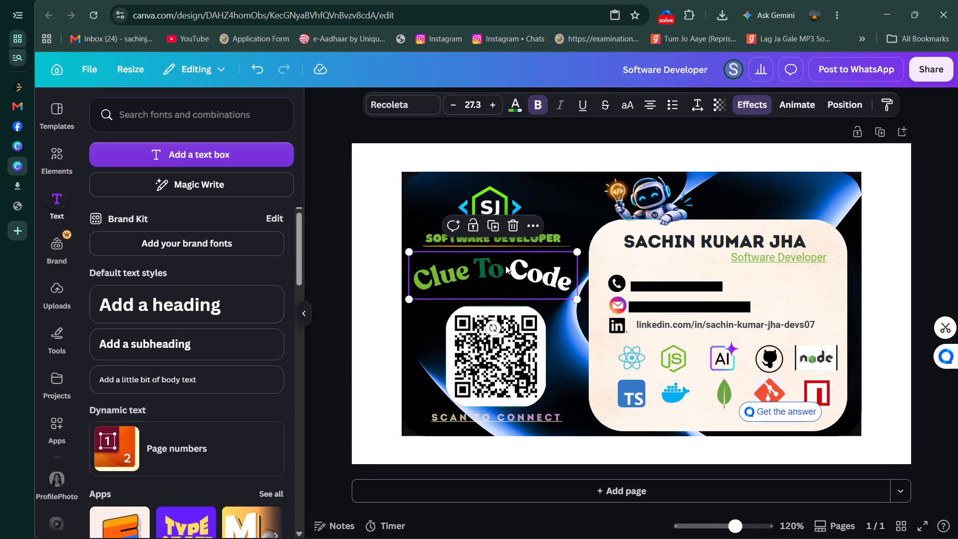
left_click(505, 270)
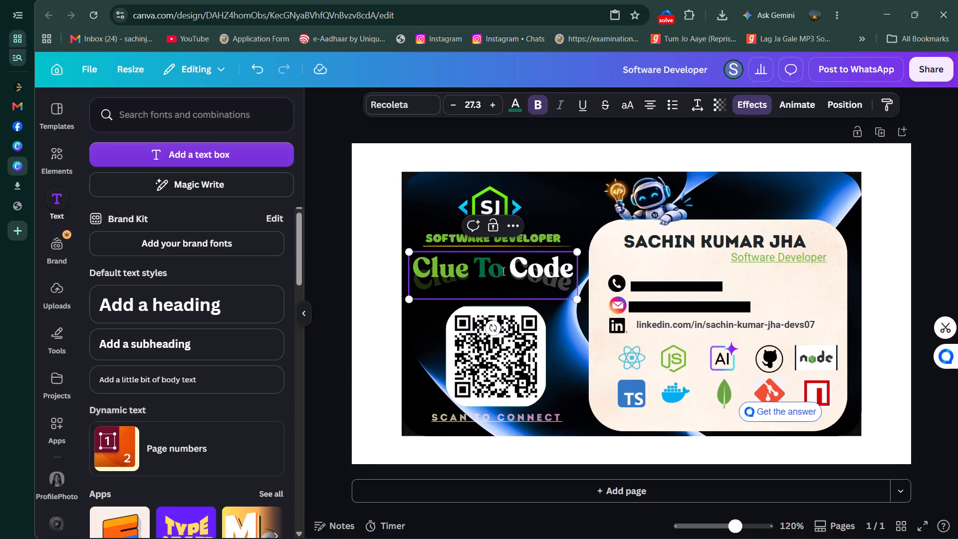
left_click_drag(502, 271, 475, 272)
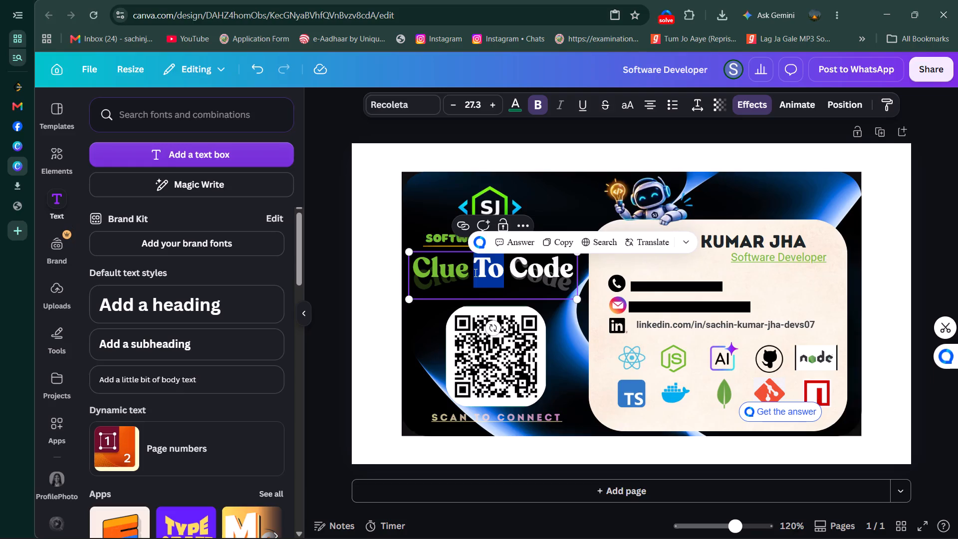
Look through the ready-made font combinations for styling and colour ideas.
scroll(199, 326, "down", 7)
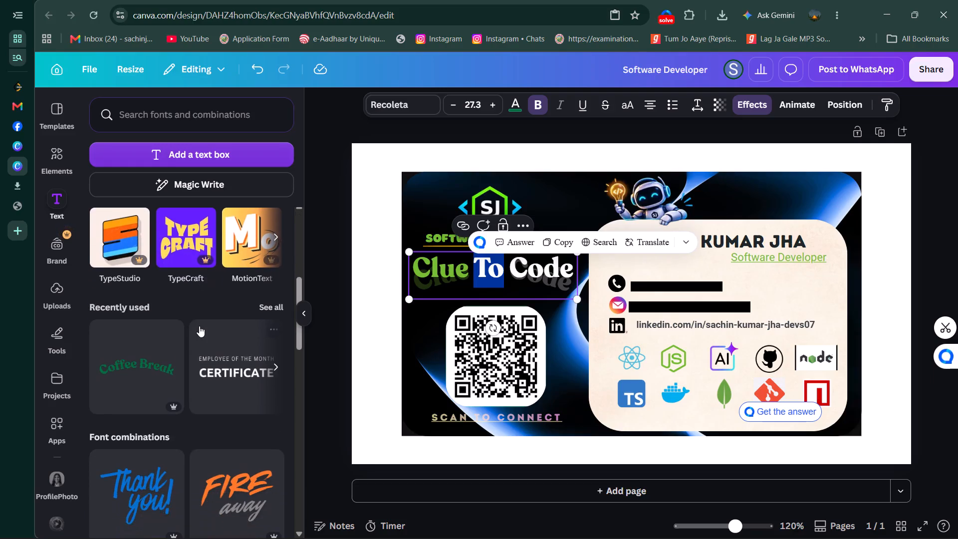
scroll(199, 326, "down", 6)
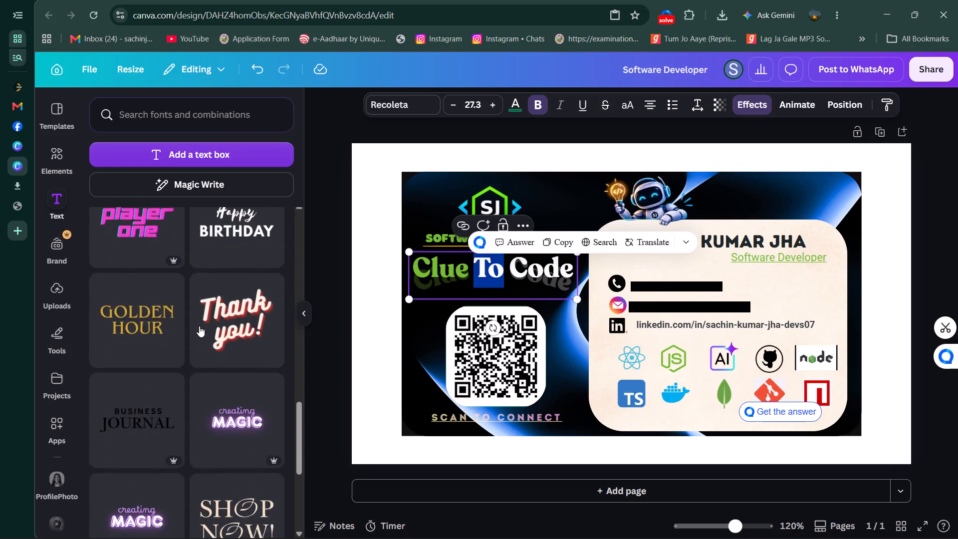
scroll(199, 326, "down", 4)
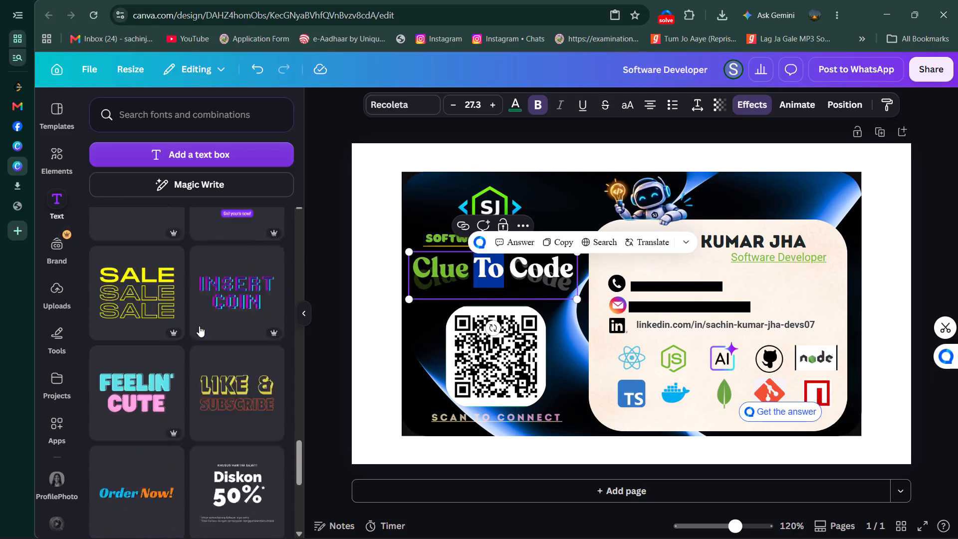
scroll(199, 326, "down", 1)
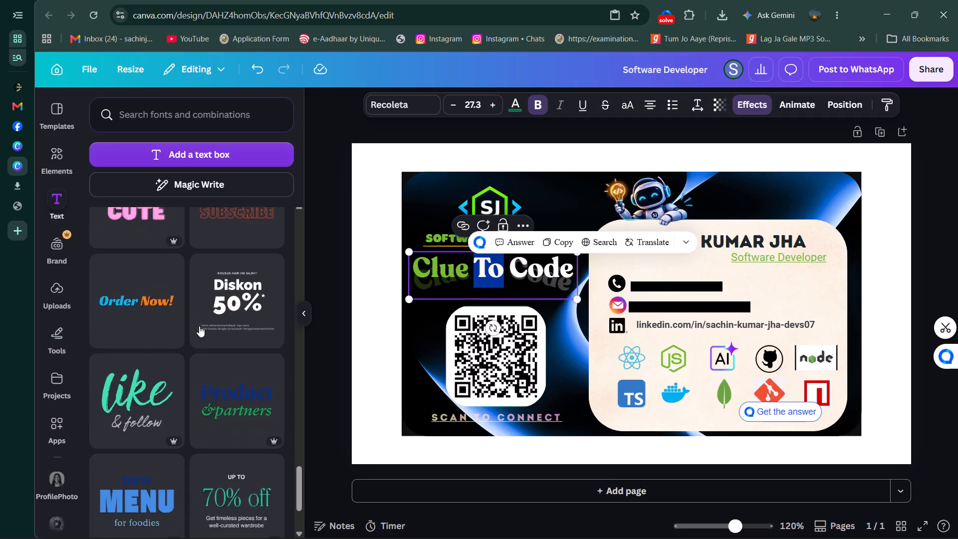
scroll(199, 326, "down", 3)
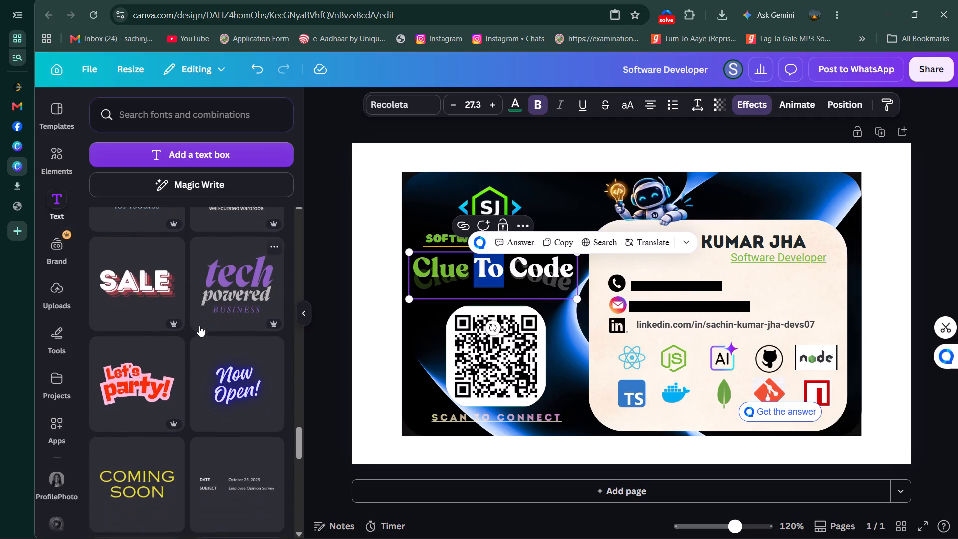
scroll(199, 326, "down", 5)
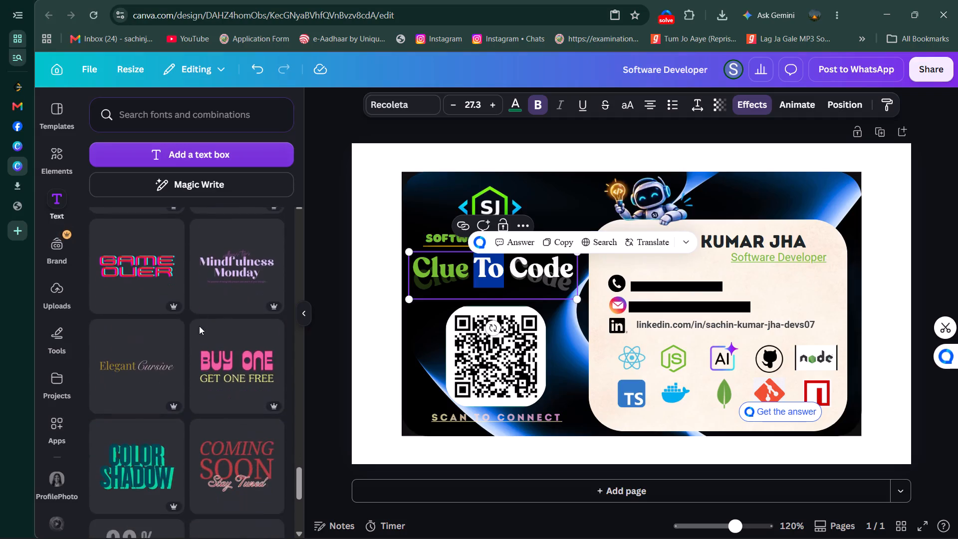
scroll(199, 326, "down", 2)
scroll(199, 326, "up", 1)
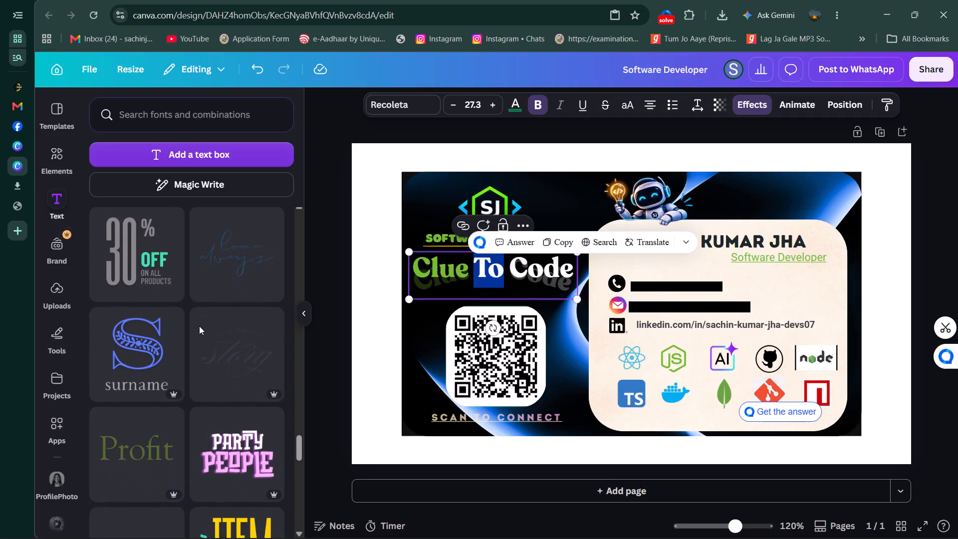
scroll(199, 326, "up", 12)
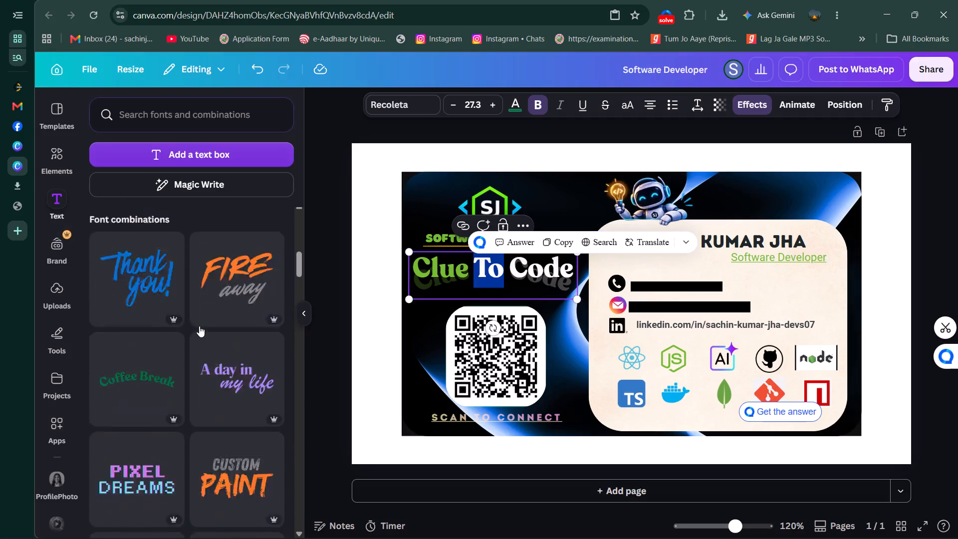
scroll(199, 326, "up", 9)
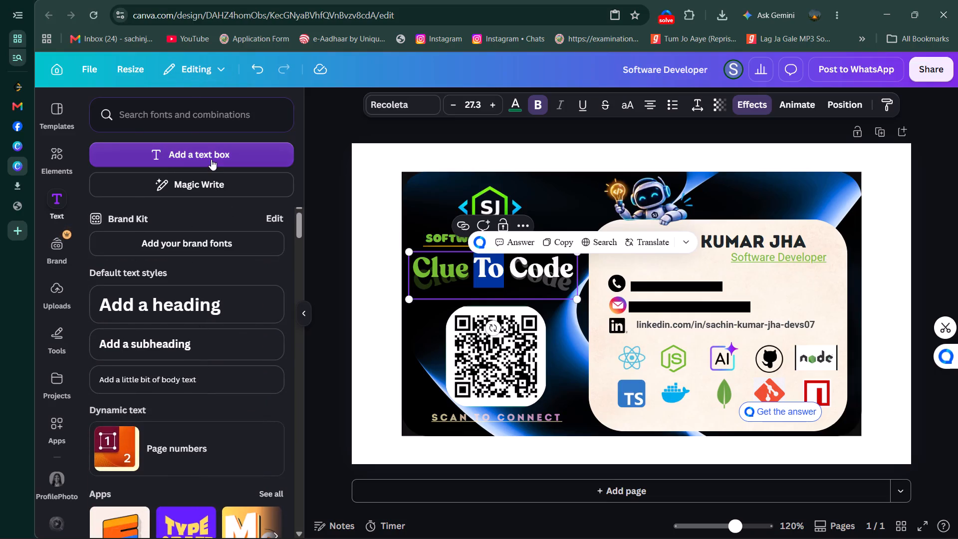
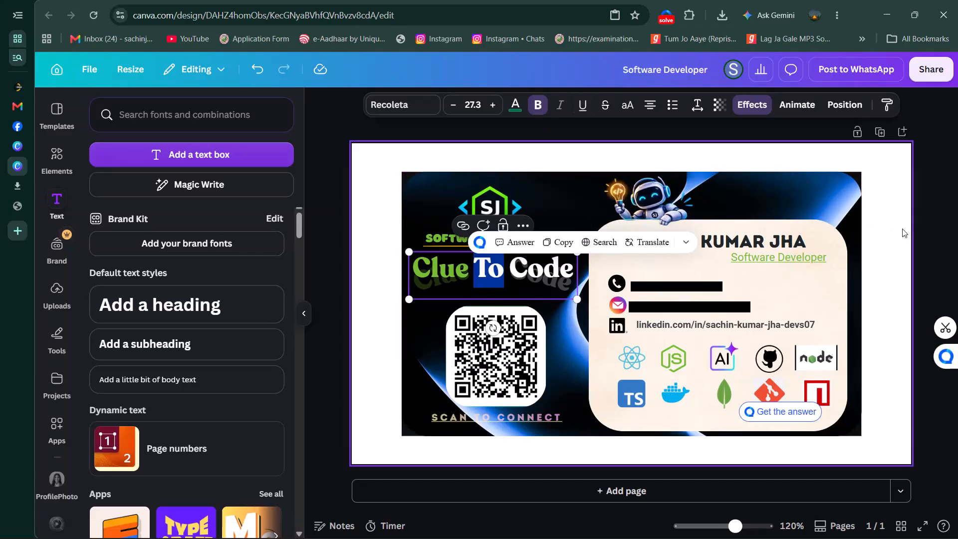
Recolour the word "To" in the "Clue To Code" tagline with the yellow default solid colour.
left_click(939, 237)
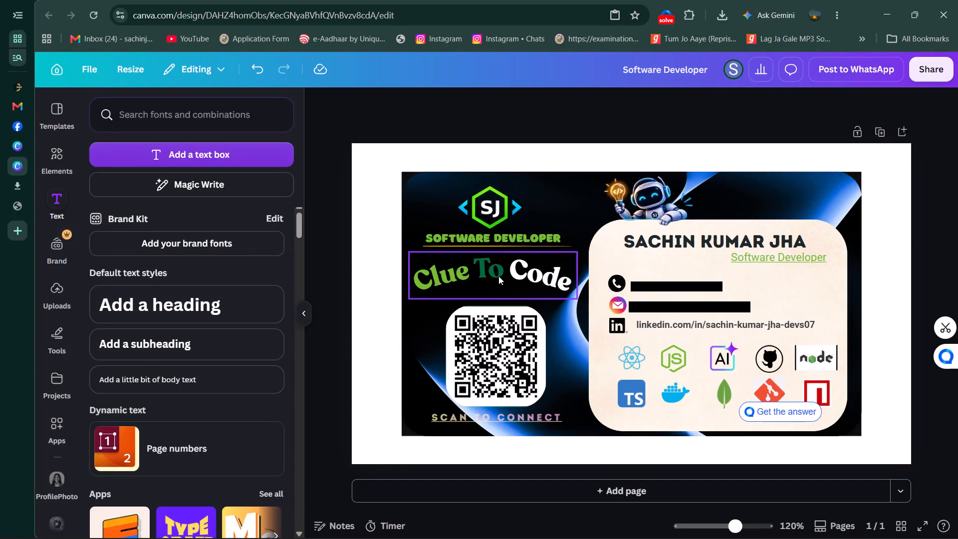
left_click(498, 276)
left_click(501, 274)
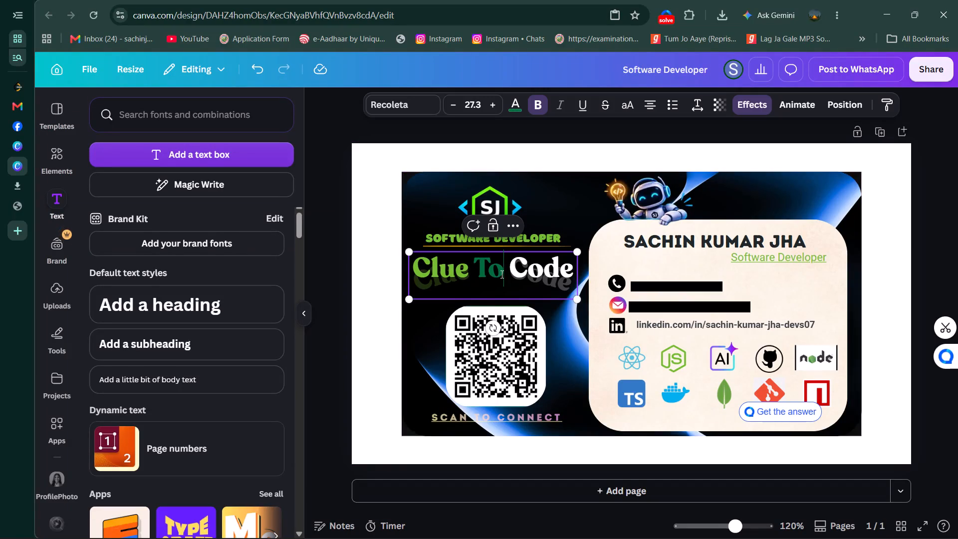
left_click(502, 272)
left_click_drag(502, 272, 473, 271)
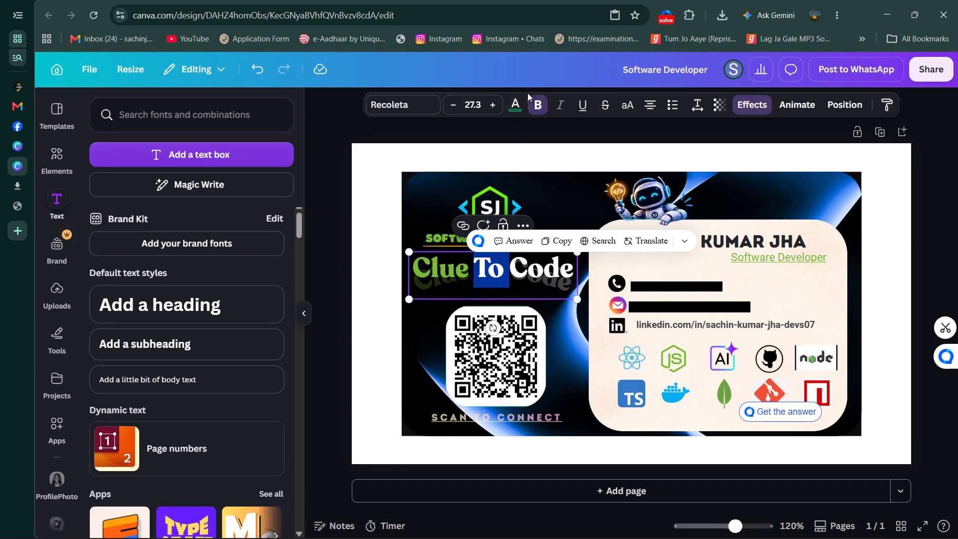
left_click(514, 103)
scroll(159, 372, "down", 7)
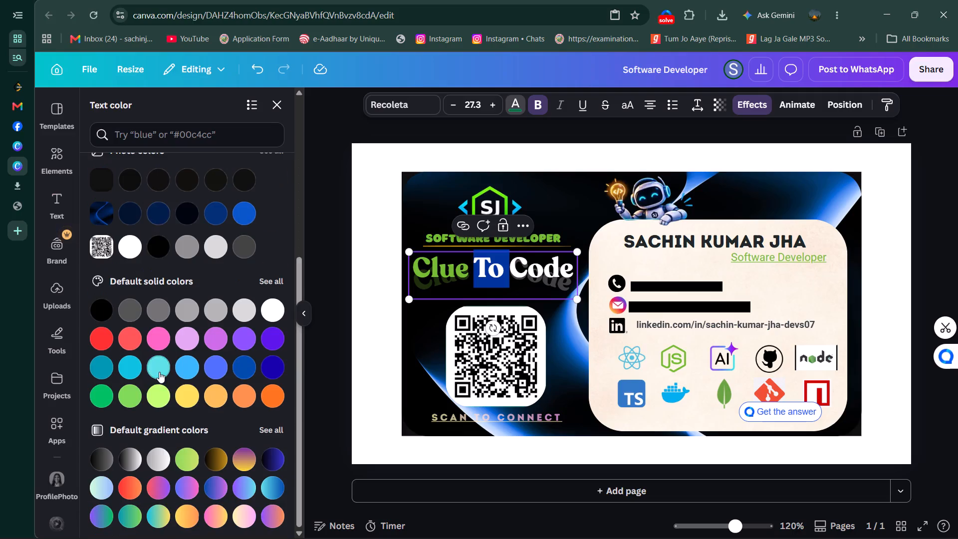
left_click(188, 396)
left_click(935, 245)
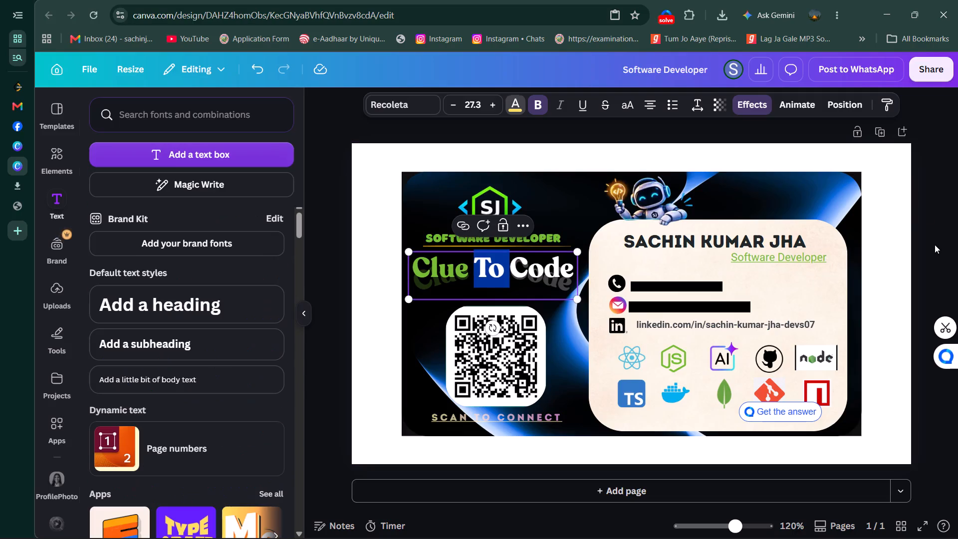
left_click(935, 245)
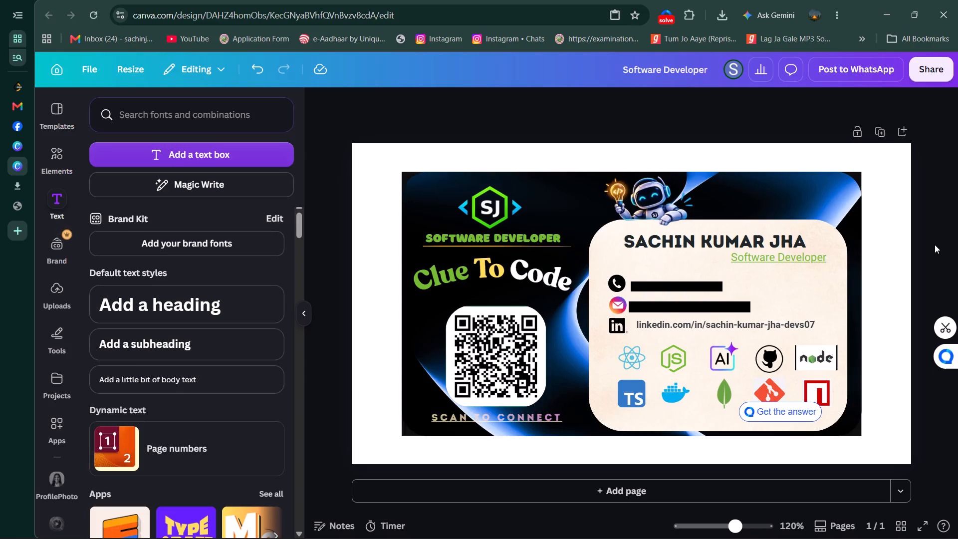
Flatten the curve effect on the "Clue To Code" tagline by setting its Curve value to 12.
left_click(505, 274)
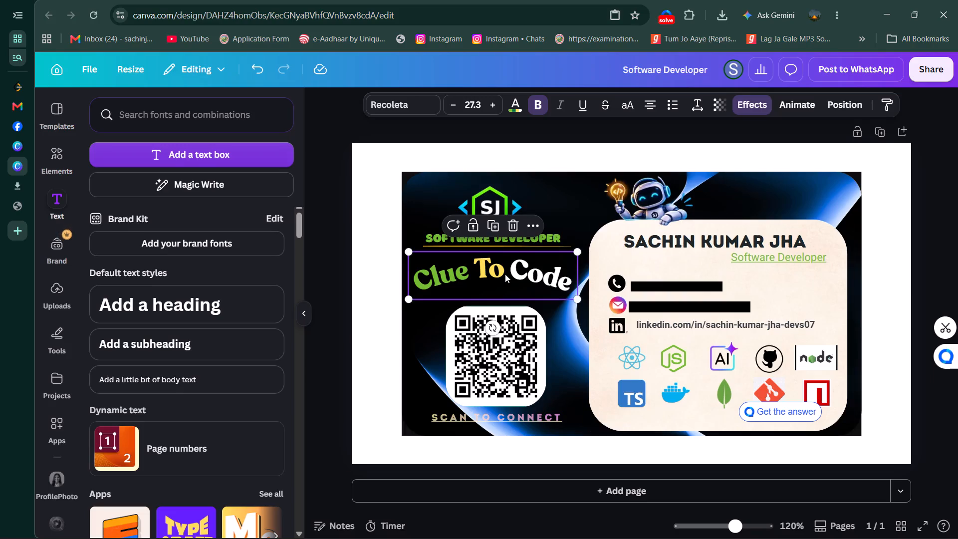
left_click(505, 274)
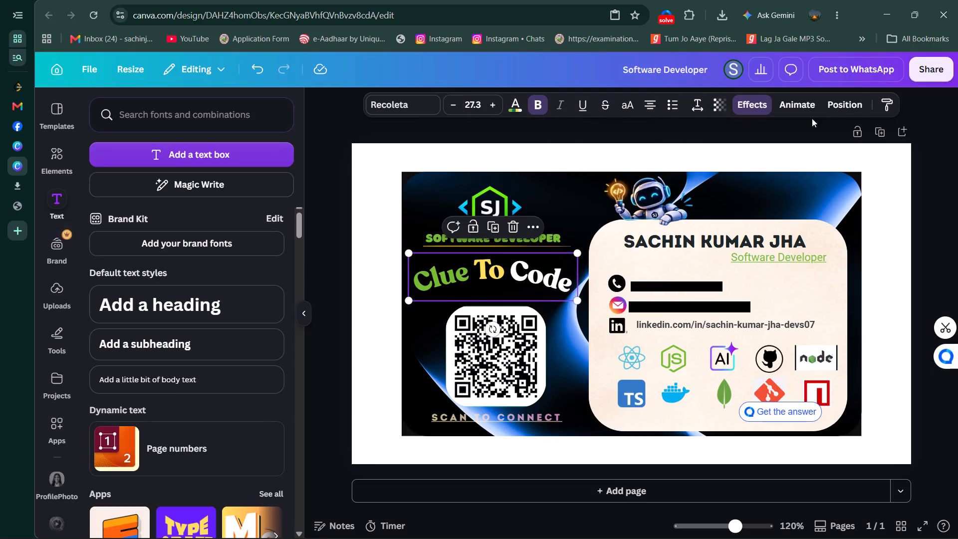
left_click(852, 107)
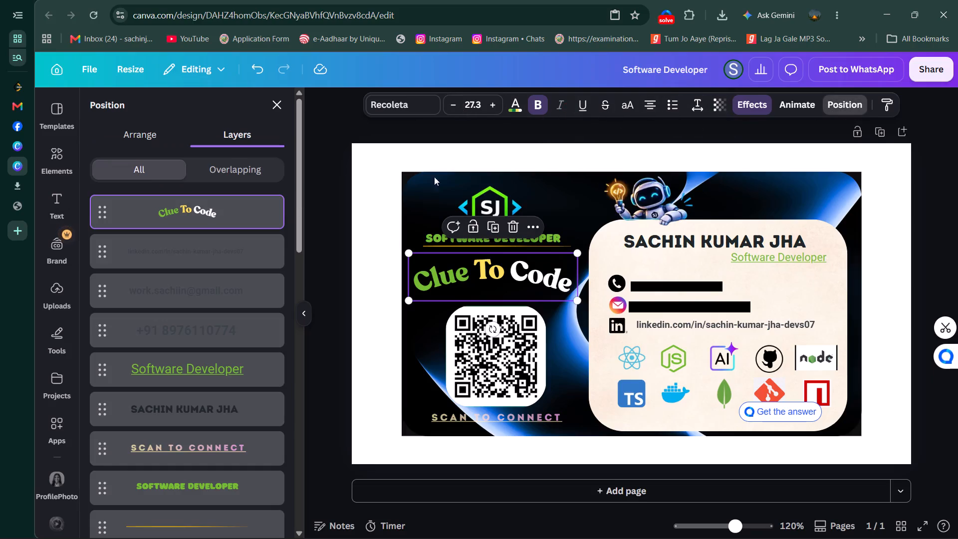
left_click(208, 200)
left_click(760, 105)
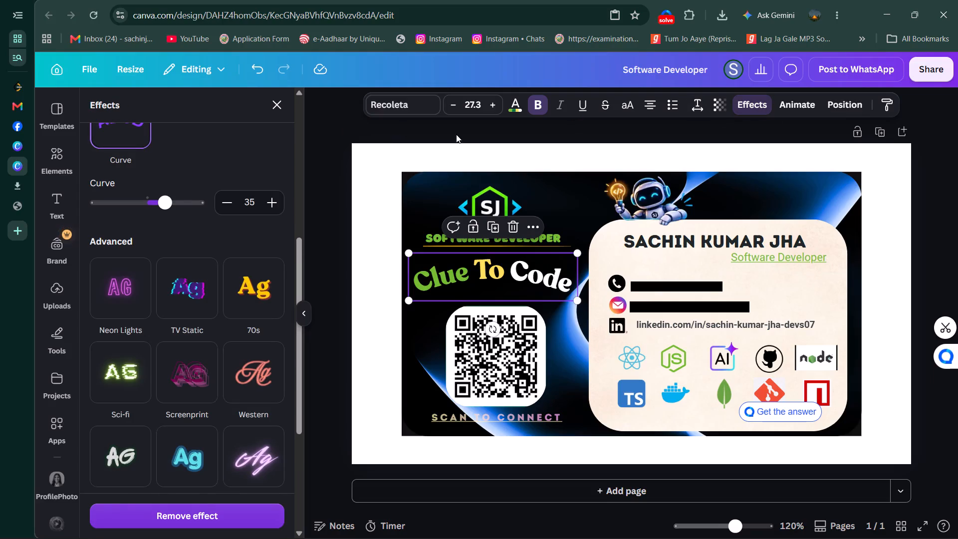
left_click_drag(163, 203, 160, 204)
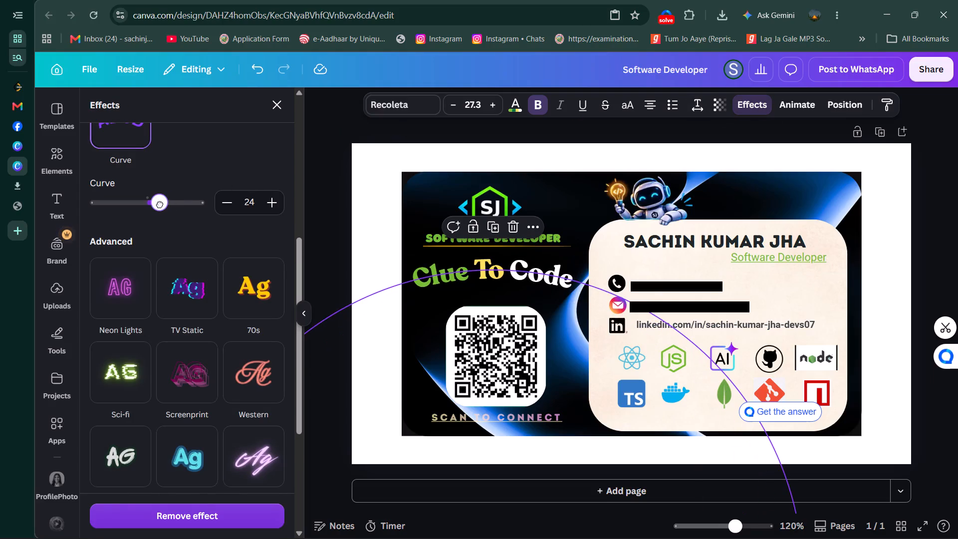
left_click_drag(160, 204, 155, 204)
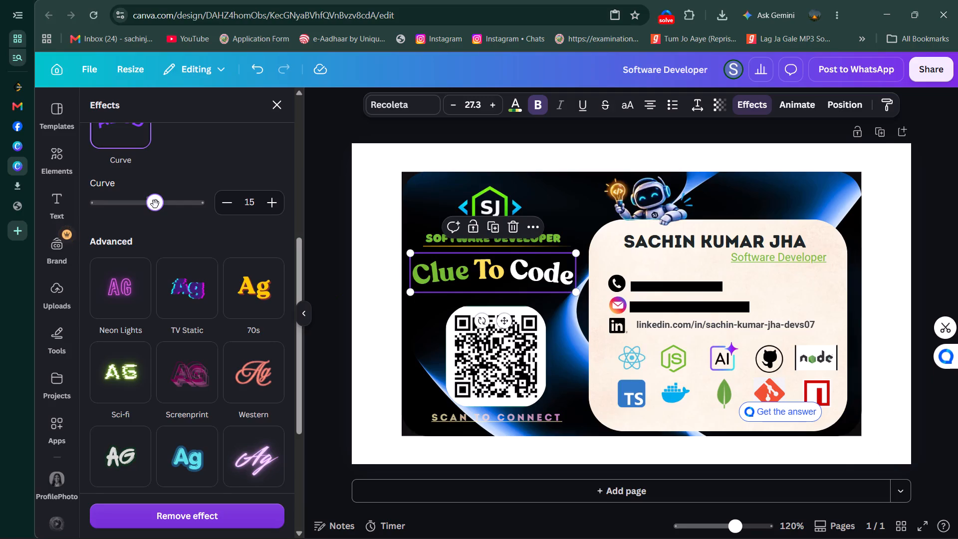
left_click(155, 204)
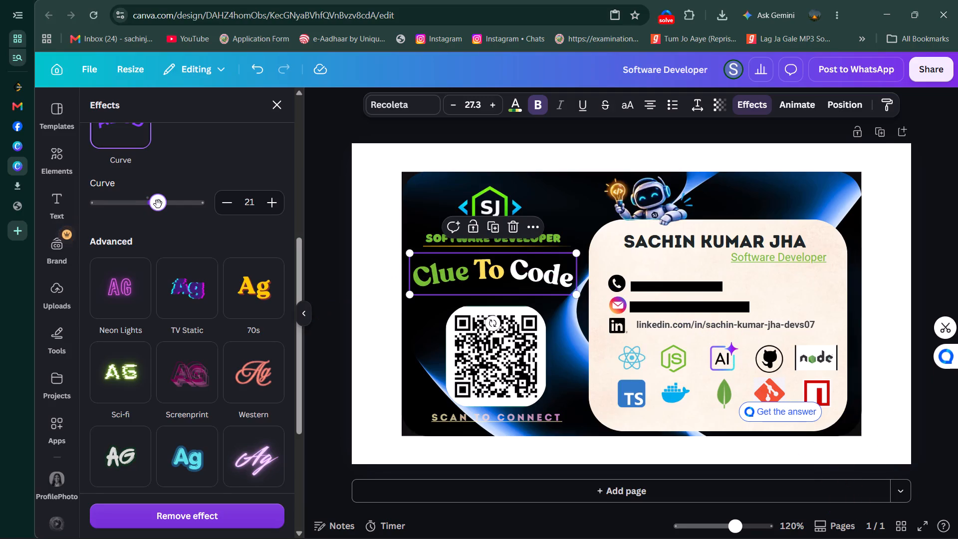
left_click_drag(158, 204, 155, 204)
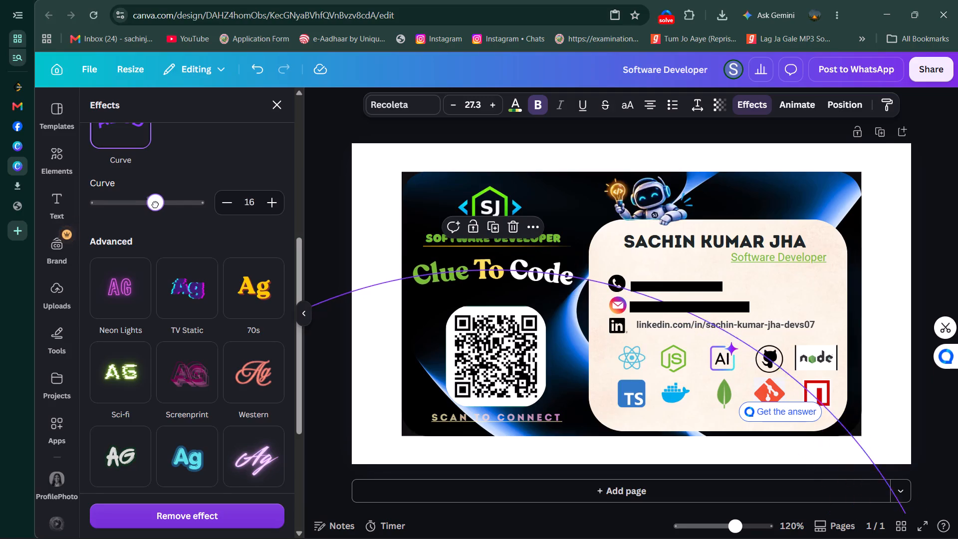
left_click_drag(155, 204, 154, 204)
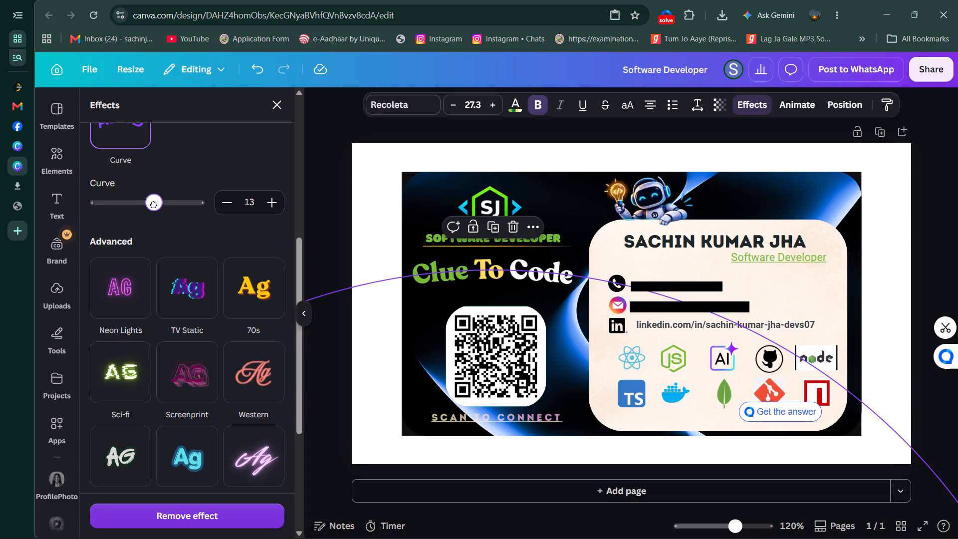
left_click_drag(154, 204, 153, 204)
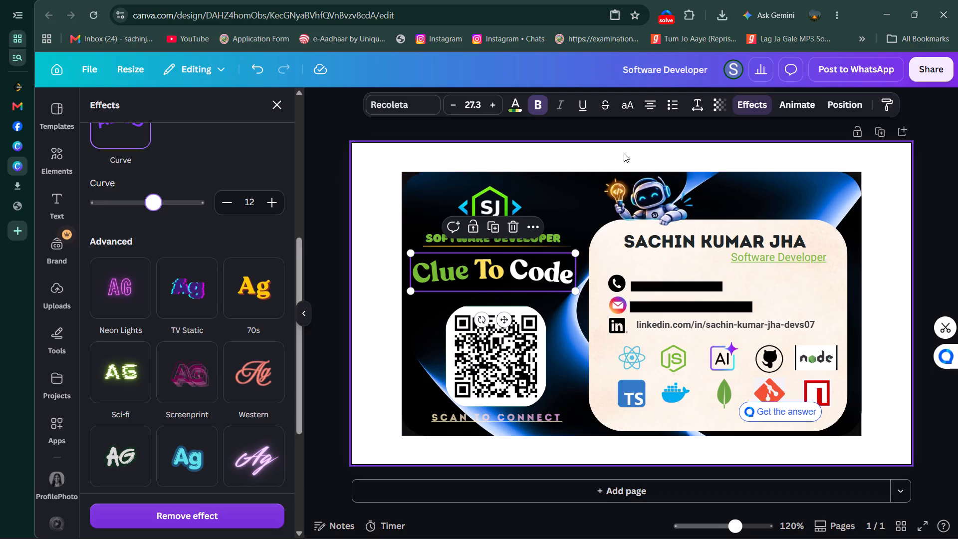
Underline the "Clue To Code" tagline and deselect it.
left_click(587, 102)
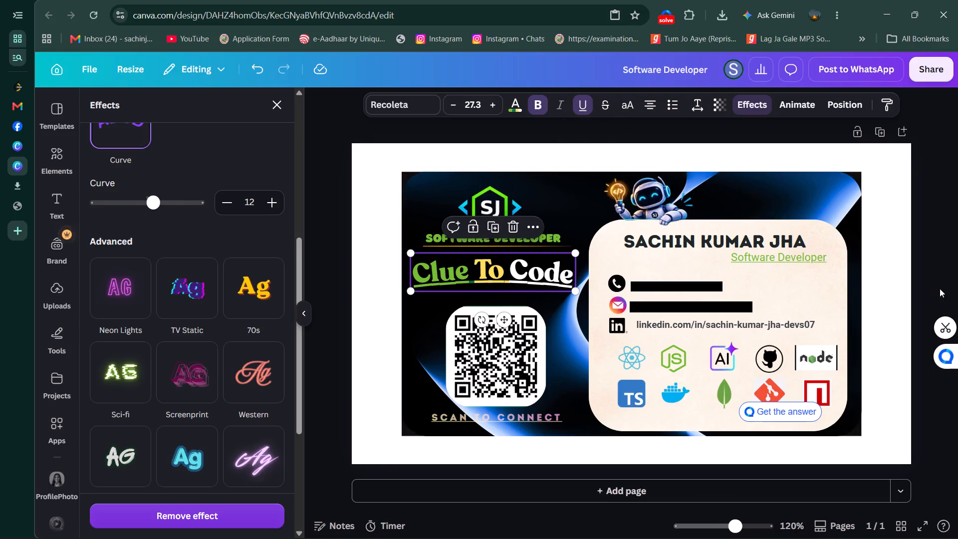
left_click(948, 240)
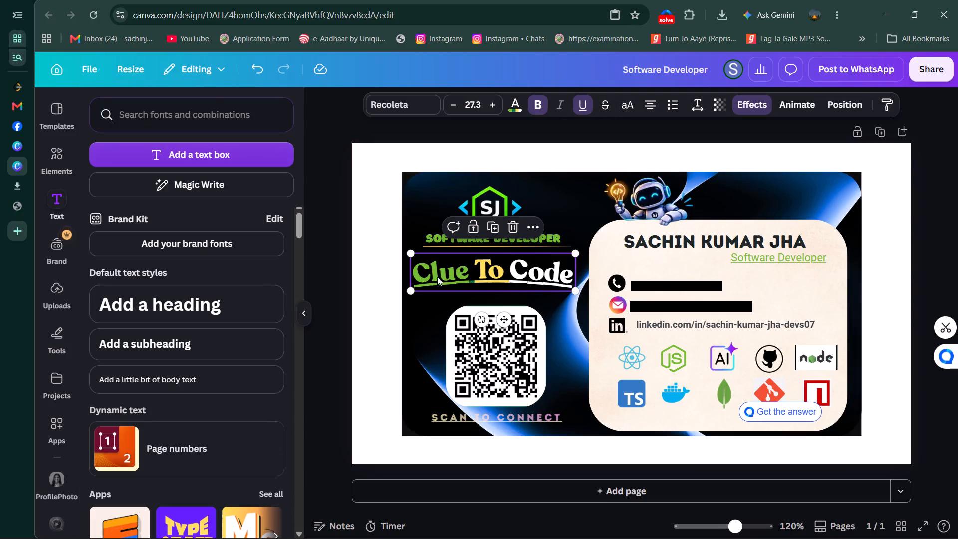
left_click(327, 175)
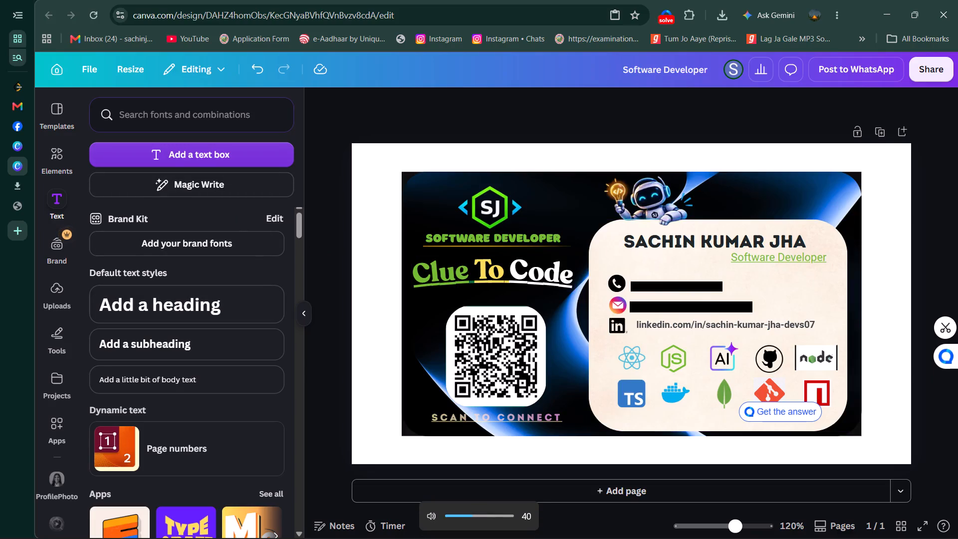
Switch to the YouTube Music window in Brave, pause the song Sathiyaa, and return to the card design.
left_click(550, 529)
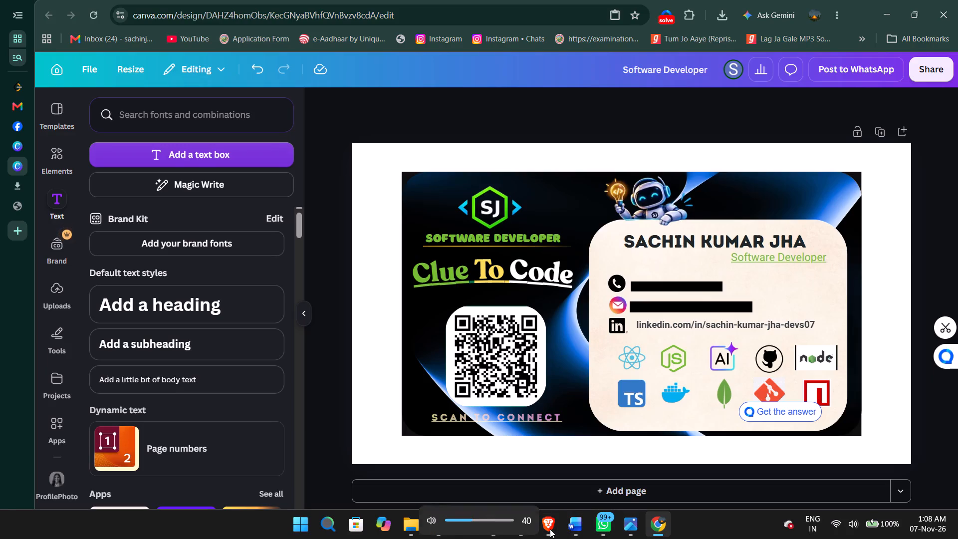
left_click(551, 525)
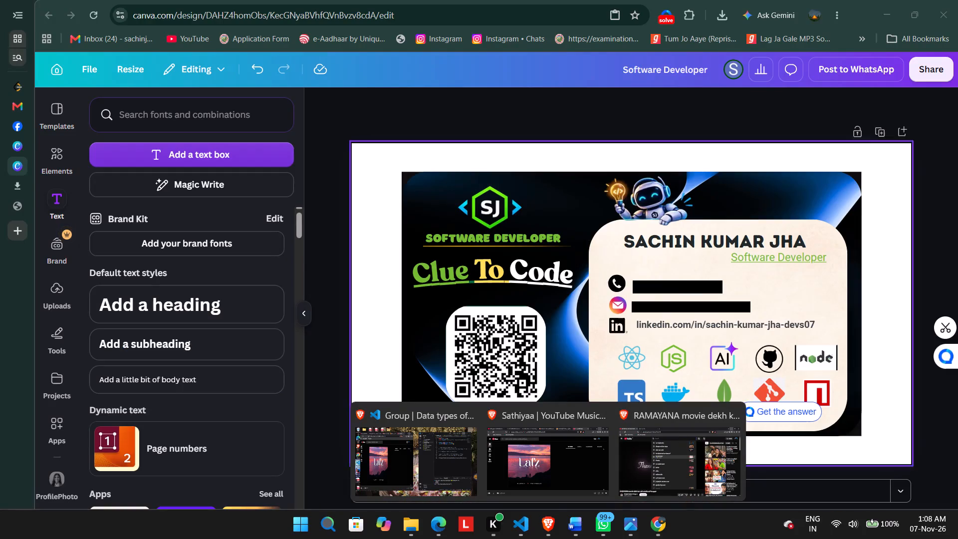
left_click(545, 458)
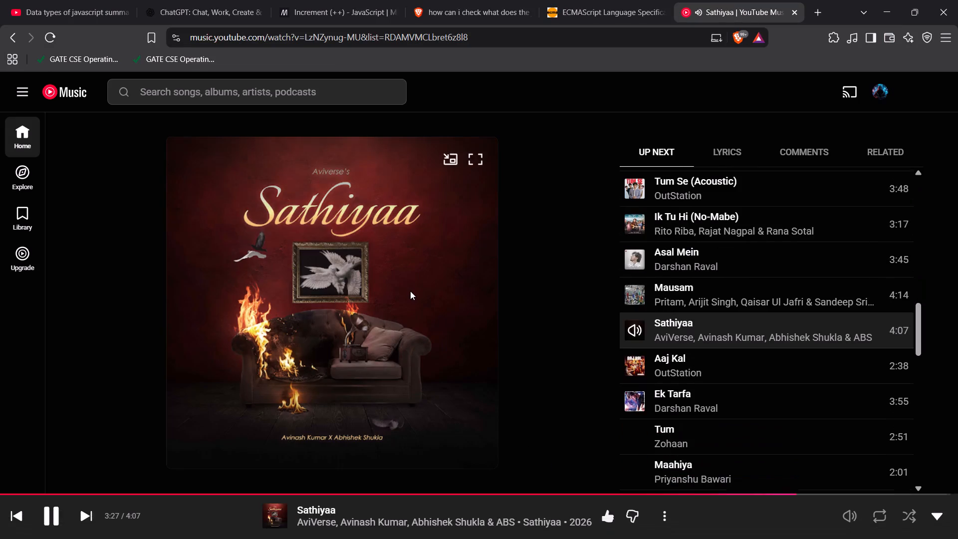
left_click(410, 291)
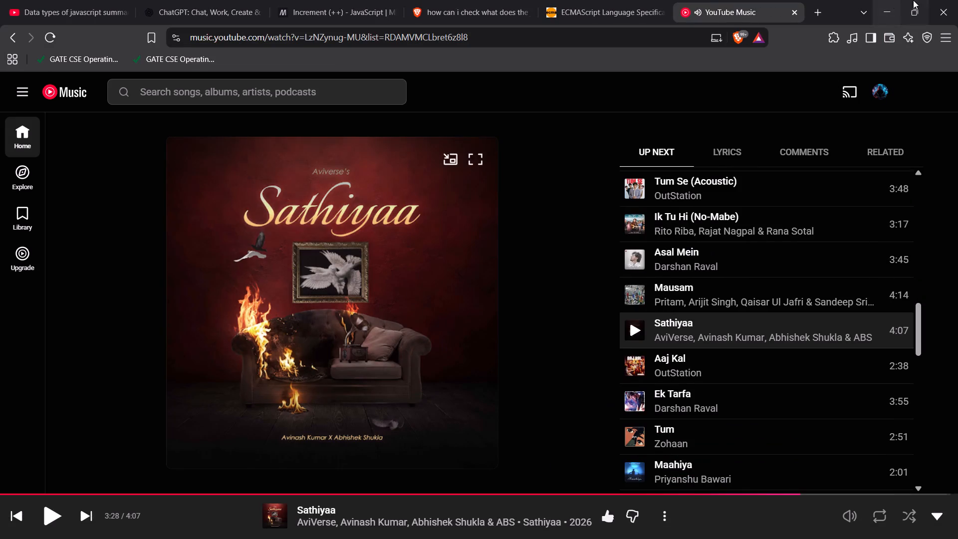
left_click(890, 1)
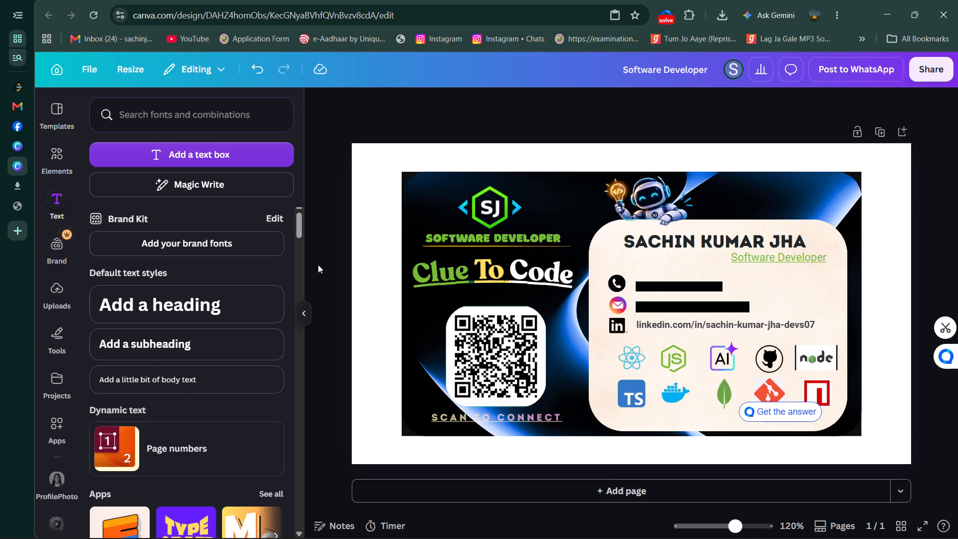
Set the transparency of the card's black and blue background image to 73.
left_click(524, 418)
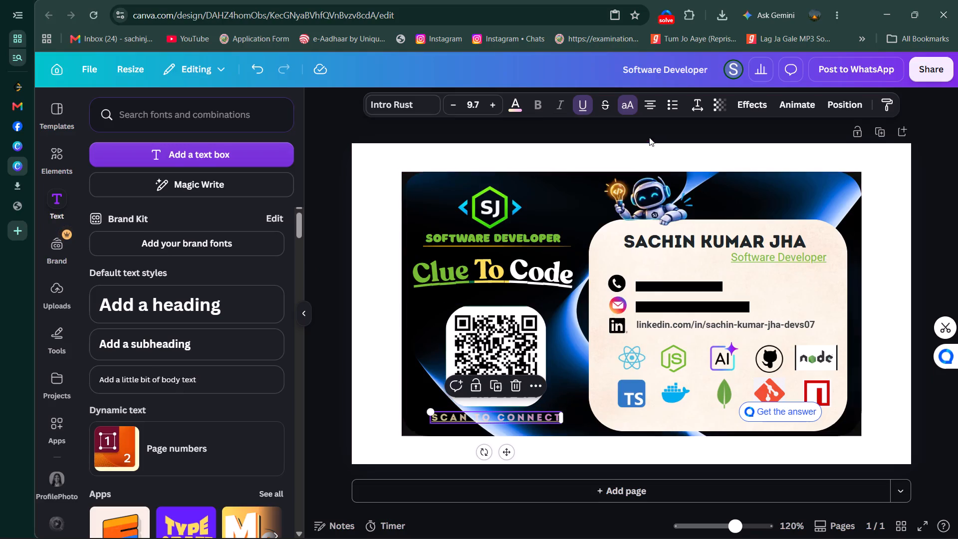
left_click(777, 200)
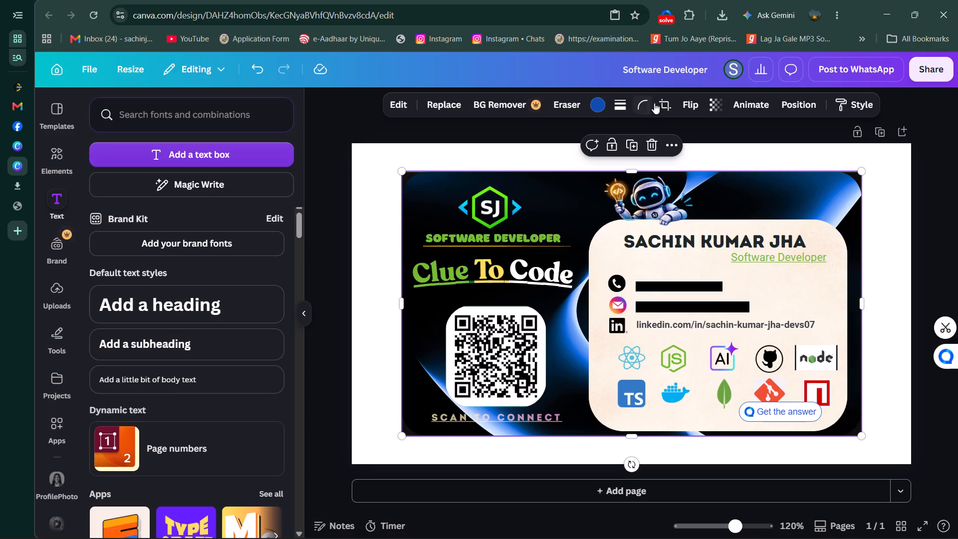
left_click(714, 105)
left_click_drag(746, 154, 720, 159)
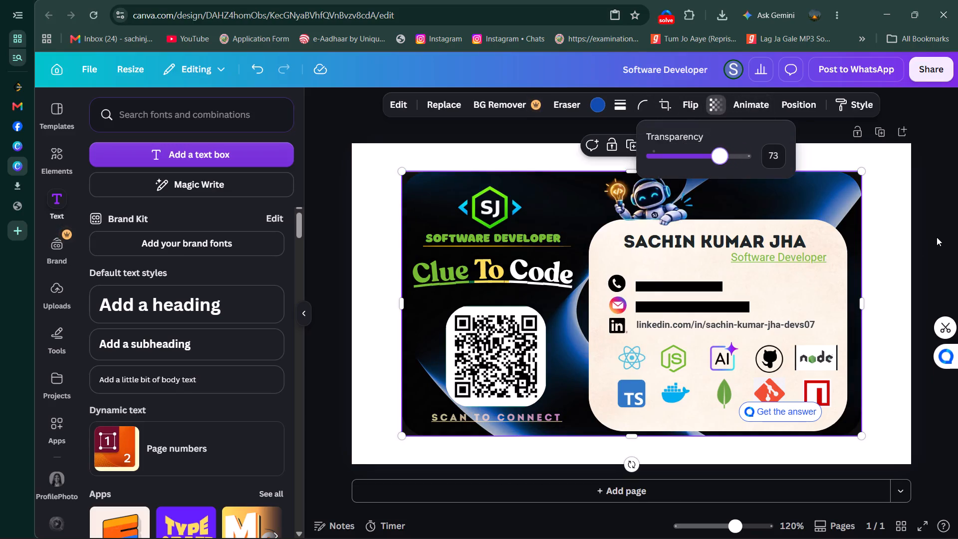
left_click(937, 237)
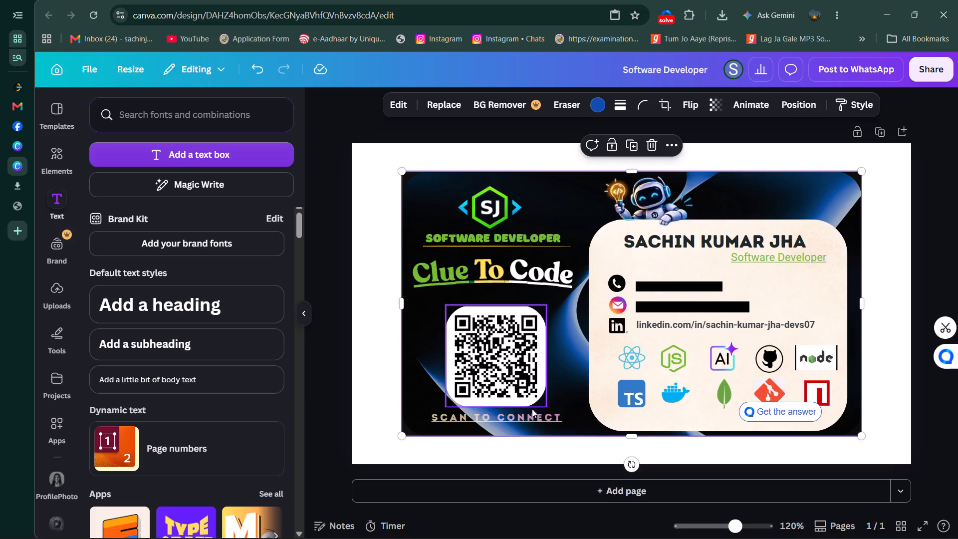
Recolour the "SCAN TO CONNECT" text below the QR code with the yellow default solid colour.
left_click(518, 420)
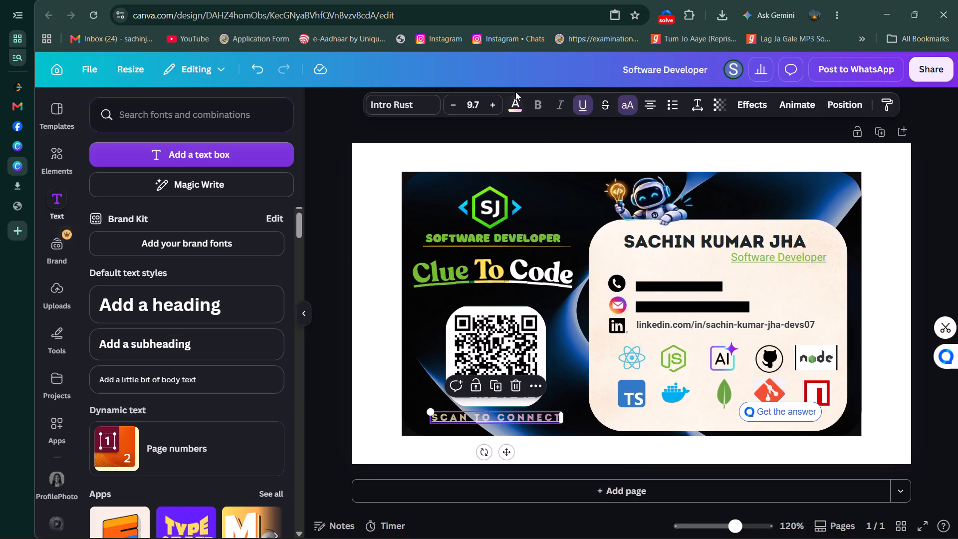
left_click(511, 104)
scroll(137, 368, "down", 5)
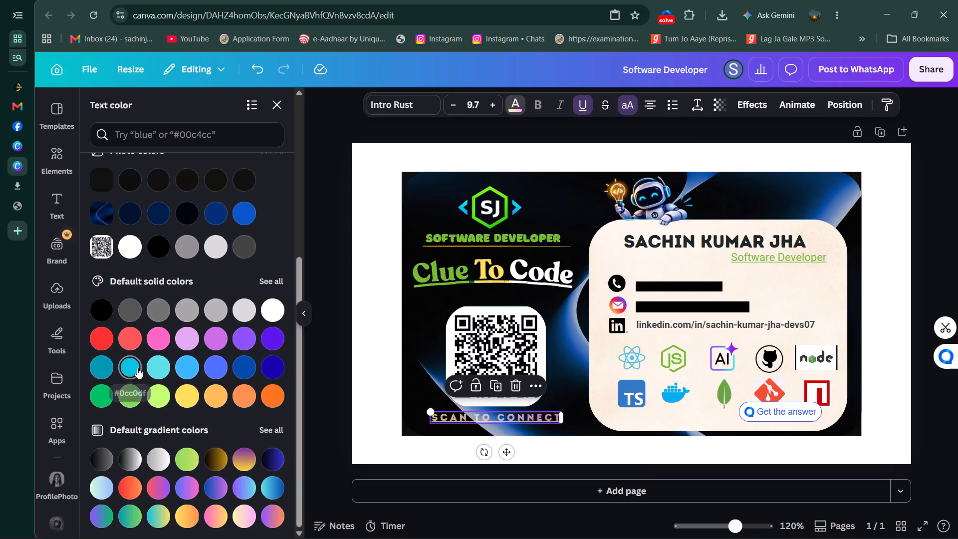
left_click(157, 365)
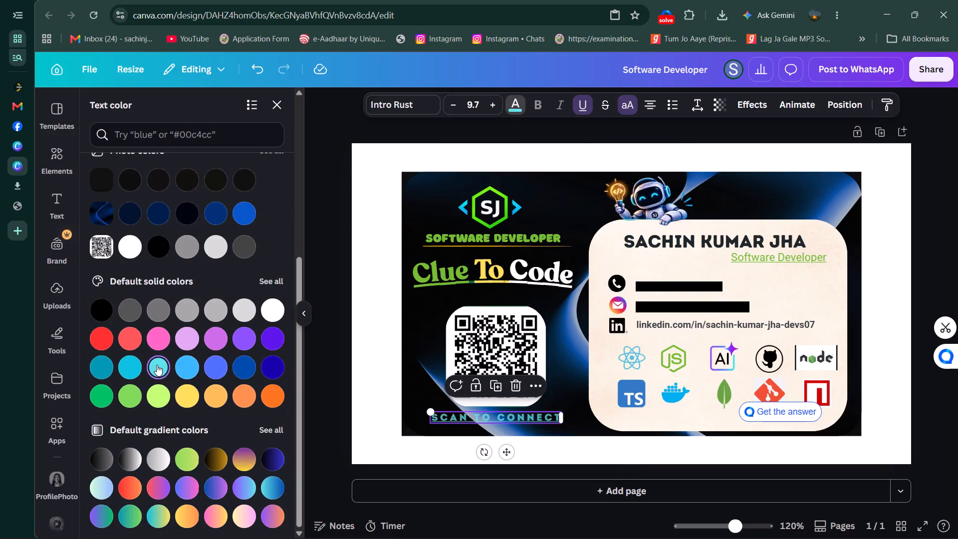
left_click(186, 401)
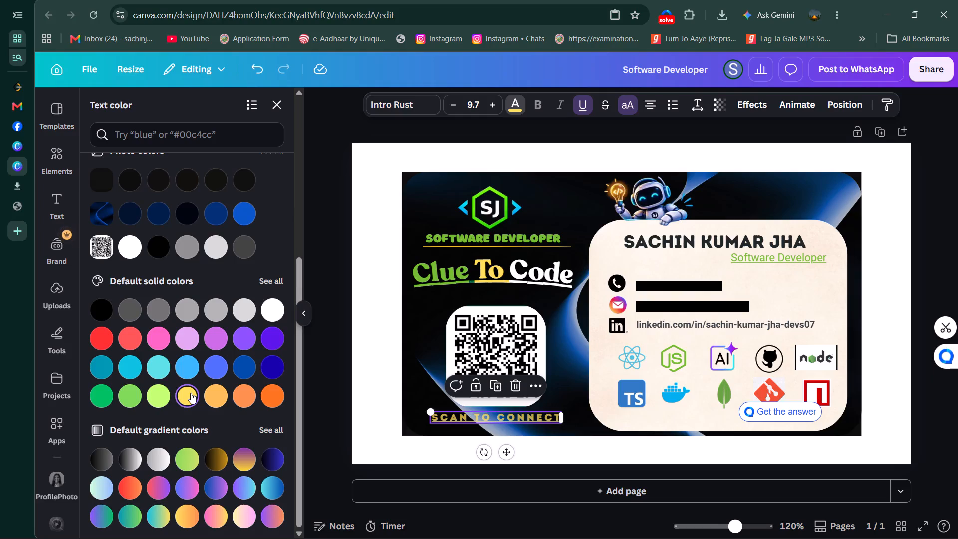
scroll(191, 393, "down", 2)
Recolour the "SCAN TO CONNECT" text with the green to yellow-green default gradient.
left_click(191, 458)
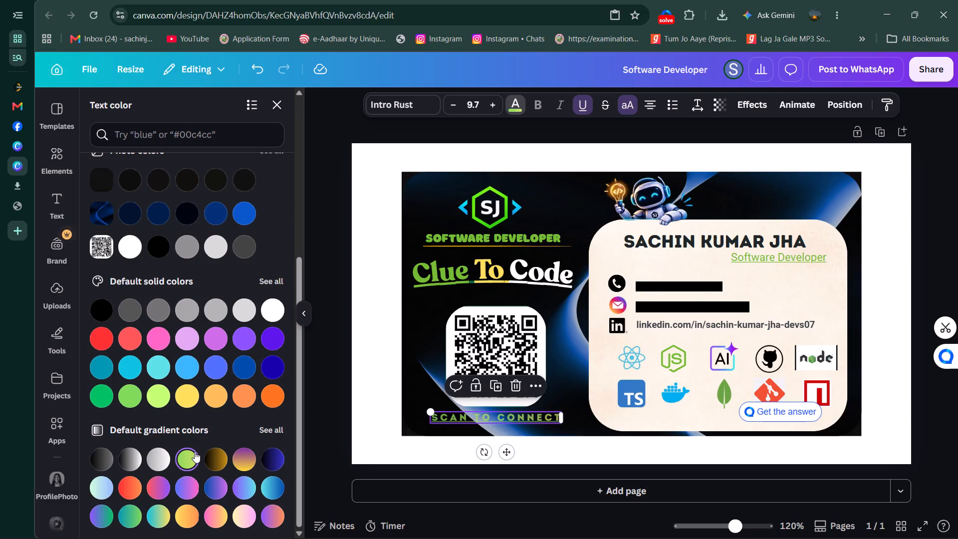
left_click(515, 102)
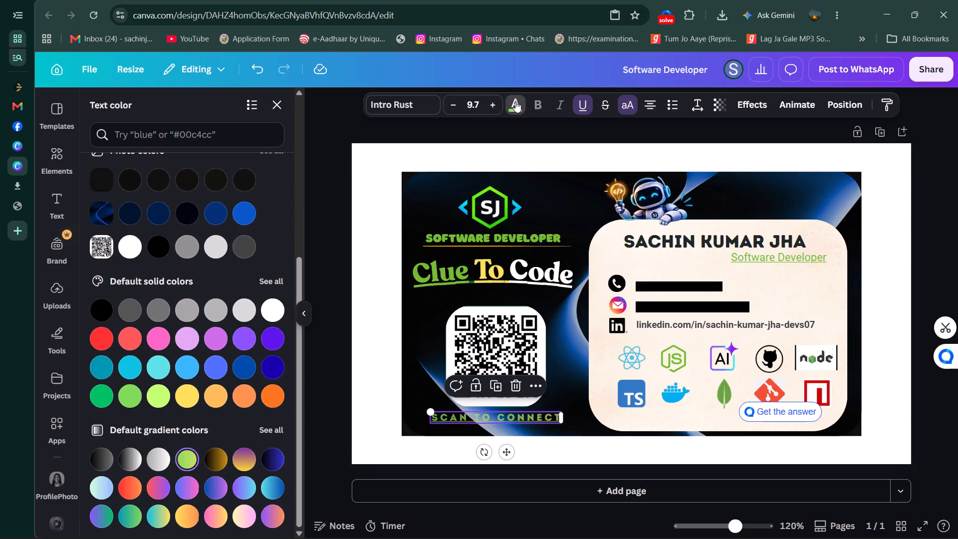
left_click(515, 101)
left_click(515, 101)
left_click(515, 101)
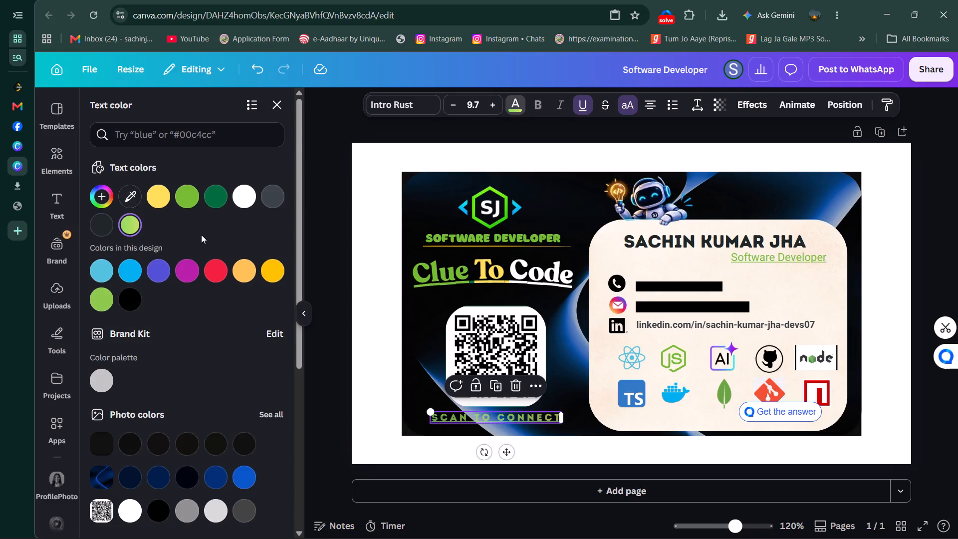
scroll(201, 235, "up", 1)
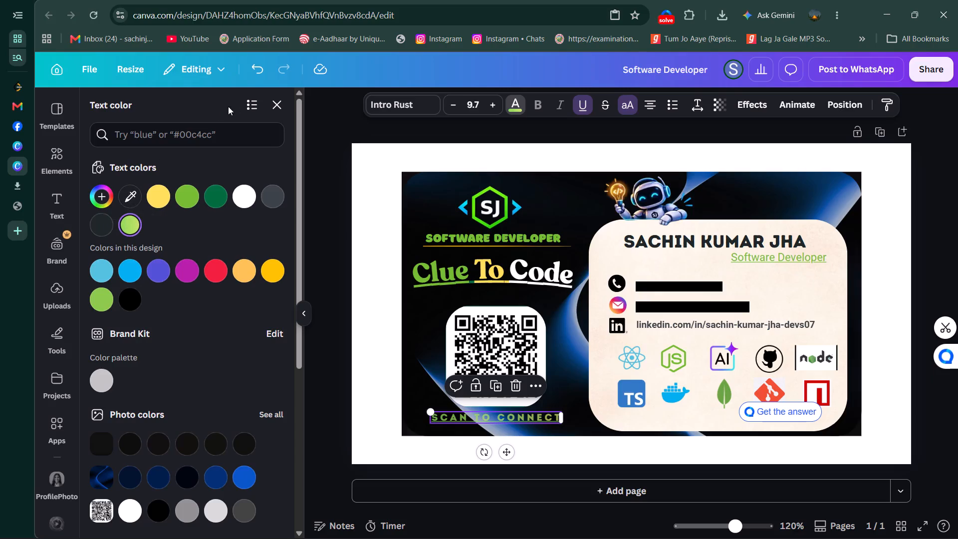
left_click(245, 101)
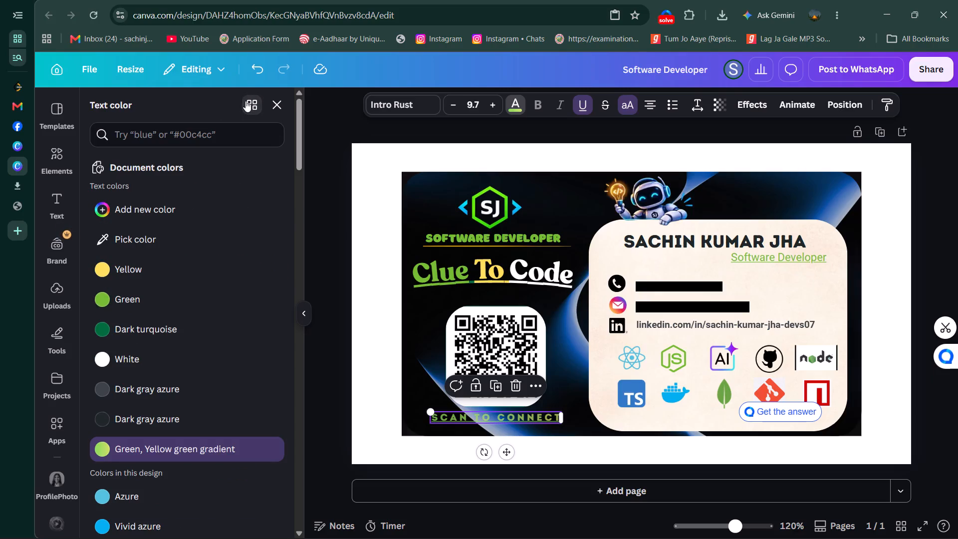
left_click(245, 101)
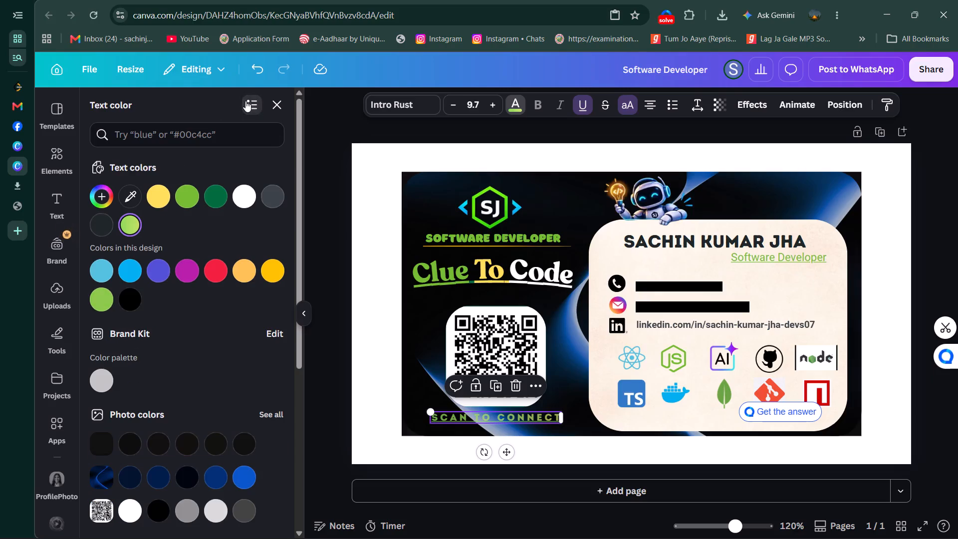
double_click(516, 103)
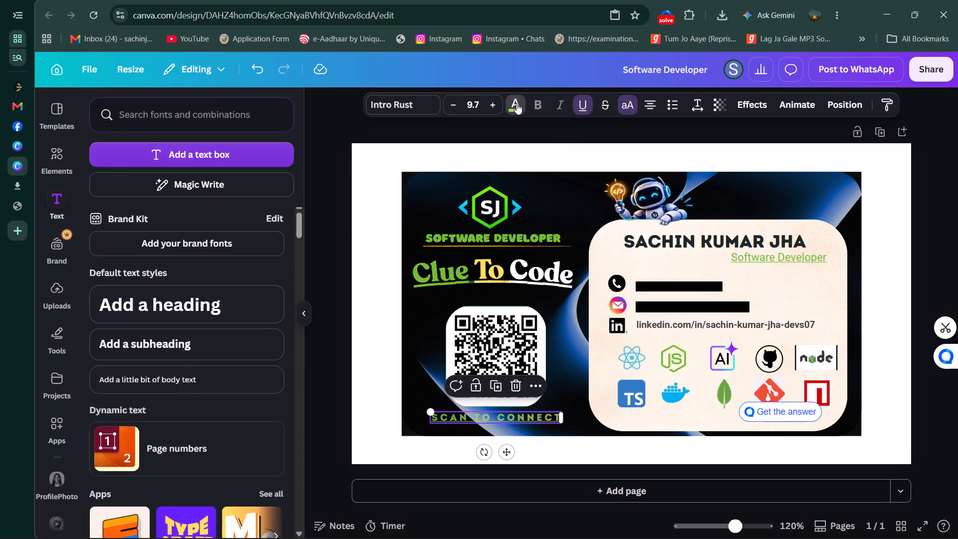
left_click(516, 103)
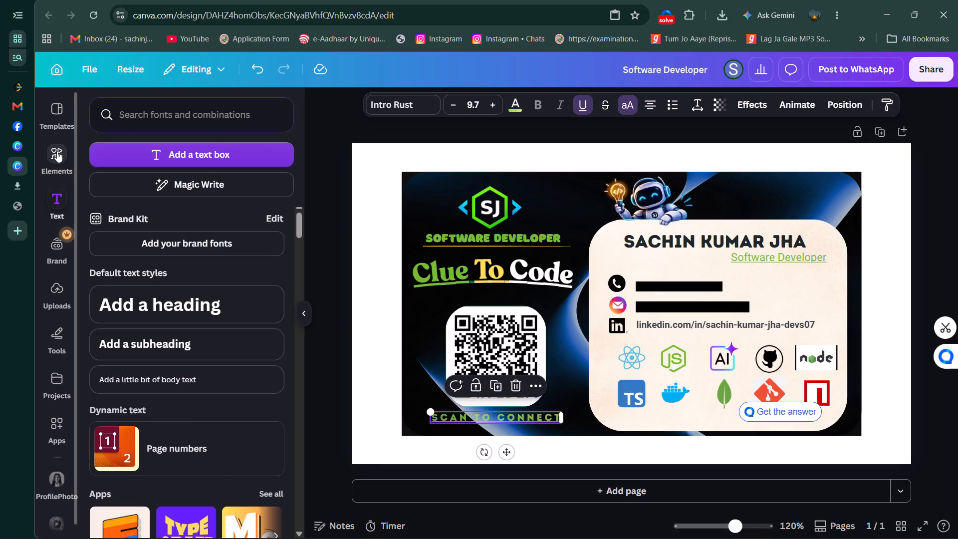
Set the "SCAN TO CONNECT" text below the QR code to the custom solid colour #62FF00 and deselect it.
left_click(515, 104)
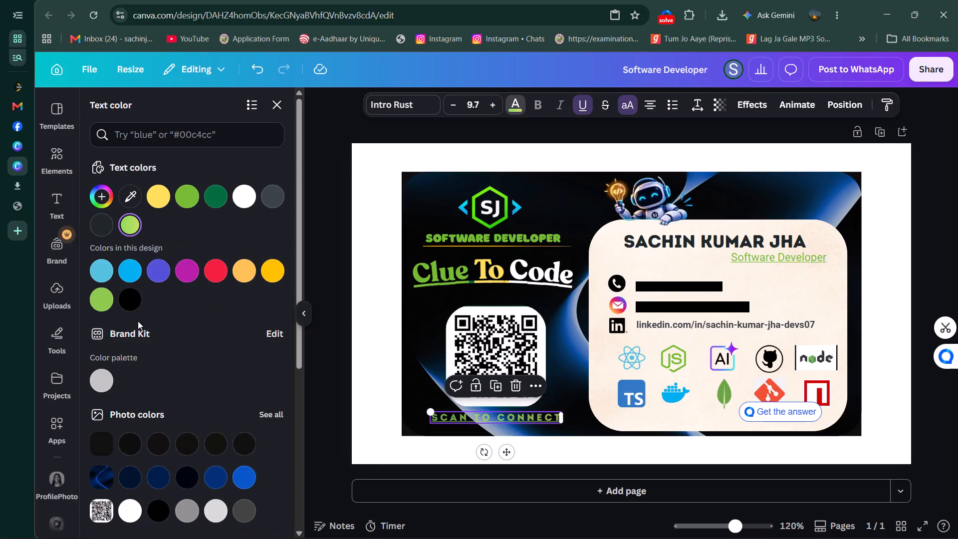
left_click(106, 194)
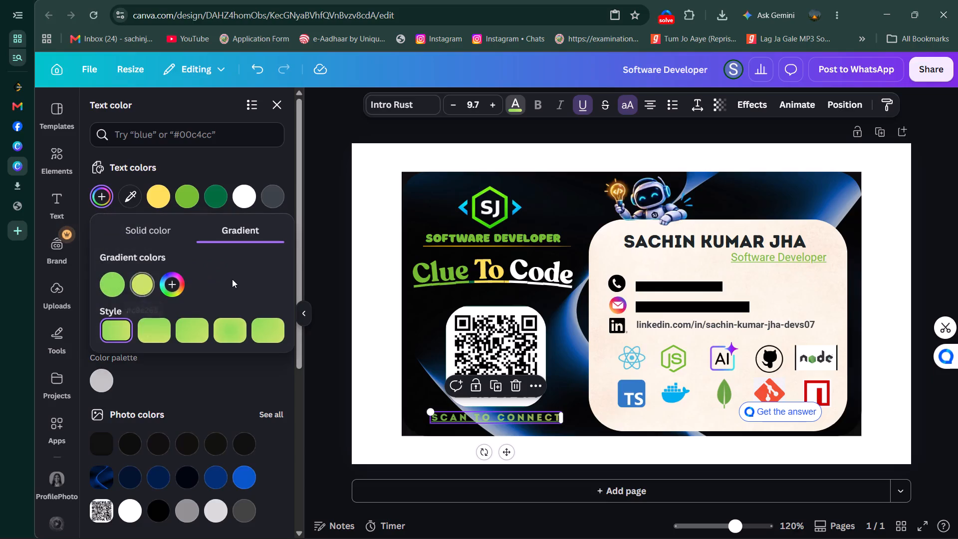
left_click(163, 230)
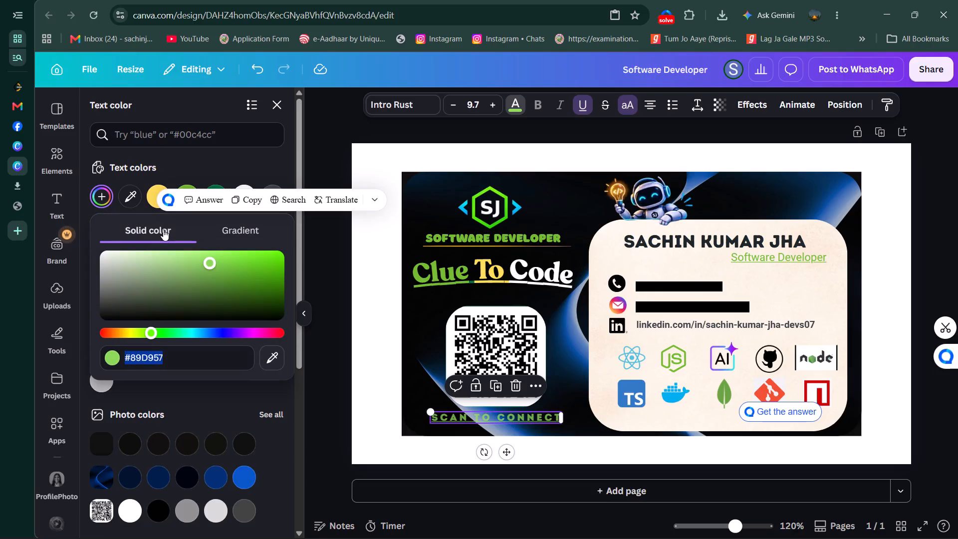
left_click_drag(213, 264, 241, 264)
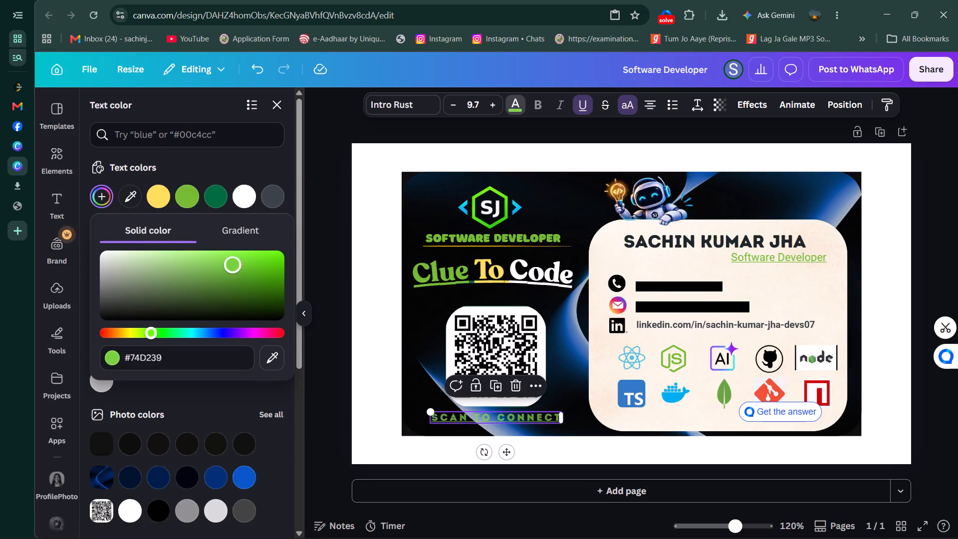
left_click_drag(241, 264, 250, 265)
left_click_drag(247, 265, 285, 250)
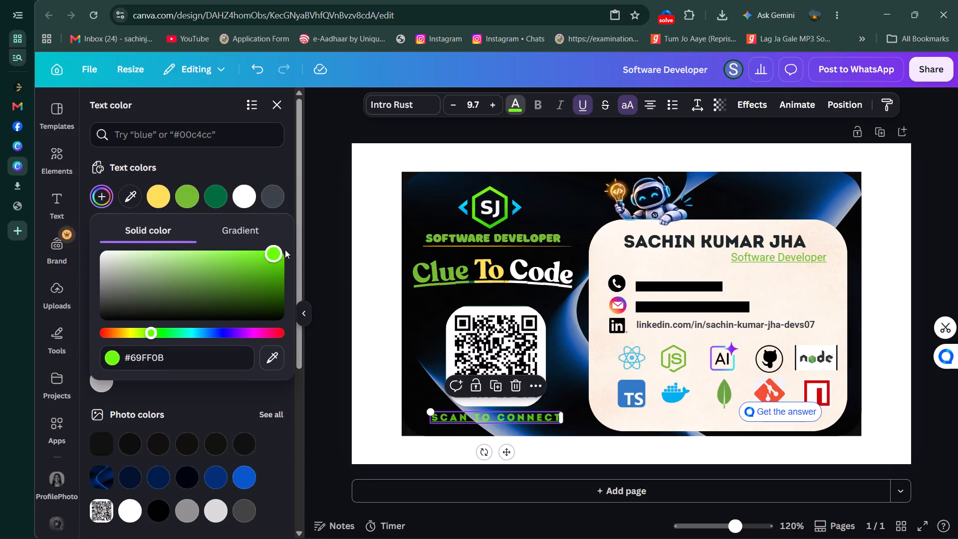
left_click_drag(285, 250, 293, 250)
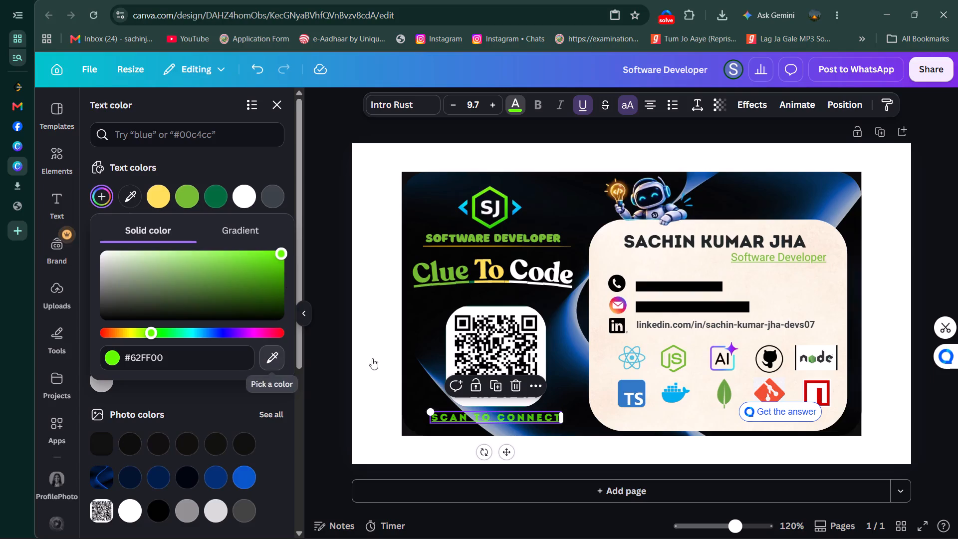
left_click(947, 214)
left_click(947, 214)
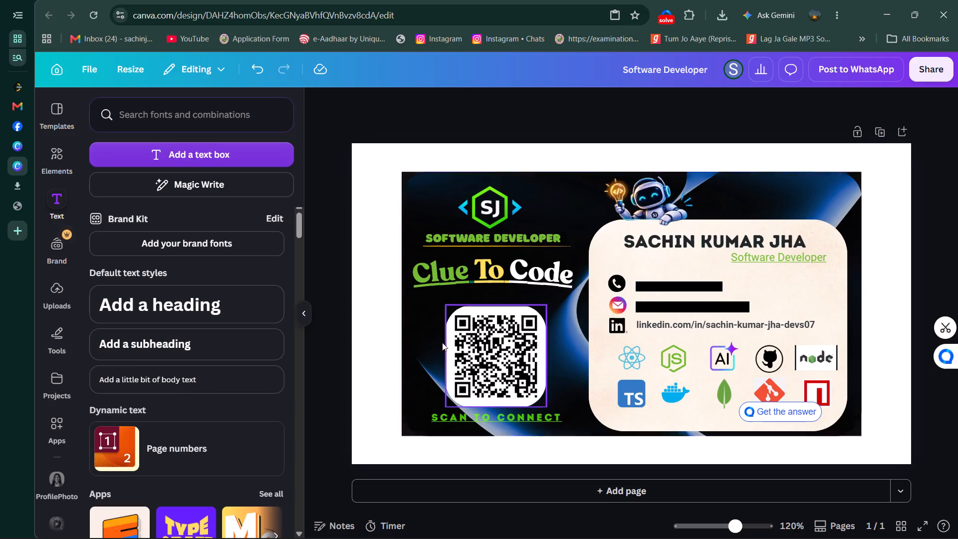
left_click(479, 417)
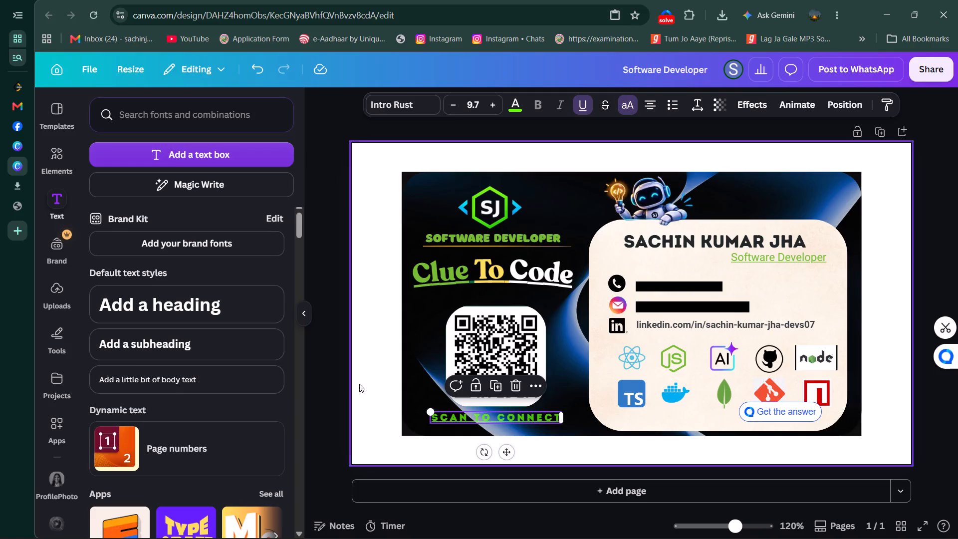
left_click(319, 368)
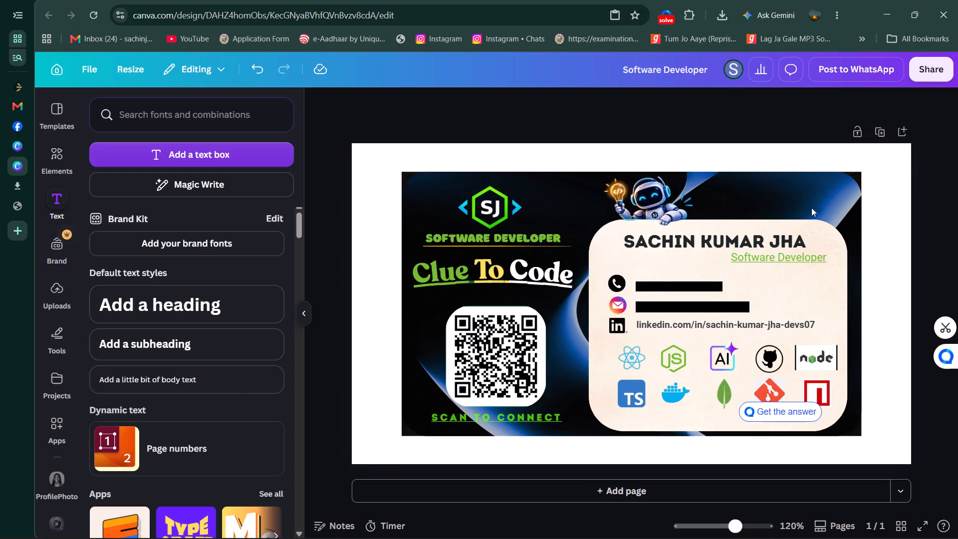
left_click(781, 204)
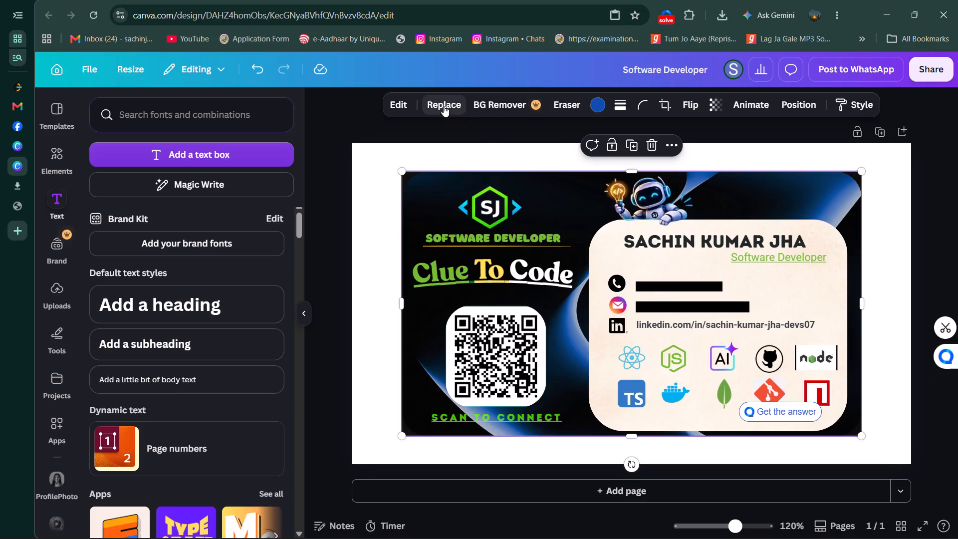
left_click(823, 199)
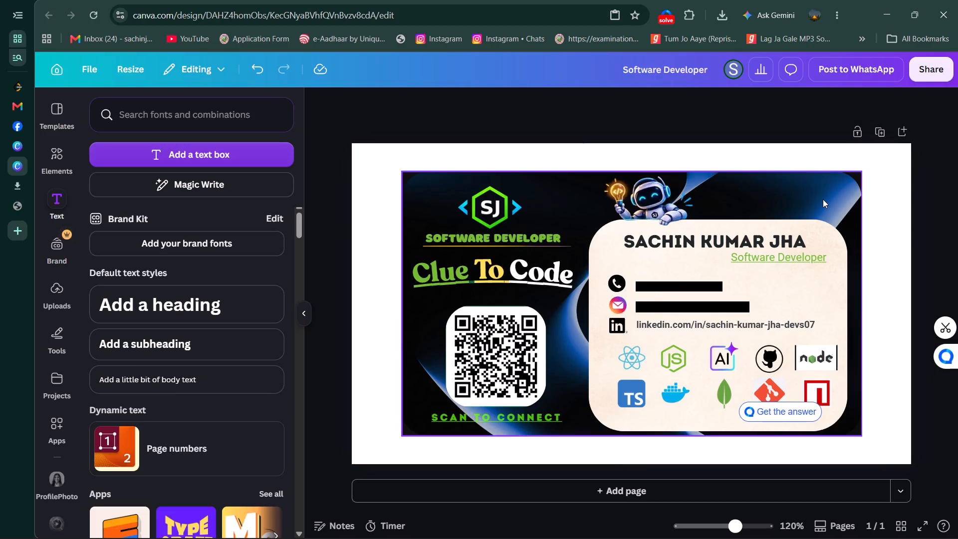
Dismiss the "Get the answer" overlay by pausing Web Problem Solver with the option "This site is no longer displayed".
left_click(822, 403)
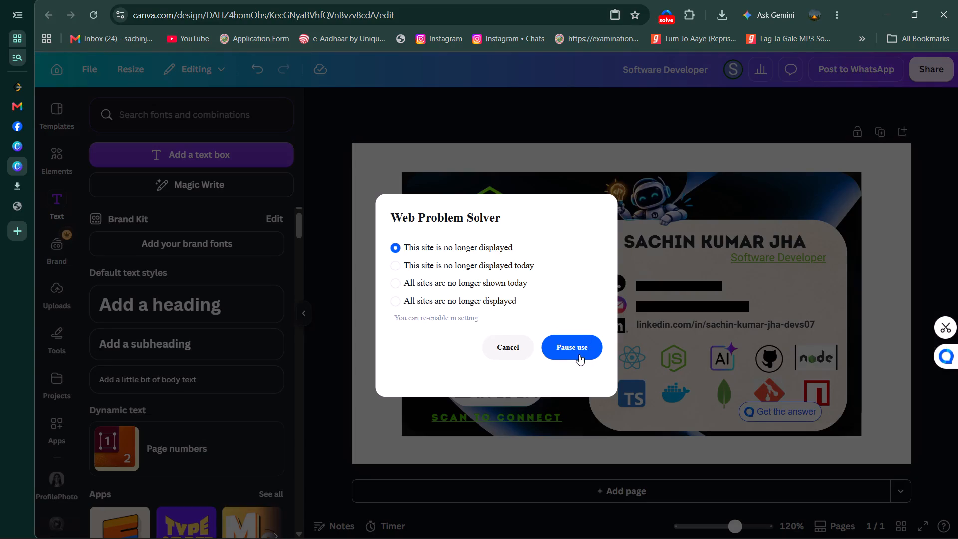
right_click(583, 354)
left_click(554, 335)
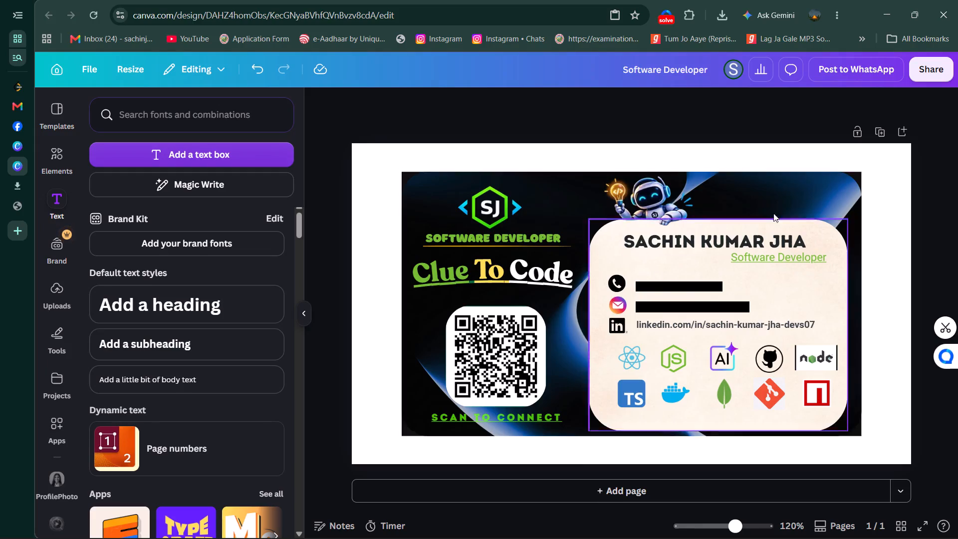
Move the "Clue To Code" tagline slightly down towards the QR code and deselect it.
left_click(799, 191)
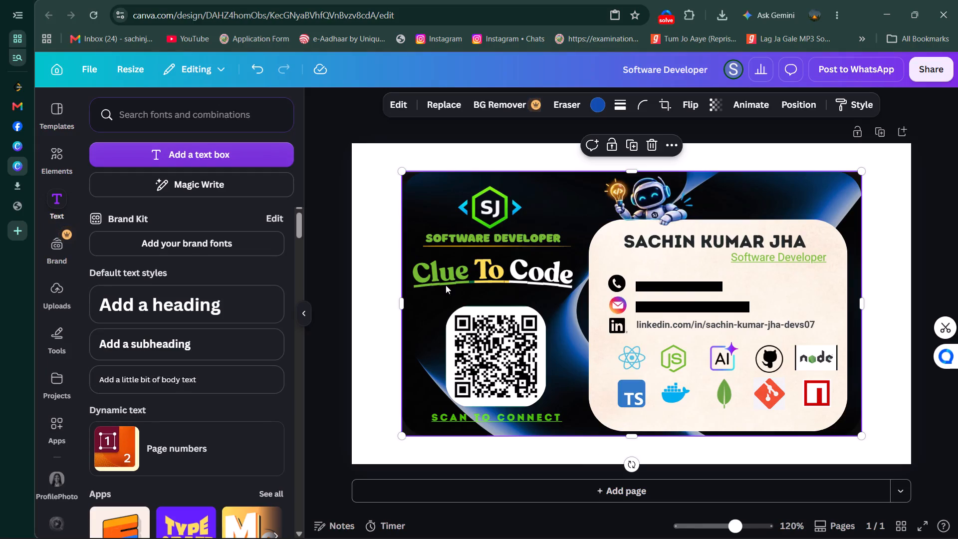
left_click_drag(489, 270, 490, 280)
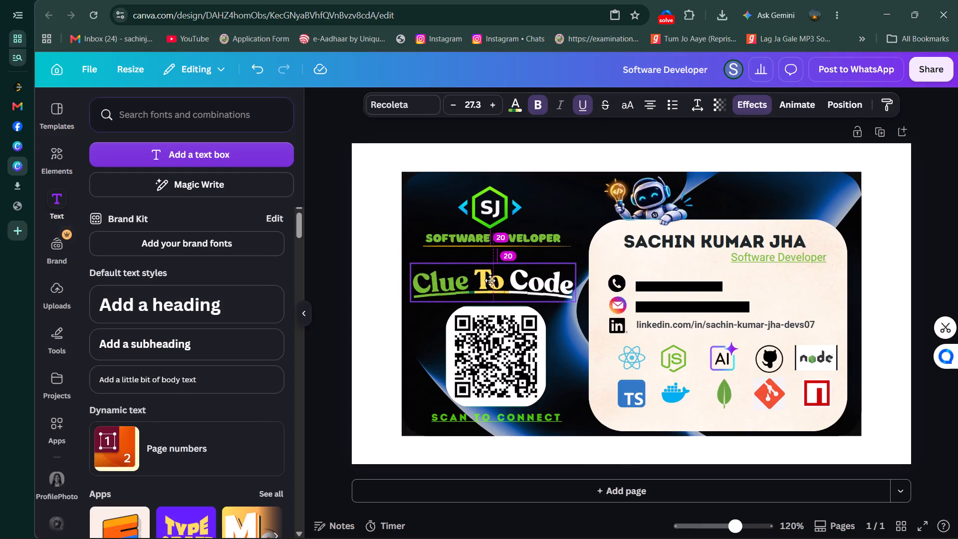
left_click_drag(490, 280, 491, 277)
right_click(327, 223)
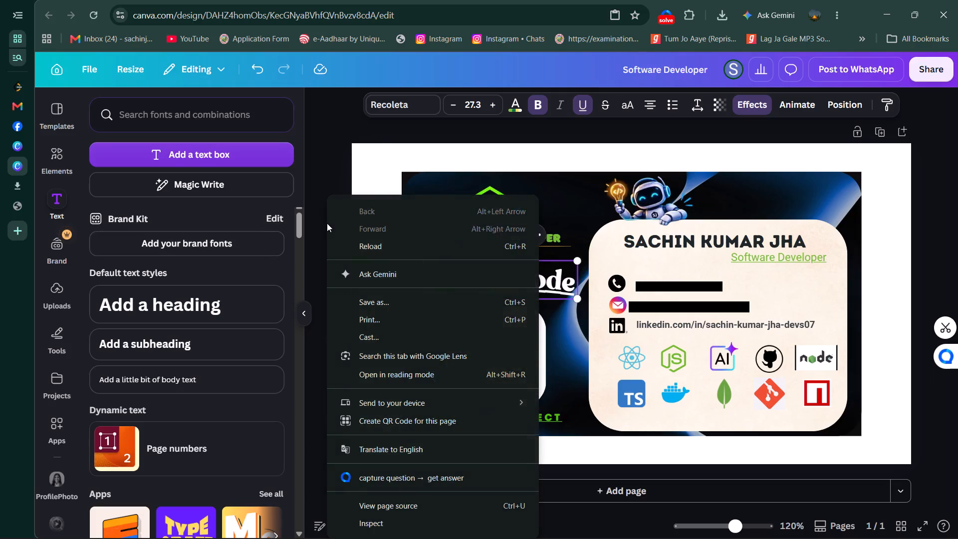
left_click(325, 183)
left_click(325, 183)
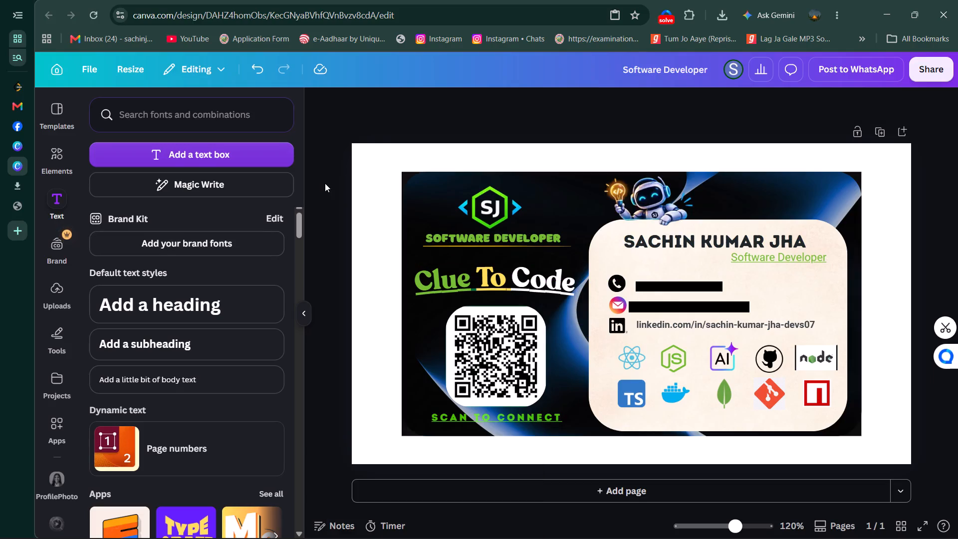
Reposition the cream rounded panel behind the contact details slightly further towards the card's right edge.
left_click(804, 274)
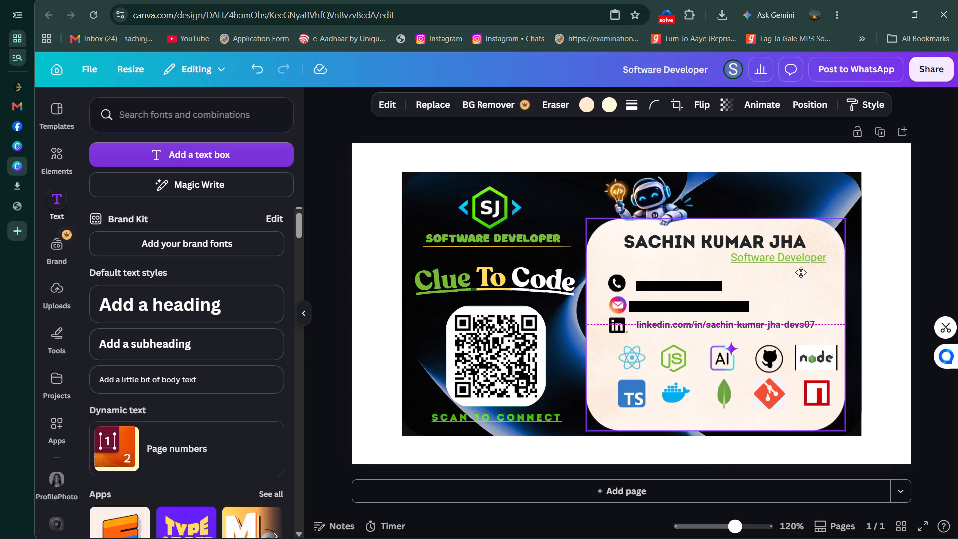
left_click(932, 244)
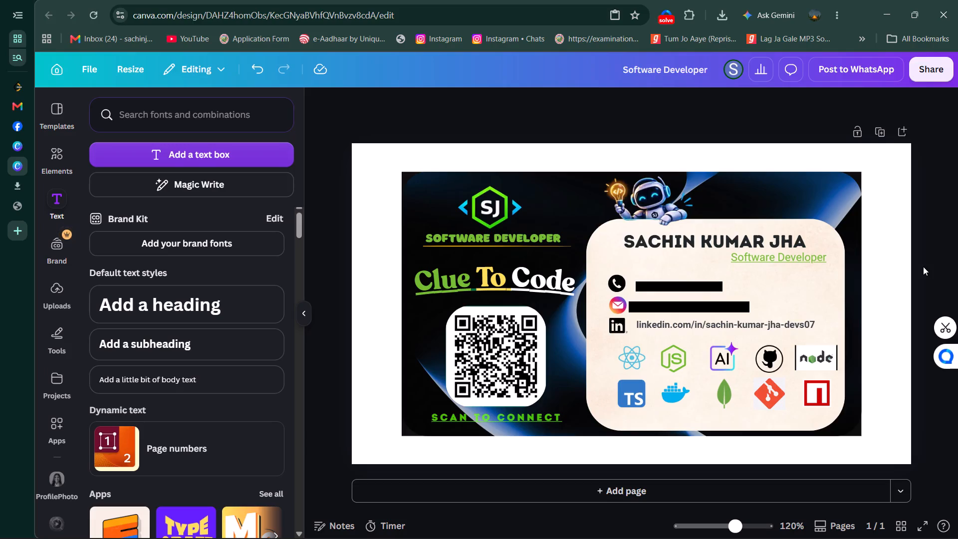
left_click_drag(806, 288, 811, 288)
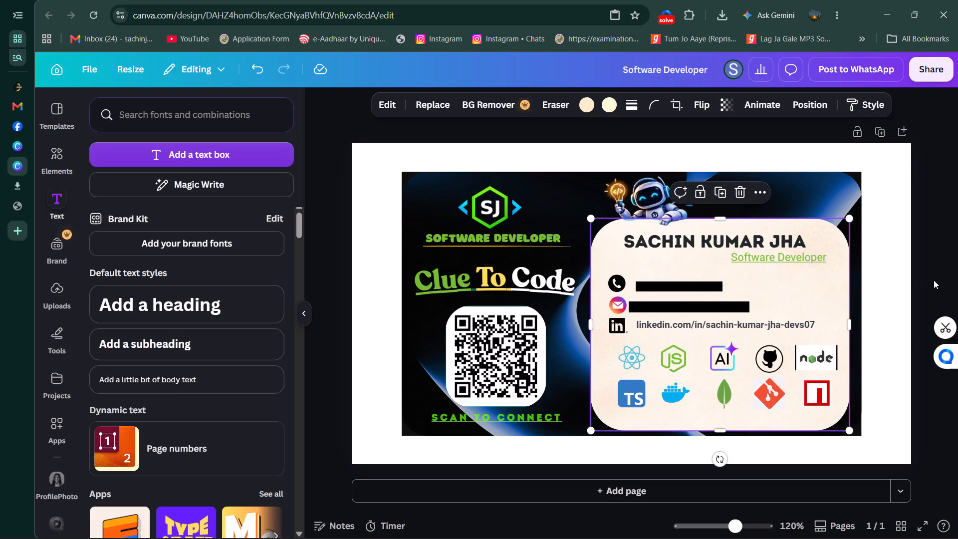
left_click(934, 279)
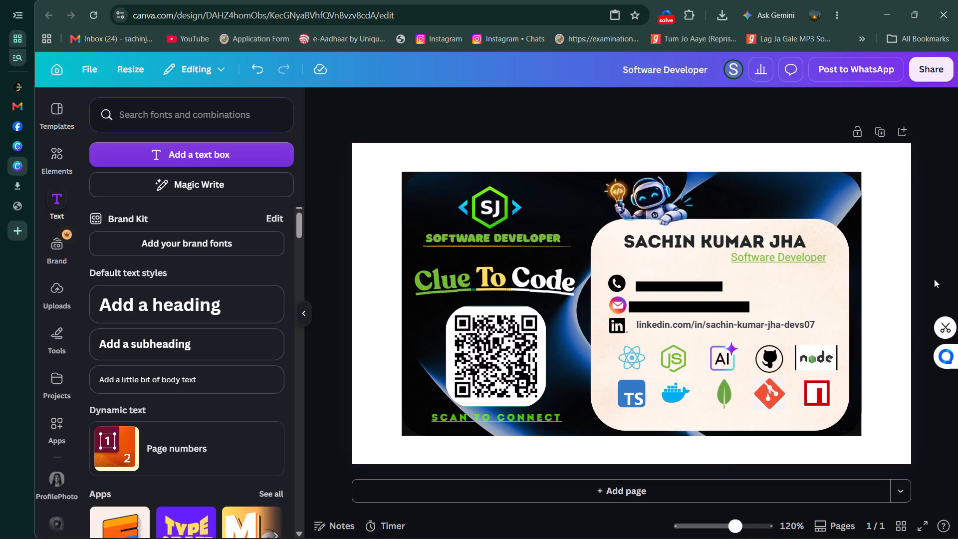
Replace the card's black-and-blue background image with the dark blue textured photo from the "Background" photo search.
left_click(799, 206)
left_click(442, 100)
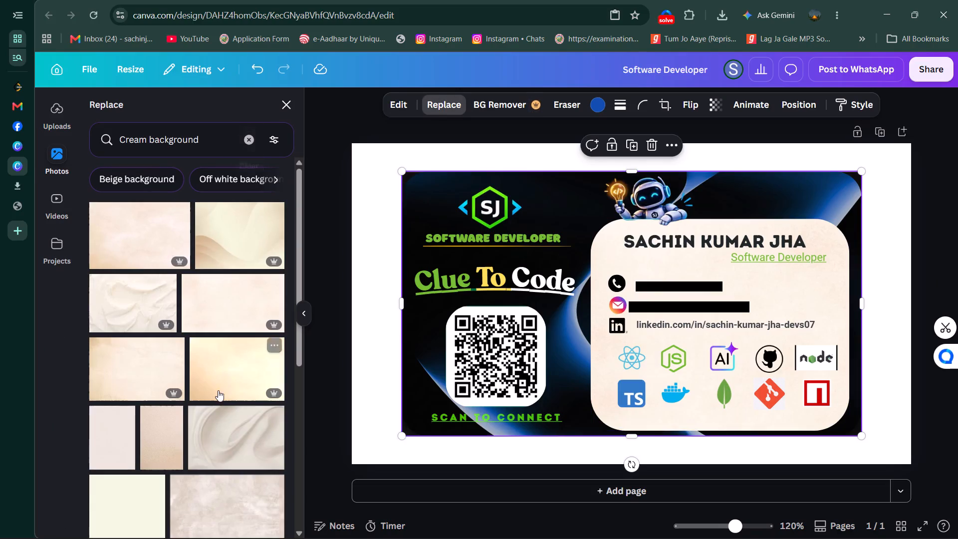
scroll(218, 390, "down", 7)
left_click(250, 140)
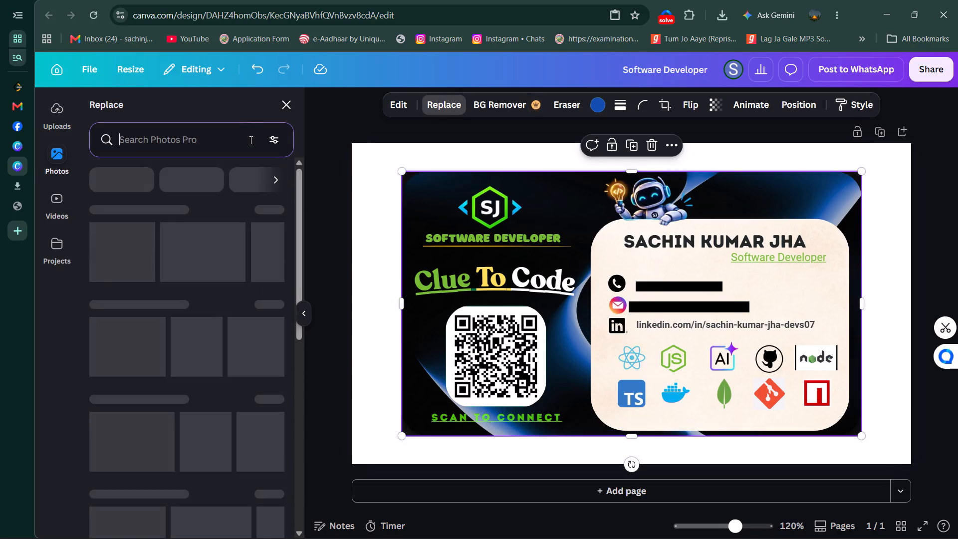
left_click(128, 191)
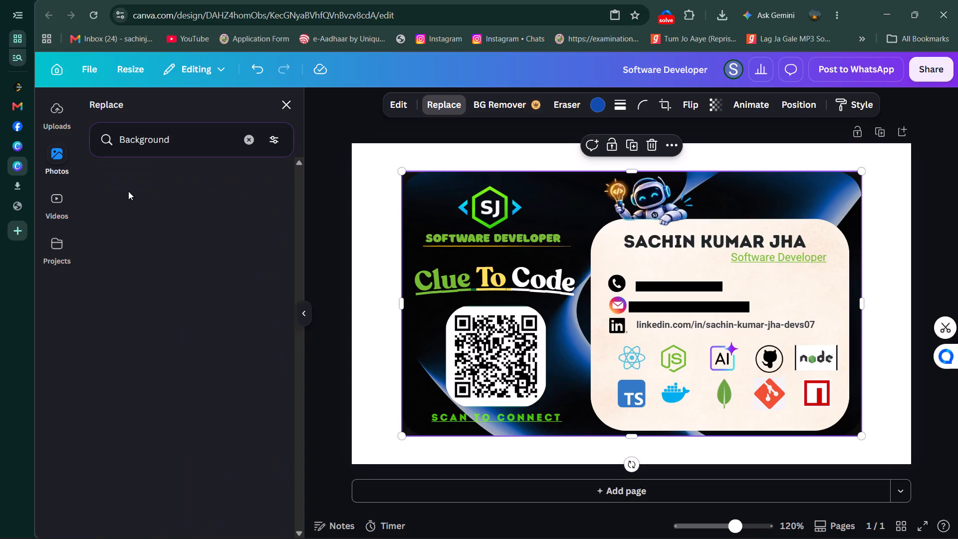
scroll(213, 277, "down", 1)
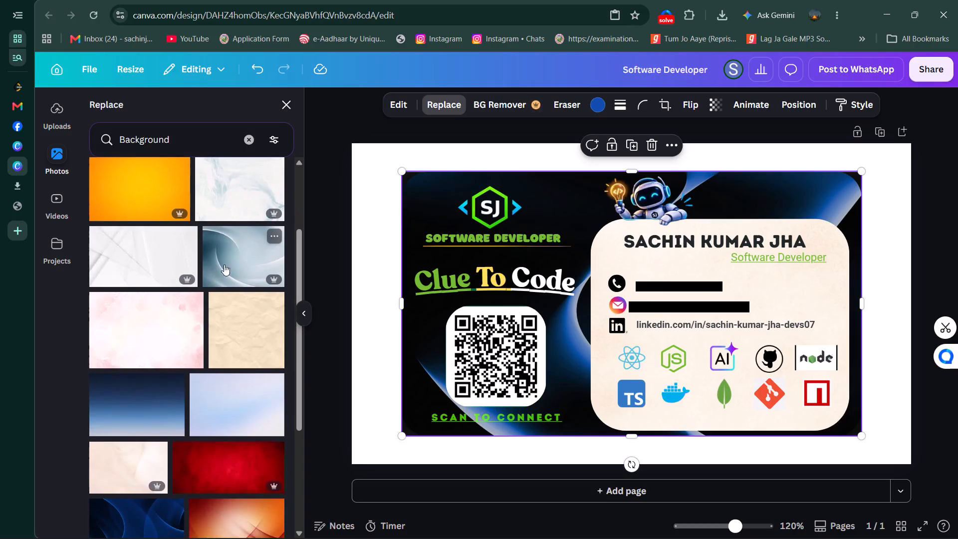
scroll(226, 350, "down", 2)
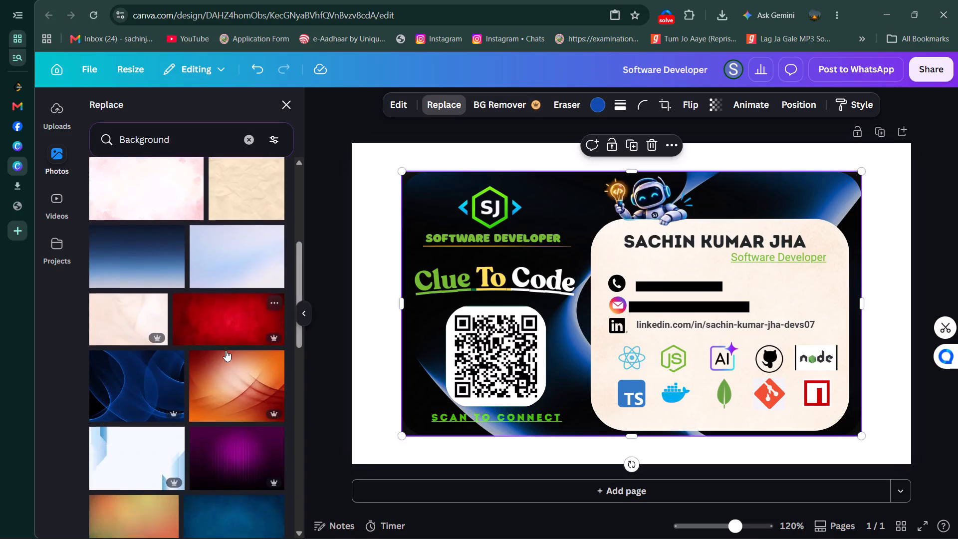
scroll(226, 350, "down", 5)
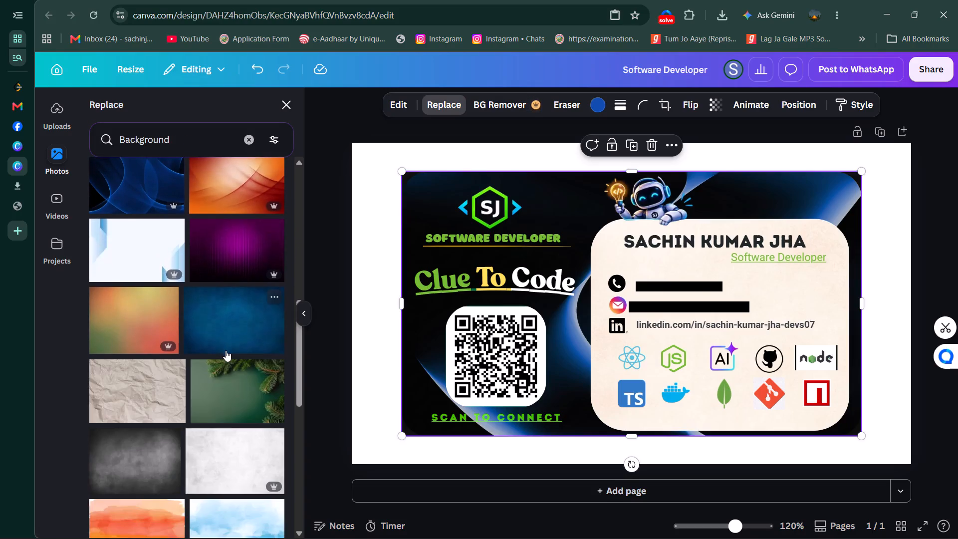
scroll(226, 350, "down", 3)
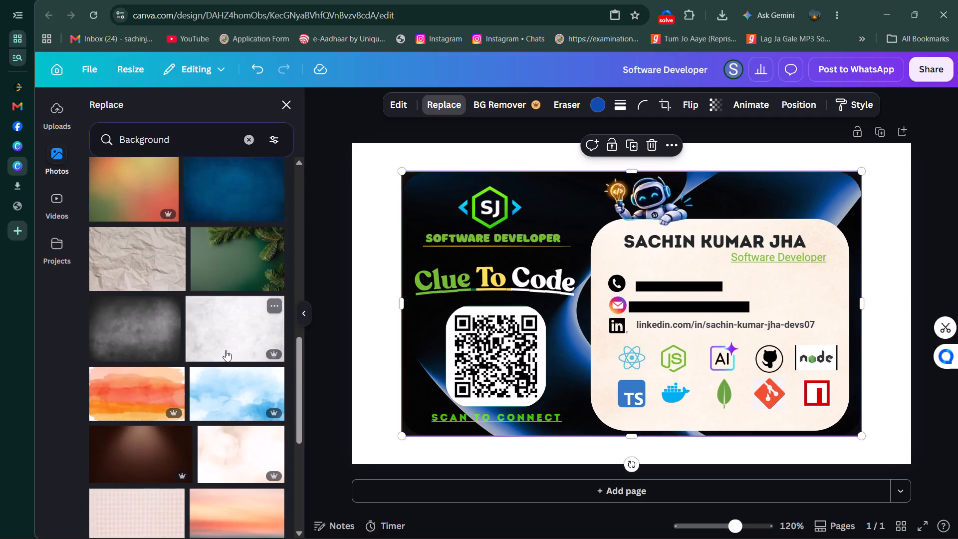
scroll(226, 350, "down", 1)
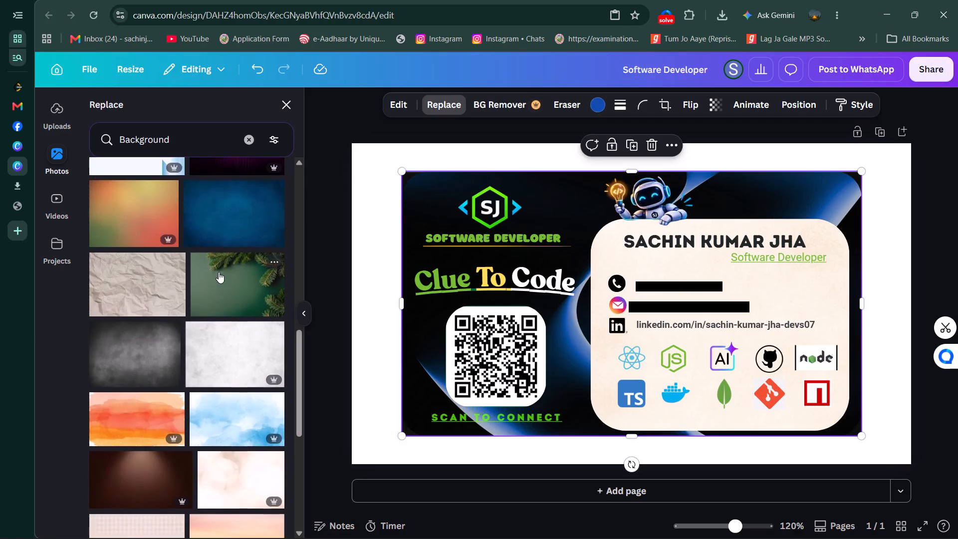
left_click(220, 227)
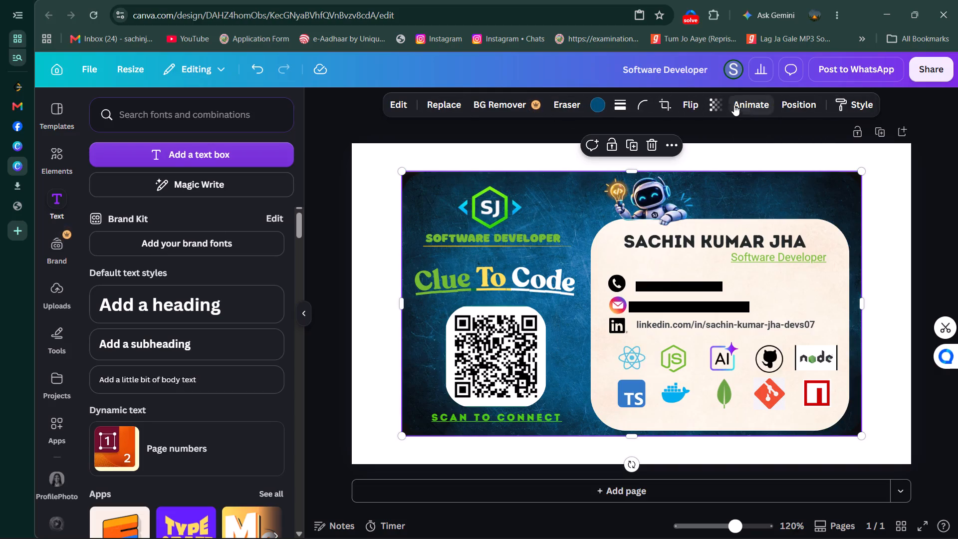
Set the card background image's transparency to 45 and deselect it.
left_click(717, 105)
left_click_drag(725, 158, 693, 161)
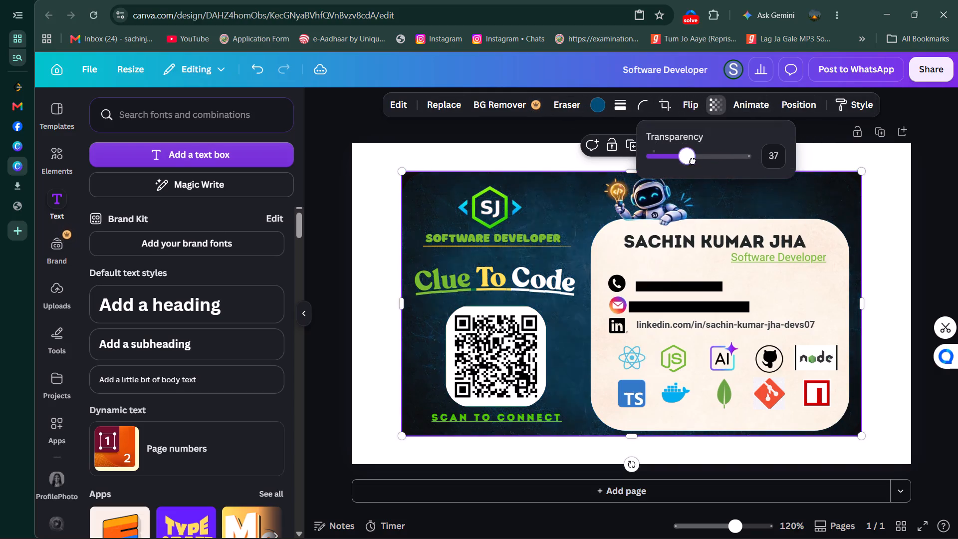
left_click_drag(693, 161, 694, 161)
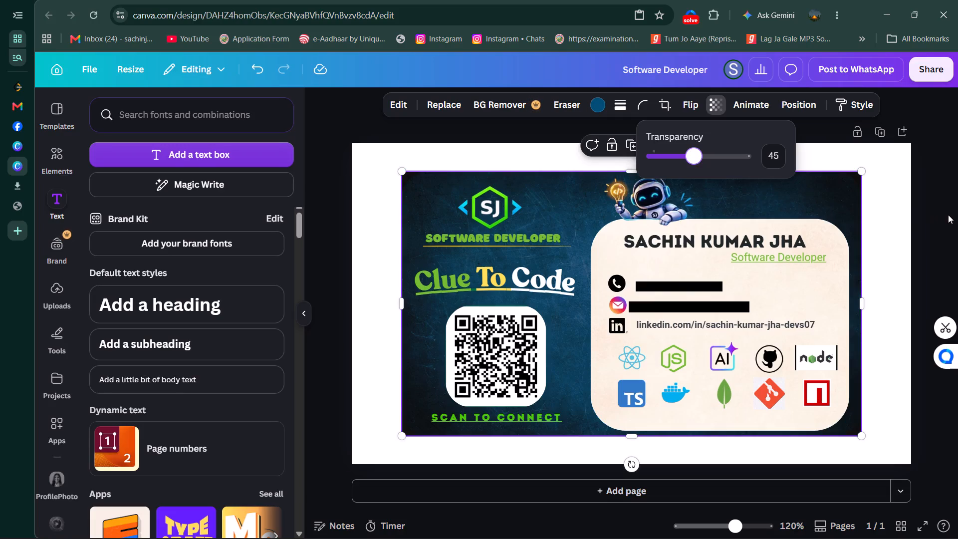
left_click(948, 215)
left_click(948, 215)
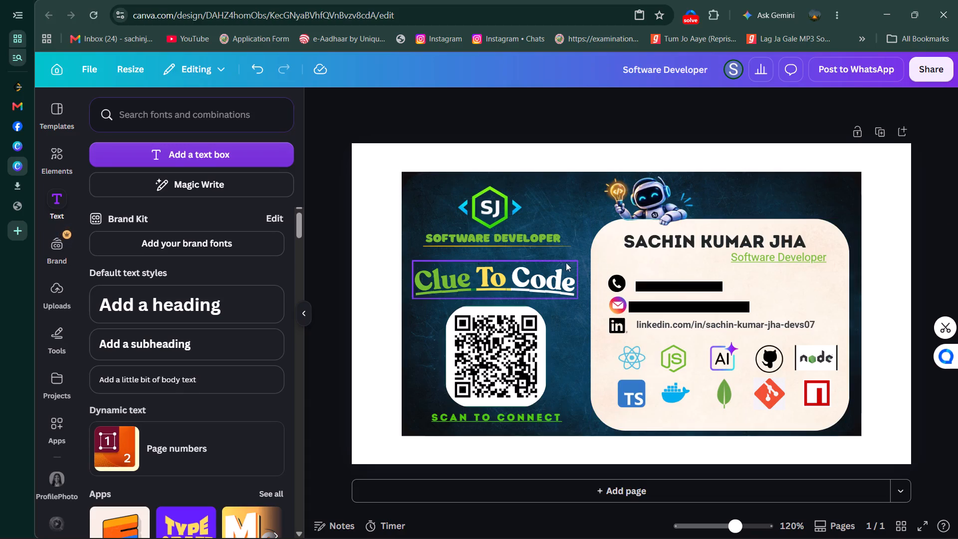
Change the "SOFTWARE DEVELOPER" text below the SJ logo to vivid green #62FF00 and deselect it.
left_click(542, 237)
left_click(542, 237)
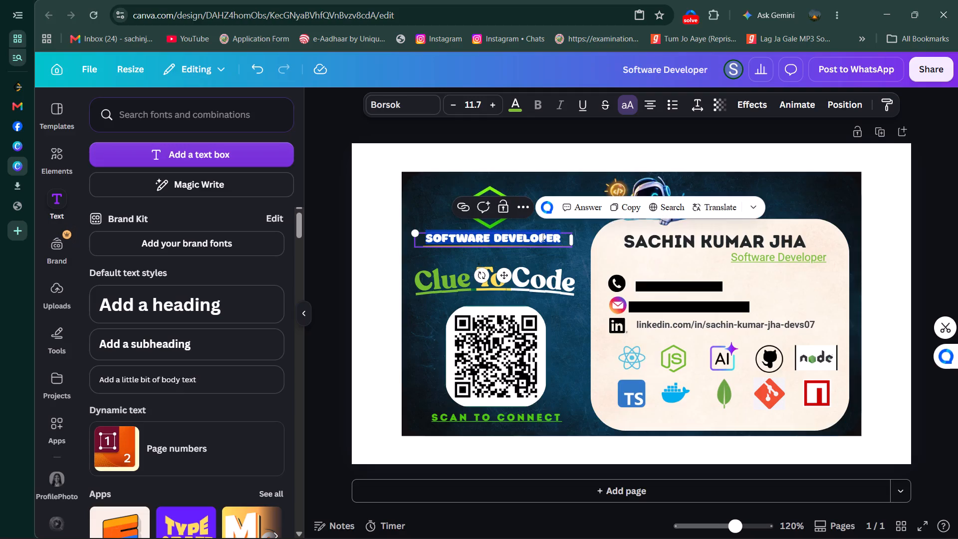
left_click(513, 99)
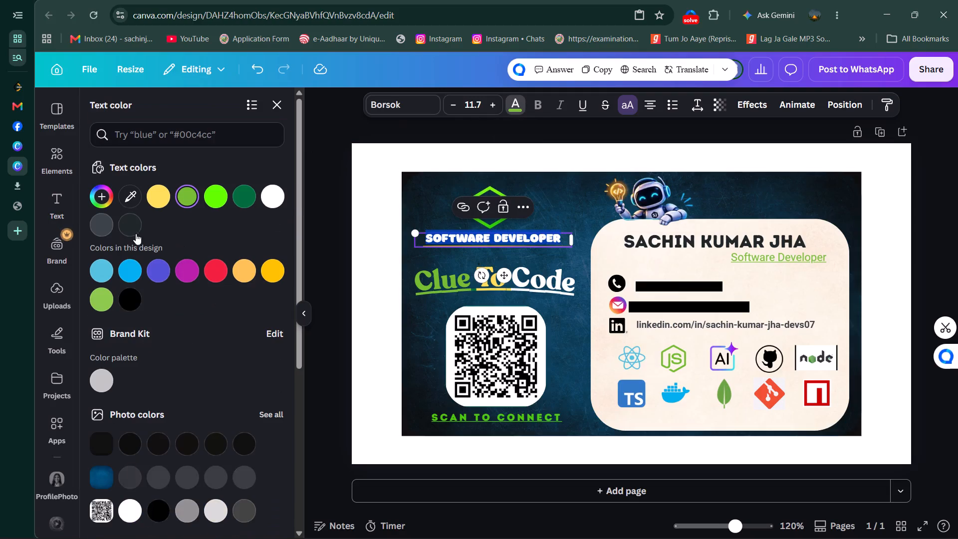
left_click(214, 197)
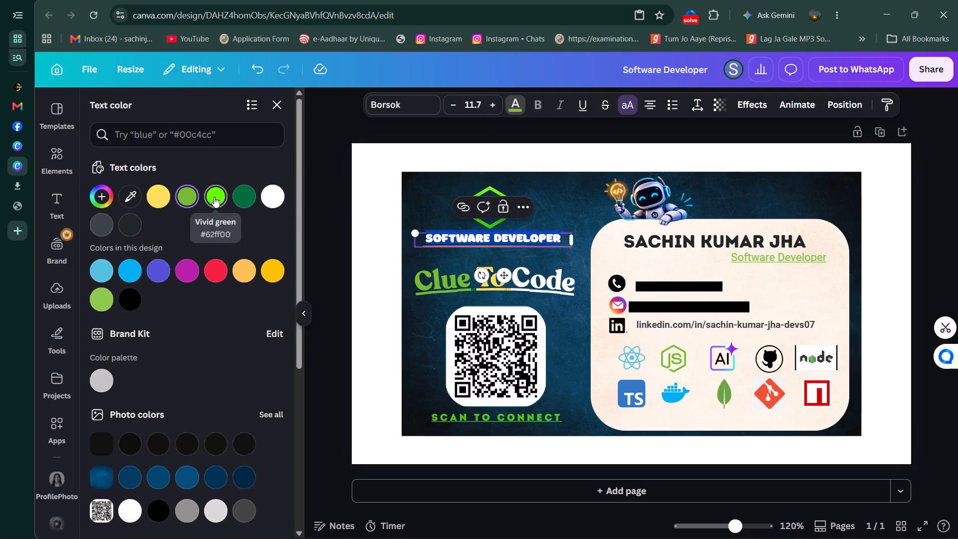
left_click(336, 128)
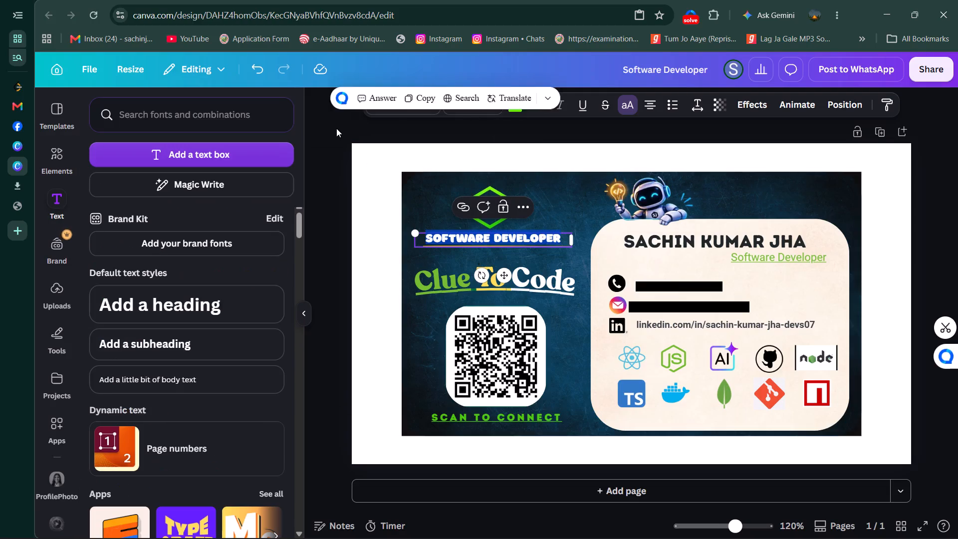
left_click(336, 128)
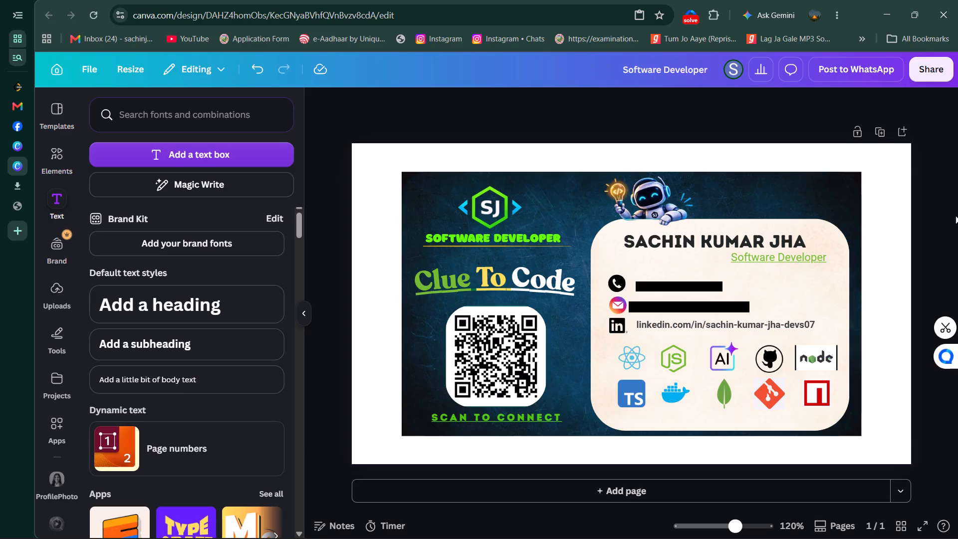
left_click(947, 215)
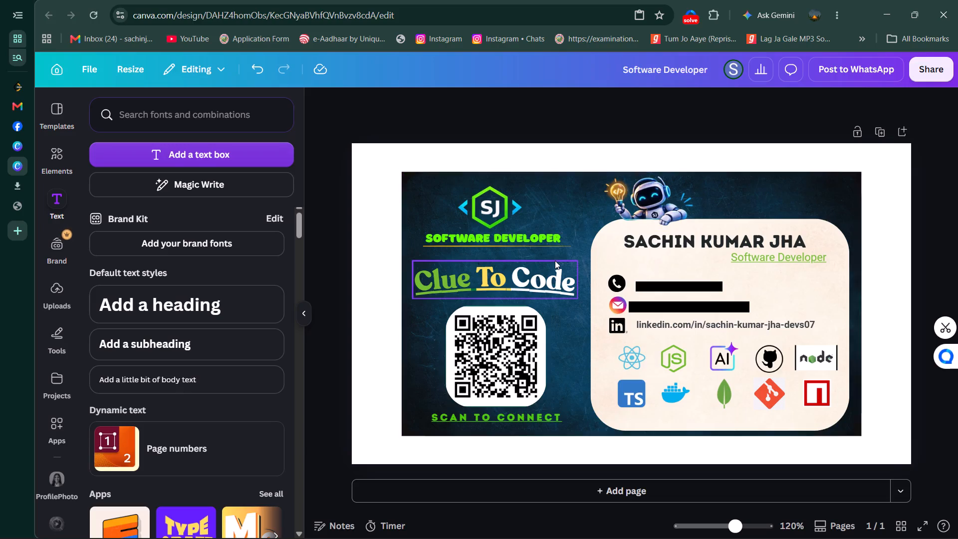
Change the font of the "SOFTWARE DEVELOPER" text below the SJ logo to Intro Rust.
left_click(536, 236)
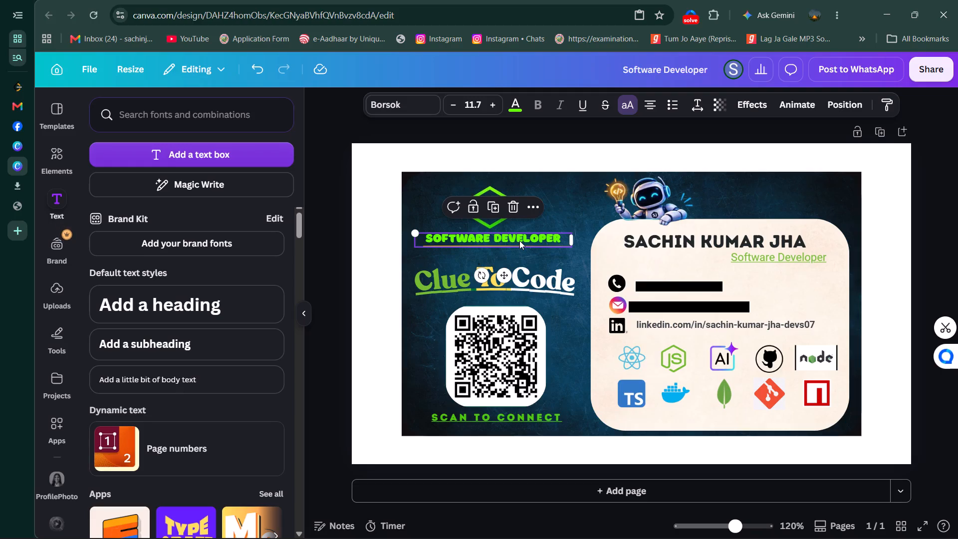
left_click(417, 103)
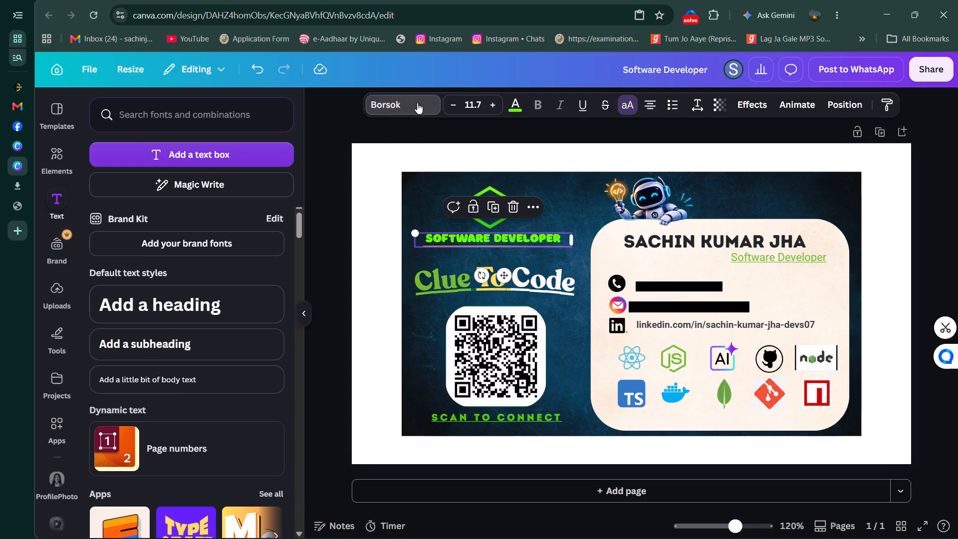
scroll(199, 301, "up", 1)
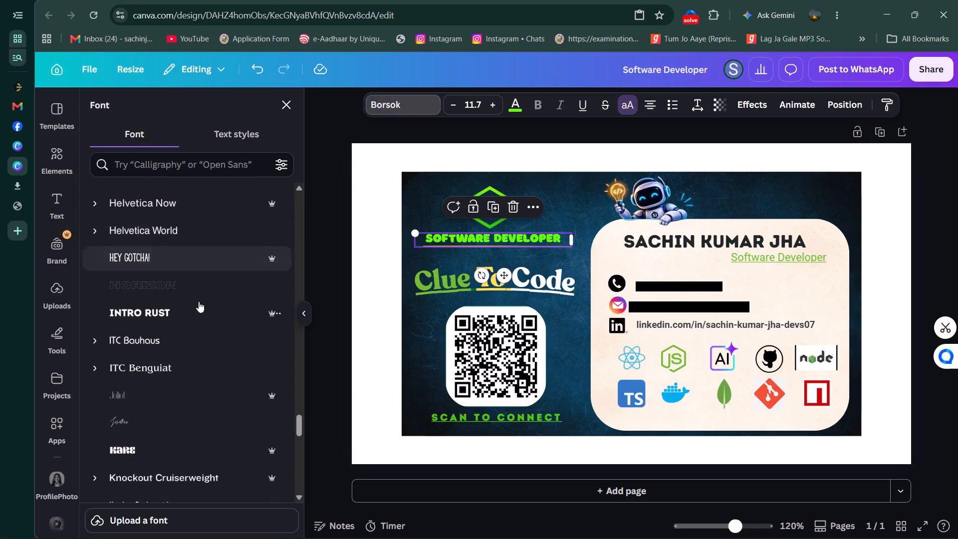
scroll(199, 301, "up", 2)
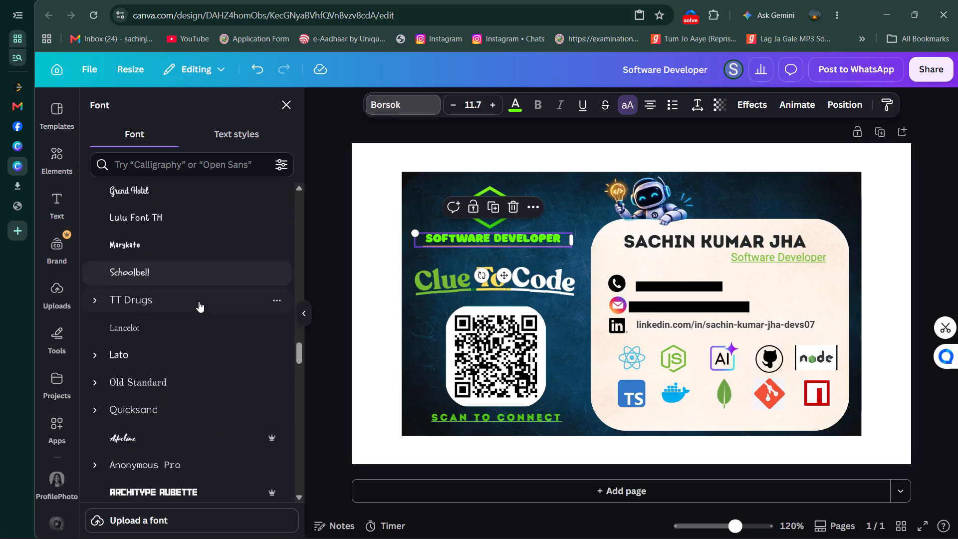
scroll(199, 301, "up", 1)
scroll(180, 252, "up", 6)
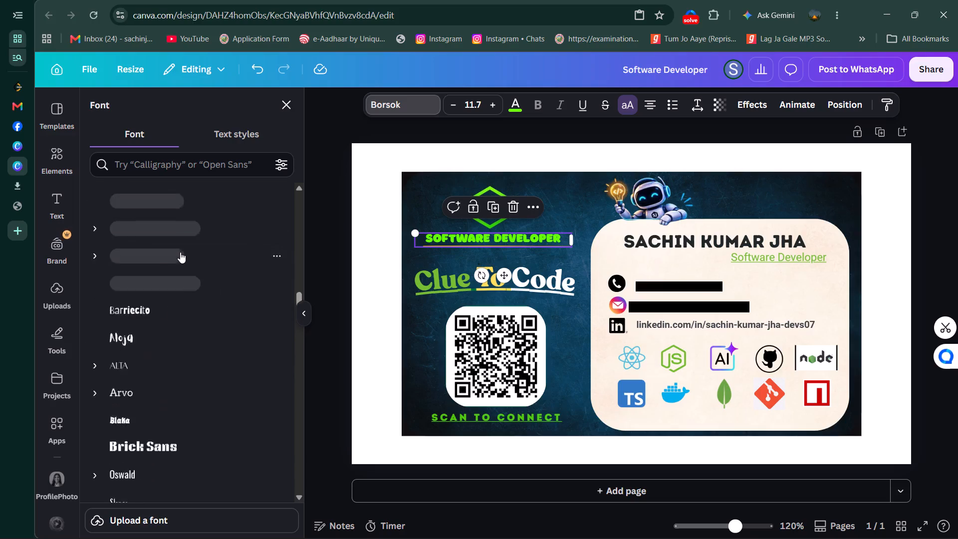
scroll(180, 252, "up", 5)
left_click(157, 271)
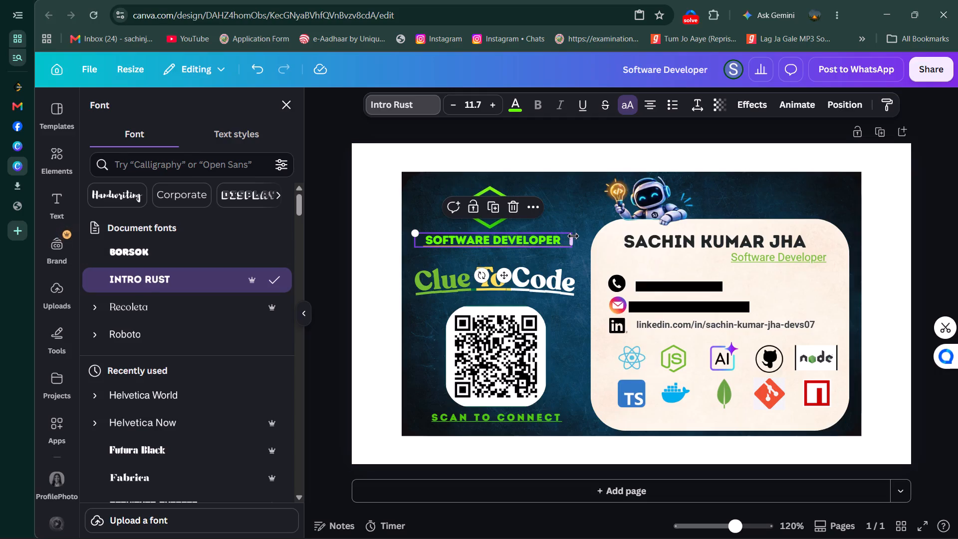
Widen the "SOFTWARE DEVELOPER" text box slightly, re-centre it beneath the SJ logo and deselect it.
left_click_drag(573, 239, 583, 239)
left_click(934, 220)
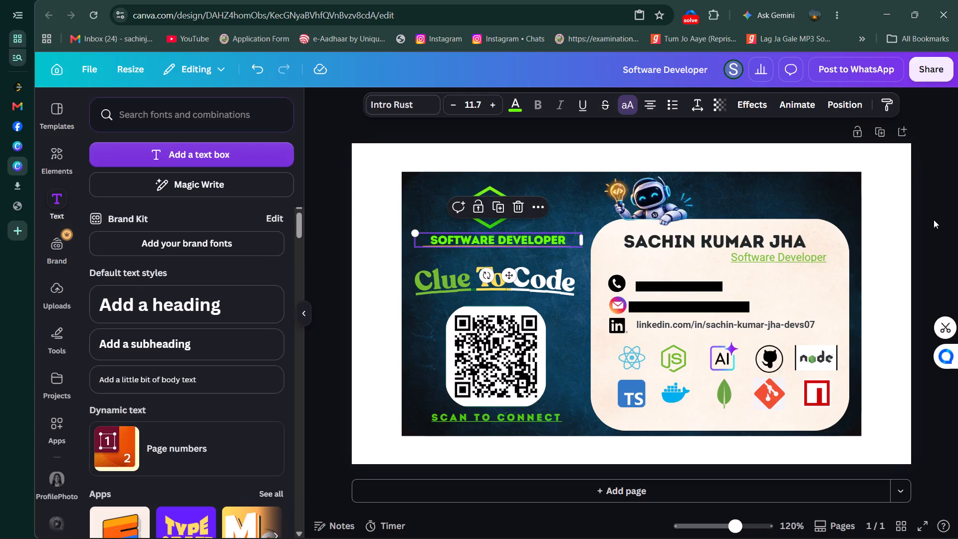
left_click(934, 220)
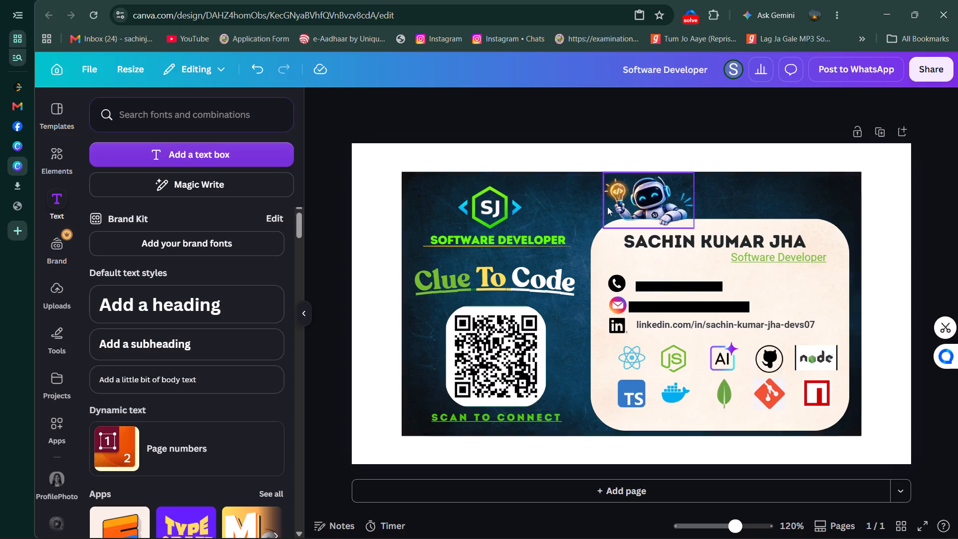
left_click_drag(543, 238, 536, 239)
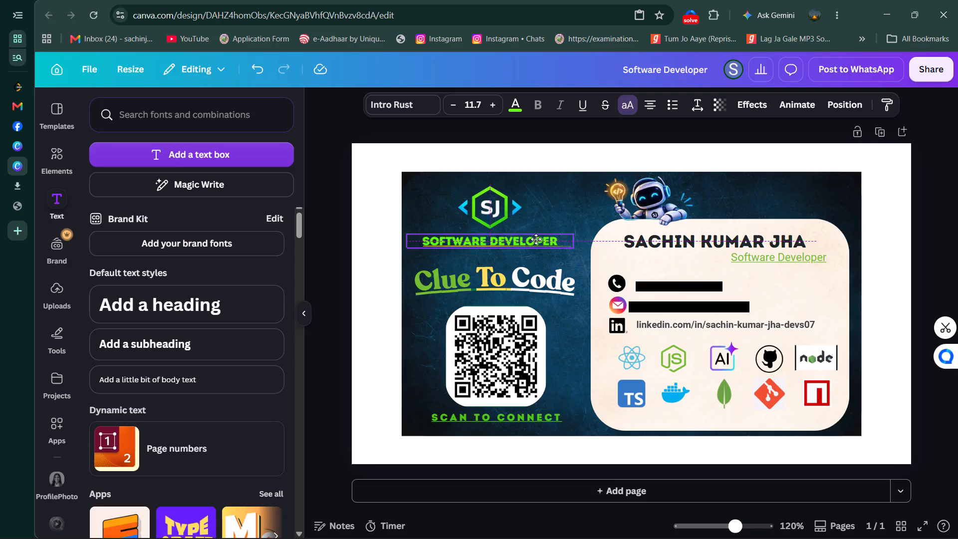
left_click_drag(536, 239, 535, 238)
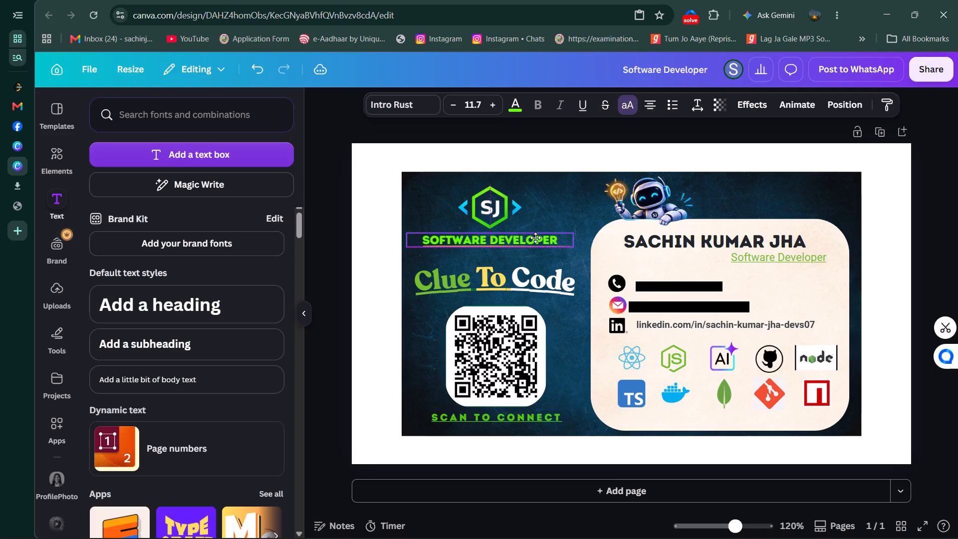
left_click_drag(535, 238, 536, 238)
left_click(941, 191)
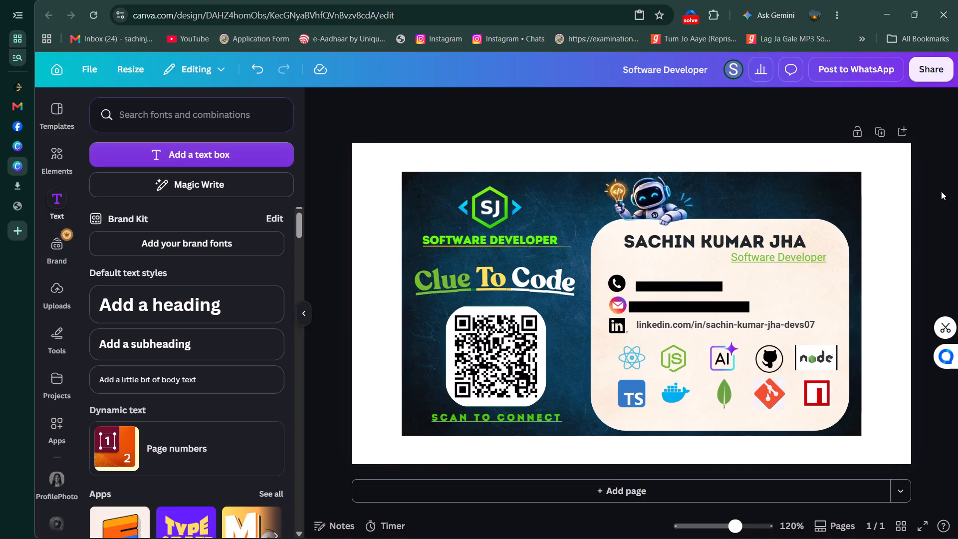
left_click(492, 237)
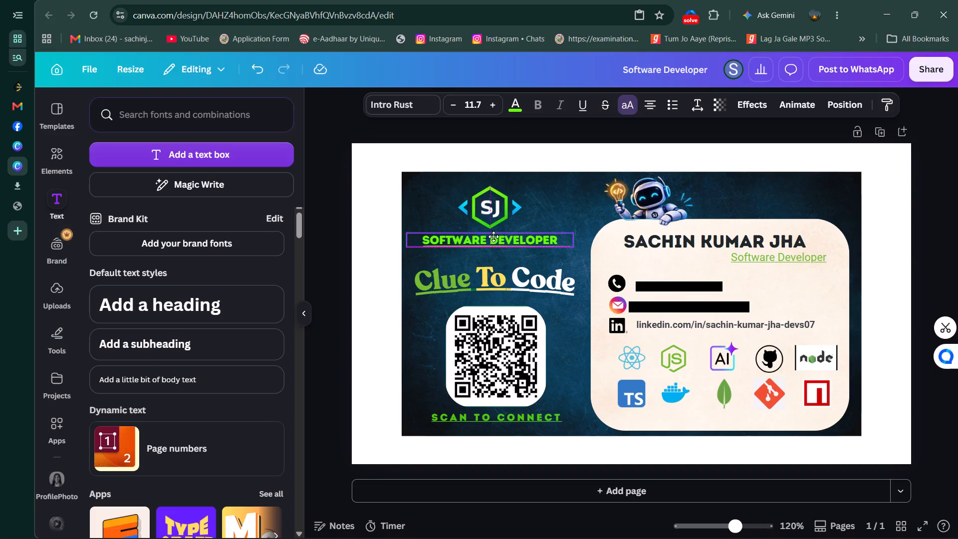
left_click(929, 197)
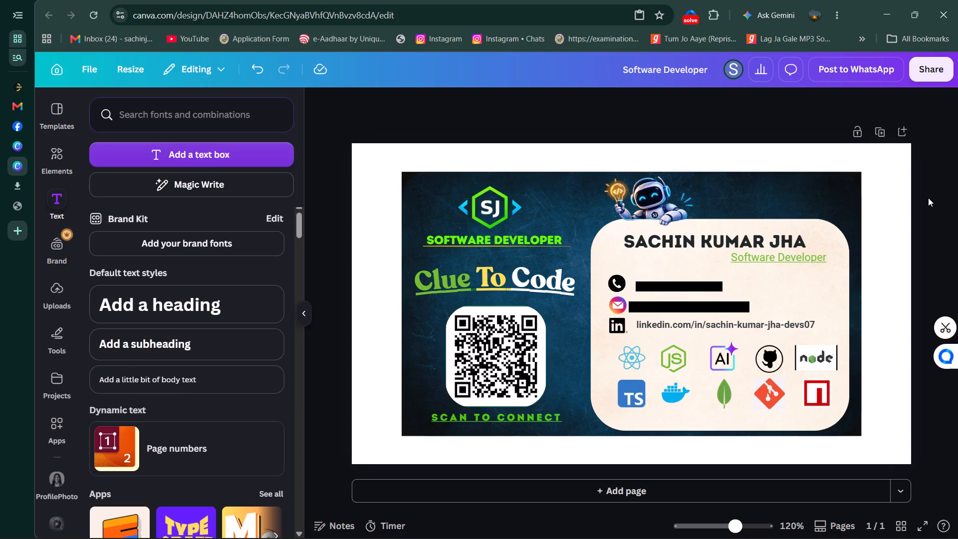
Download the design as a high-quality PNG at size 3.125 (2,334 × 1,341 px).
left_click(926, 74)
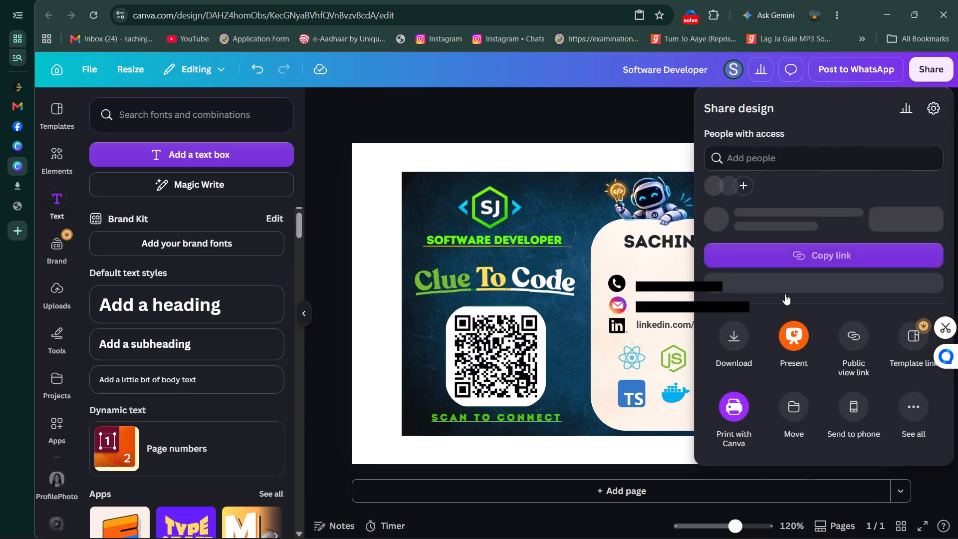
left_click(732, 358)
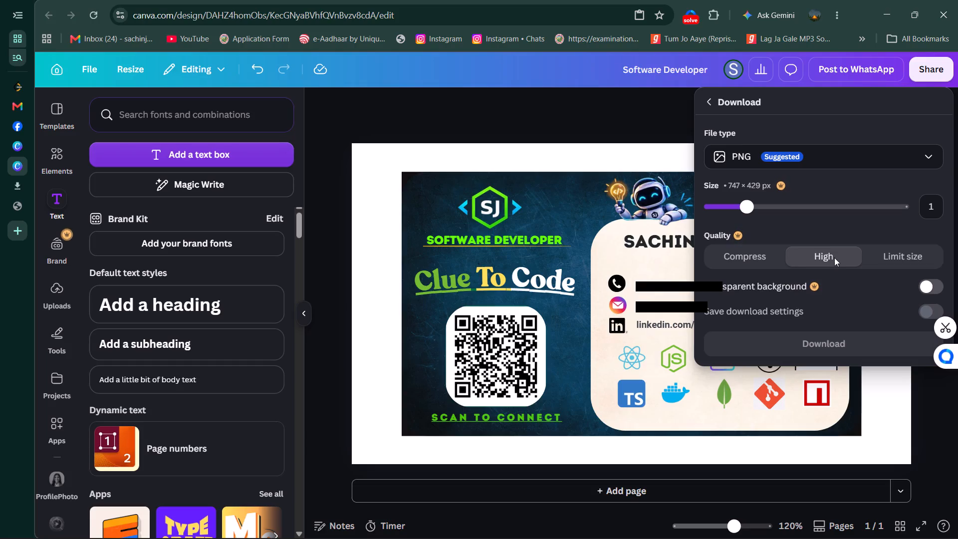
left_click_drag(749, 211, 768, 211)
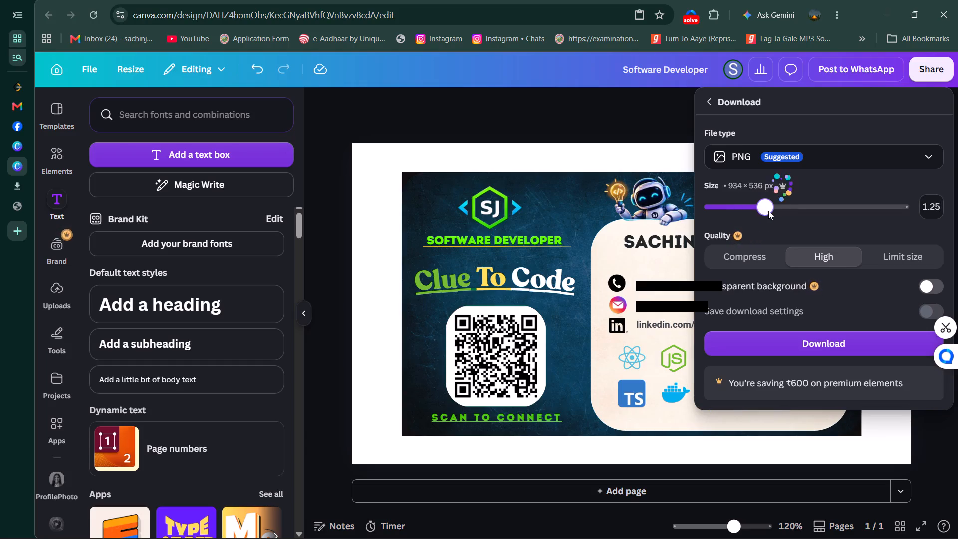
left_click_drag(768, 211, 906, 202)
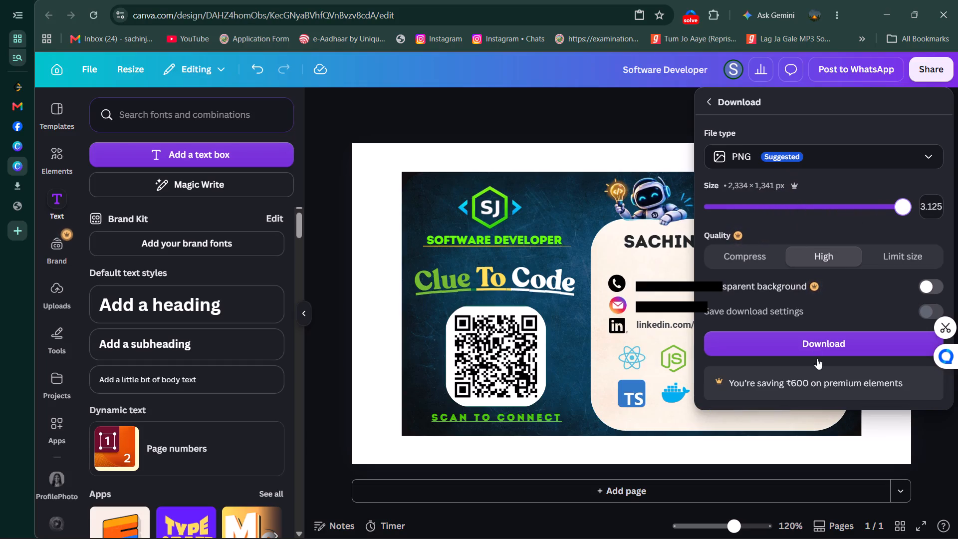
left_click(826, 338)
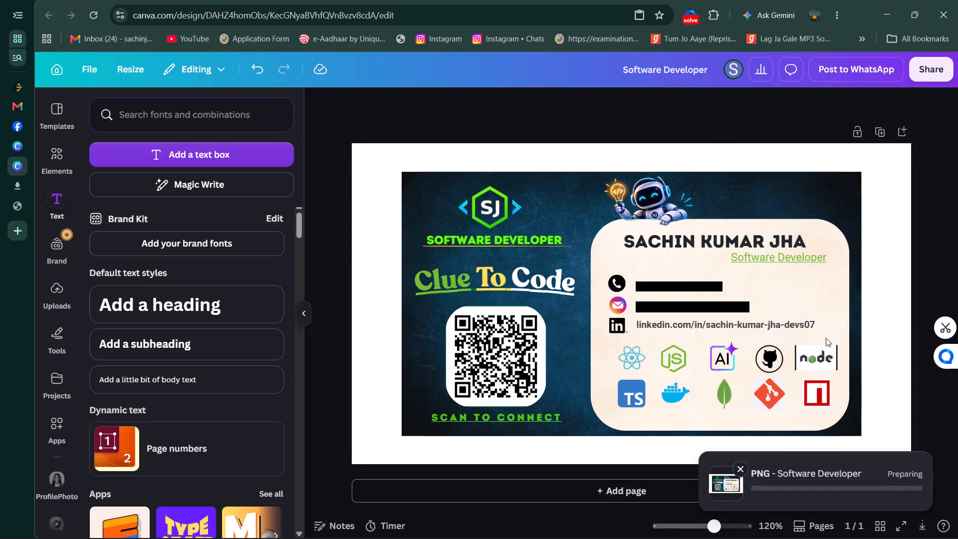
Download the design as a PDF with the Digital preset.
left_click(926, 58)
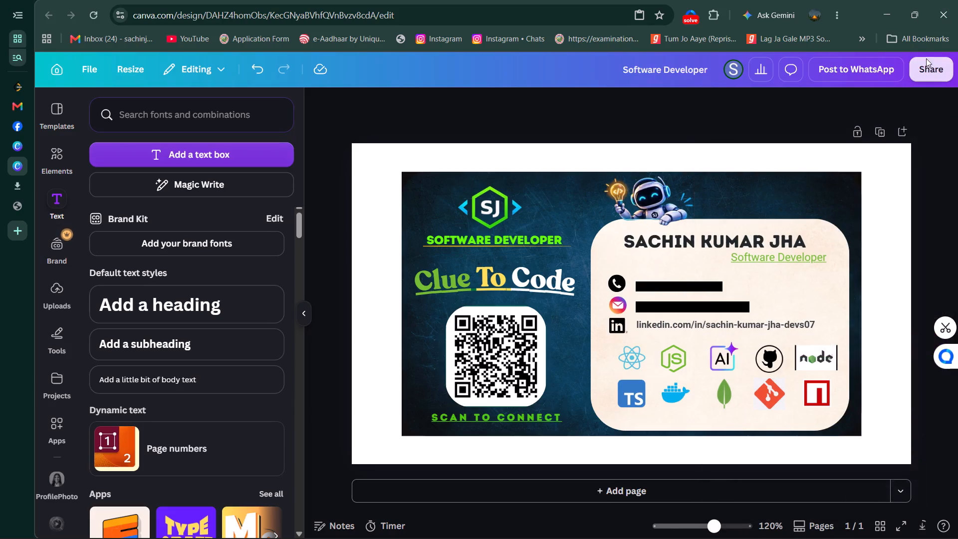
scroll(865, 248, "down", 1)
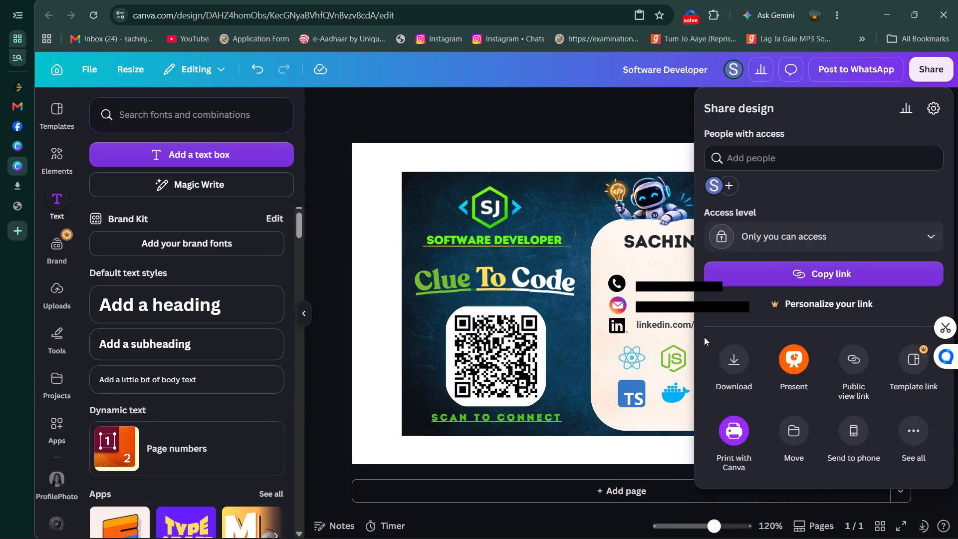
left_click(736, 357)
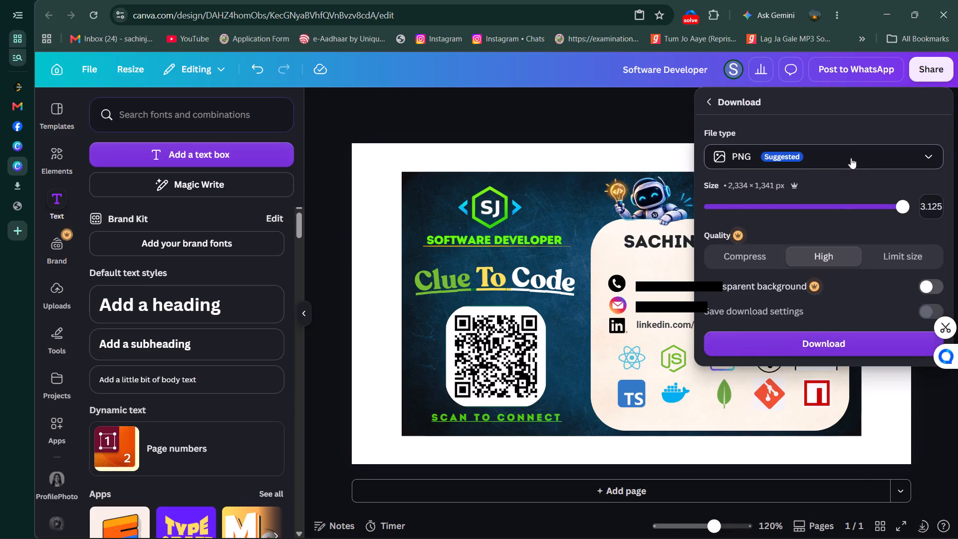
left_click(851, 158)
left_click(775, 284)
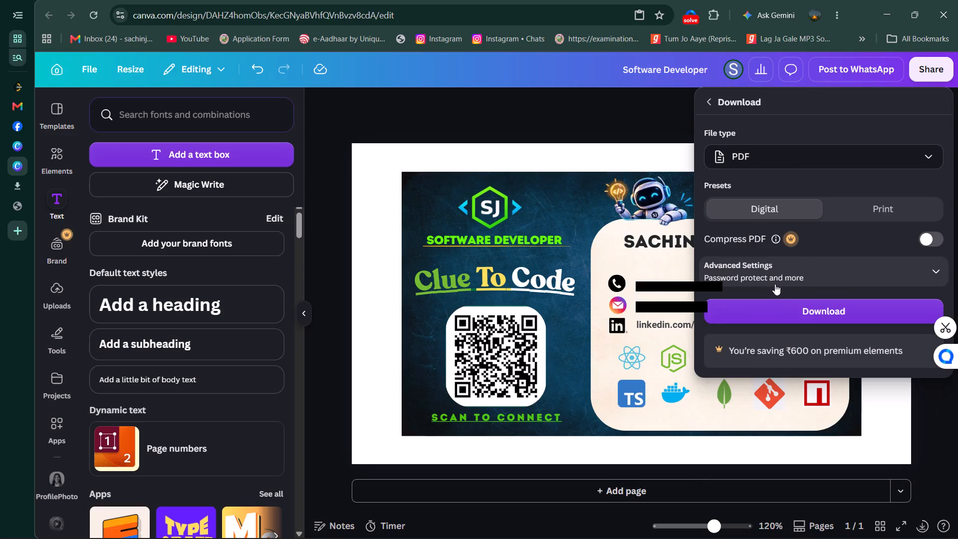
left_click(832, 310)
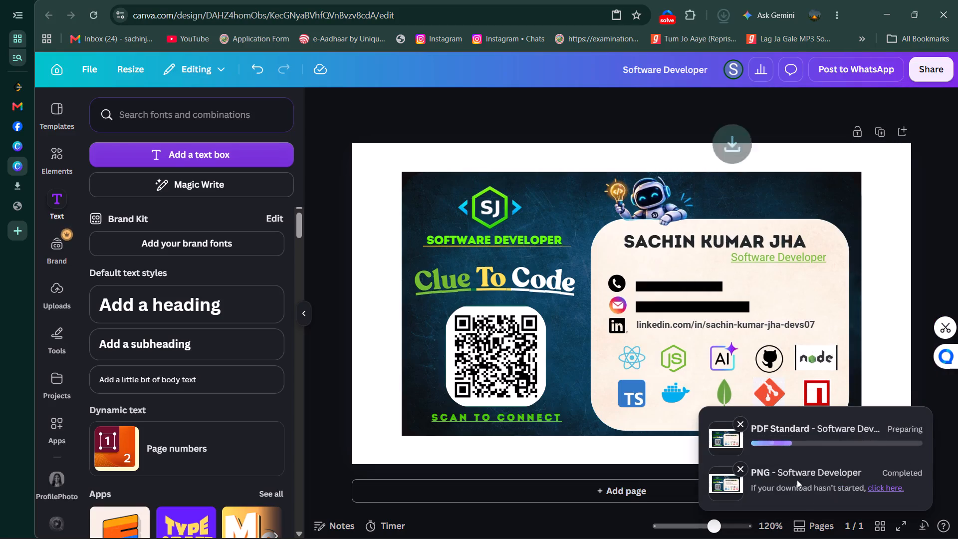
Request the PNG download again, open Software Developer (2).png, examine the card's contact details and icons up close, and close the image.
left_click(884, 490)
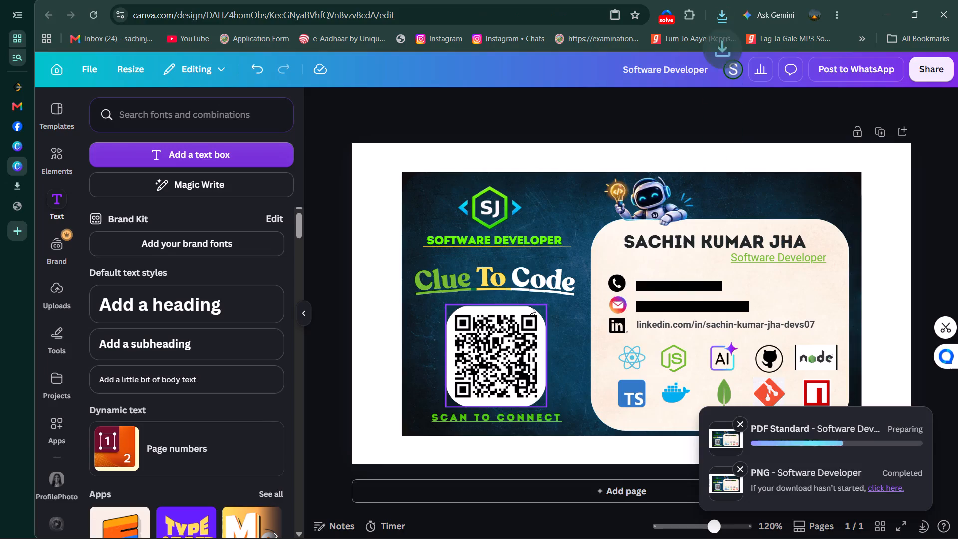
left_click(716, 14)
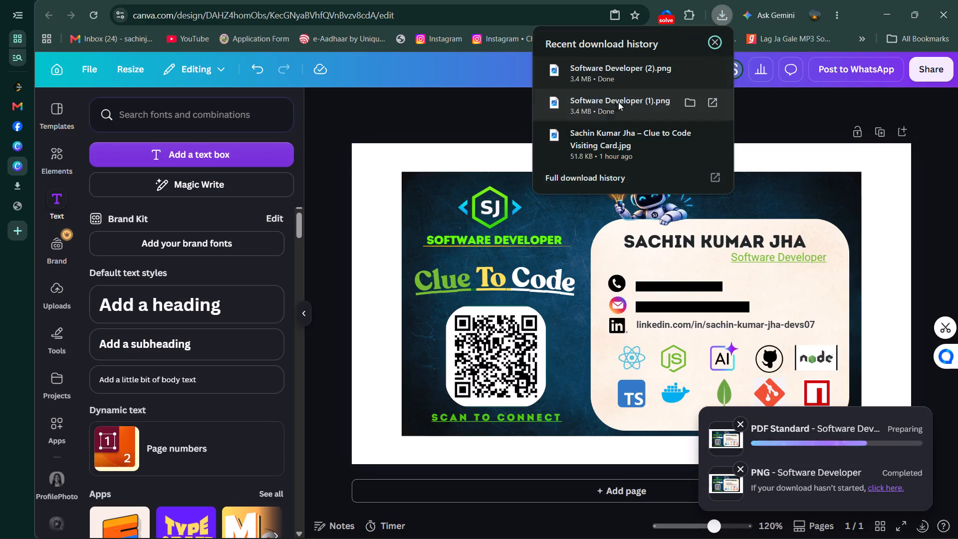
left_click(632, 75)
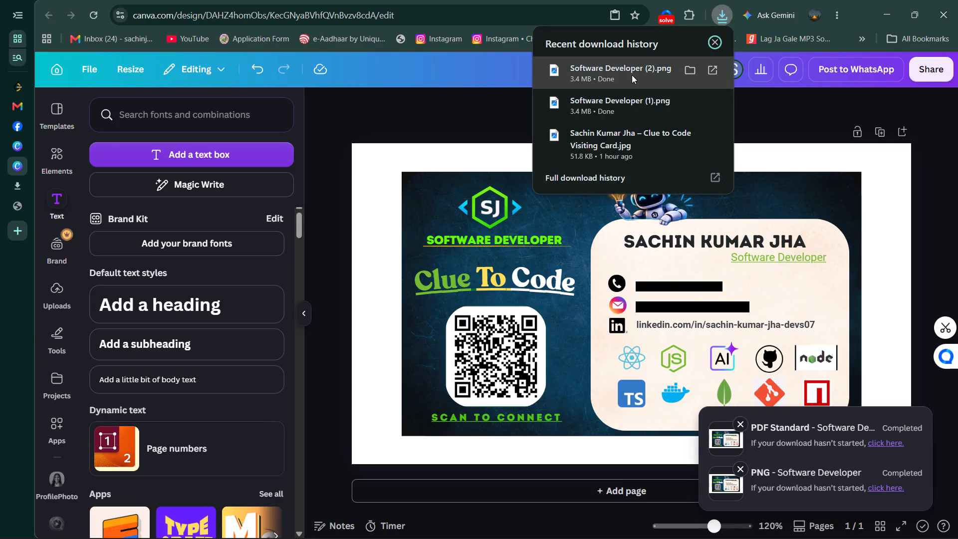
scroll(455, 268, "up", 5, "ctrl")
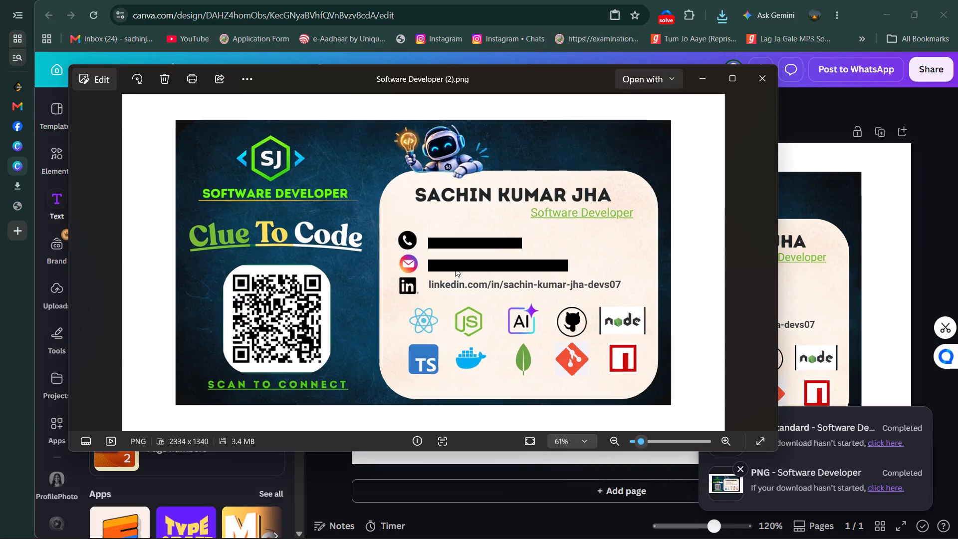
scroll(455, 268, "up", 2, "ctrl")
scroll(455, 268, "right", 5)
scroll(455, 268, "up", 13, "ctrl")
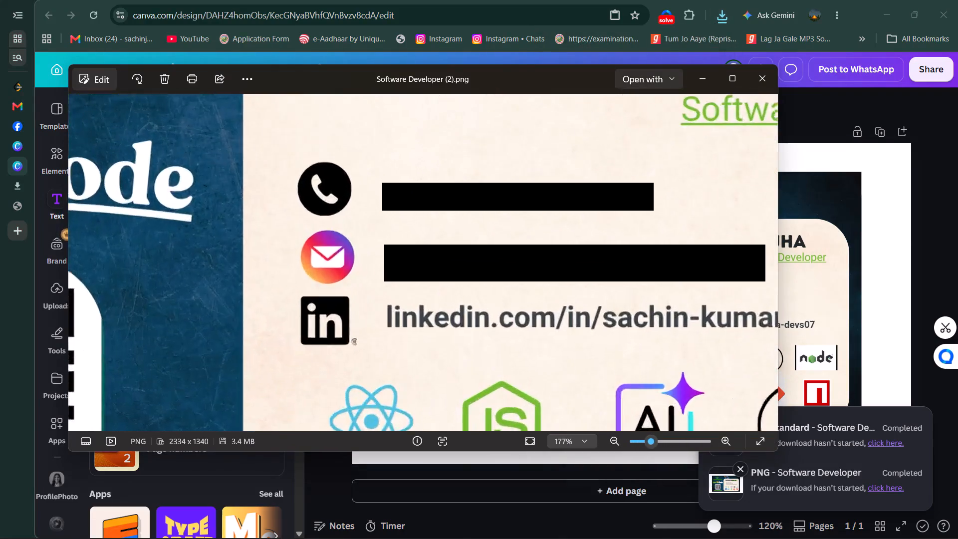
scroll(455, 268, "up", 3, "ctrl")
scroll(455, 268, "down", 3)
scroll(455, 268, "up", 5)
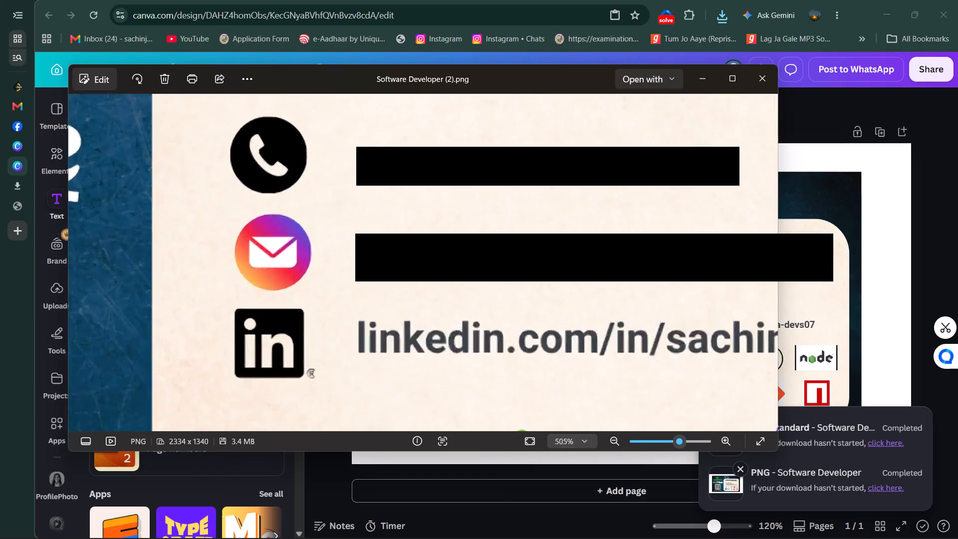
scroll(455, 268, "up", 2)
scroll(455, 268, "down", 3)
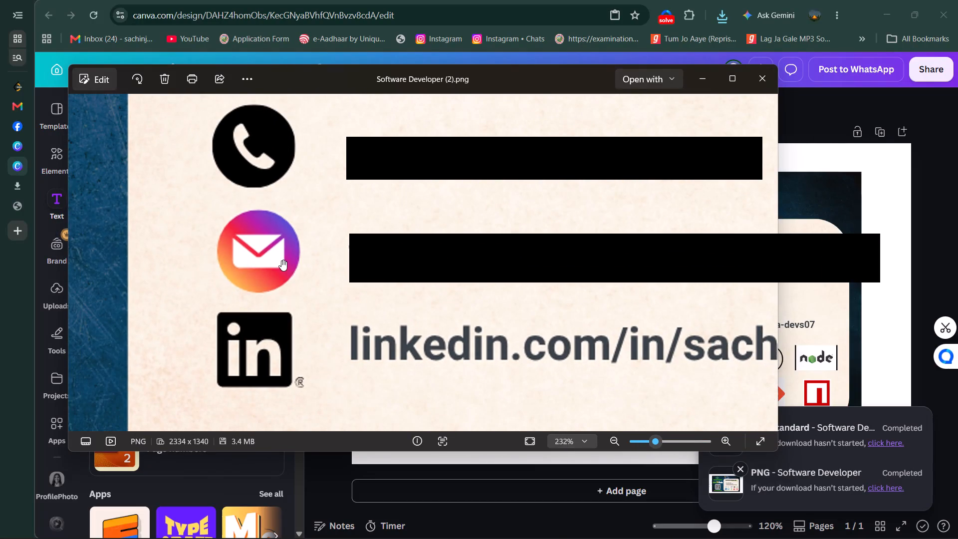
scroll(281, 260, "down", 2)
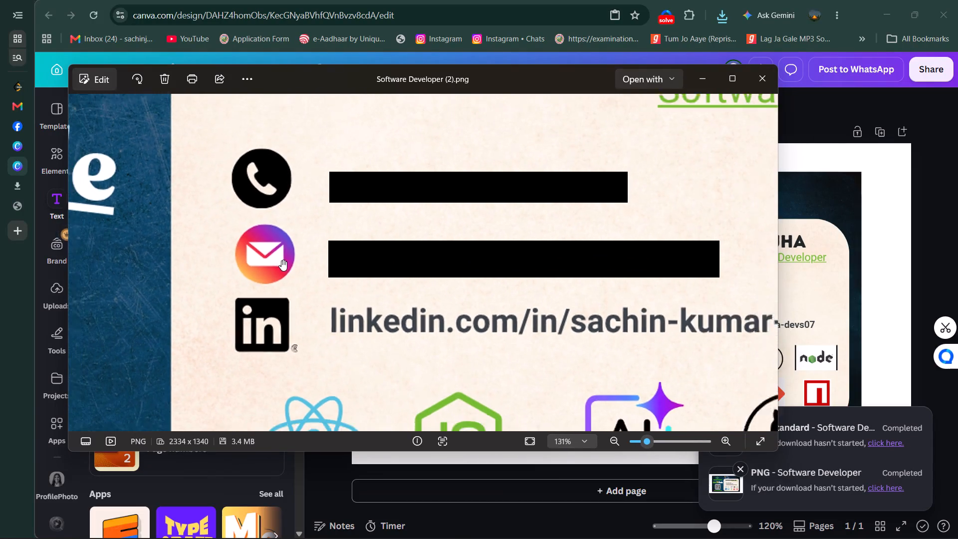
scroll(281, 260, "down", 1)
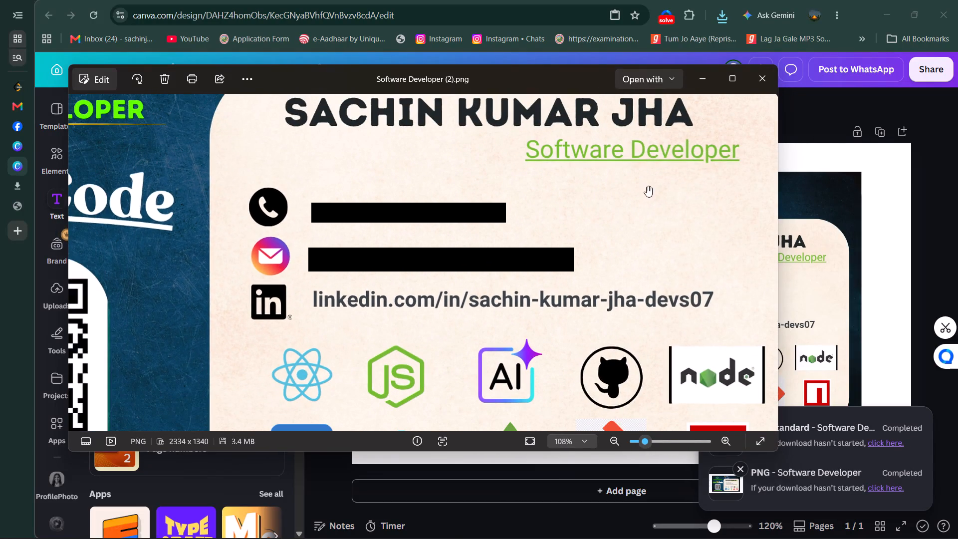
scroll(641, 192, "up", 5)
scroll(641, 192, "down", 3)
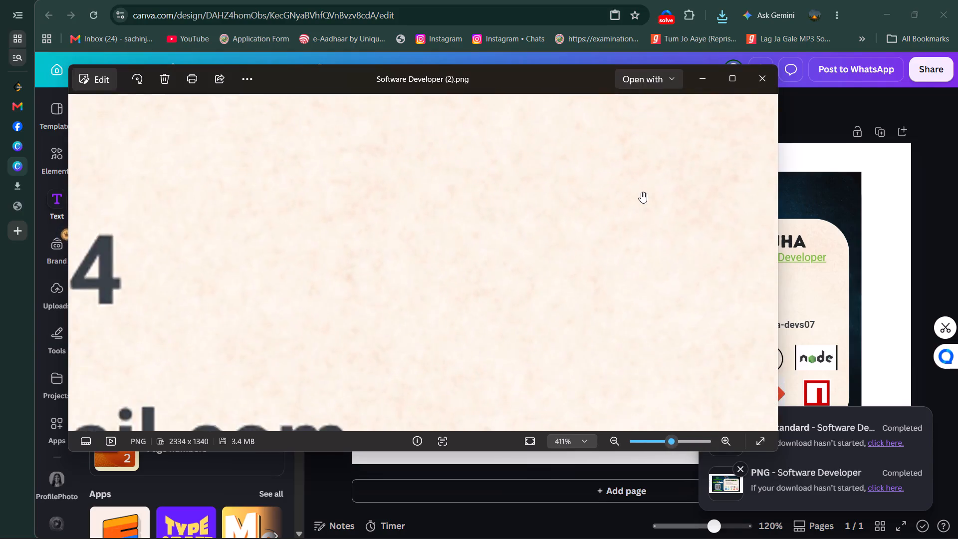
scroll(641, 192, "down", 1)
scroll(377, 195, "down", 1)
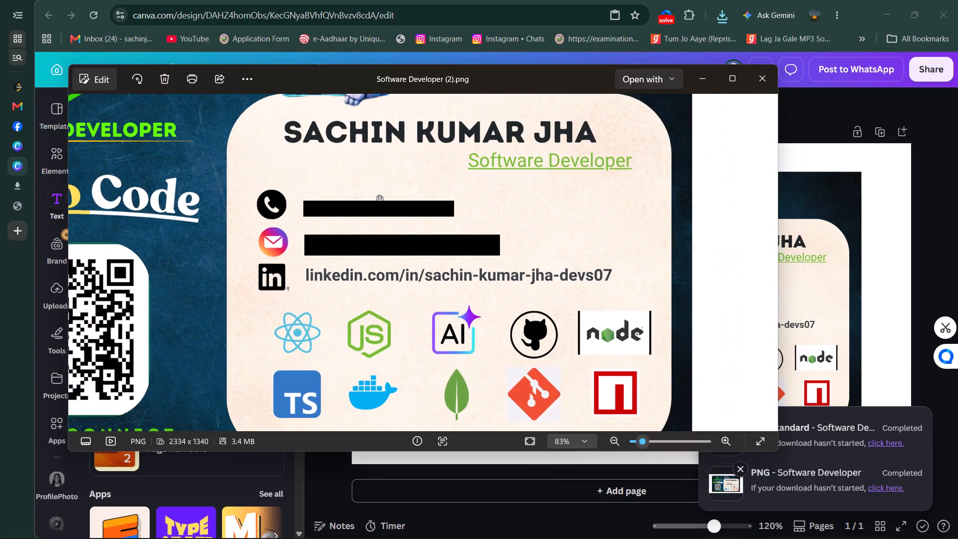
scroll(377, 195, "down", 2)
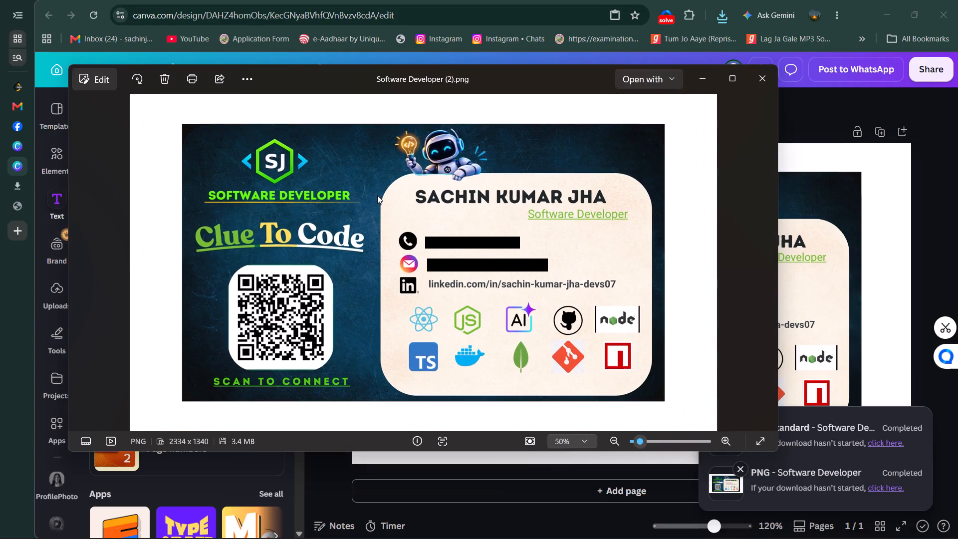
left_click(746, 87)
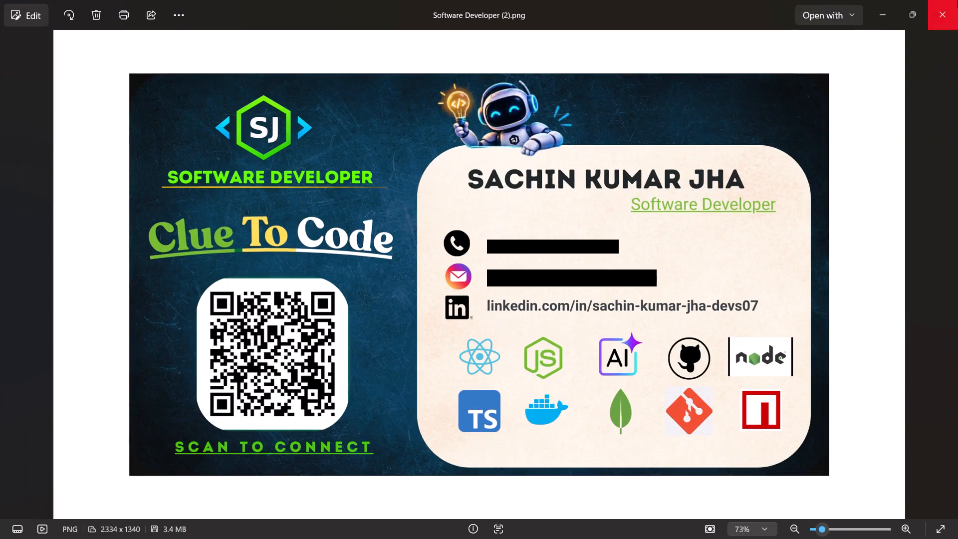
left_click(957, 0)
Open the downloaded Software Developer (2).pdf to check the card, and return to the Canva design.
left_click(722, 17)
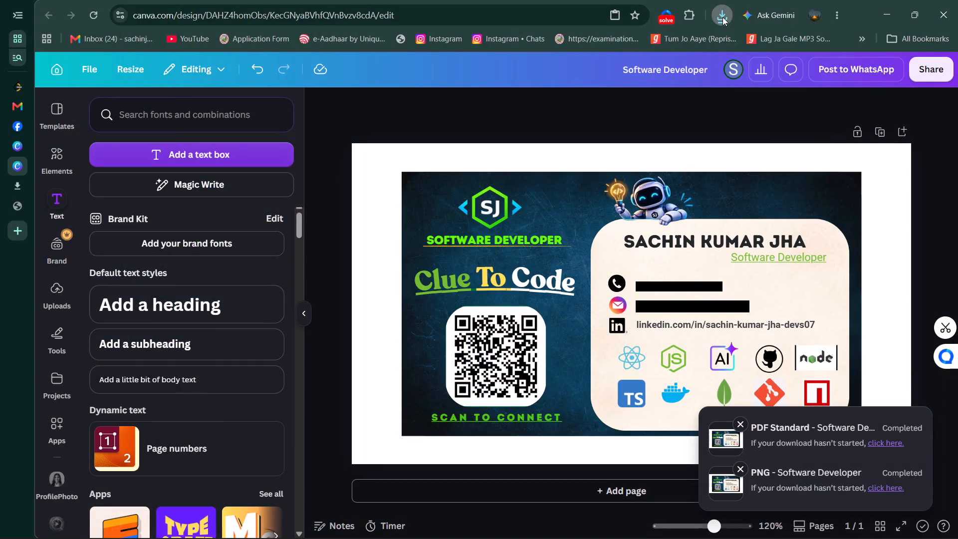
left_click(634, 82)
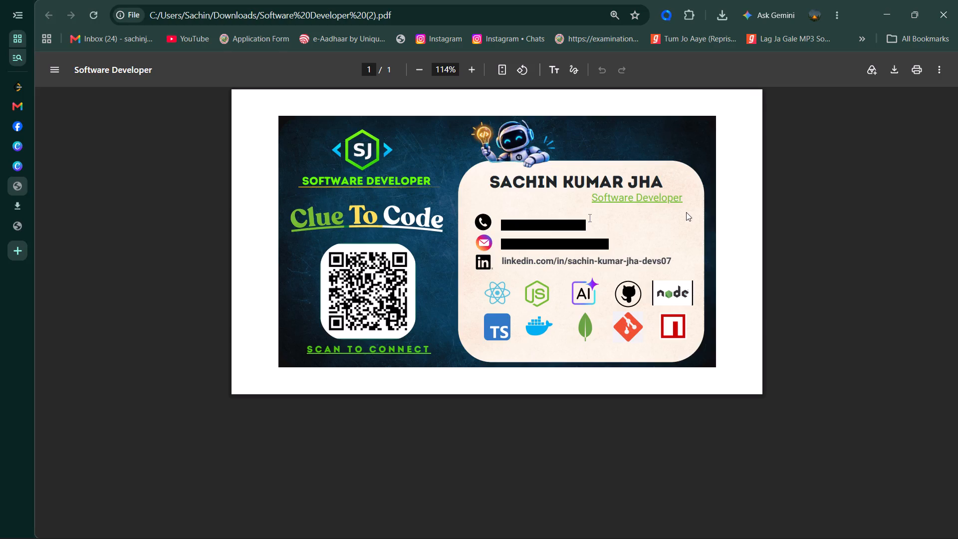
left_click(62, 170)
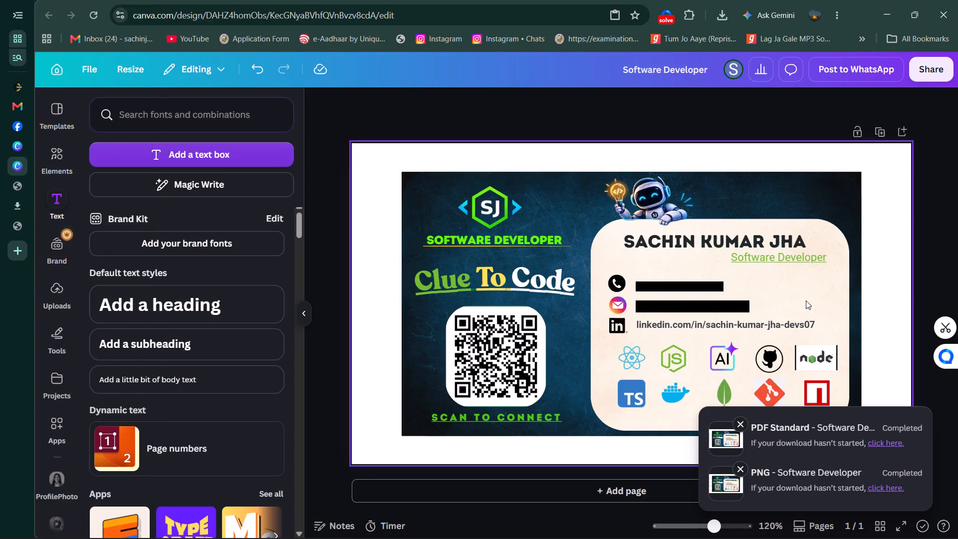
Remove the underline from the "Software Developer" text beneath the name on the cream panel.
left_click(788, 258)
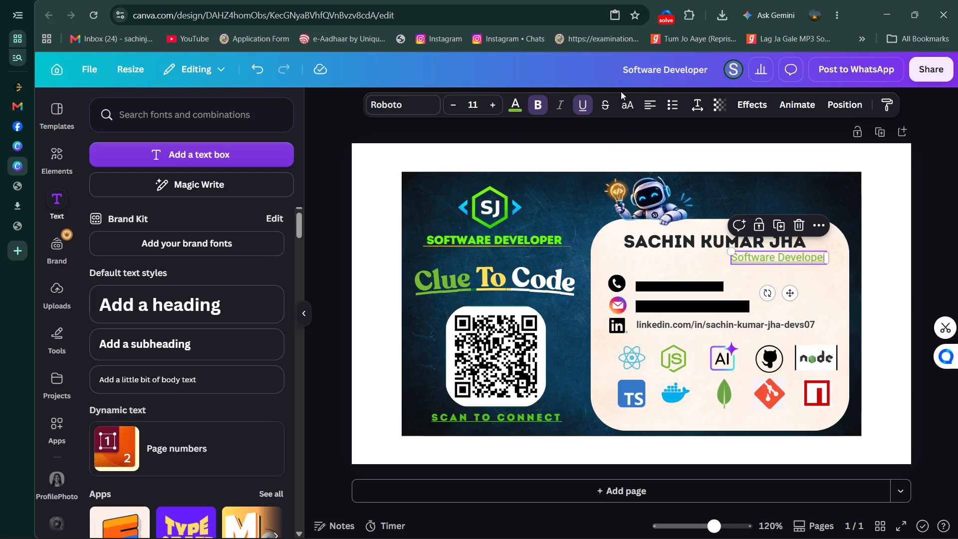
left_click(586, 100)
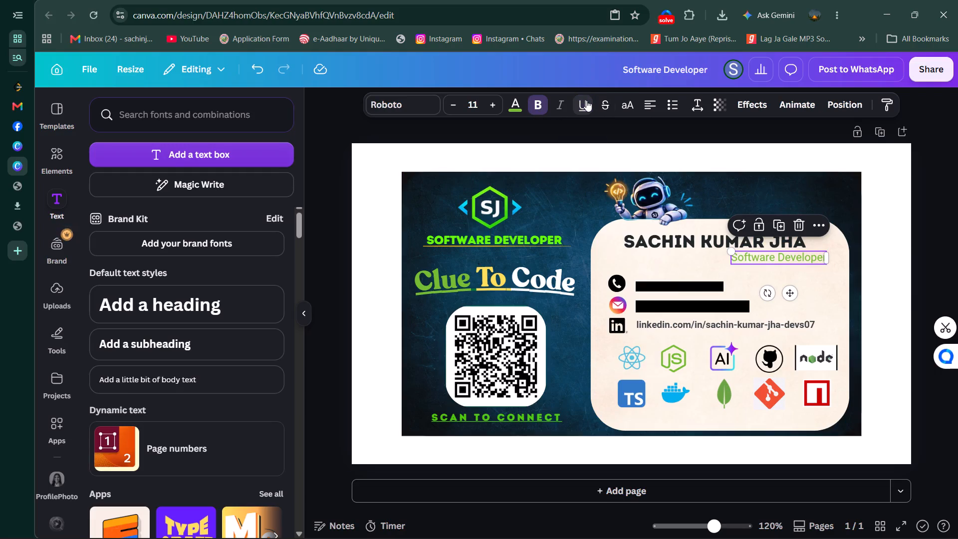
left_click(579, 103)
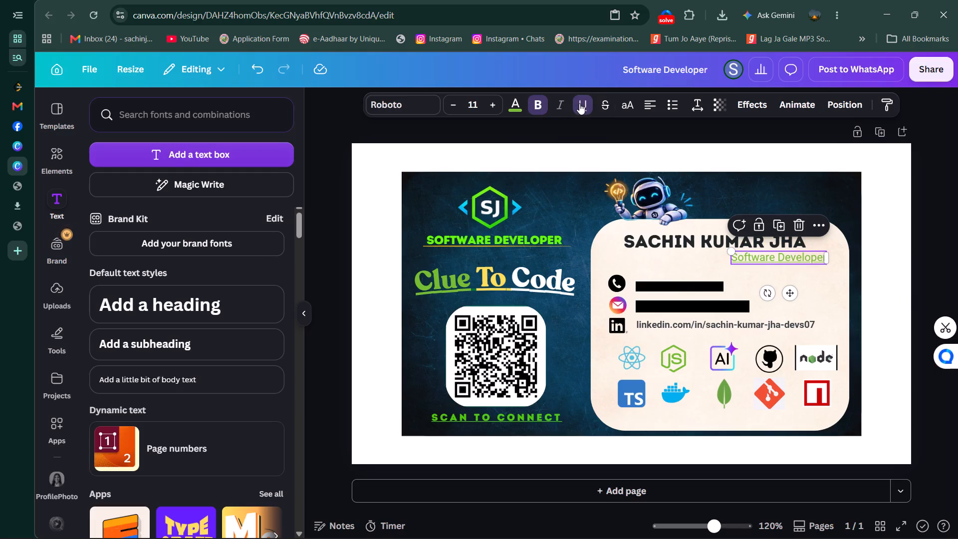
left_click(579, 103)
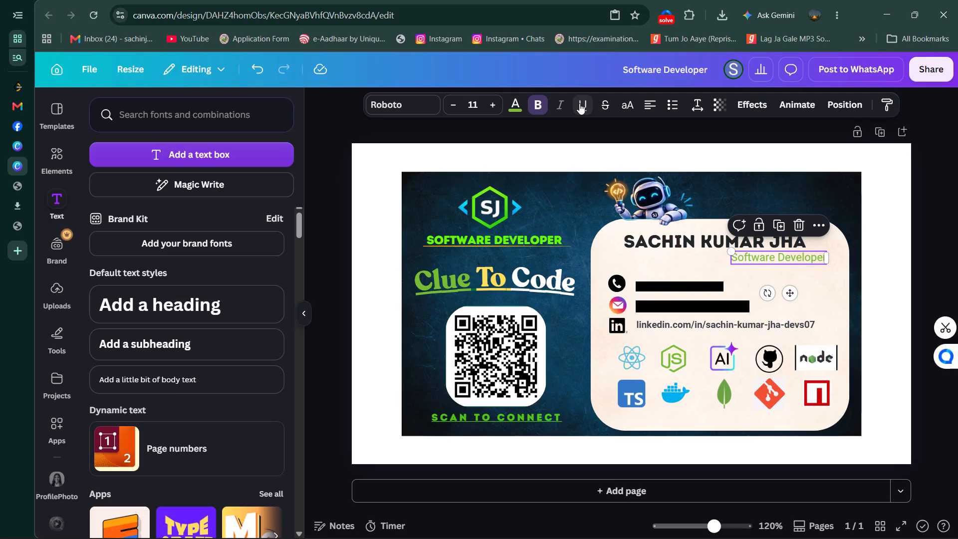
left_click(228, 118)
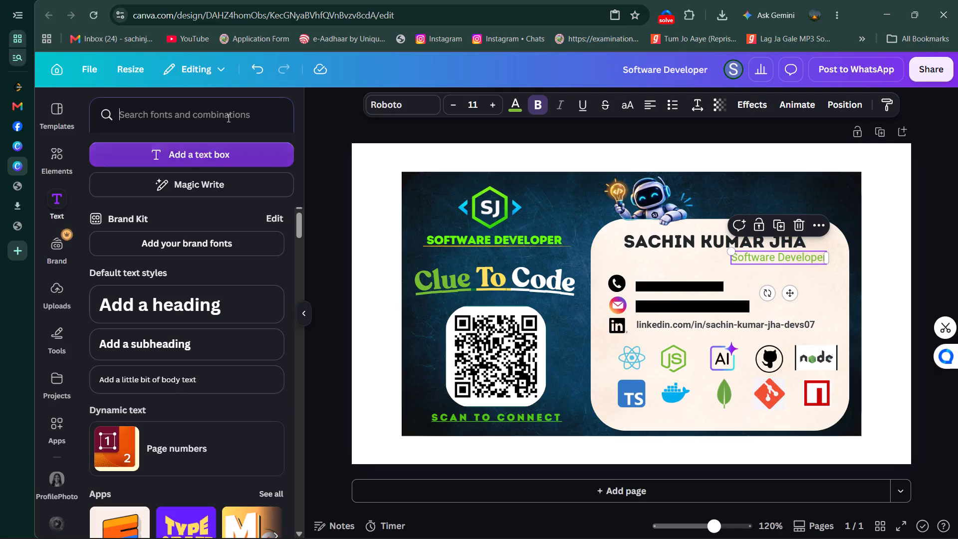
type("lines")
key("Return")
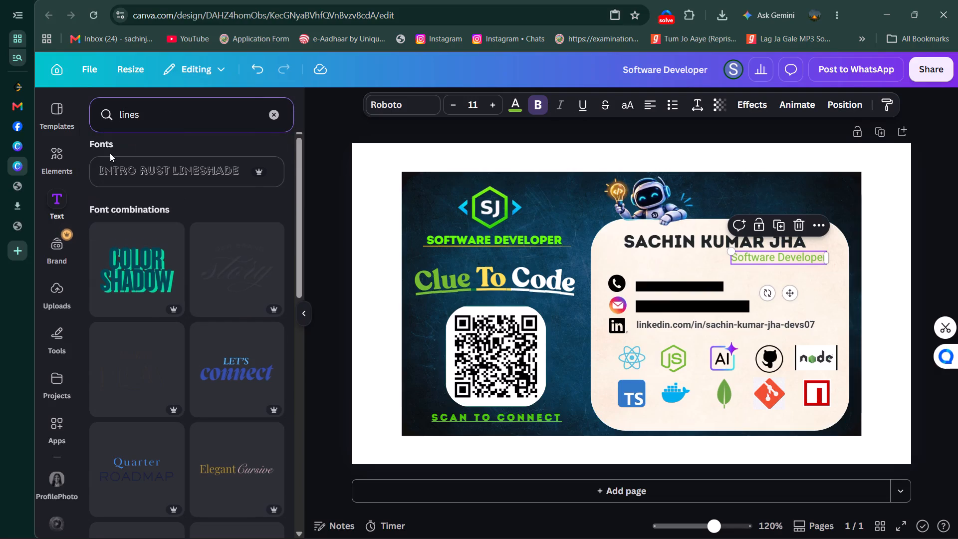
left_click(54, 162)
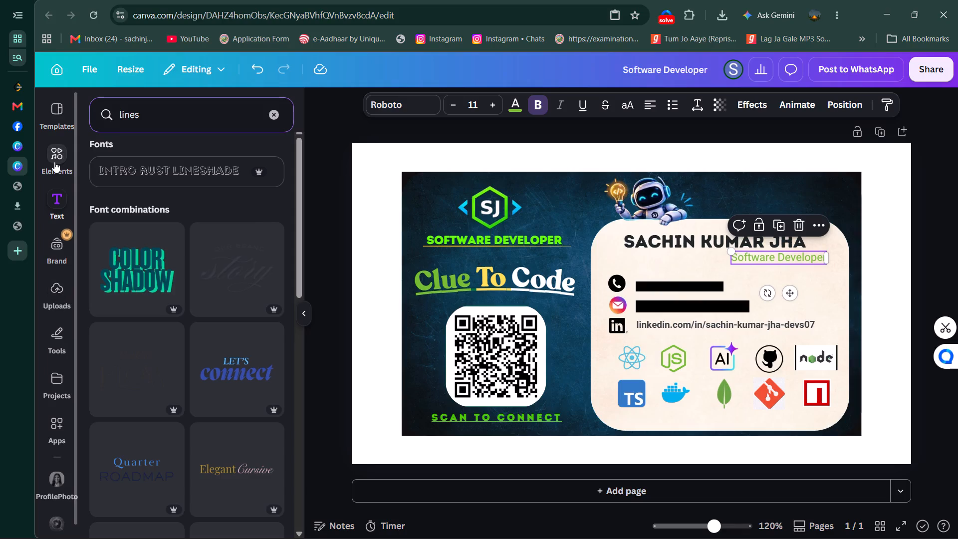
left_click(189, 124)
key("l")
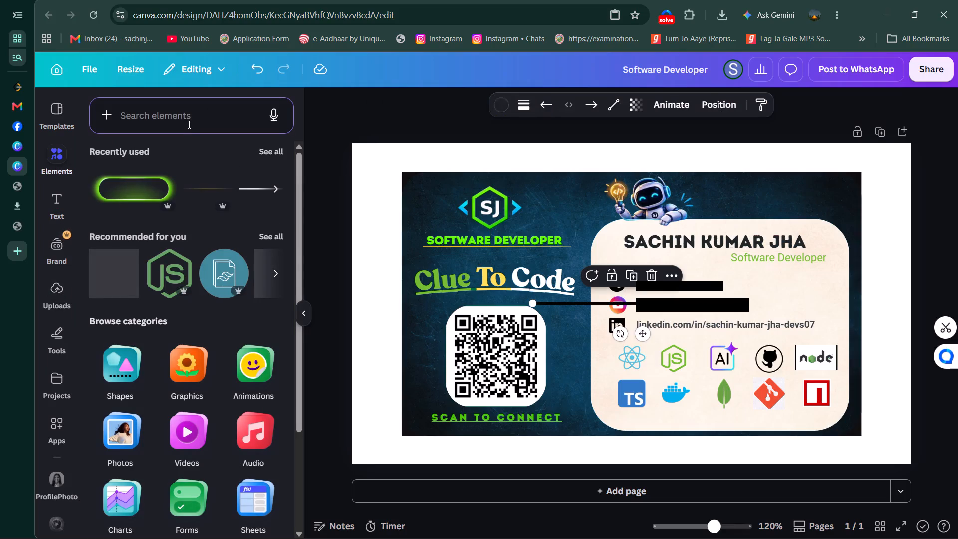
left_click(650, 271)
Search the elements library for "lines", add the dotted line, and place it just beneath the "Software Developer" title on the cream panel.
left_click(160, 107)
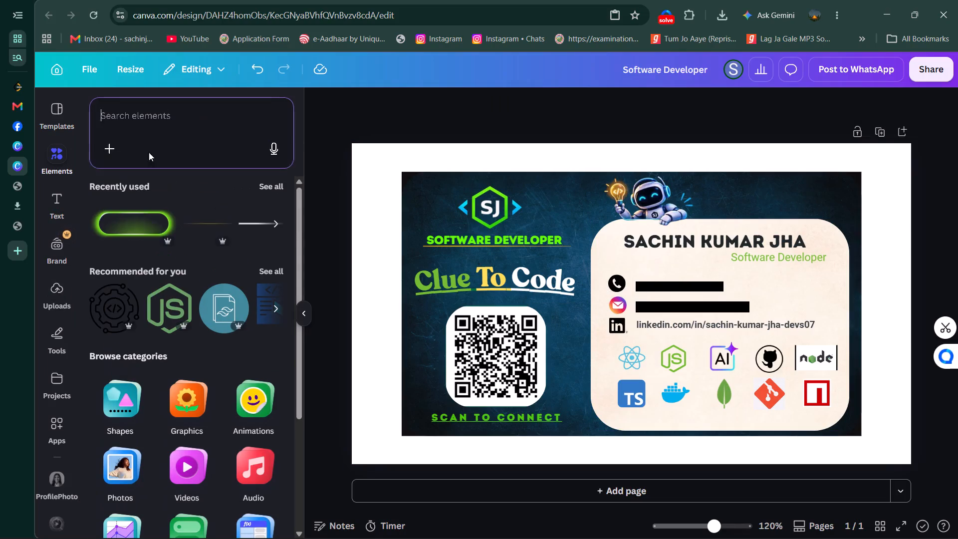
type("lines")
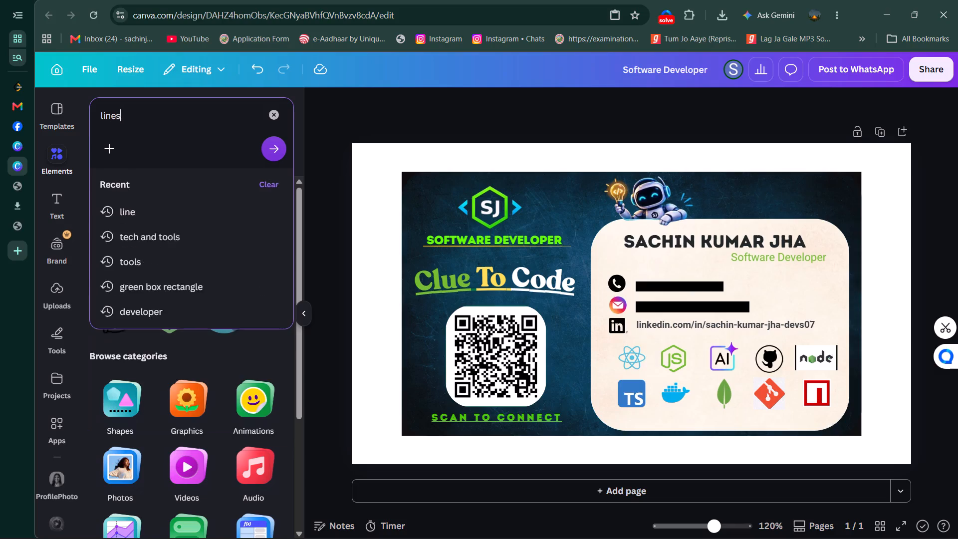
key("Return")
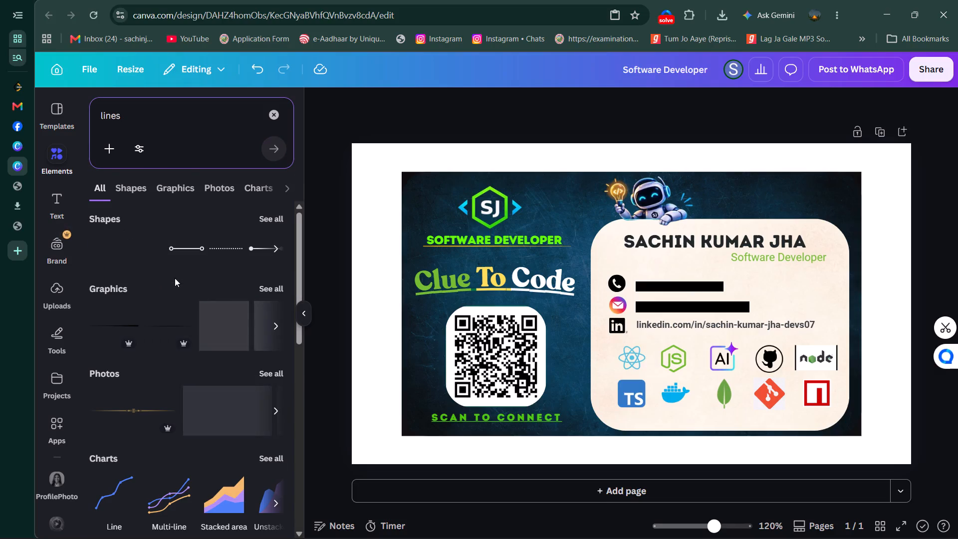
scroll(237, 250, "left", 1)
left_click(207, 249)
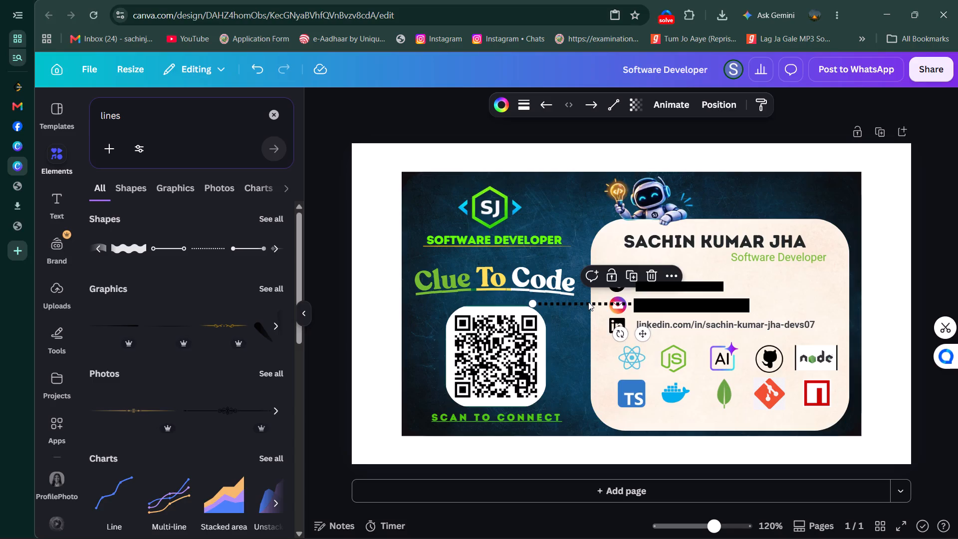
left_click_drag(588, 302, 685, 263)
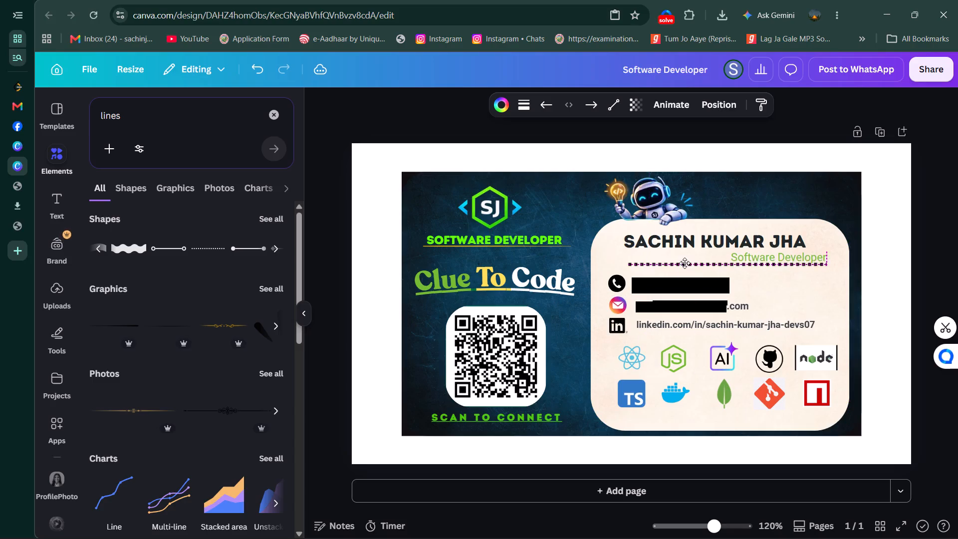
left_click_drag(685, 263, 685, 263)
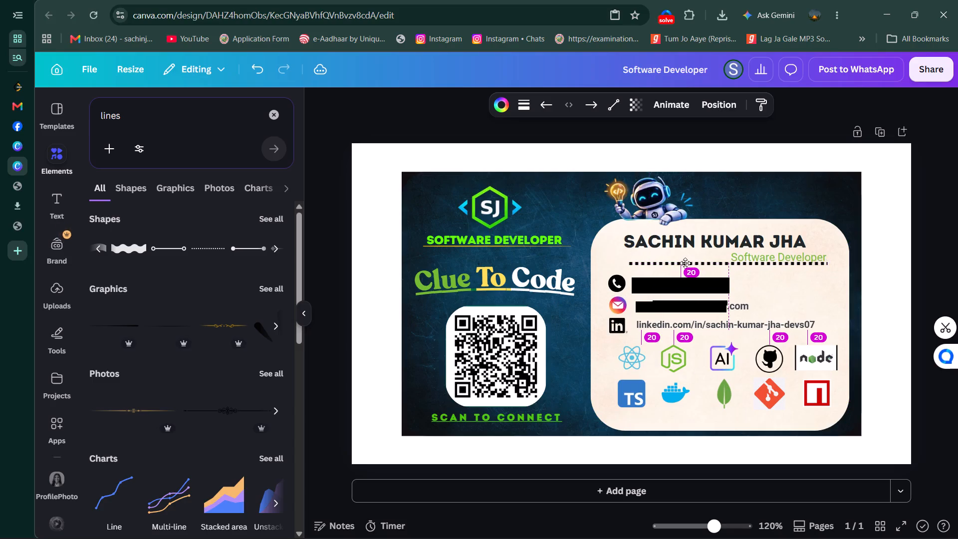
left_click_drag(685, 263, 685, 264)
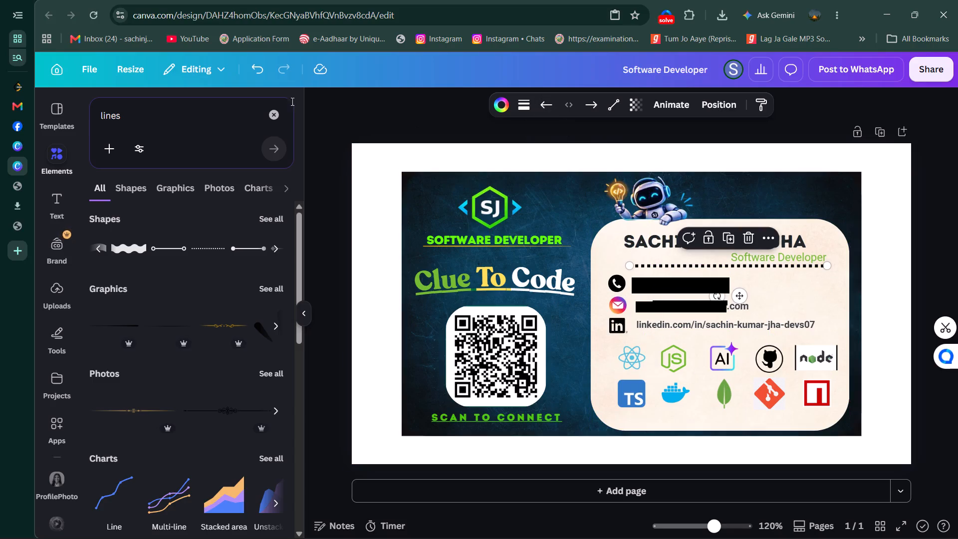
left_click(270, 252)
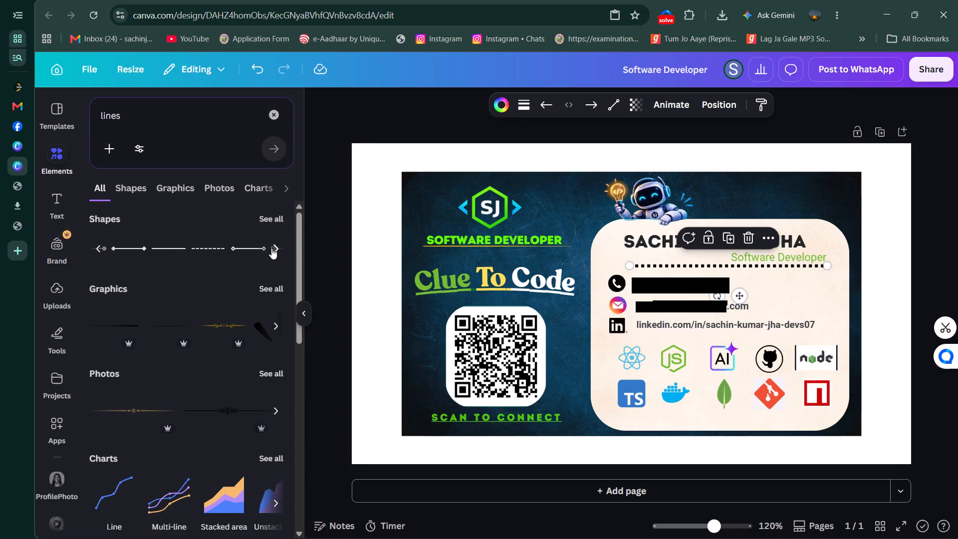
left_click(931, 245)
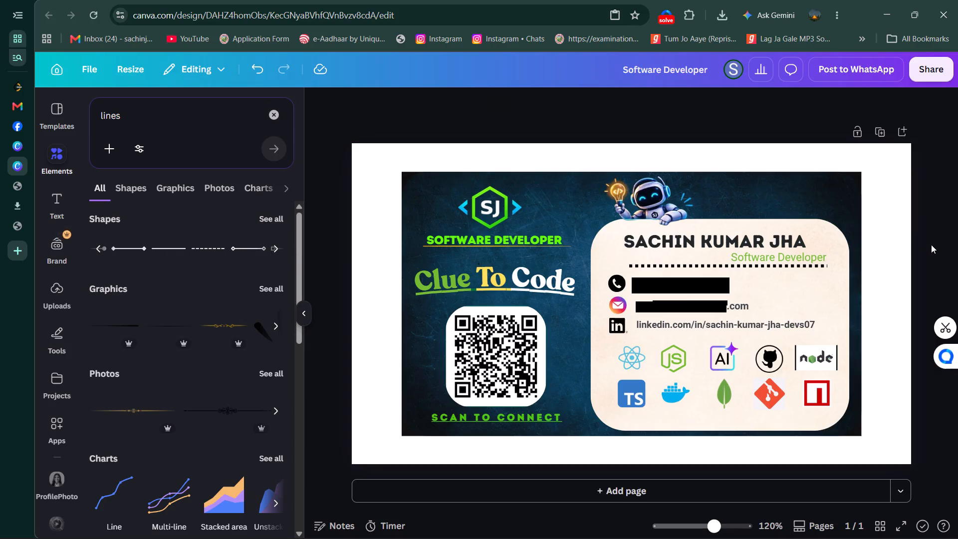
Recolor the dotted line beneath the job title with the bright green already used in this design.
left_click(712, 268)
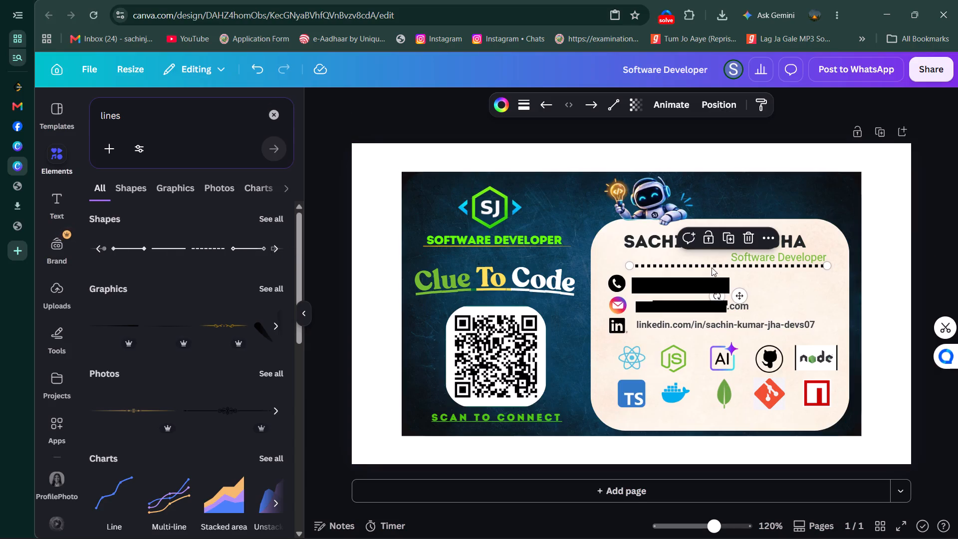
left_click(505, 105)
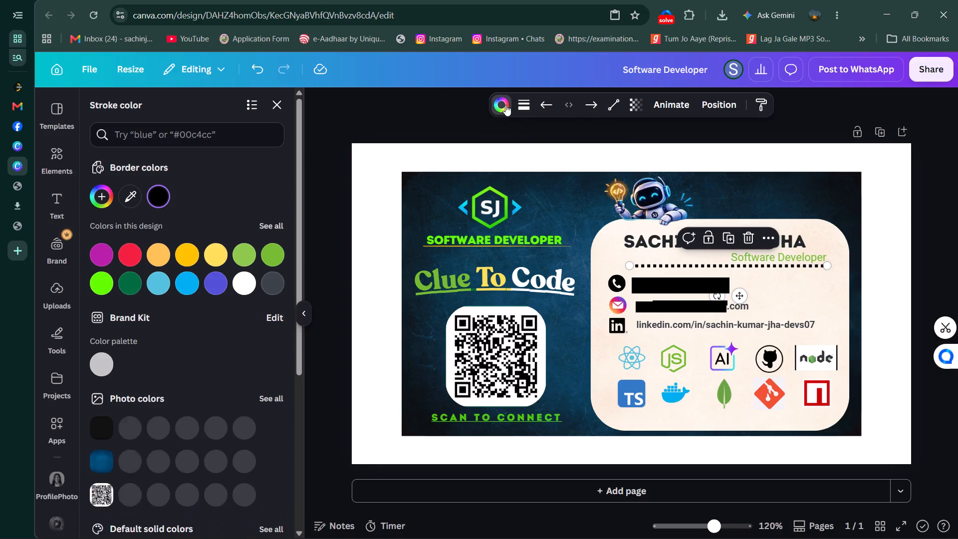
left_click(222, 252)
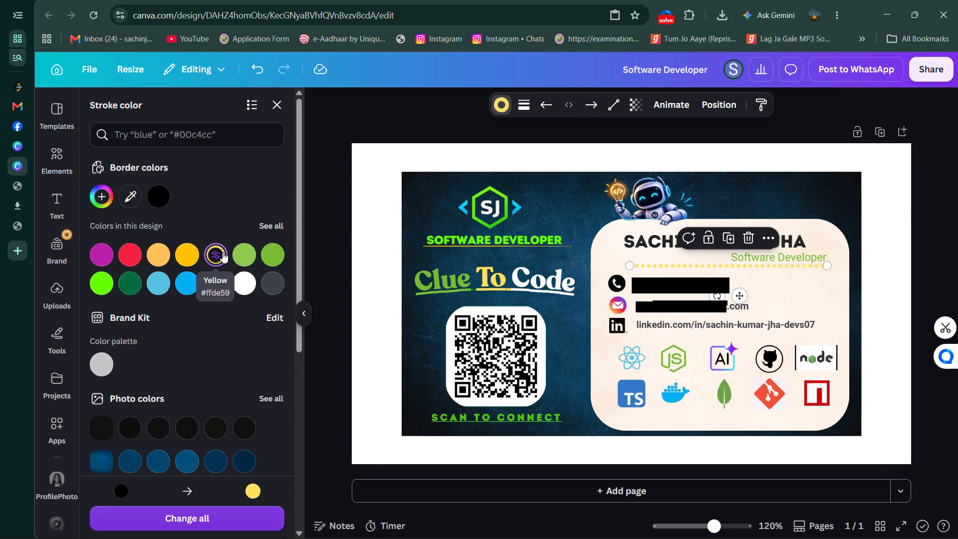
left_click(98, 279)
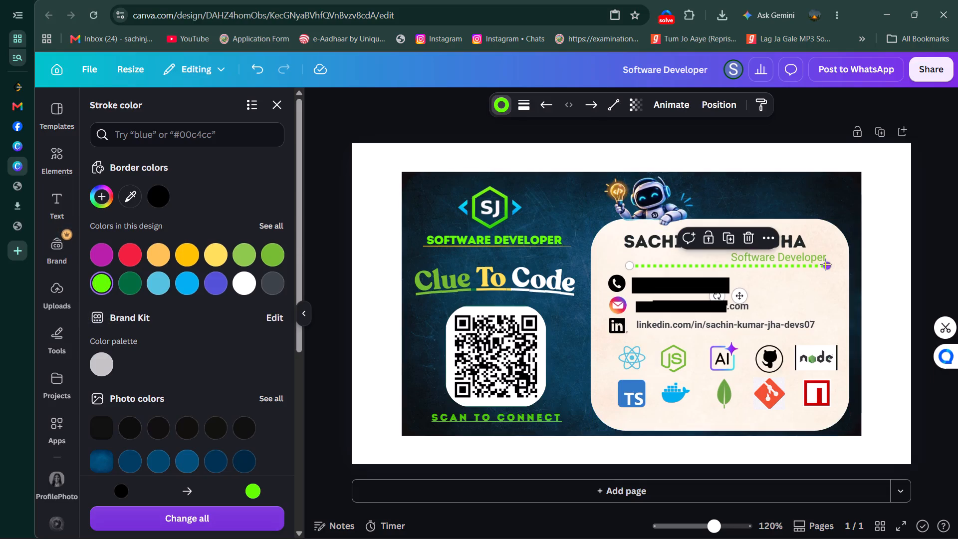
Shorten the green dotted line from its far end to a length of about 121, ending at the cream panel's centre.
key("Left")
key("Left")
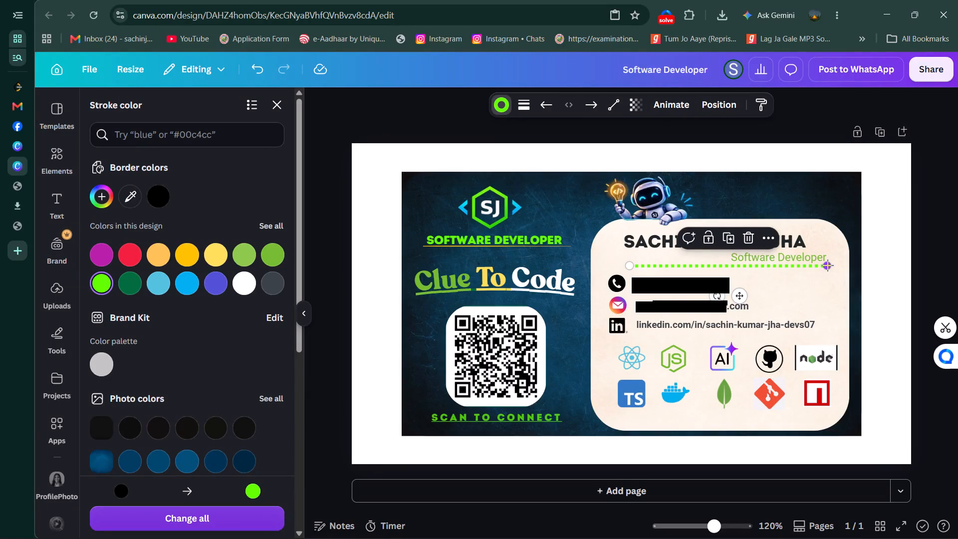
left_click_drag(828, 266, 752, 268)
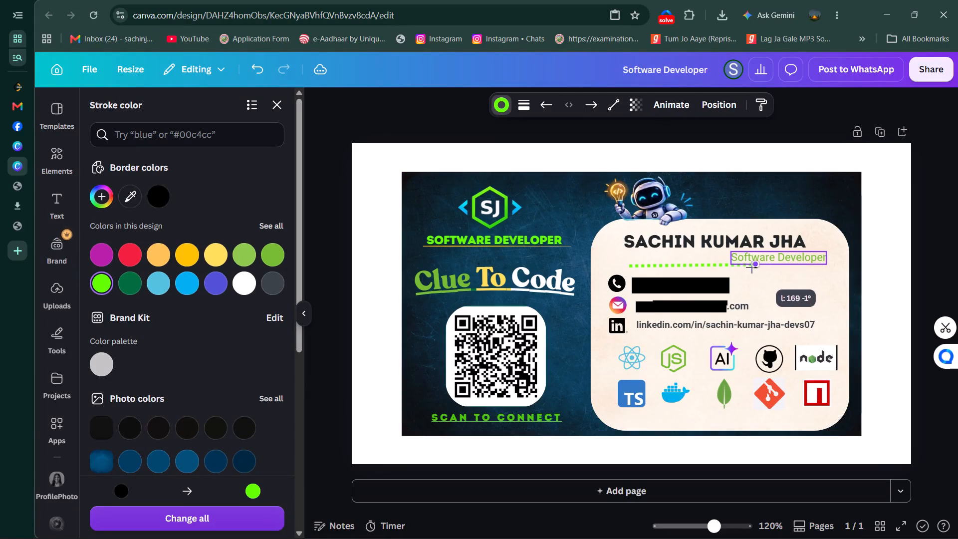
left_click_drag(752, 268, 722, 268)
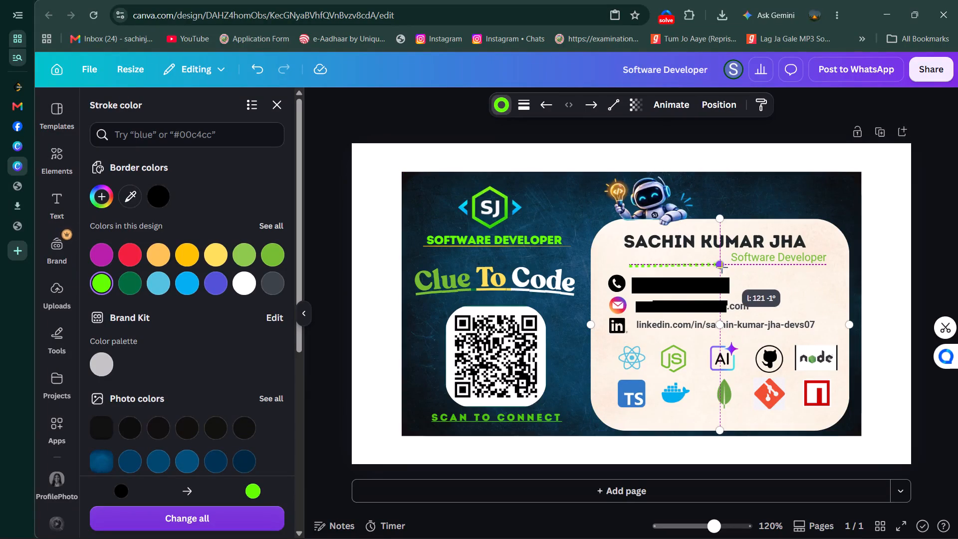
left_click_drag(722, 268, 721, 268)
key("Down")
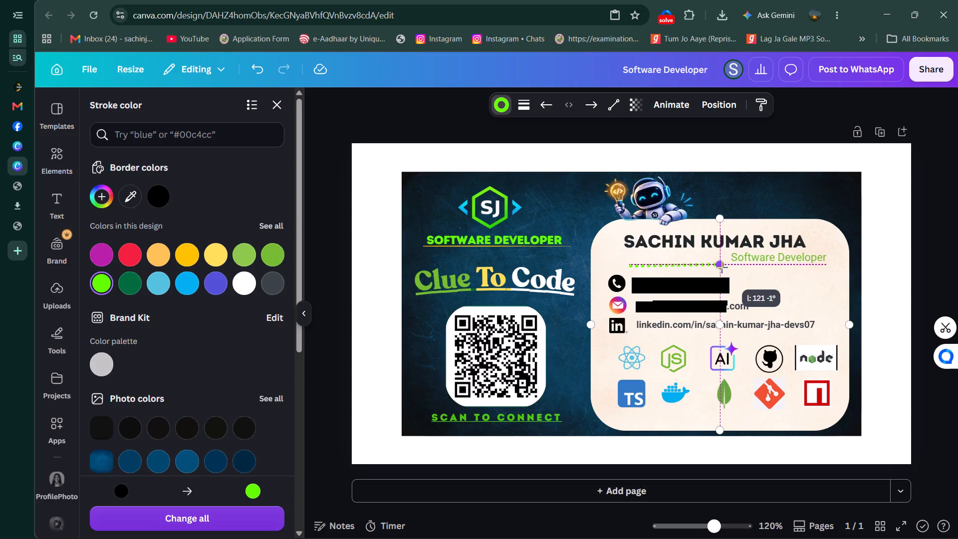
left_click_drag(721, 268, 723, 270)
key("Down")
key("Down")
key("Down")
left_click_drag(723, 270, 722, 267)
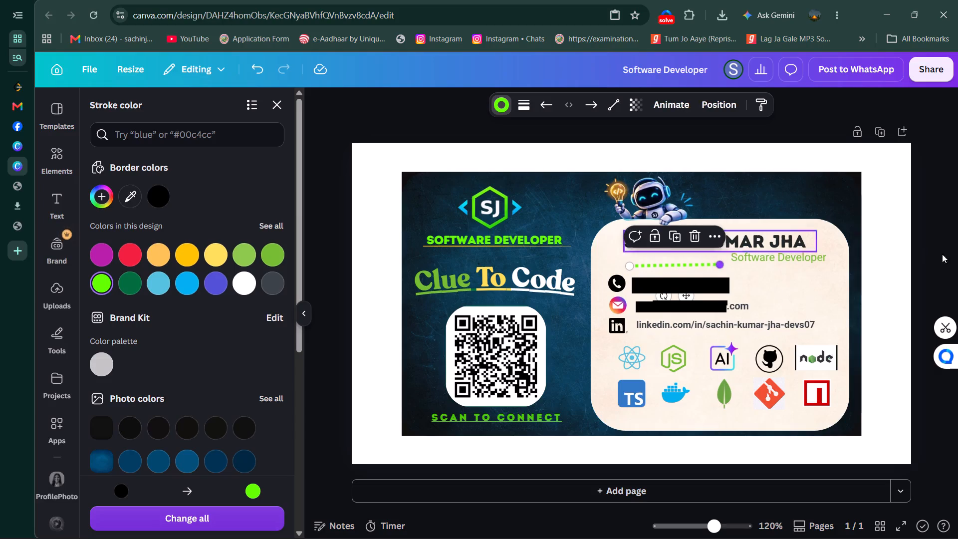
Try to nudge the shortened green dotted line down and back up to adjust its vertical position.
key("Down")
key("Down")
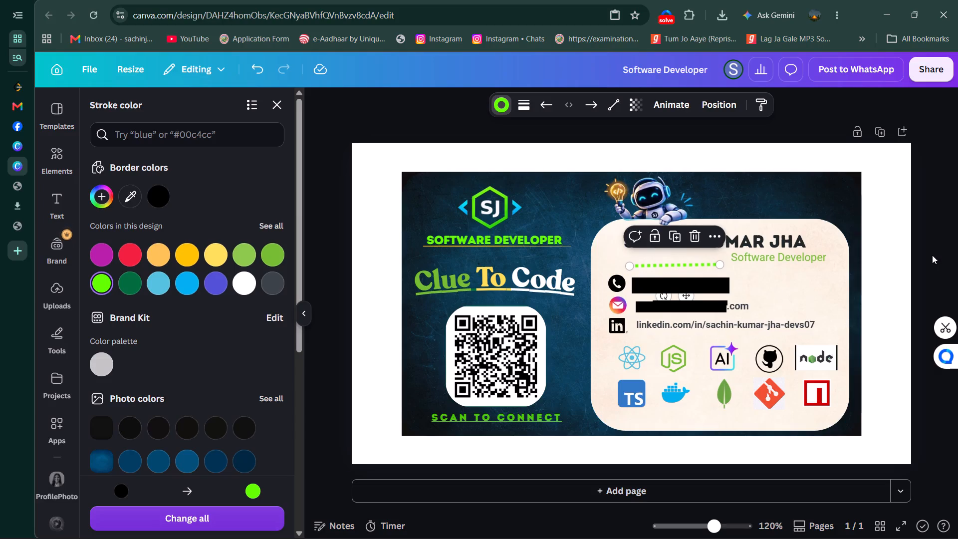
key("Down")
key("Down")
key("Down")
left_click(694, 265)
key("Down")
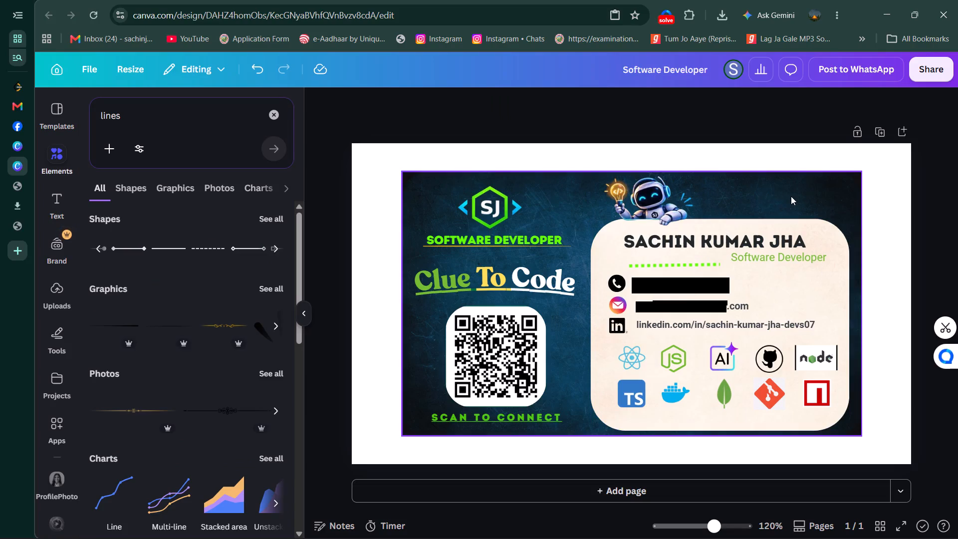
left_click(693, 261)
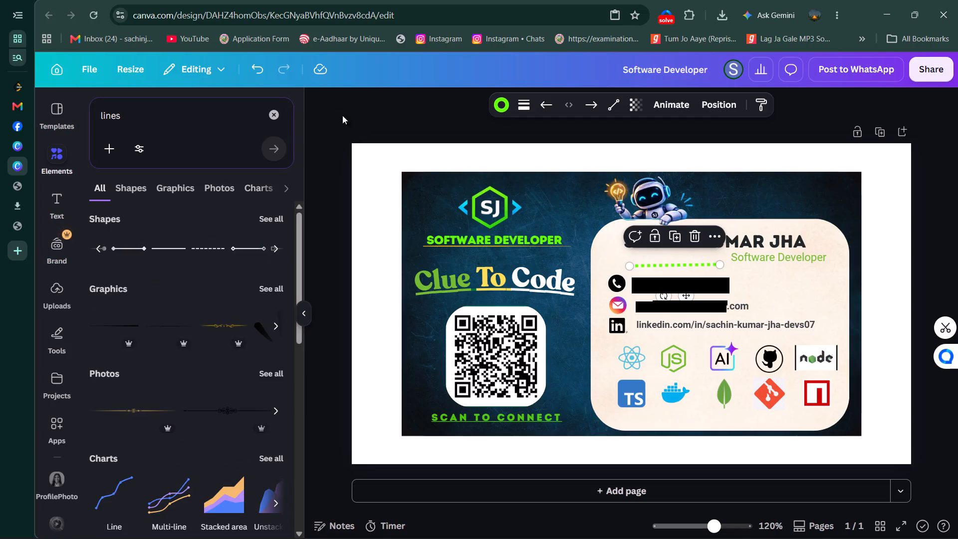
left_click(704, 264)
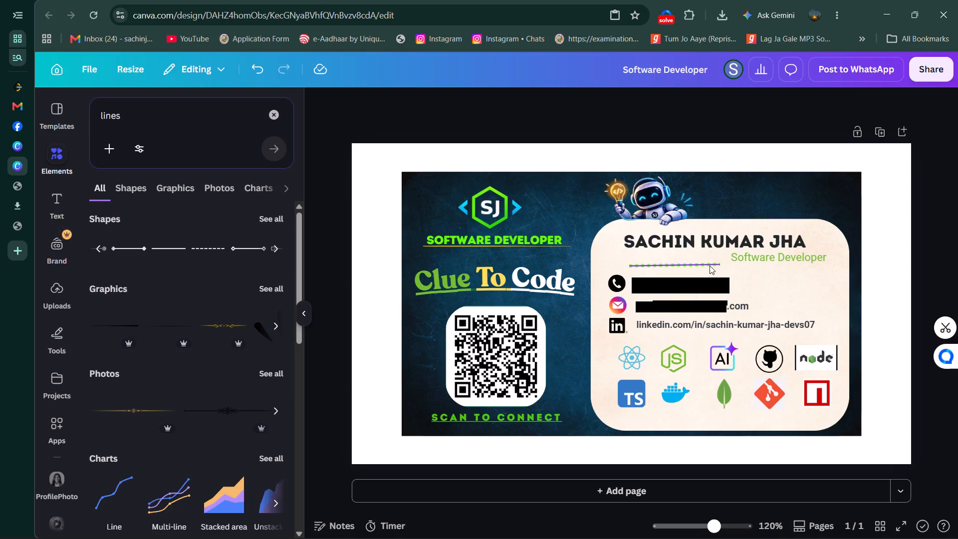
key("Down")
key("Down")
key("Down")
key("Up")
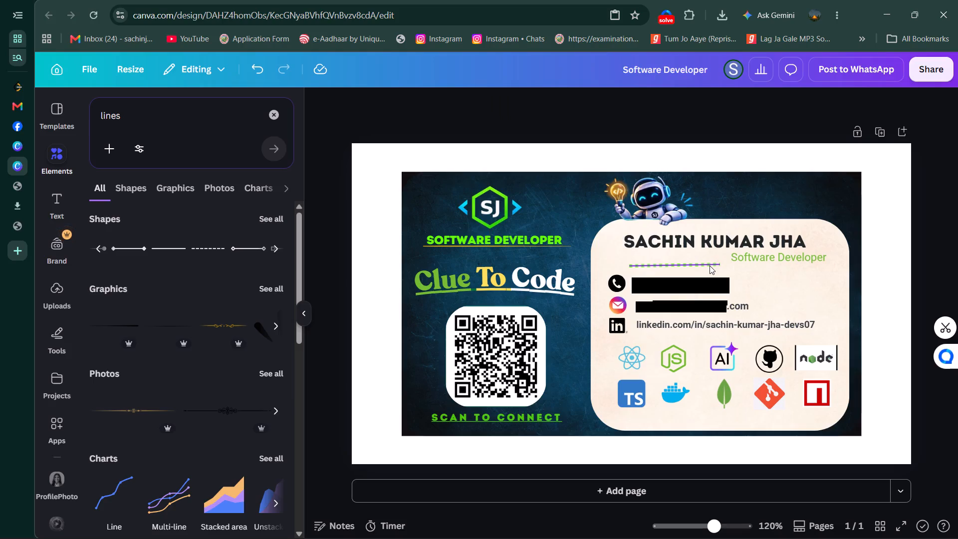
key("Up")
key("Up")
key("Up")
Level the green dotted line horizontally and extend its free end to meet the start of the "Software Developer" title on the cream panel.
left_click(711, 265)
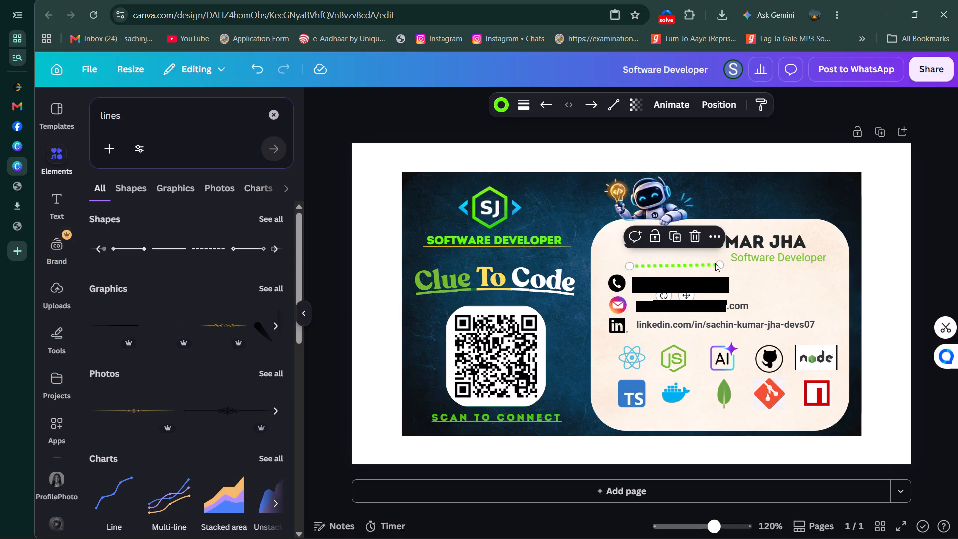
left_click_drag(719, 266, 719, 268)
left_click_drag(719, 268, 720, 264)
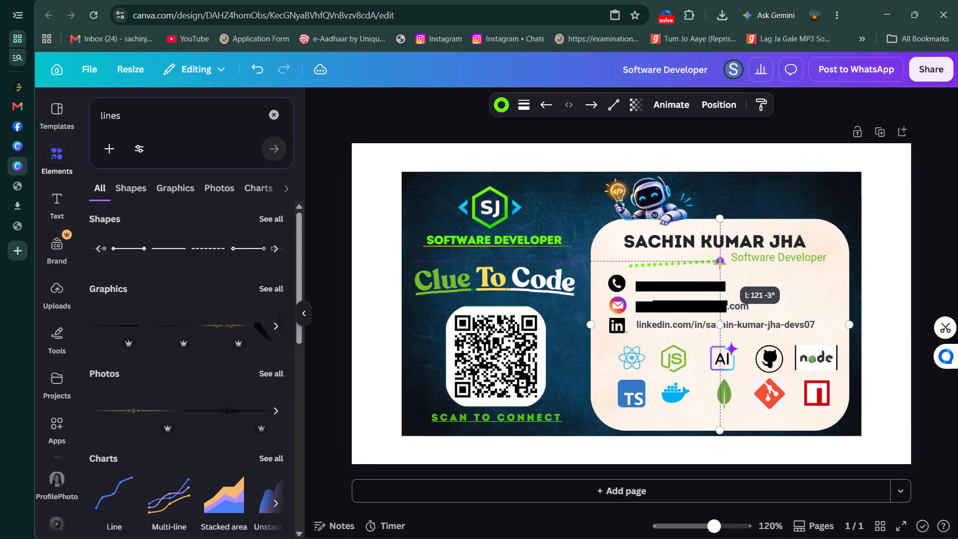
left_click_drag(720, 264, 736, 266)
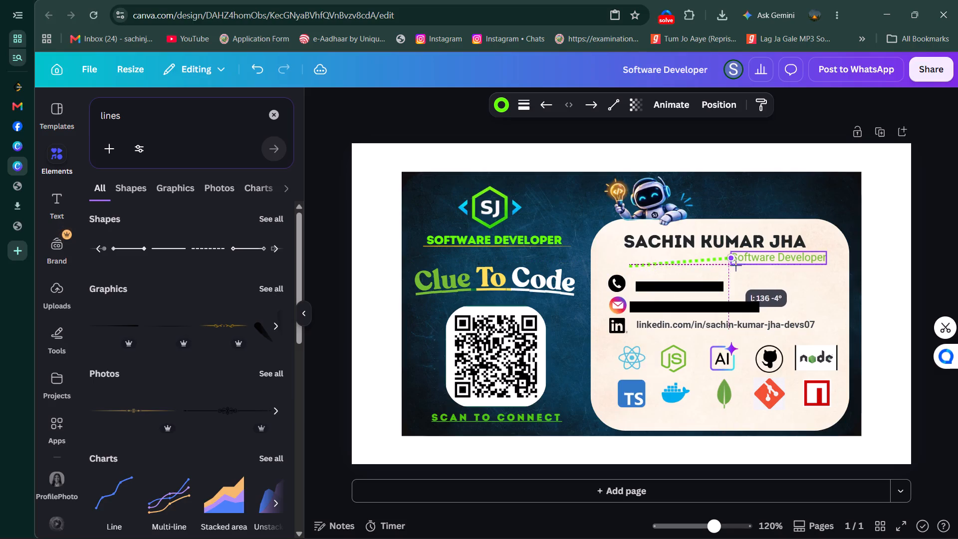
left_click_drag(736, 266, 809, 272)
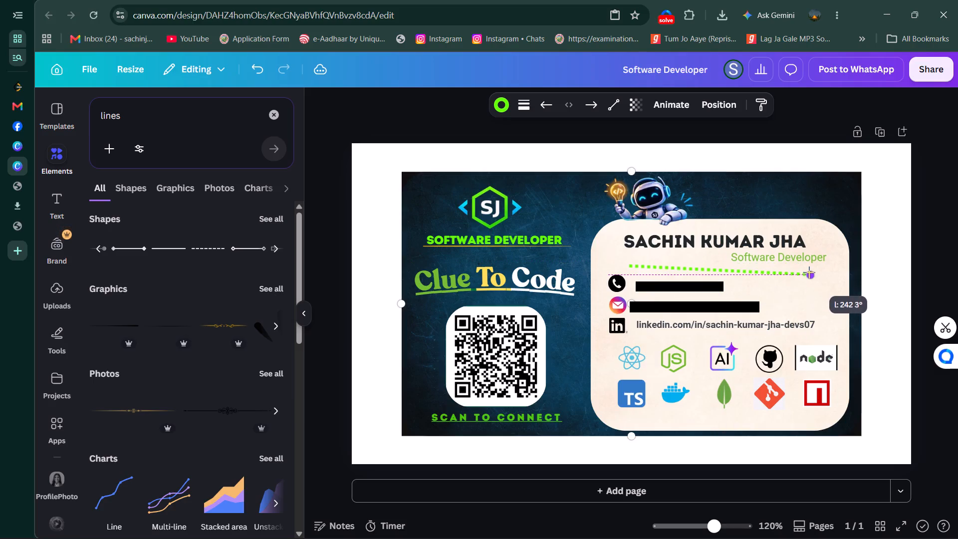
left_click_drag(809, 272, 810, 269)
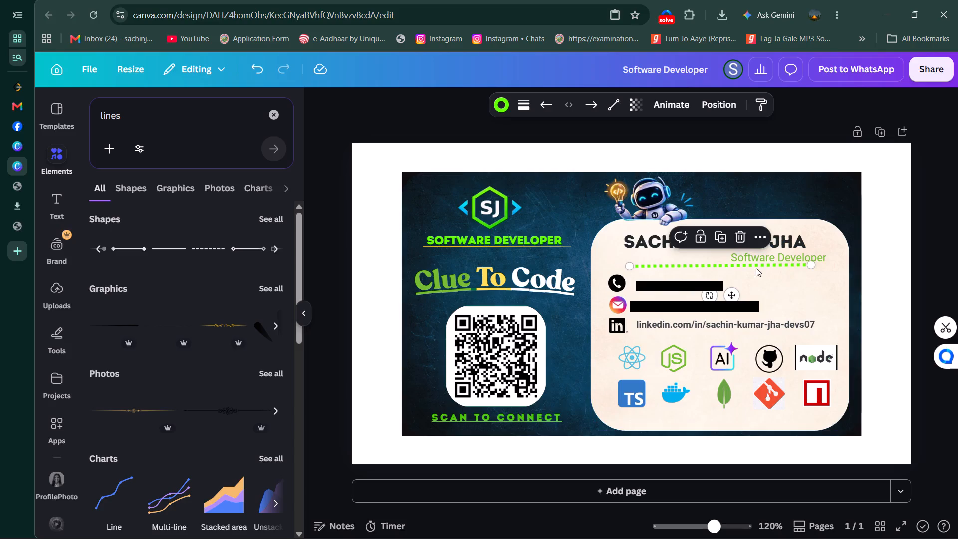
left_click_drag(810, 267, 716, 269)
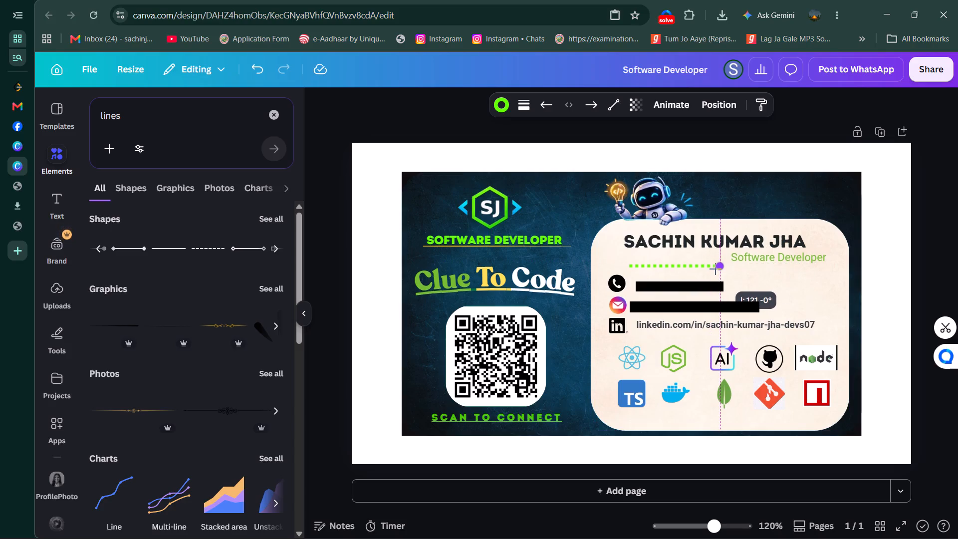
left_click_drag(716, 269, 718, 273)
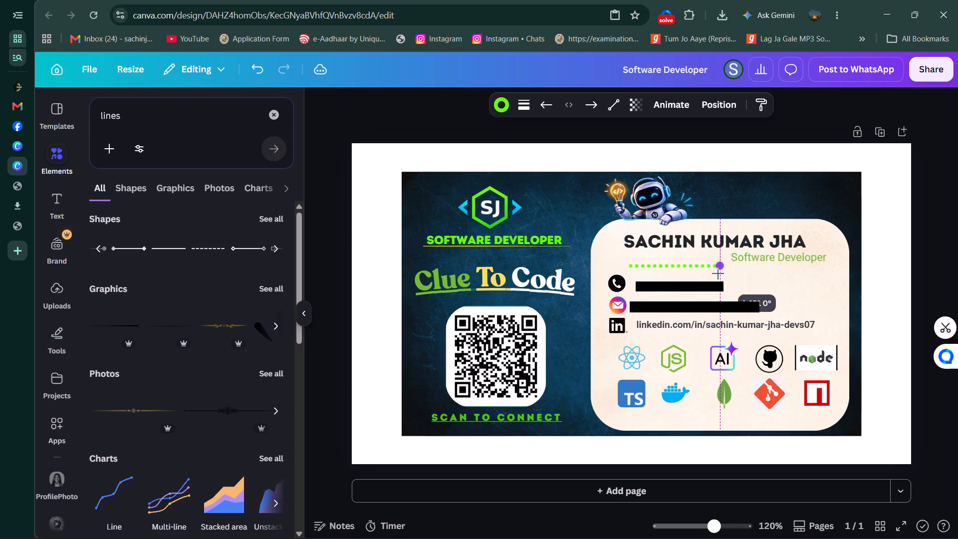
left_click_drag(718, 273, 718, 268)
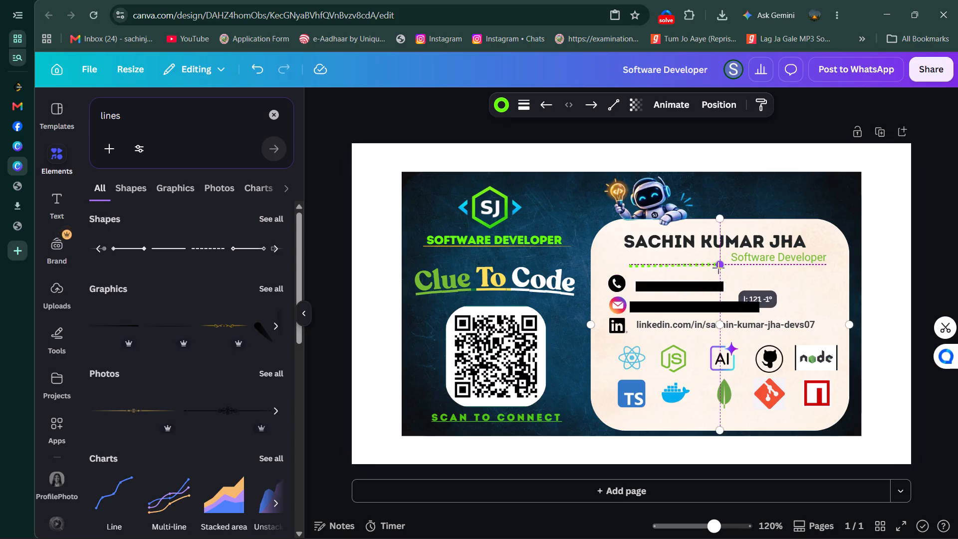
left_click_drag(718, 268, 719, 273)
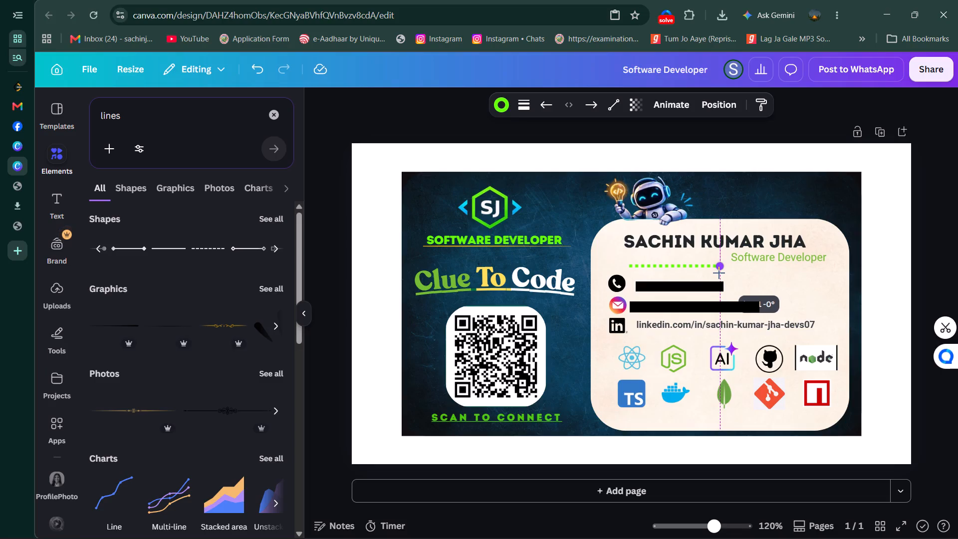
left_click_drag(719, 273, 724, 273)
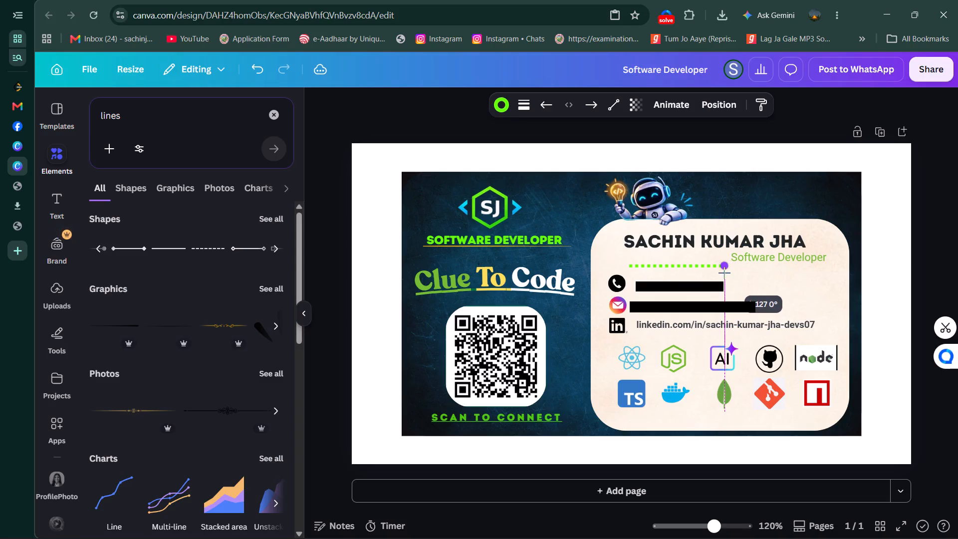
left_click_drag(724, 273, 725, 273)
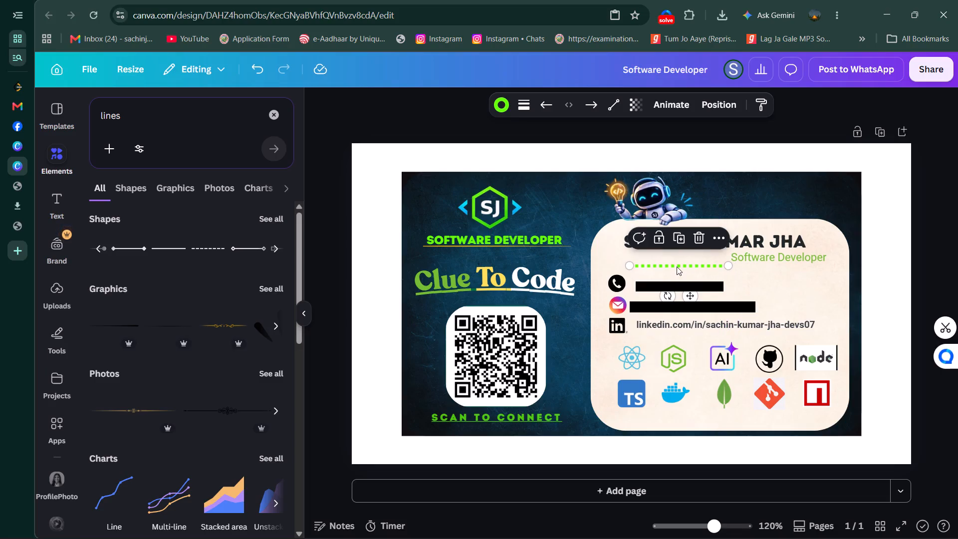
Move the green dotted line up beneath the name so it sits level with the cream panel's "Software Developer" title.
left_click_drag(677, 267, 677, 262)
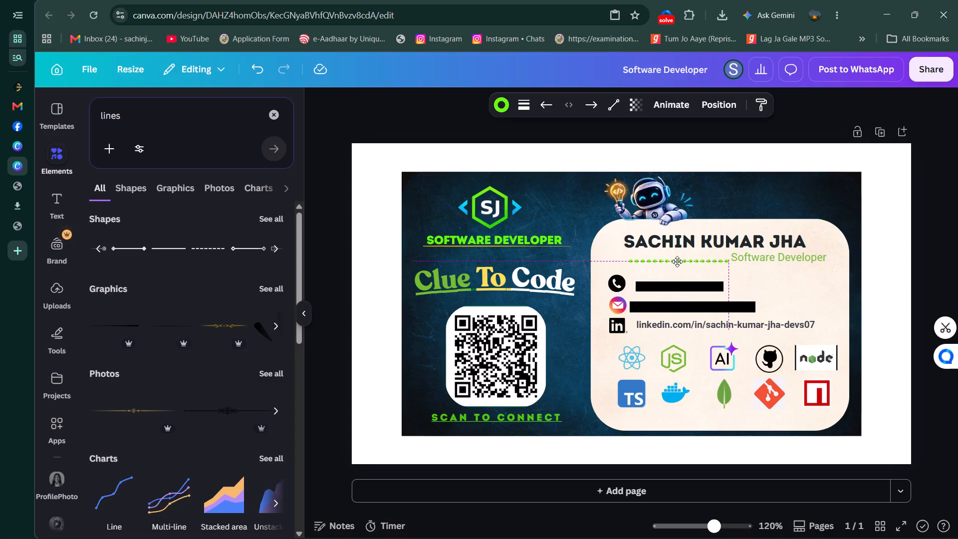
left_click_drag(677, 262, 677, 259)
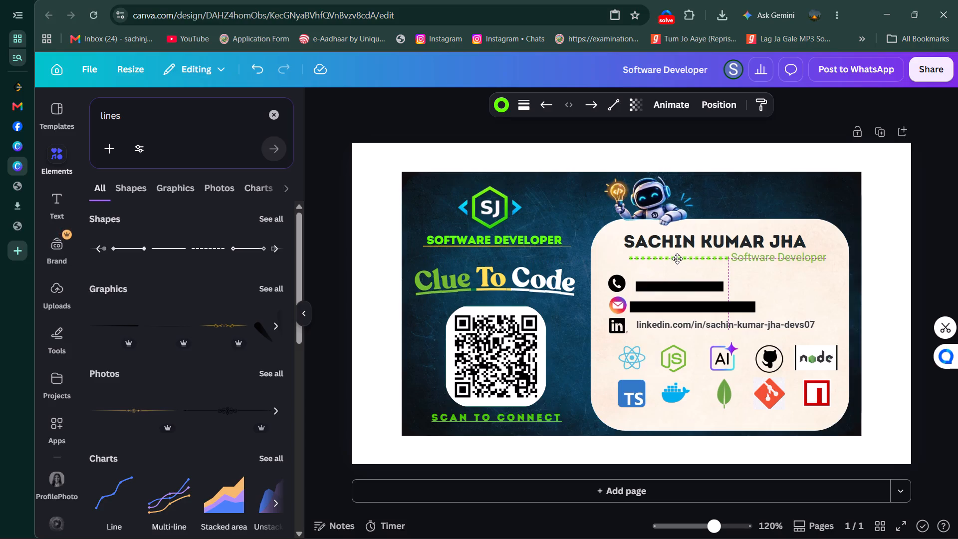
left_click_drag(677, 259, 677, 258)
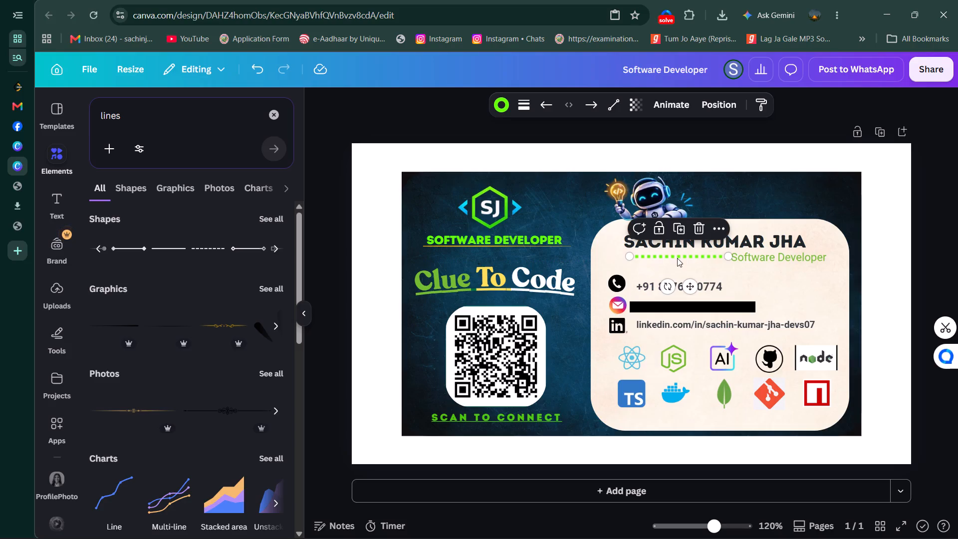
left_click(924, 250)
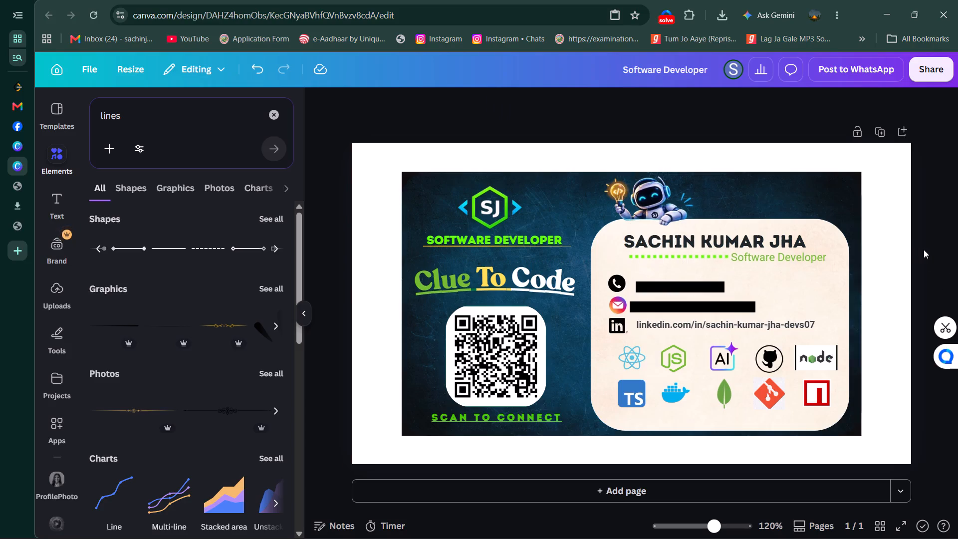
left_click(698, 255)
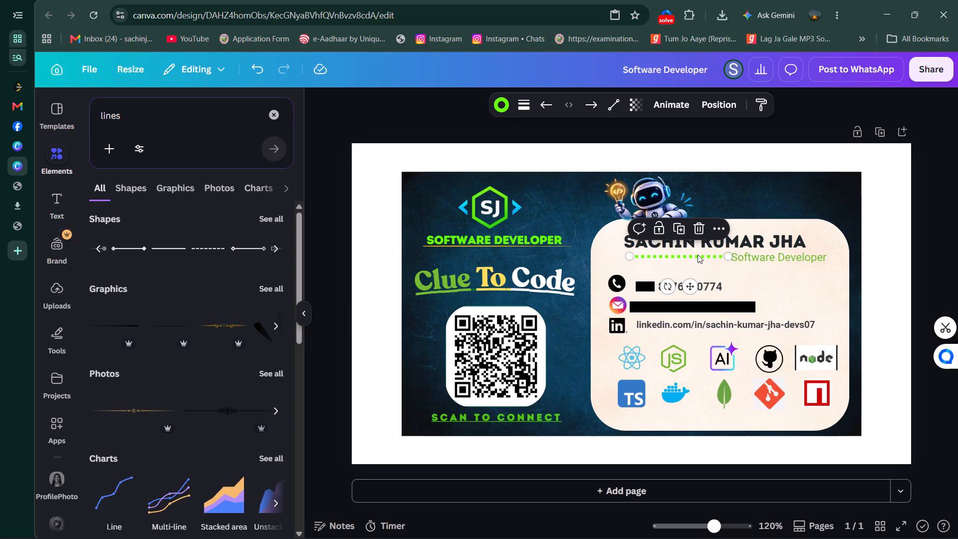
left_click(901, 250)
left_click(935, 246)
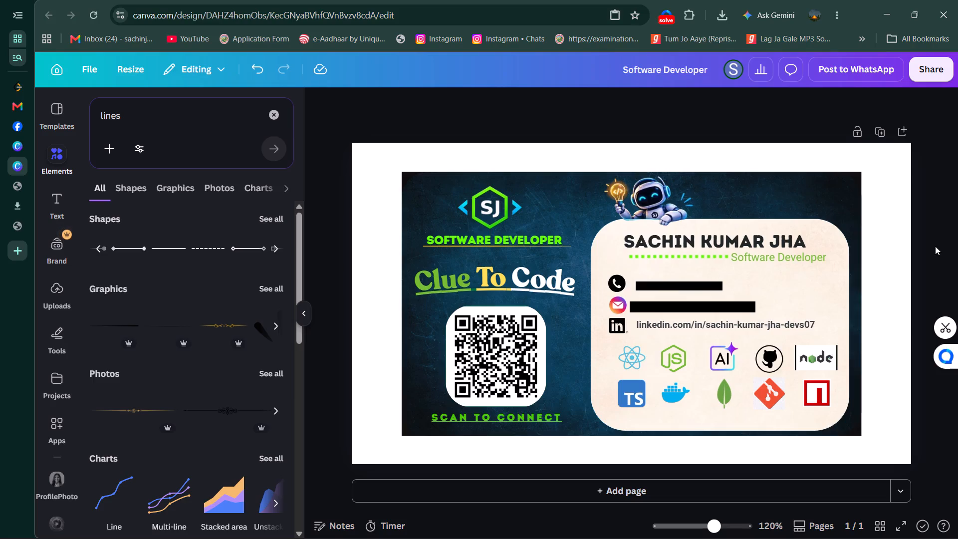
Recolor the cream panel's "Software Developer" title, trying orange #fec053 before applying vivid azure #00aeef.
left_click(765, 257)
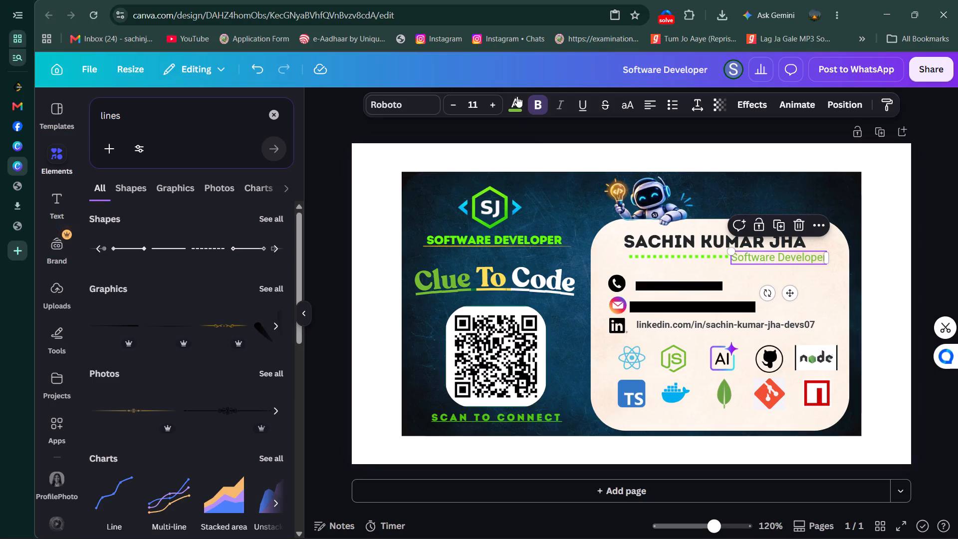
left_click(515, 98)
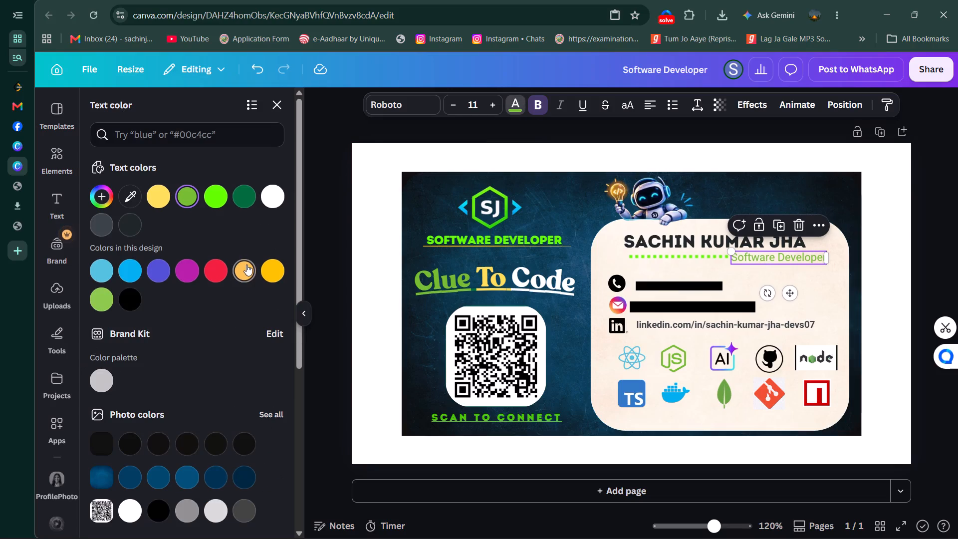
left_click(246, 265)
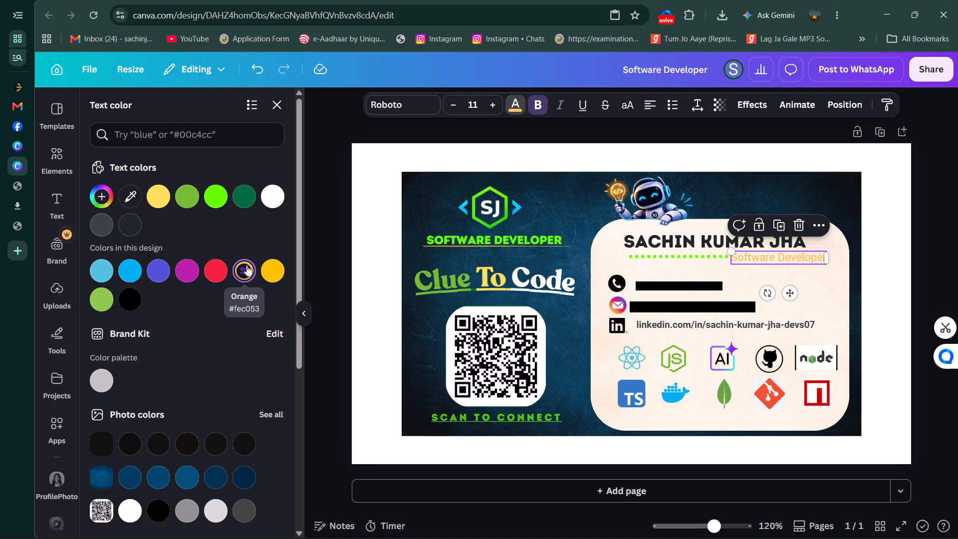
left_click(133, 267)
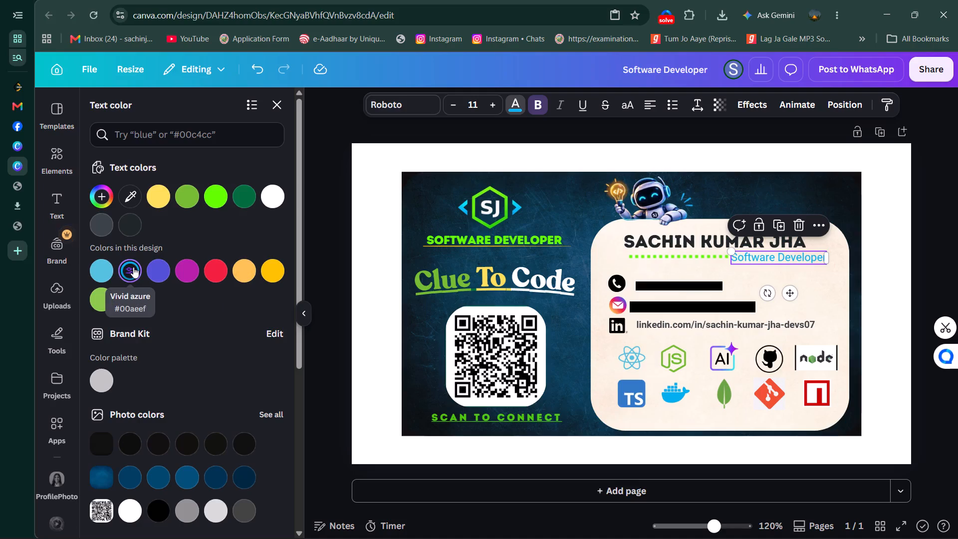
left_click(942, 218)
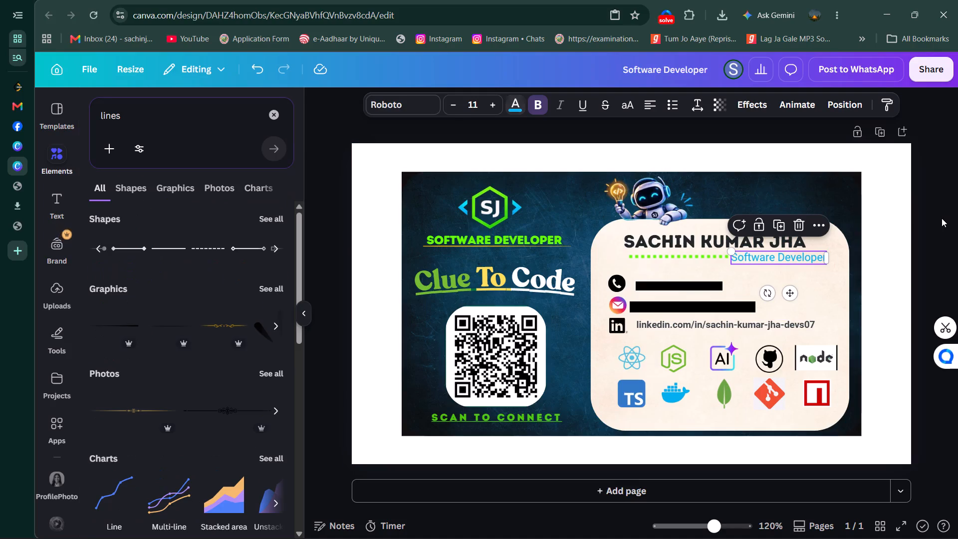
Make the azure "Software Developer" title on the cream panel bold.
left_click(536, 107)
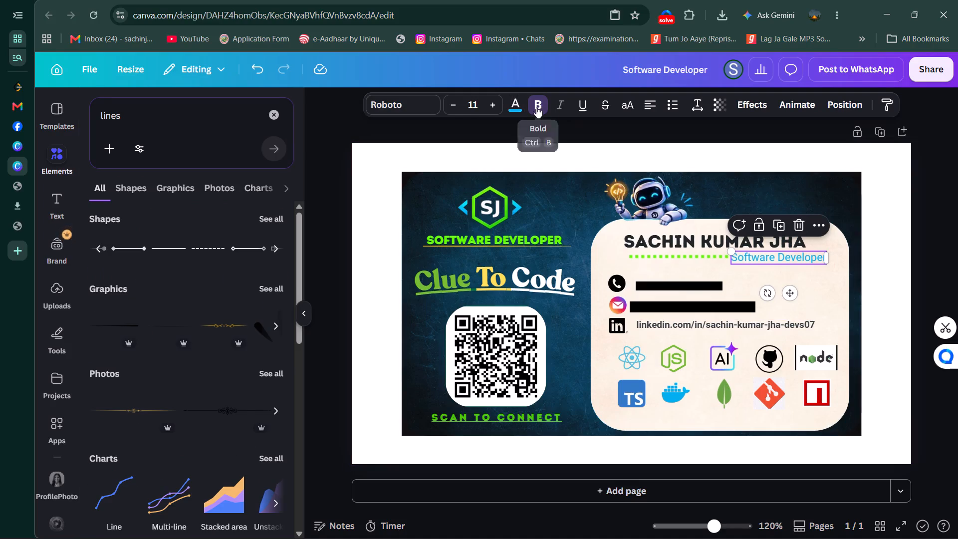
left_click(536, 107)
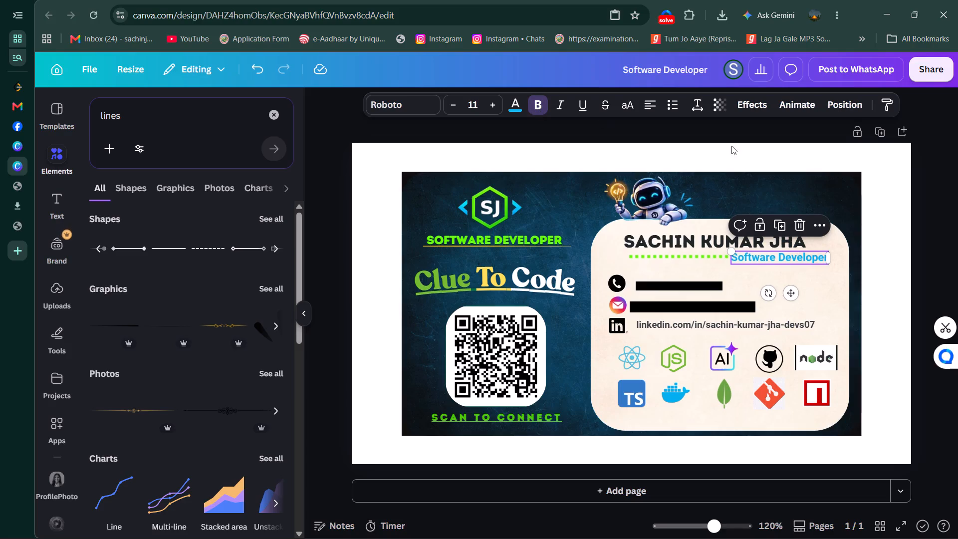
left_click(932, 258)
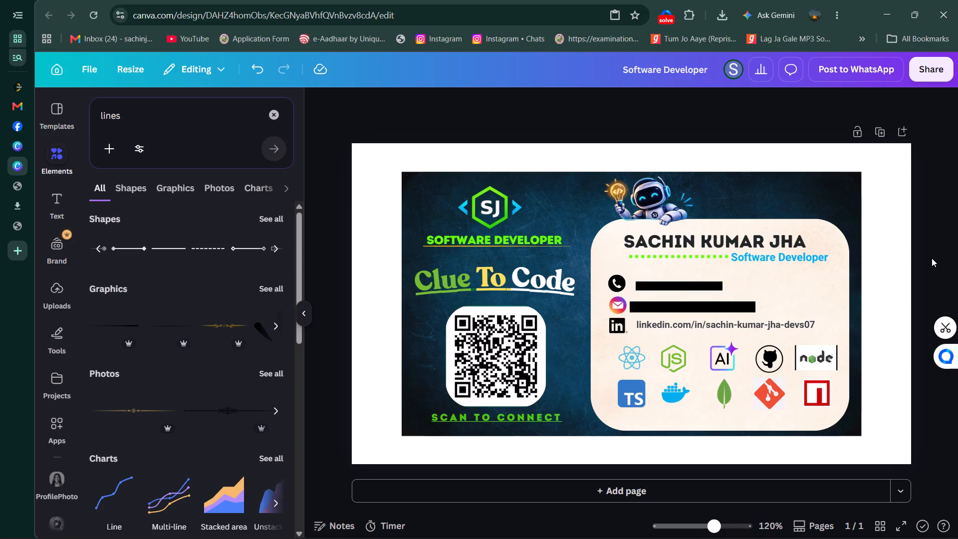
Download the card as a PDF using the Print preset and the CMYK (best for professional printing) color profile.
left_click(929, 72)
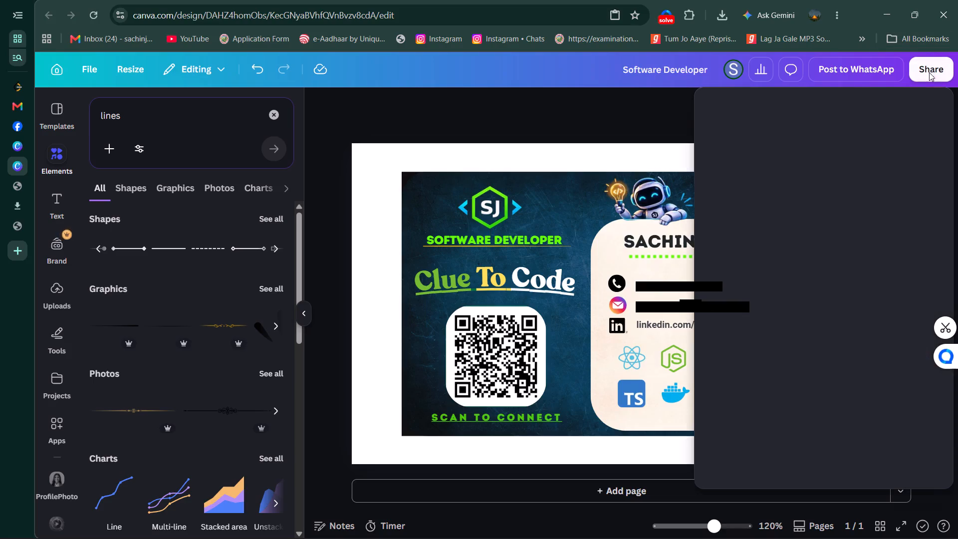
left_click(741, 369)
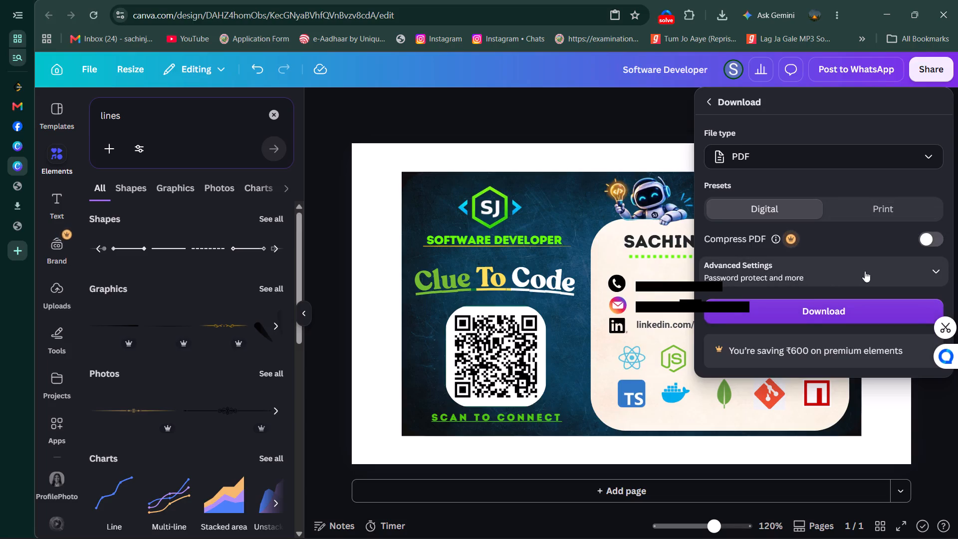
left_click(881, 203)
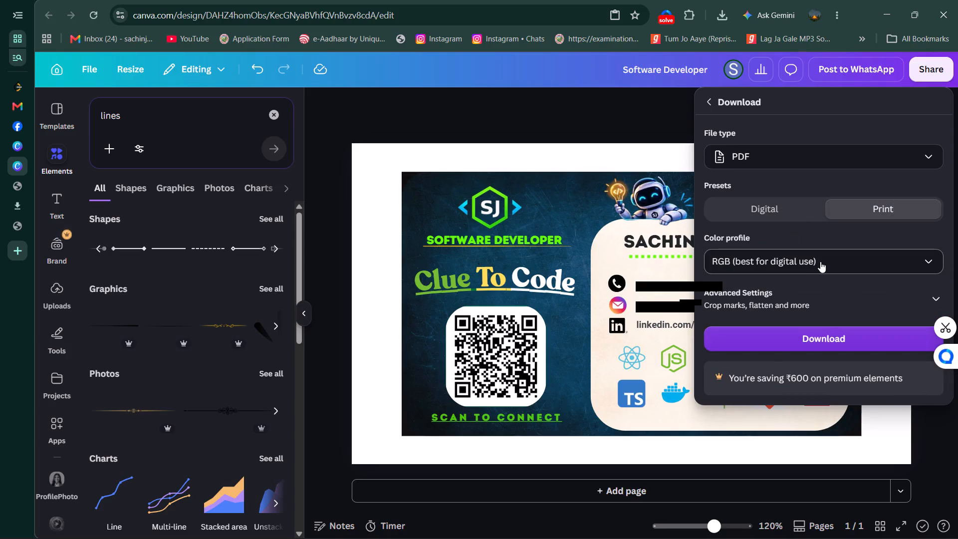
left_click(820, 262)
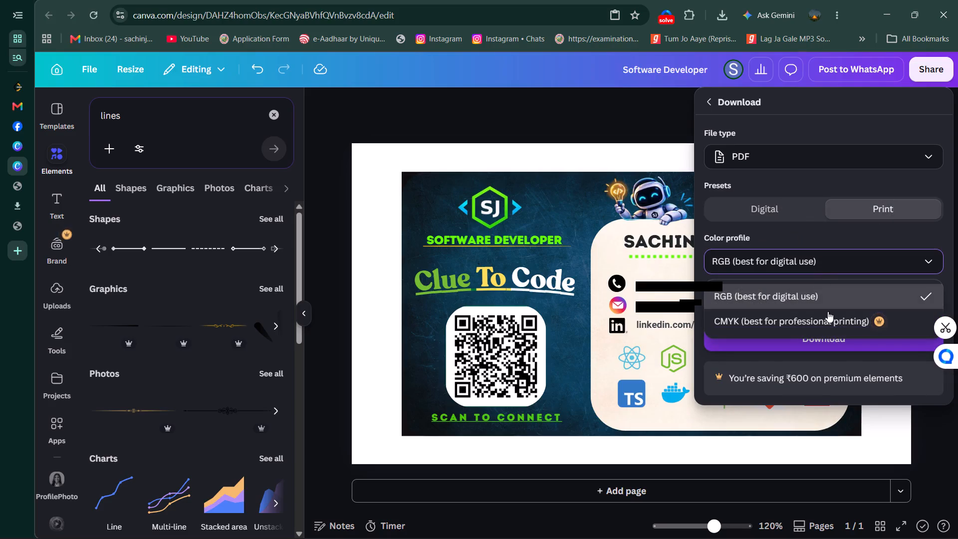
left_click(829, 322)
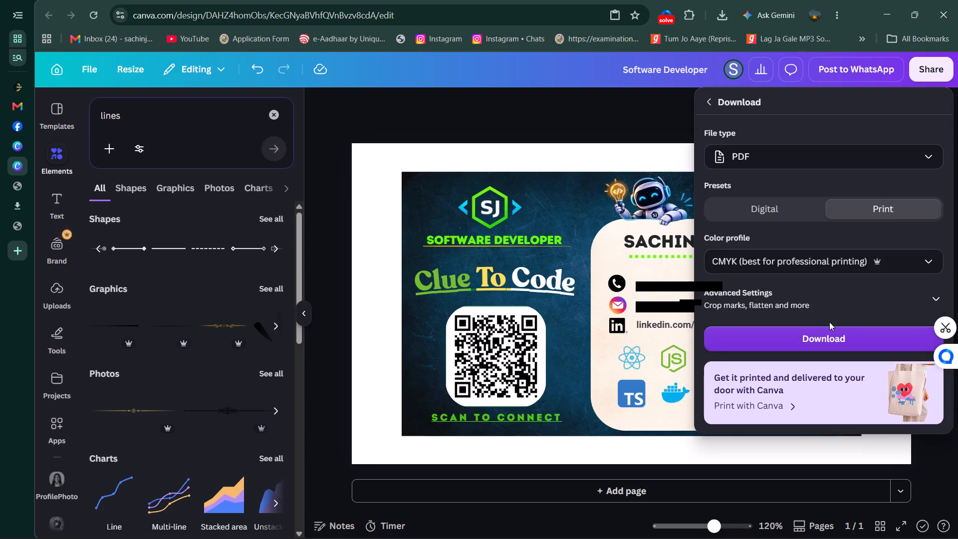
scroll(829, 322, "down", 1)
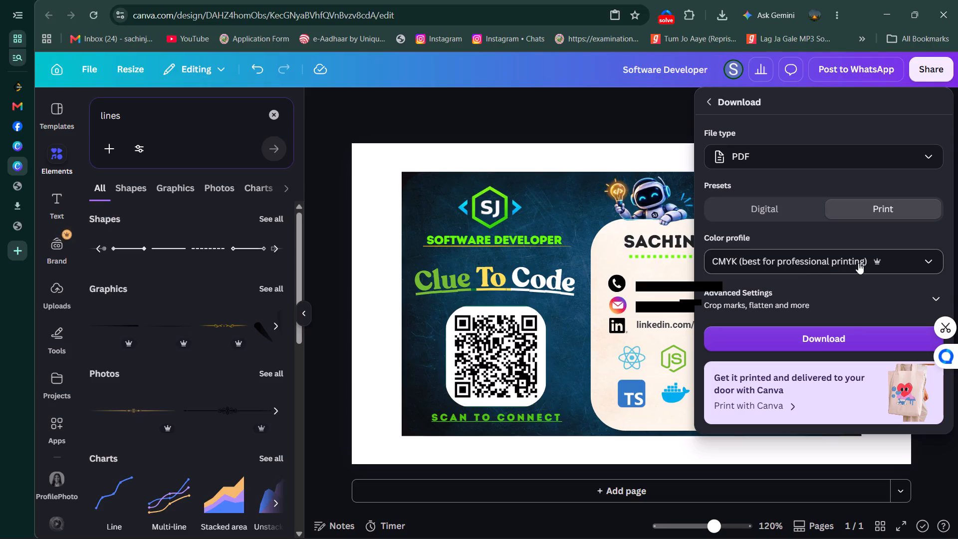
left_click(836, 344)
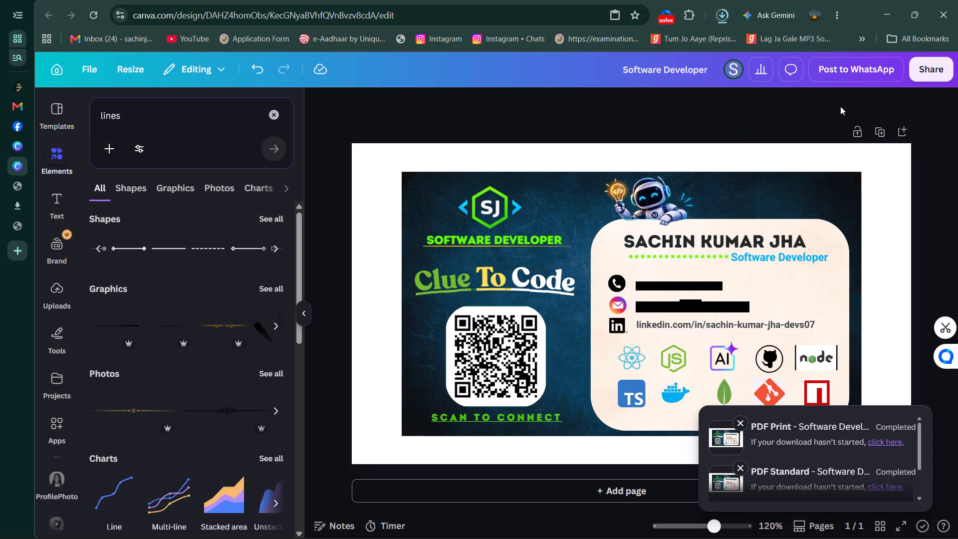
Open the downloaded "Software Developer (3).pdf" from the browser's download history and review the exported card.
left_click(719, 18)
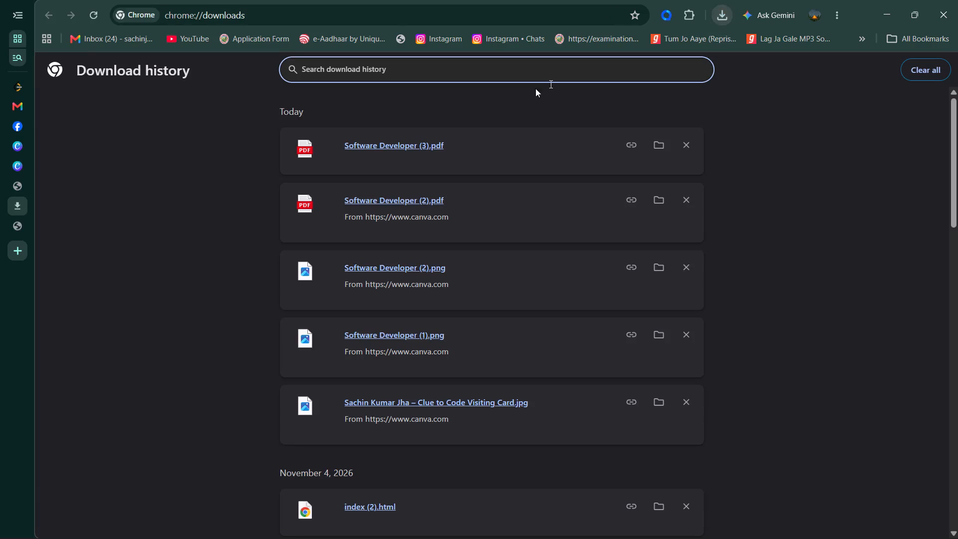
left_click(421, 141)
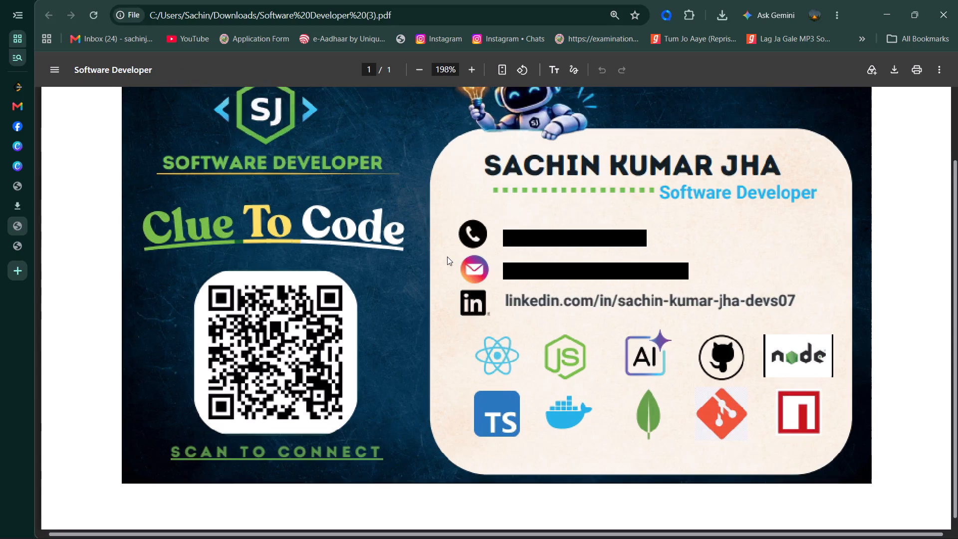
scroll(447, 257, "up", 1)
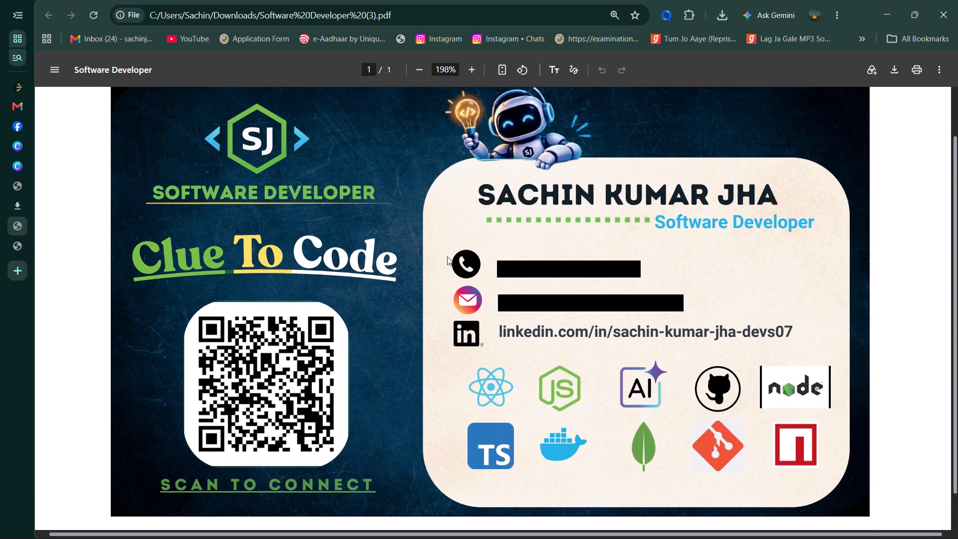
scroll(447, 257, "up", 1)
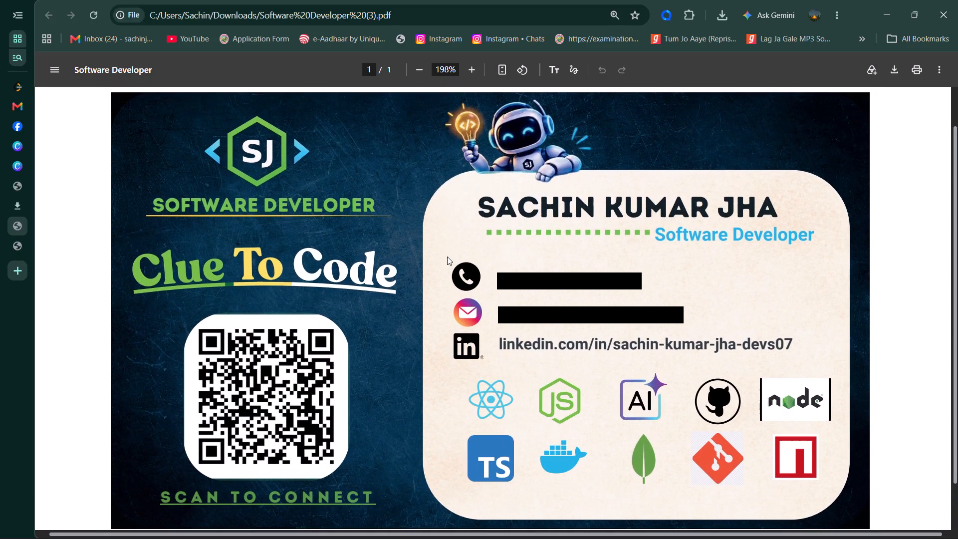
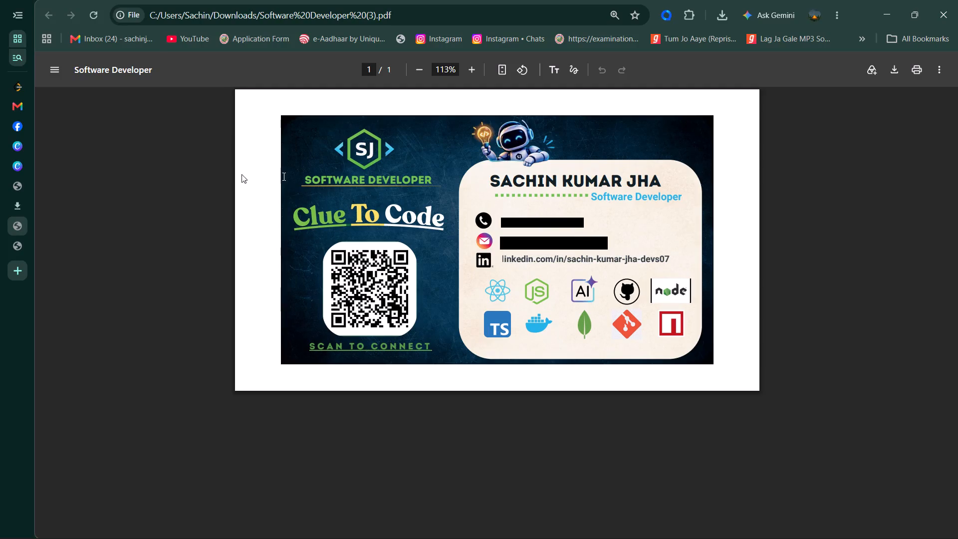
Compare the exported cards in "Software Developer (2).pdf" and "Software Developer (3).pdf", alternating between the two.
left_click(130, 206)
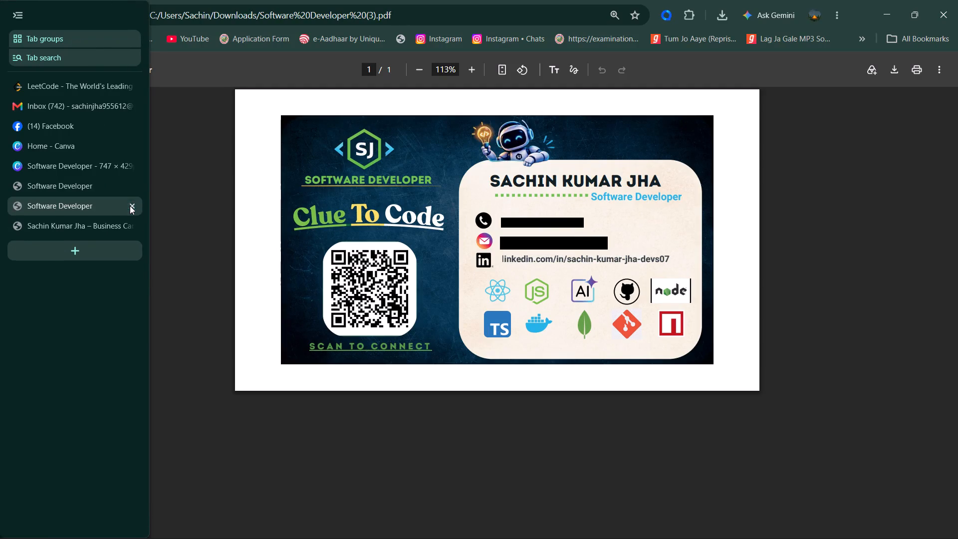
left_click(119, 182)
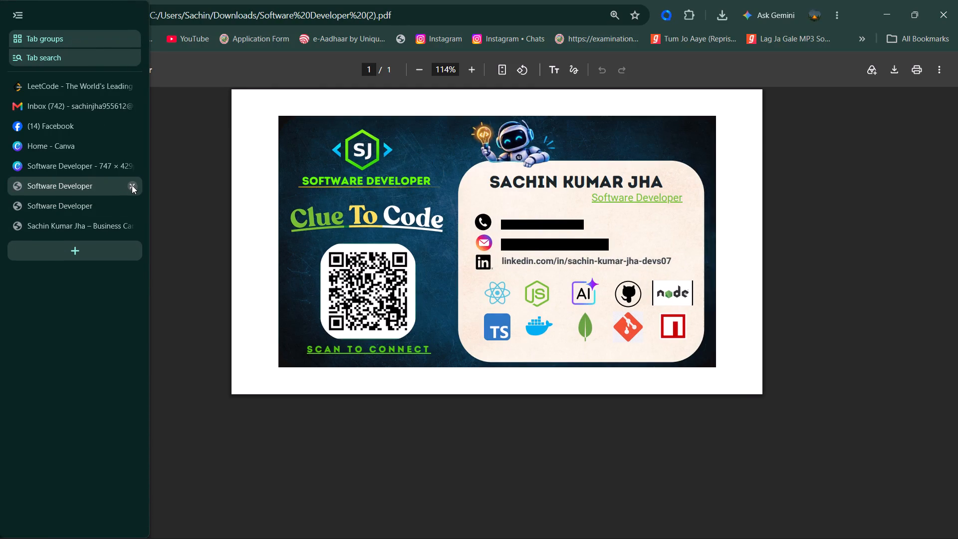
left_click(104, 205)
left_click(95, 187)
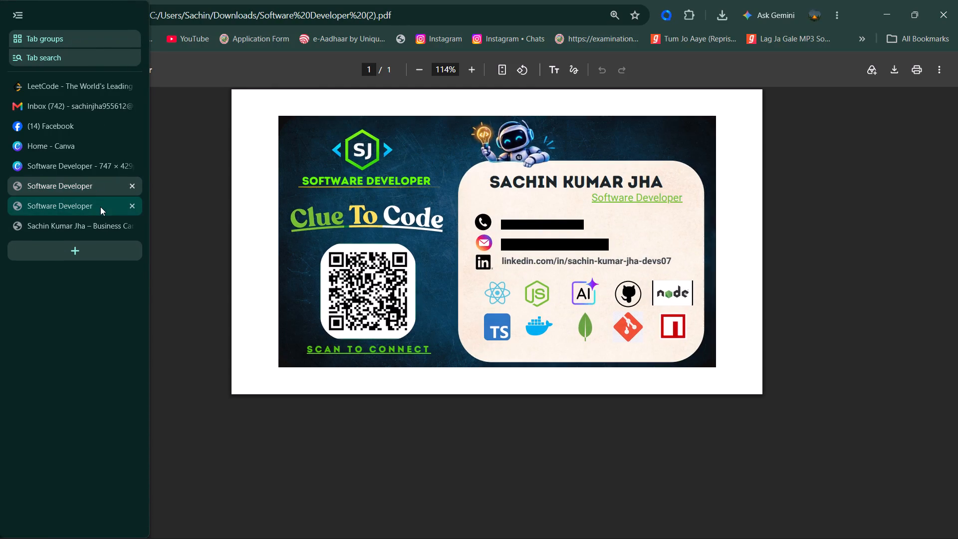
left_click(100, 207)
left_click(95, 196)
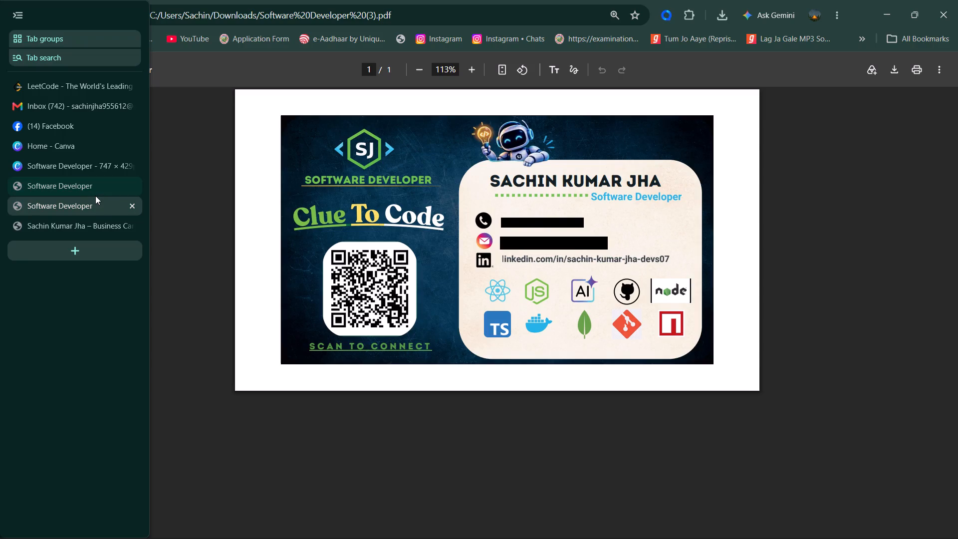
left_click(90, 184)
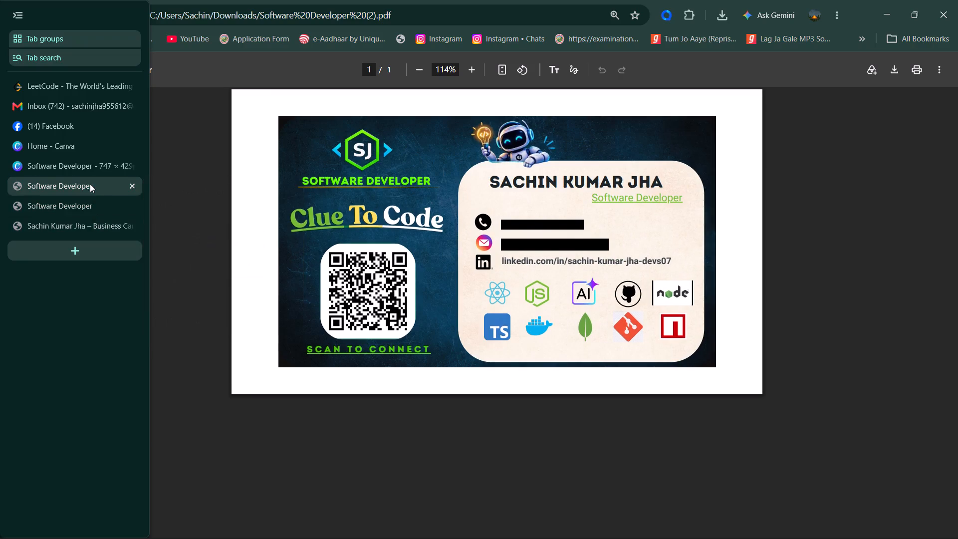
left_click(95, 199)
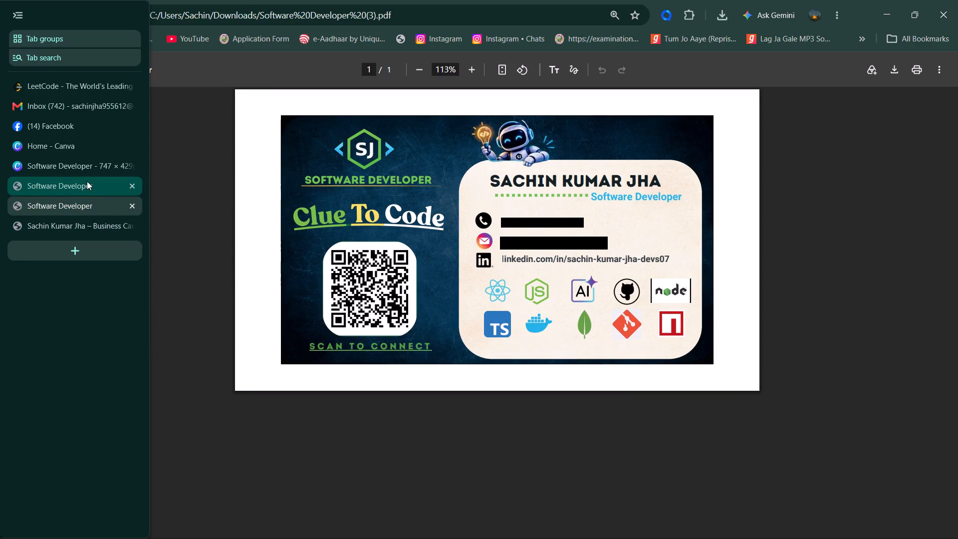
left_click(87, 181)
left_click(90, 196)
left_click(90, 206)
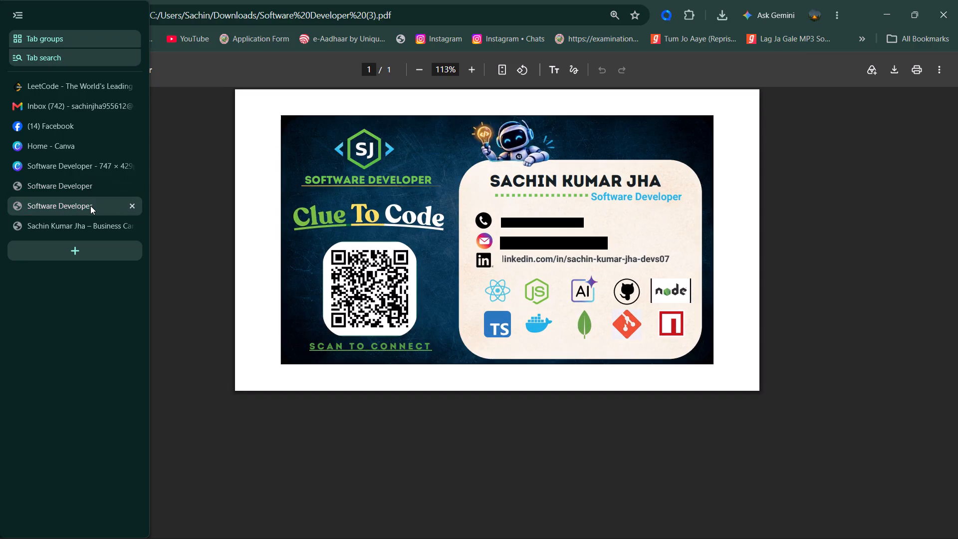
Return to the card design in Canva and download it as a PDF using the Digital preset, without compression.
left_click(80, 165)
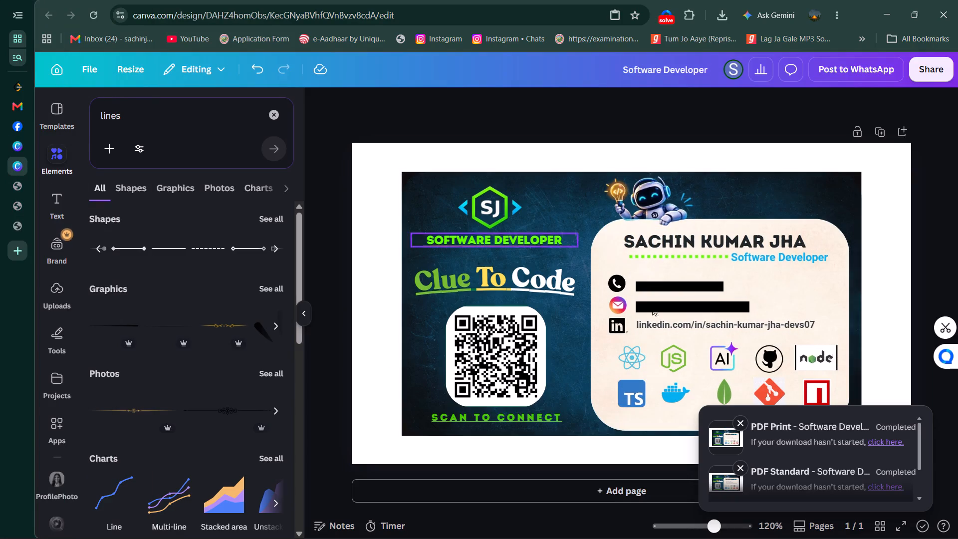
left_click(931, 70)
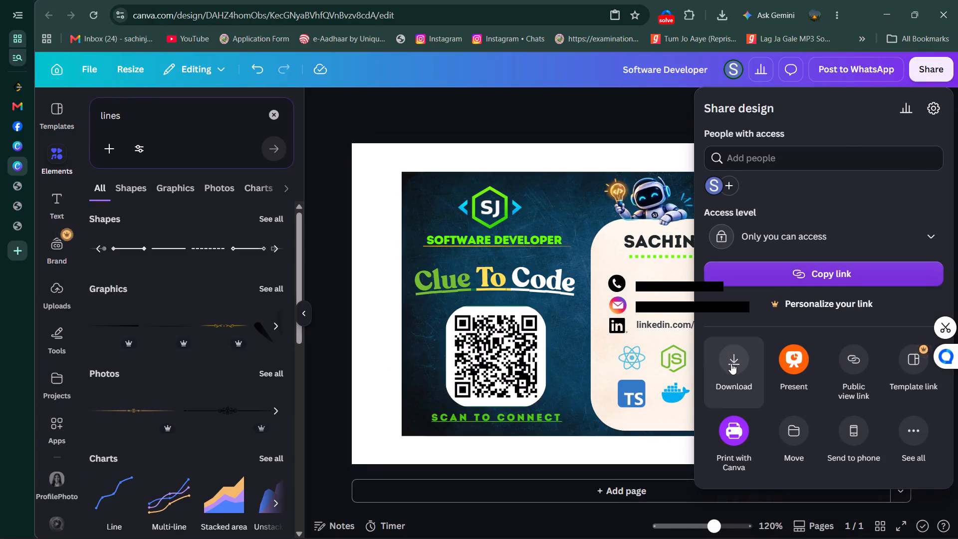
left_click(731, 363)
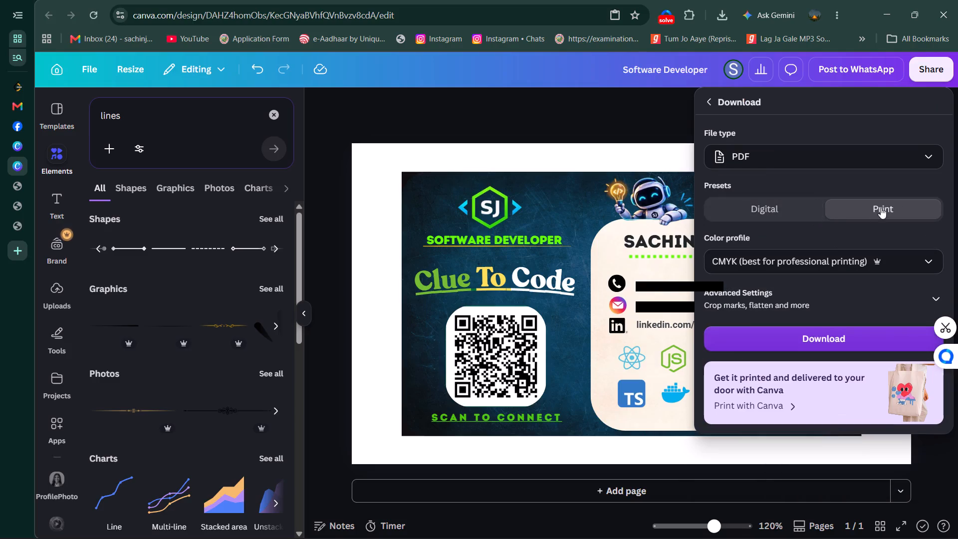
left_click(791, 210)
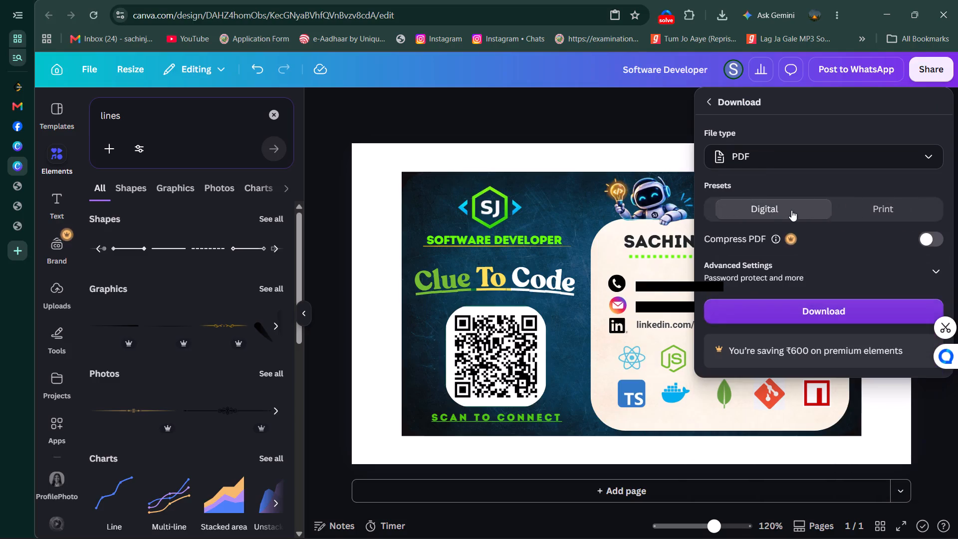
left_click(858, 209)
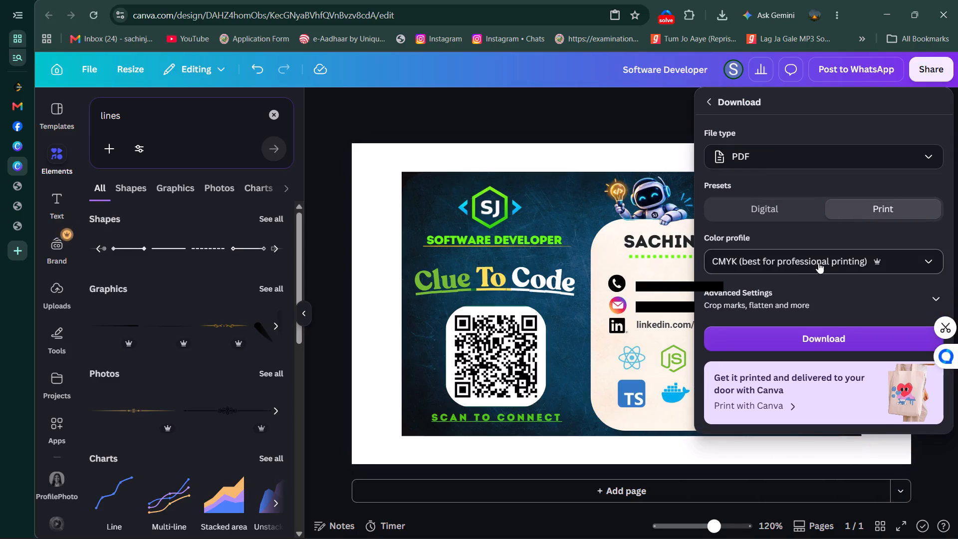
left_click(764, 208)
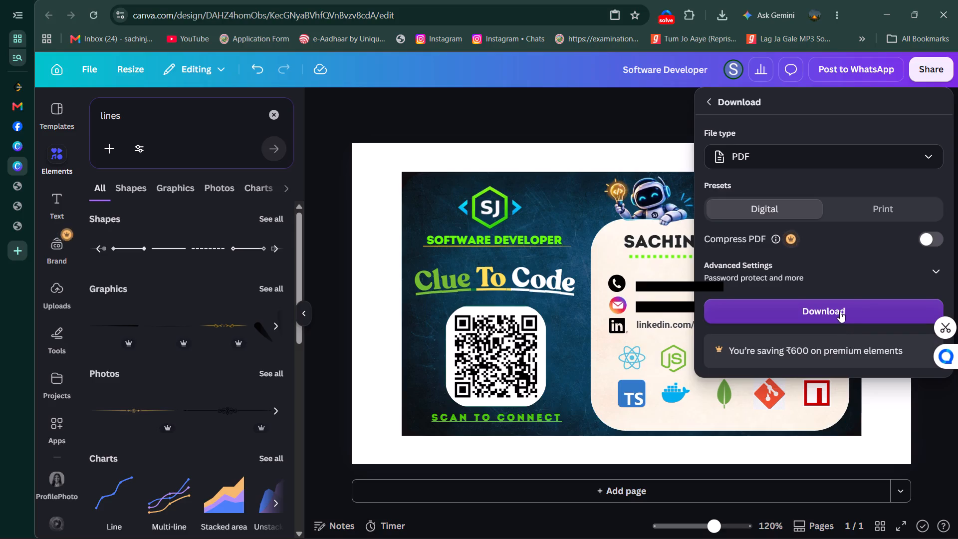
left_click(840, 311)
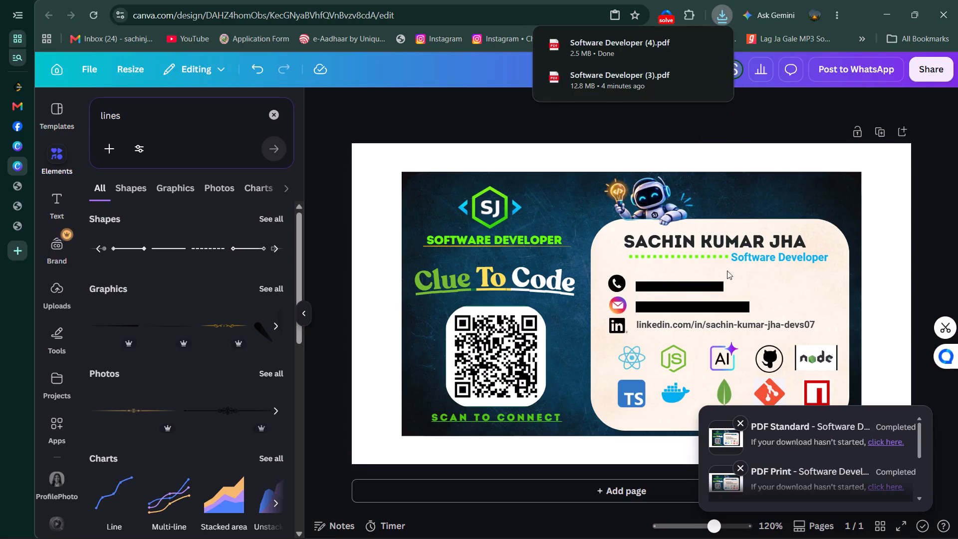
Open the downloaded "Software Developer (4).pdf", inspect the card up close and compare it with the CMYK export in "Software Developer (3).pdf".
left_click(602, 44)
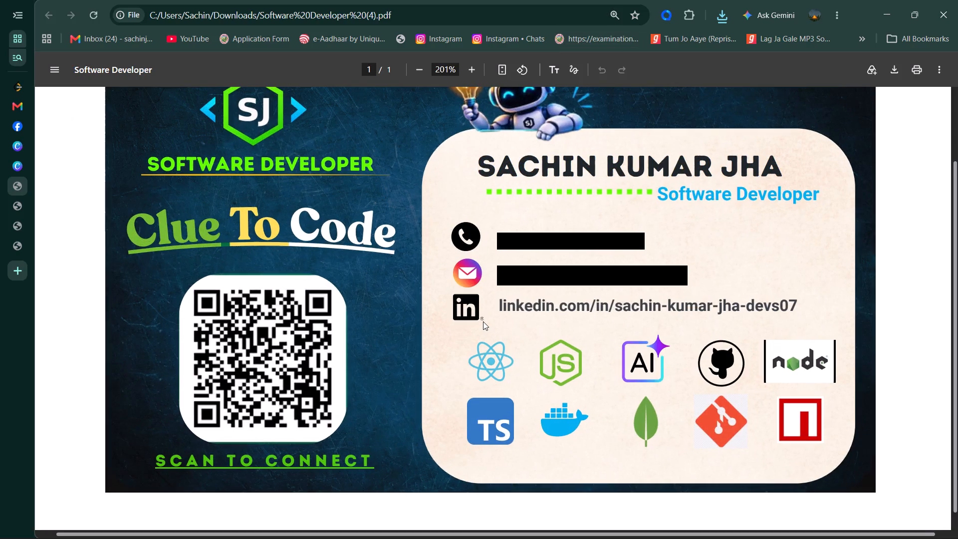
scroll(626, 214, "up", 1)
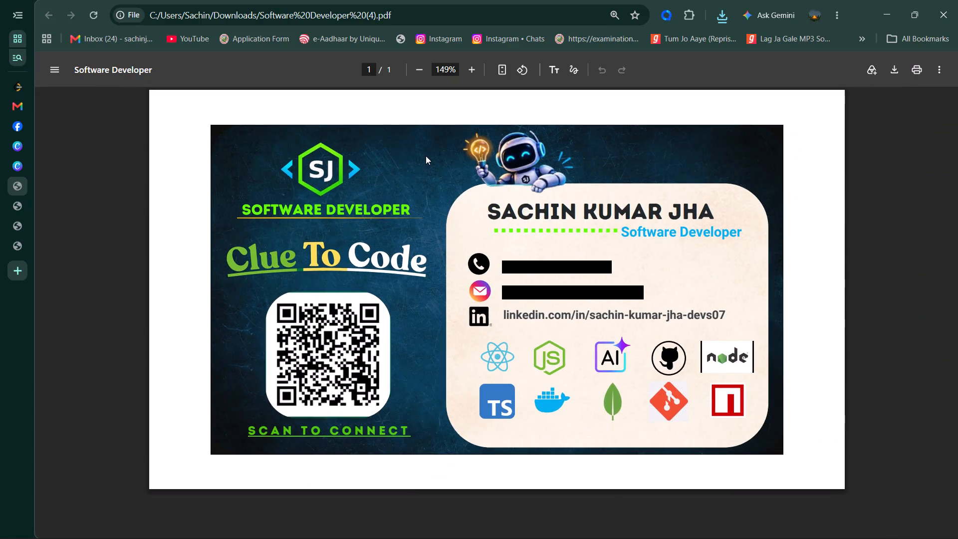
scroll(426, 156, "right", 3)
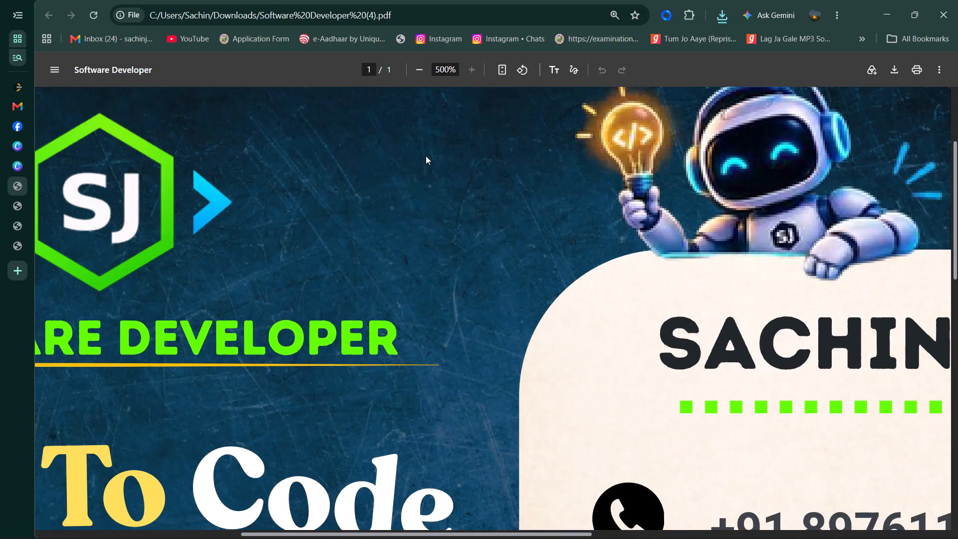
scroll(426, 156, "right", 4)
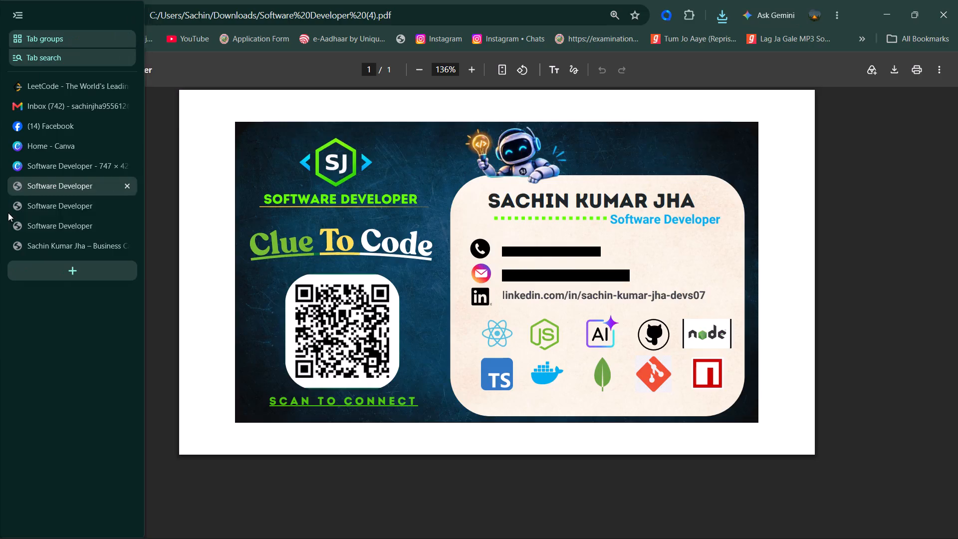
left_click(51, 233)
left_click(50, 185)
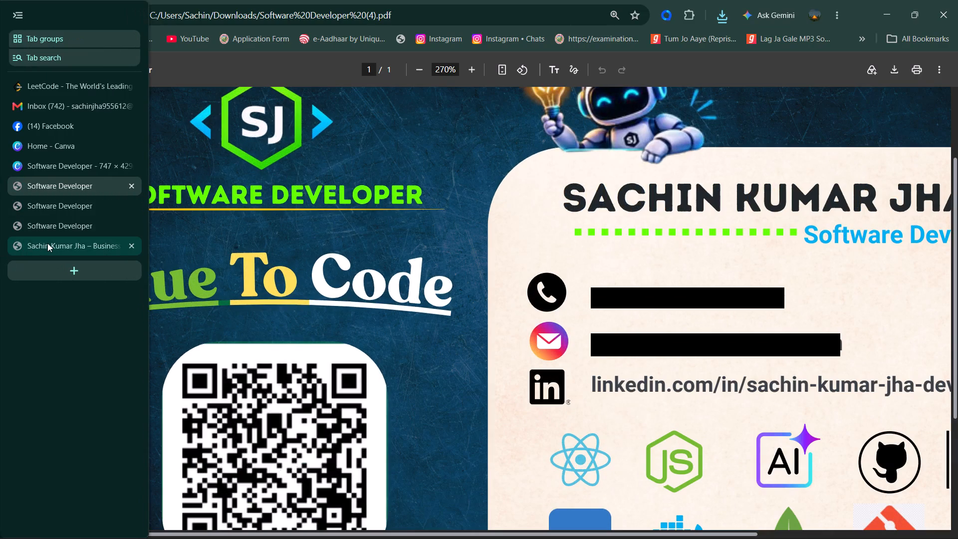
left_click(63, 227)
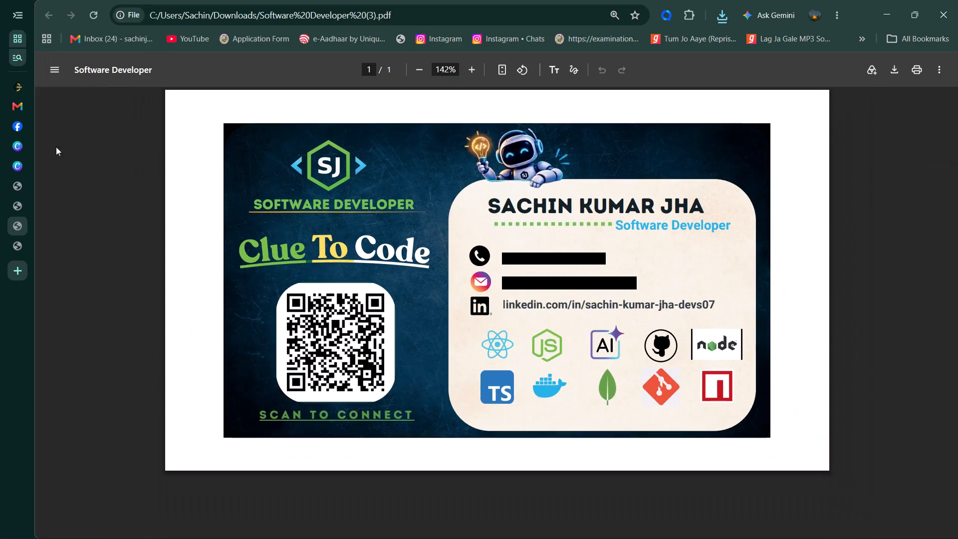
Close the Software Developer card's design editor and go back to the Canva home page.
left_click(58, 171)
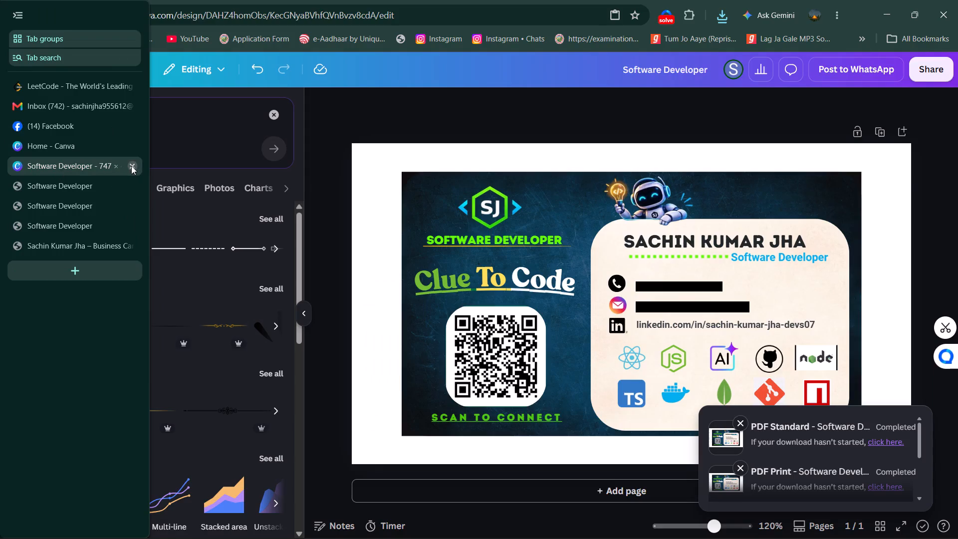
left_click(131, 166)
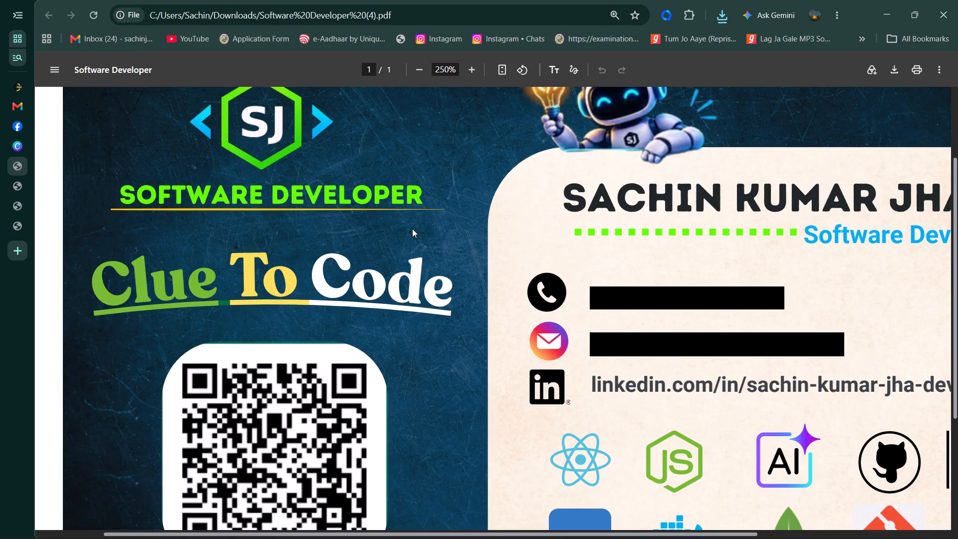
left_click(38, 147)
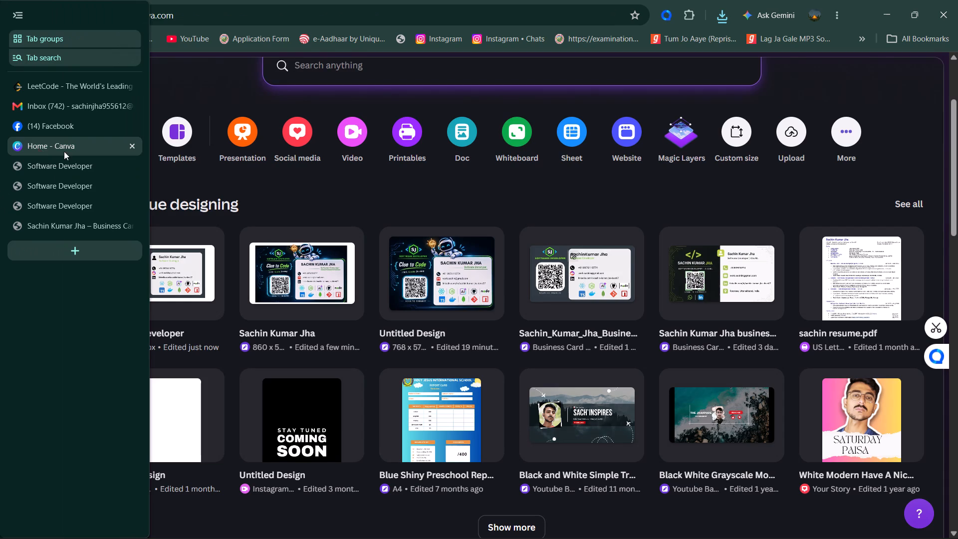
scroll(153, 257, "up", 3)
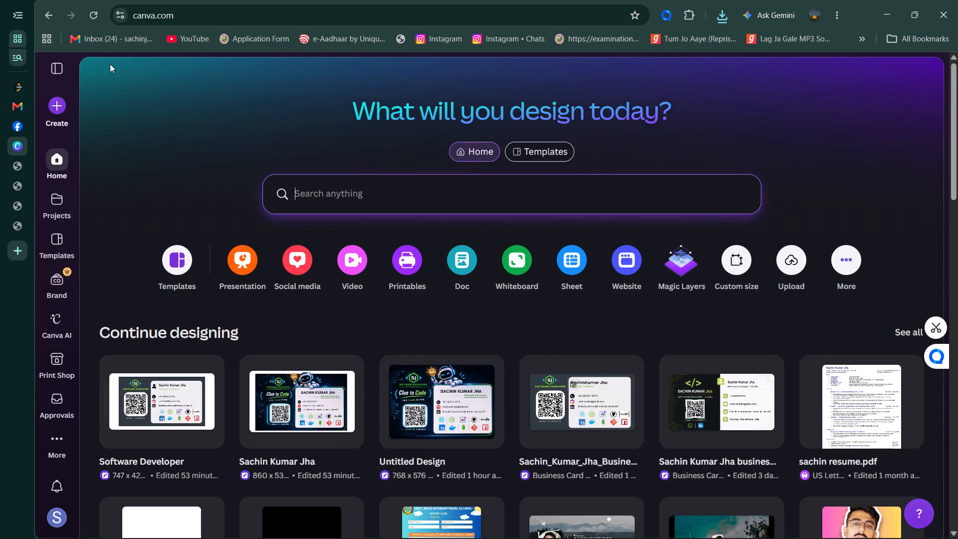
Refresh the Canva home page and reopen the Software Developer card design for a check.
left_click(86, 12)
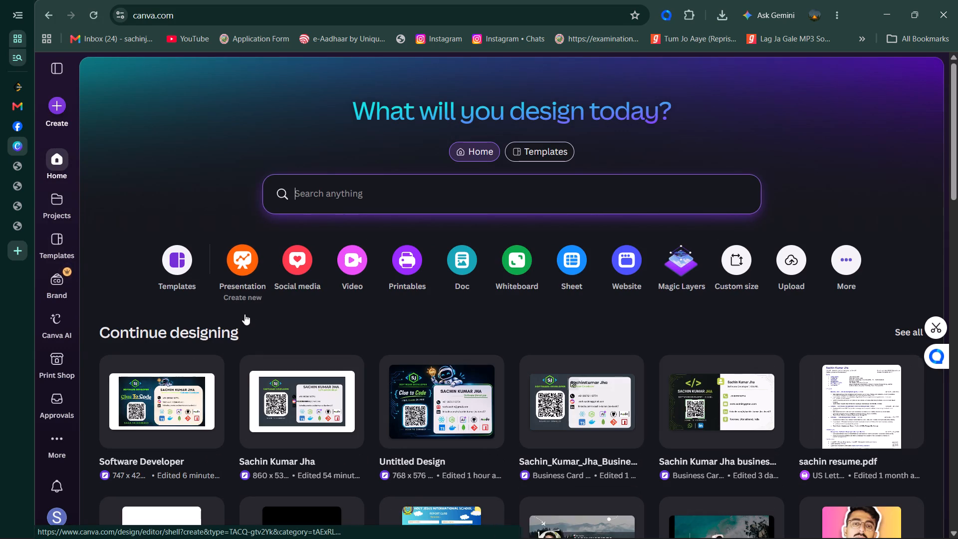
left_click(157, 389)
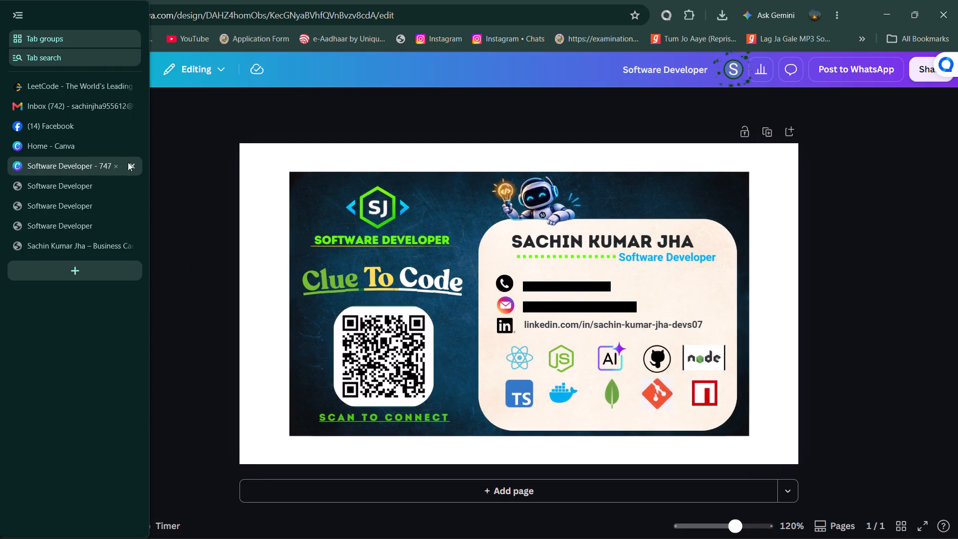
Close the Software Developer design tab and the Canva home tab.
left_click(129, 164)
left_click(134, 145)
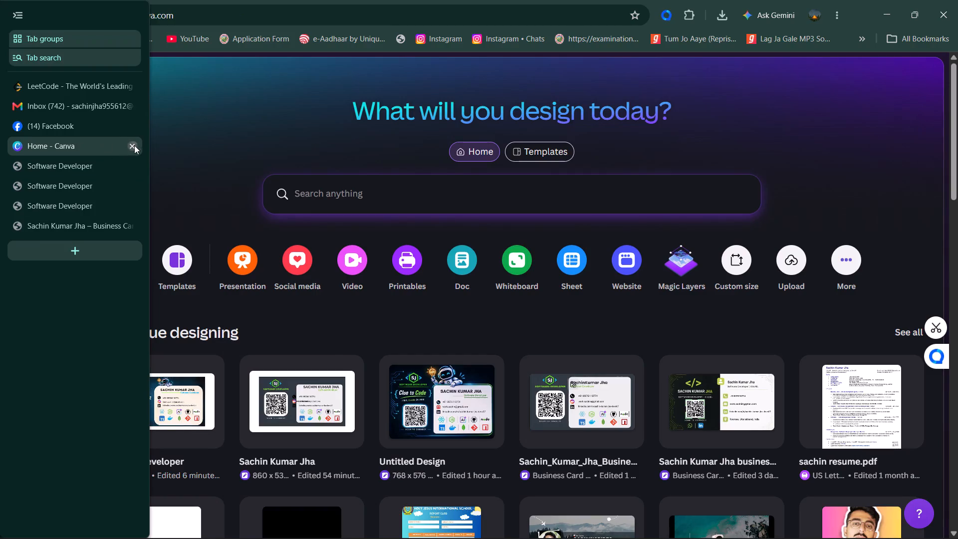
left_click(105, 127)
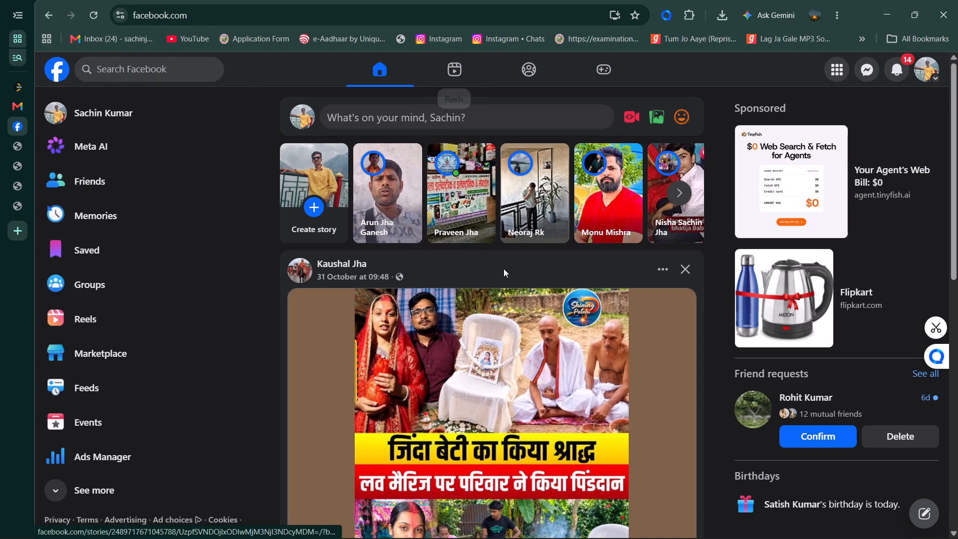
scroll(508, 350, "down", 1)
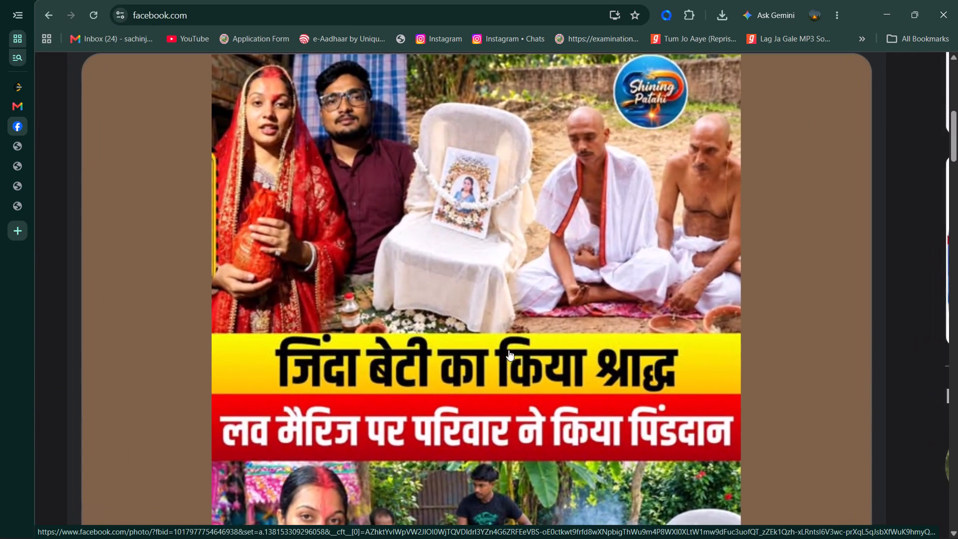
scroll(508, 350, "down", 2)
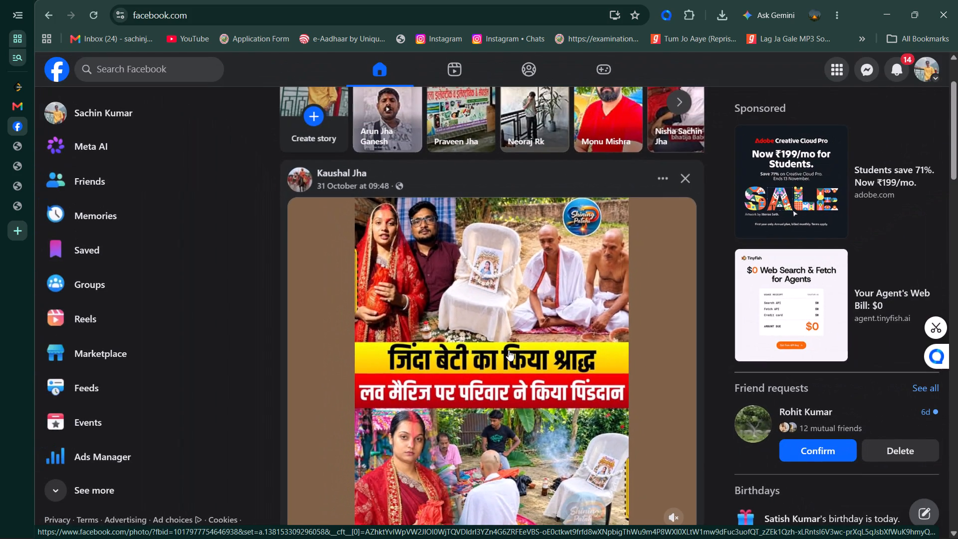
scroll(508, 350, "down", 2)
scroll(508, 350, "up", 1)
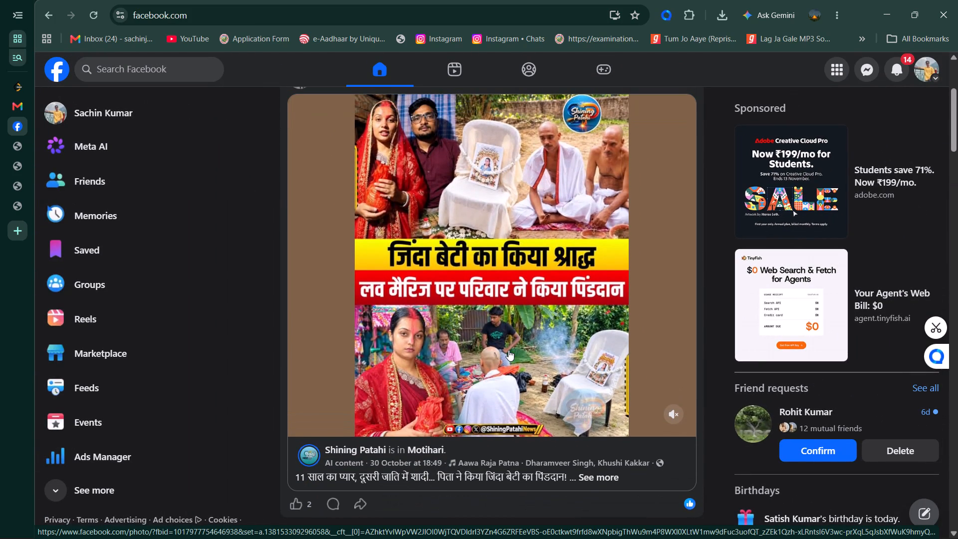
scroll(508, 350, "up", 1)
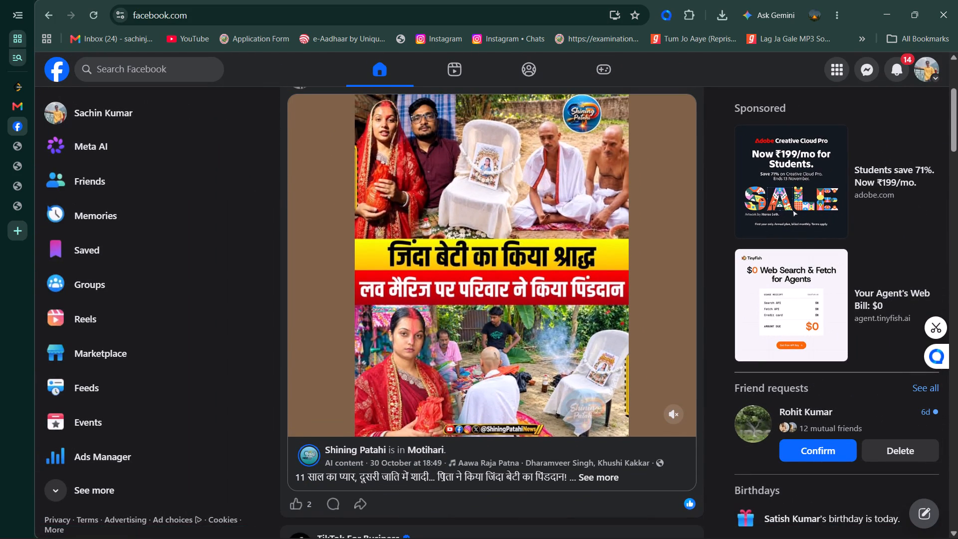
left_click(617, 477)
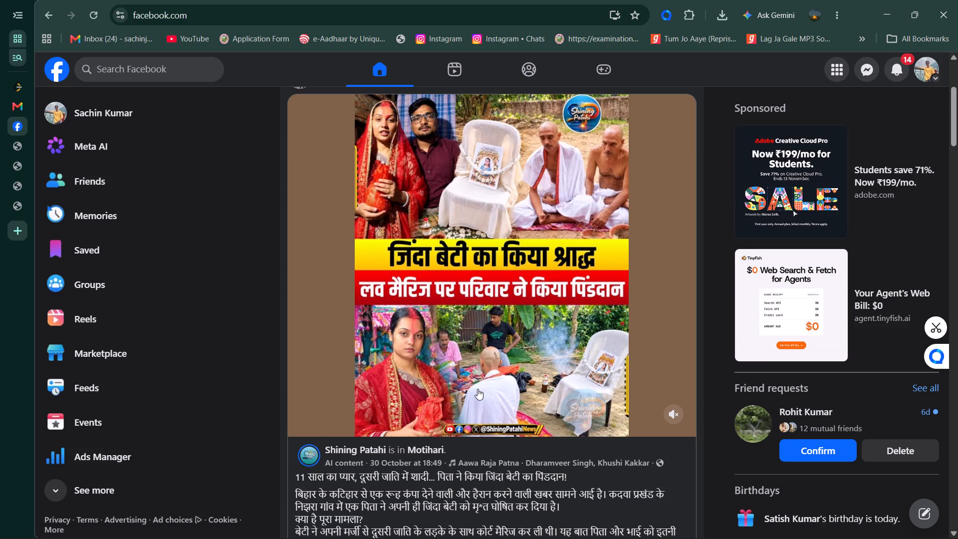
scroll(478, 389, "down", 5)
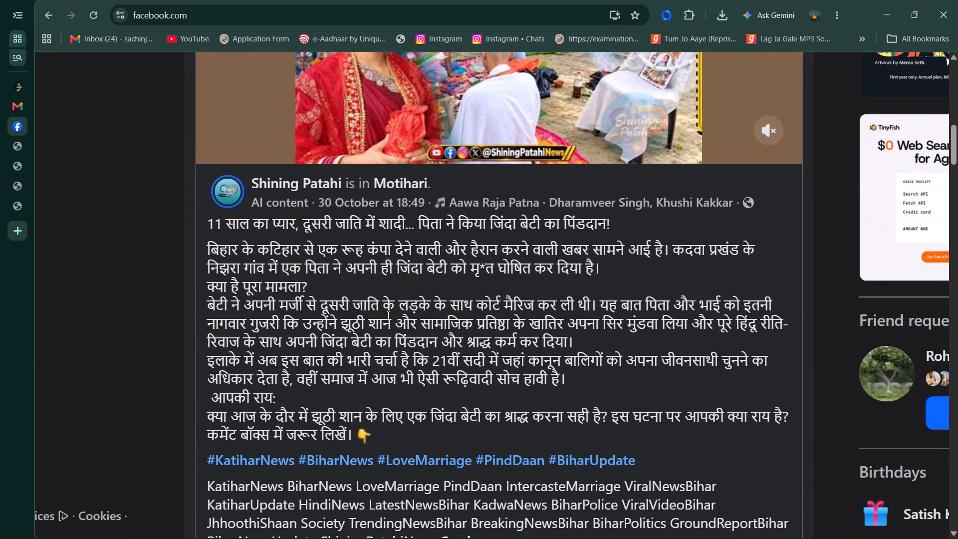
scroll(386, 314, "down", 1)
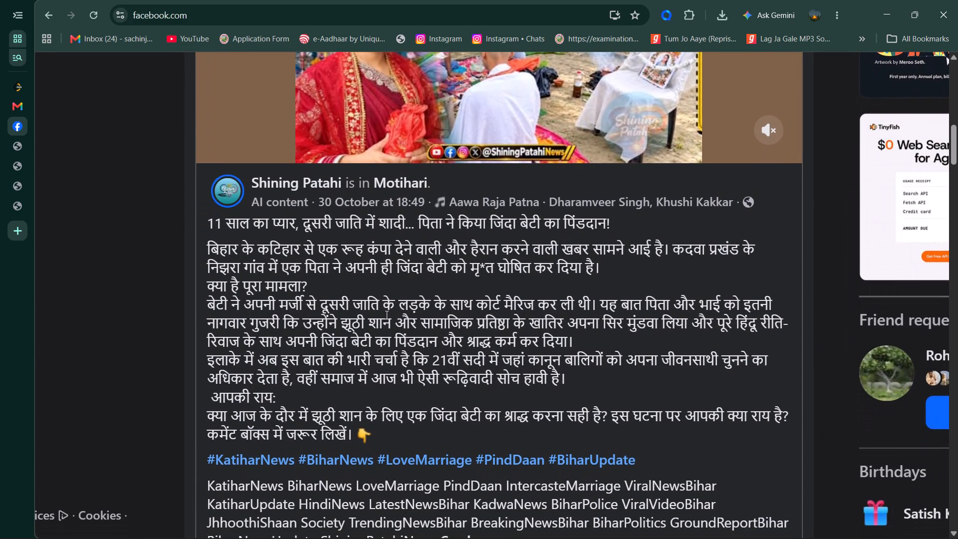
scroll(386, 314, "down", 1)
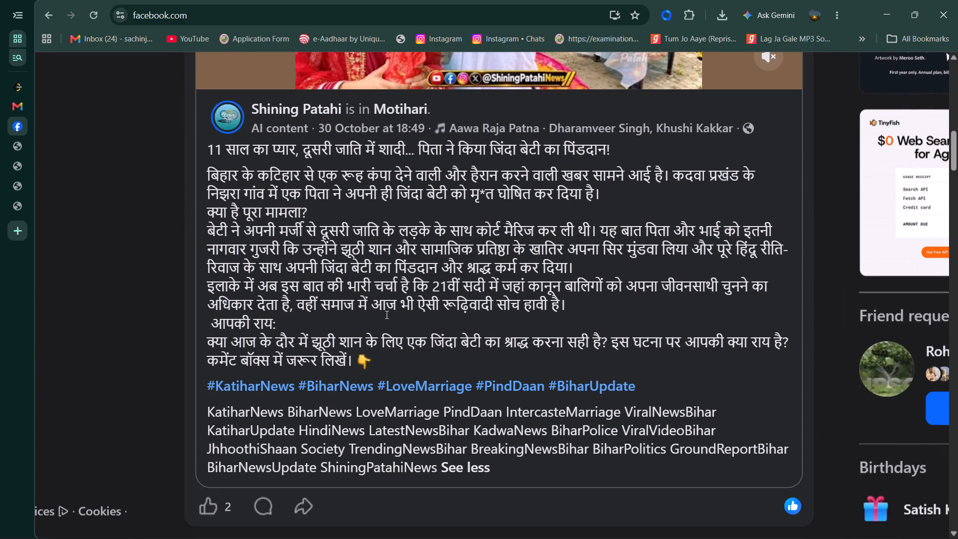
scroll(434, 247, "up", 1)
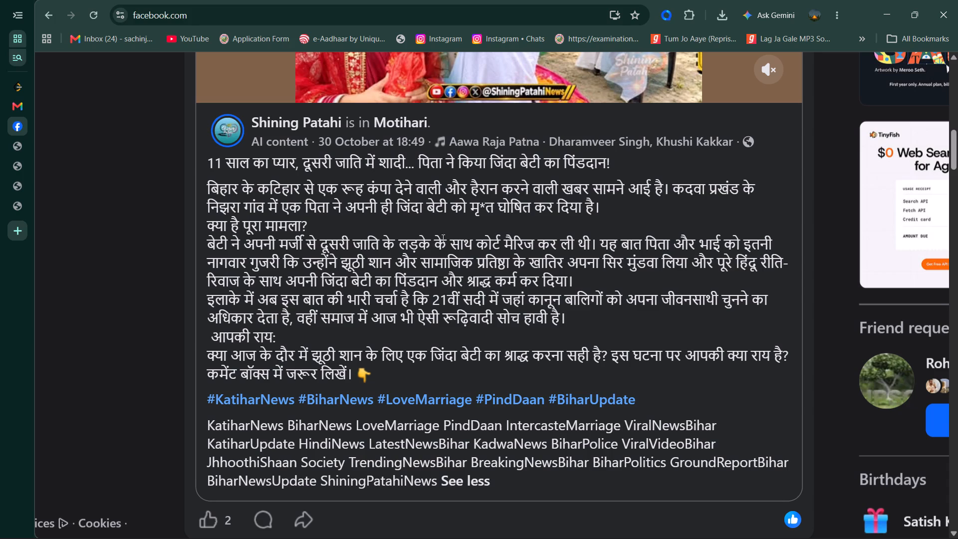
left_click_drag(469, 237, 554, 217)
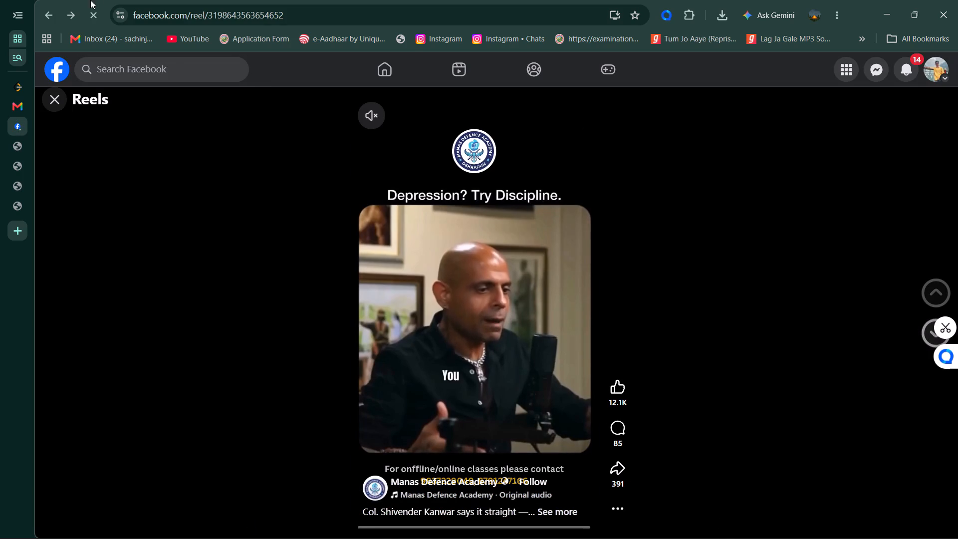
Return to the Facebook home feed, watch the first video post with its sound on, and browse the posts below.
left_click(389, 68)
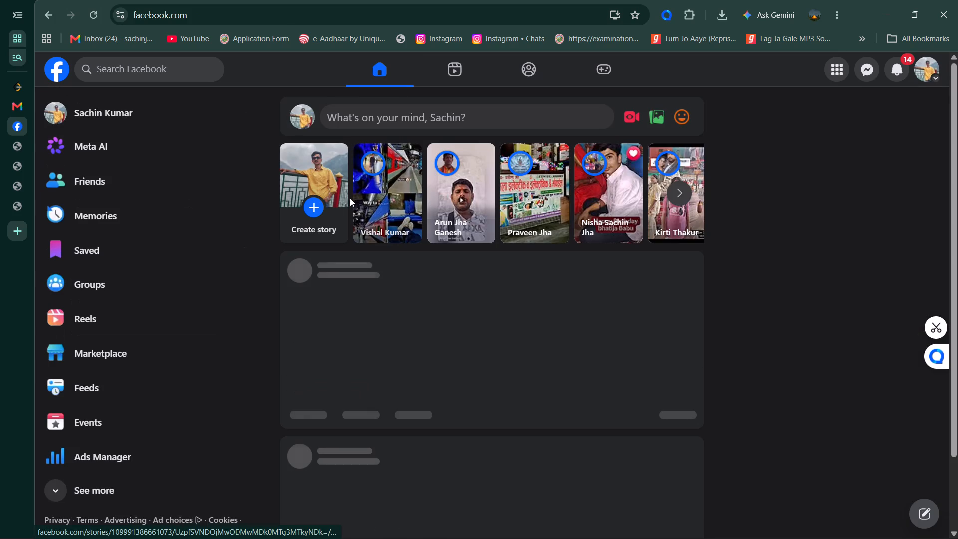
scroll(537, 332, "down", 3)
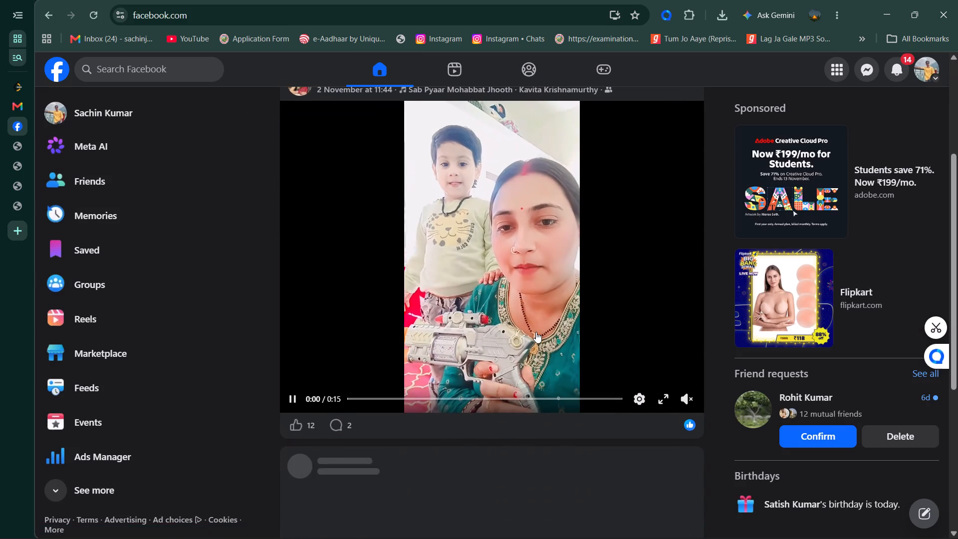
scroll(518, 322, "up", 5)
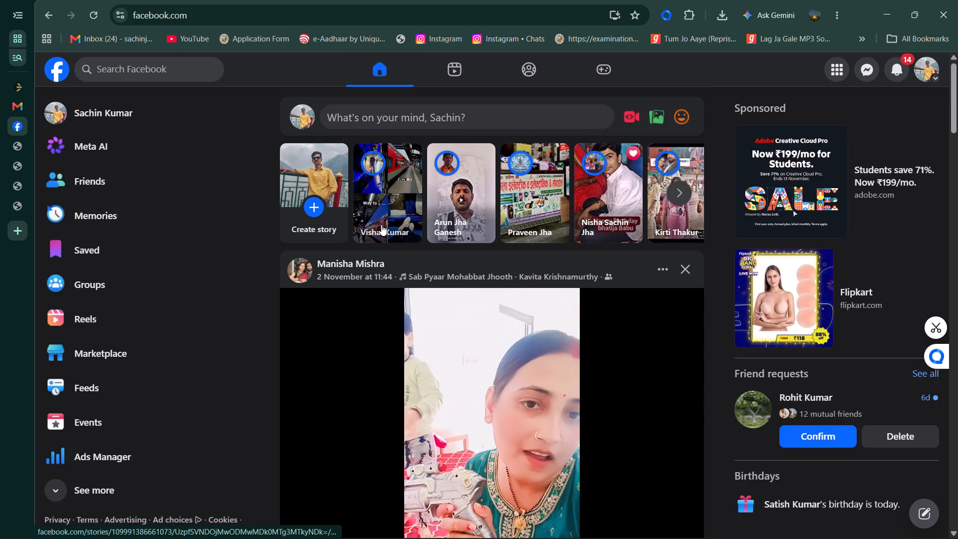
scroll(459, 371, "down", 3)
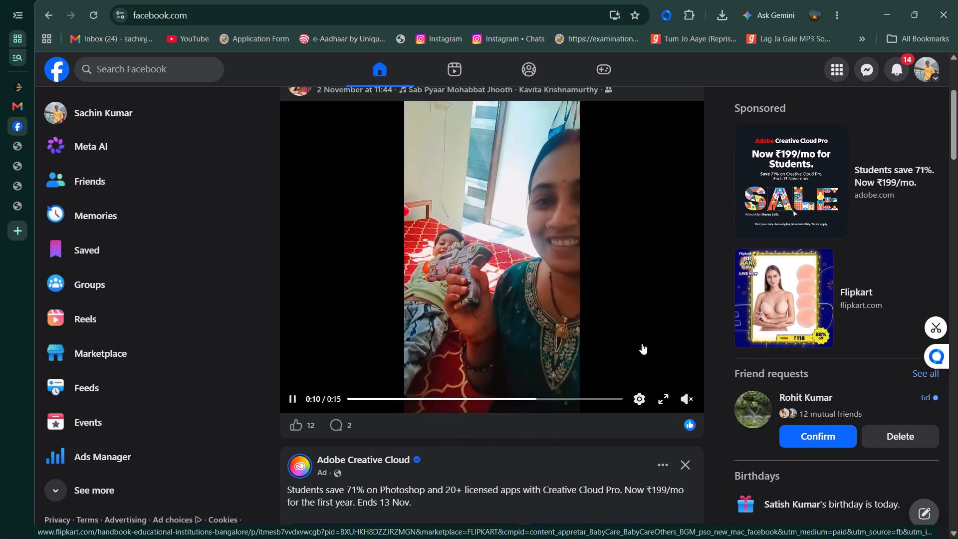
left_click(681, 398)
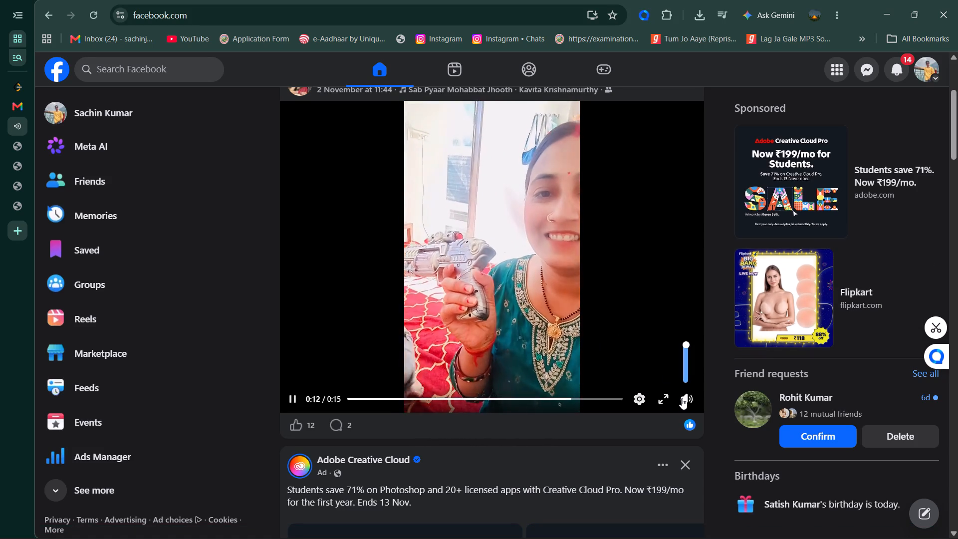
scroll(620, 324, "up", 3)
scroll(666, 450, "down", 2)
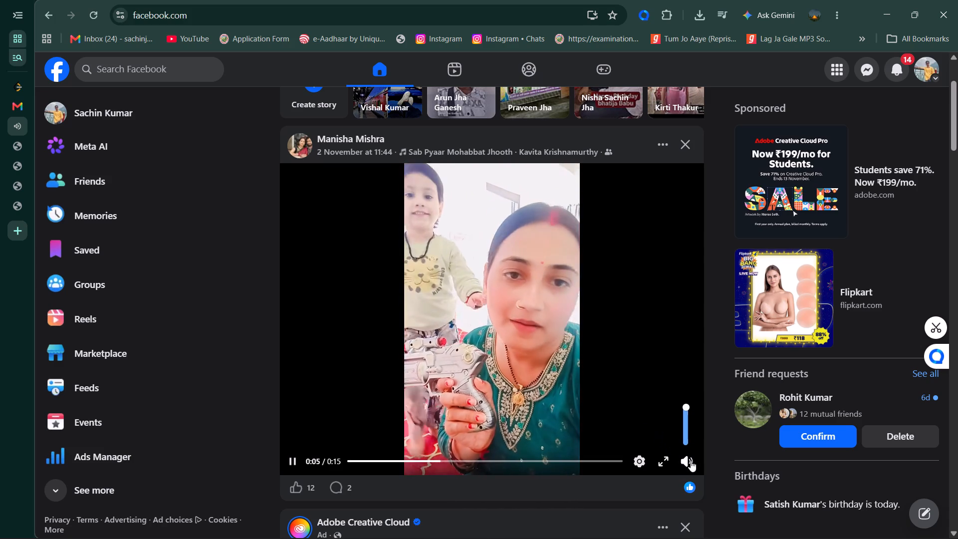
left_click(684, 458)
scroll(588, 389, "down", 2)
scroll(588, 389, "up", 1)
scroll(588, 389, "down", 11)
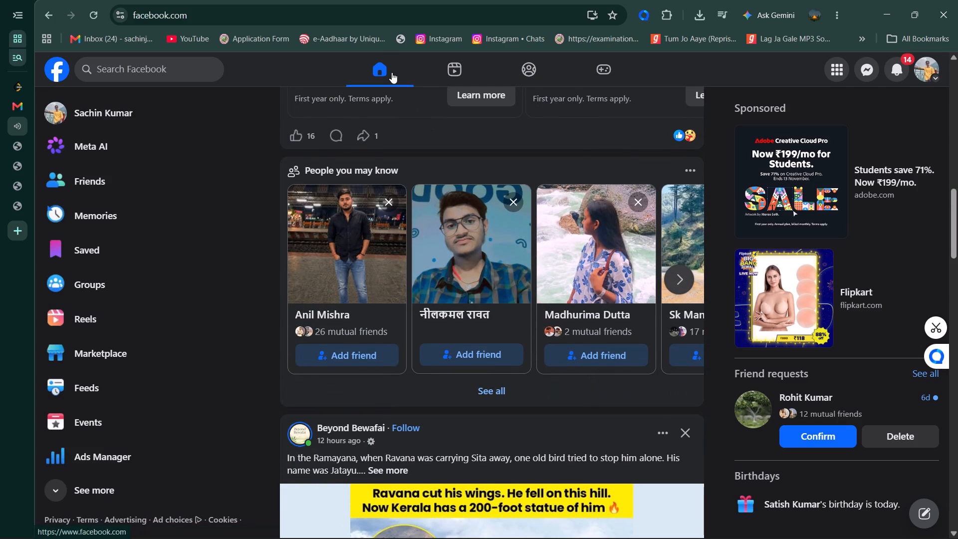
Refresh the Facebook home feed and look through the Jatayu statue post and the reels below it.
left_click(390, 72)
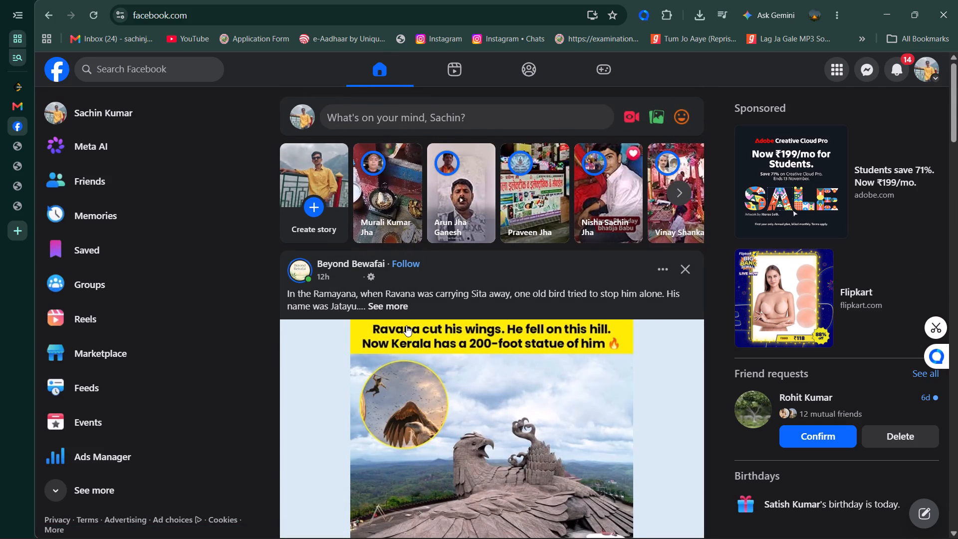
scroll(406, 325, "down", 3)
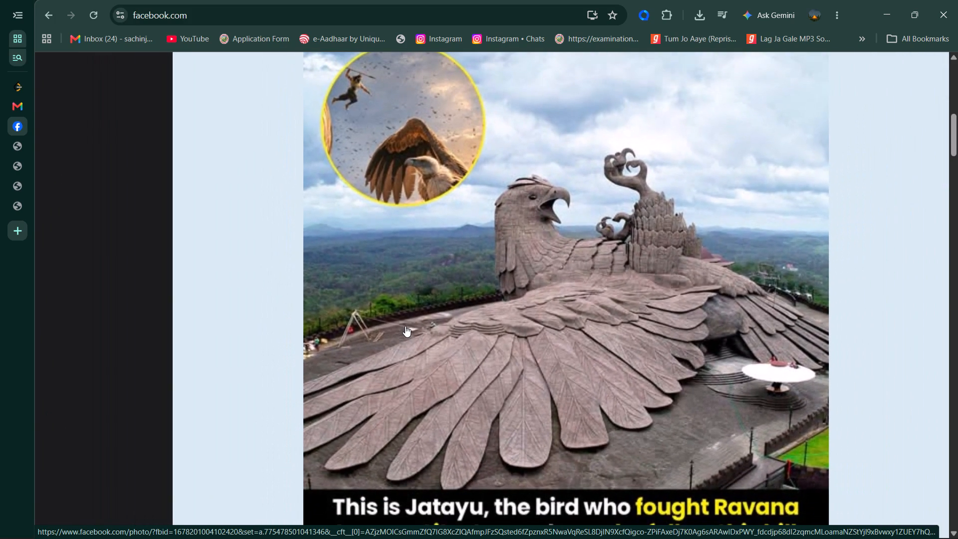
scroll(405, 326, "down", 6)
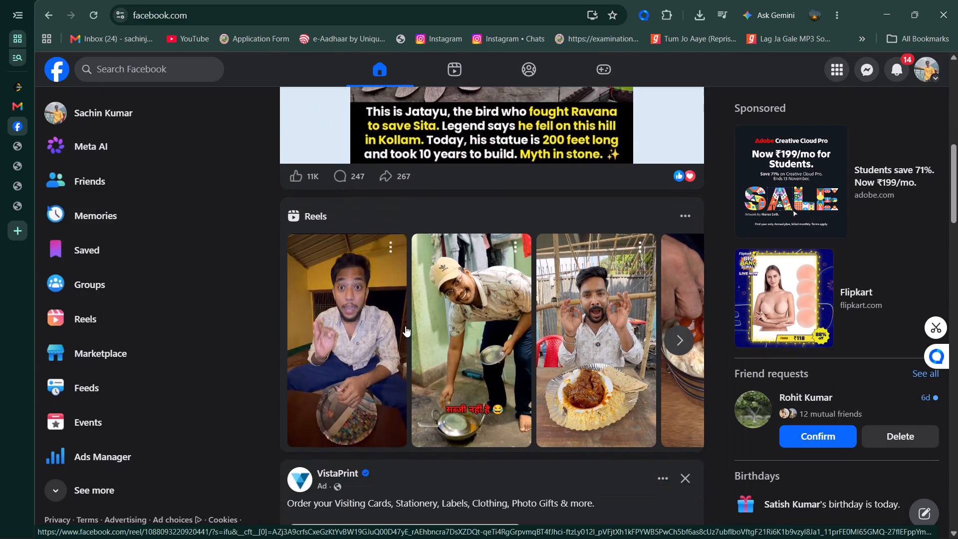
scroll(405, 326, "down", 1)
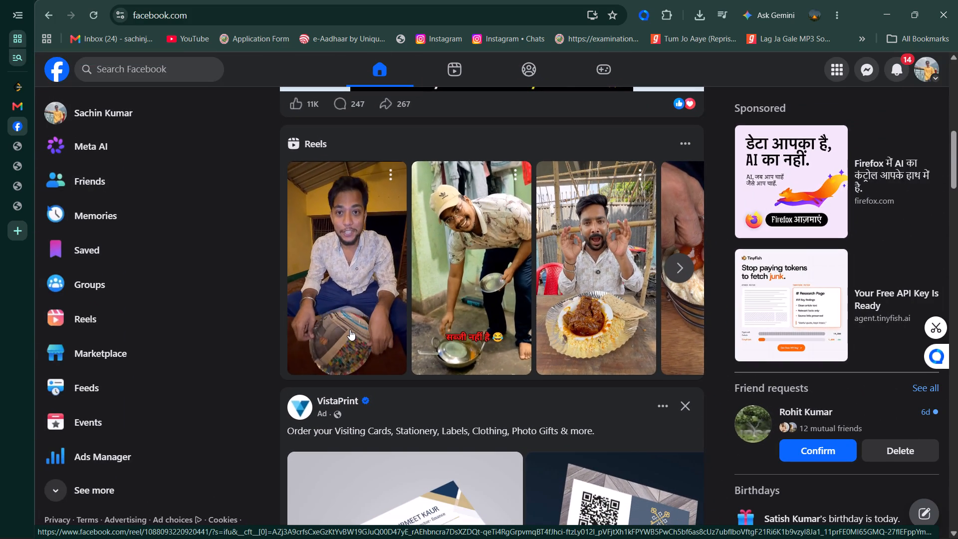